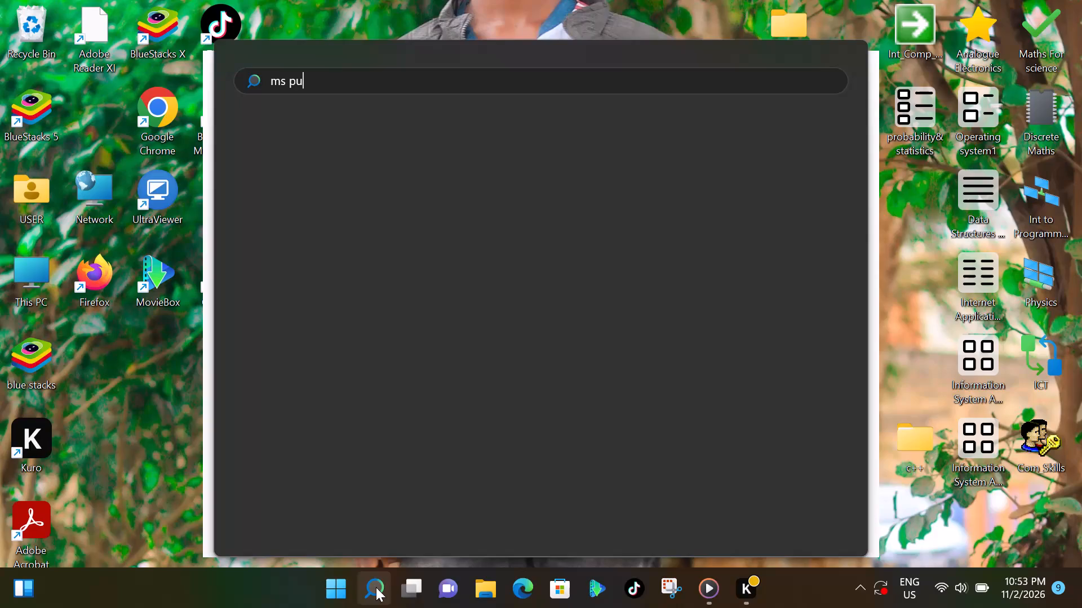
# Search the computer for "ms publisher".
pyautogui.write('blisher')
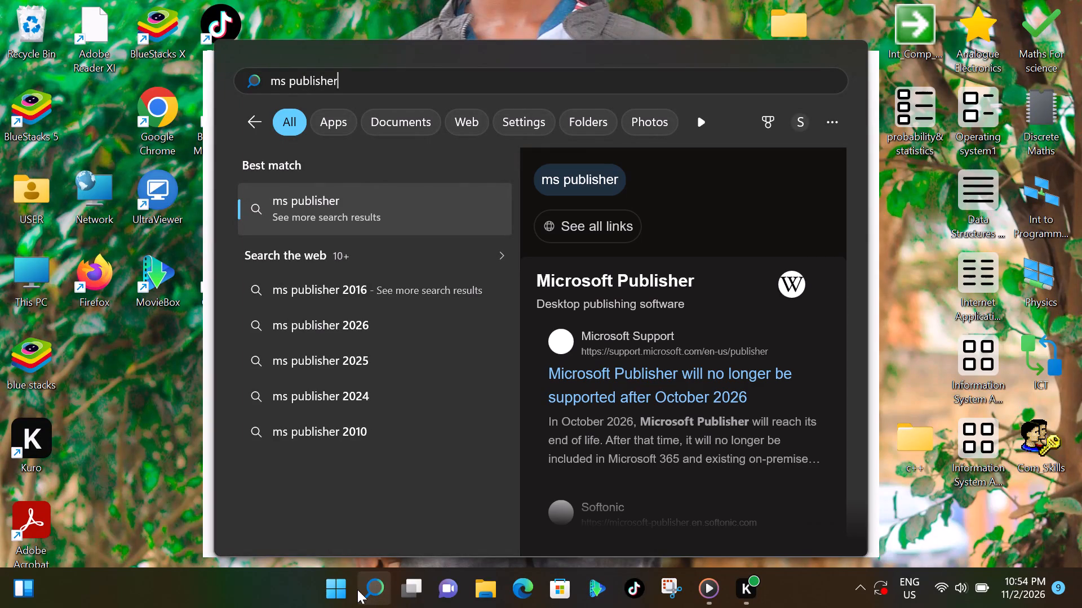
# Launch PowerPoint from the pinned apps.
pyautogui.click(352, 590)
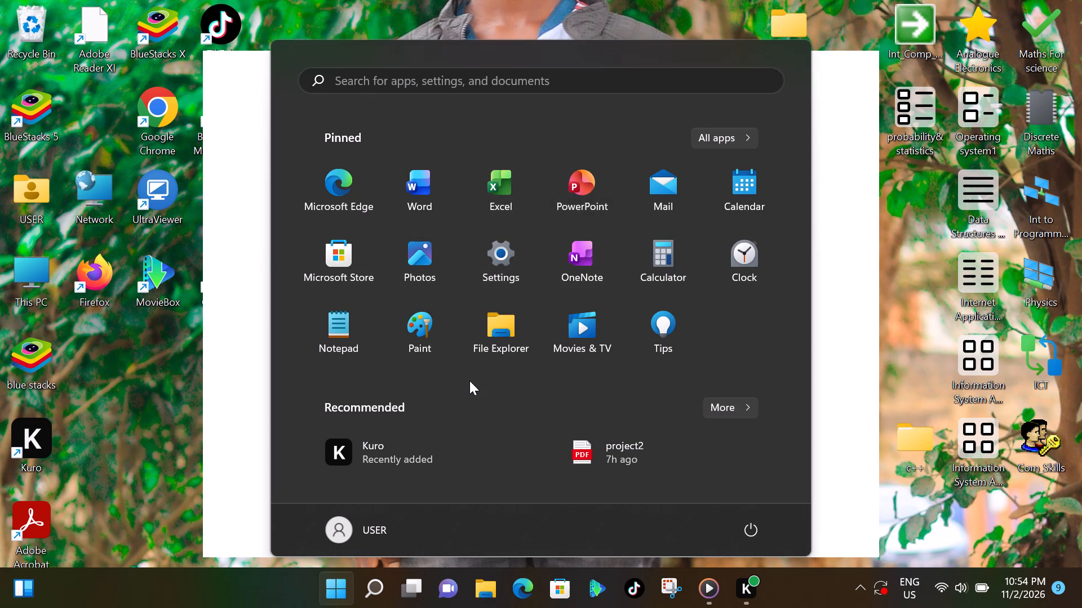
pyautogui.doubleClick(582, 214)
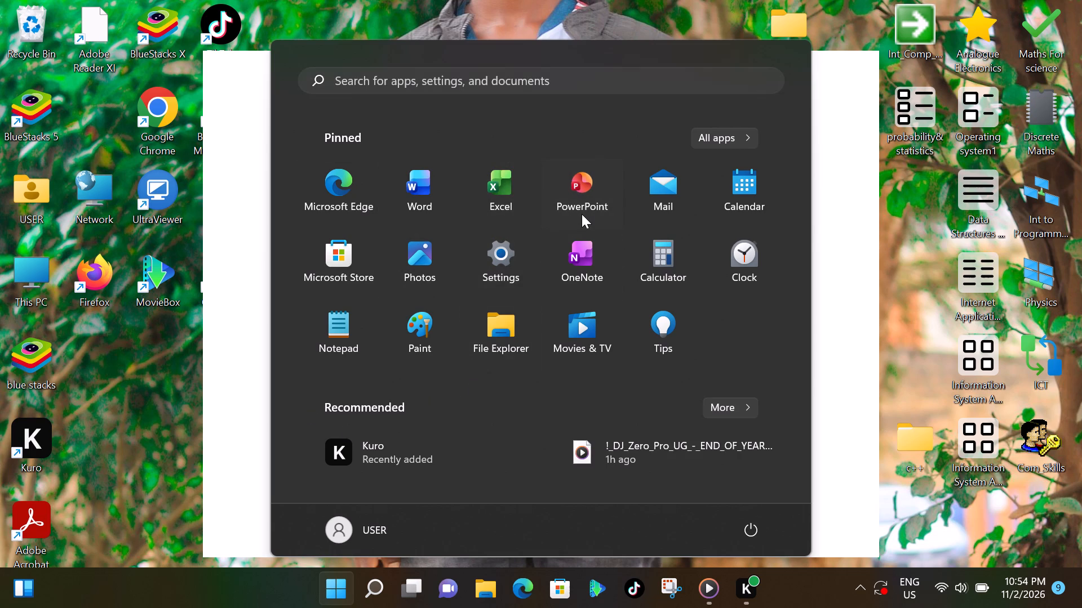
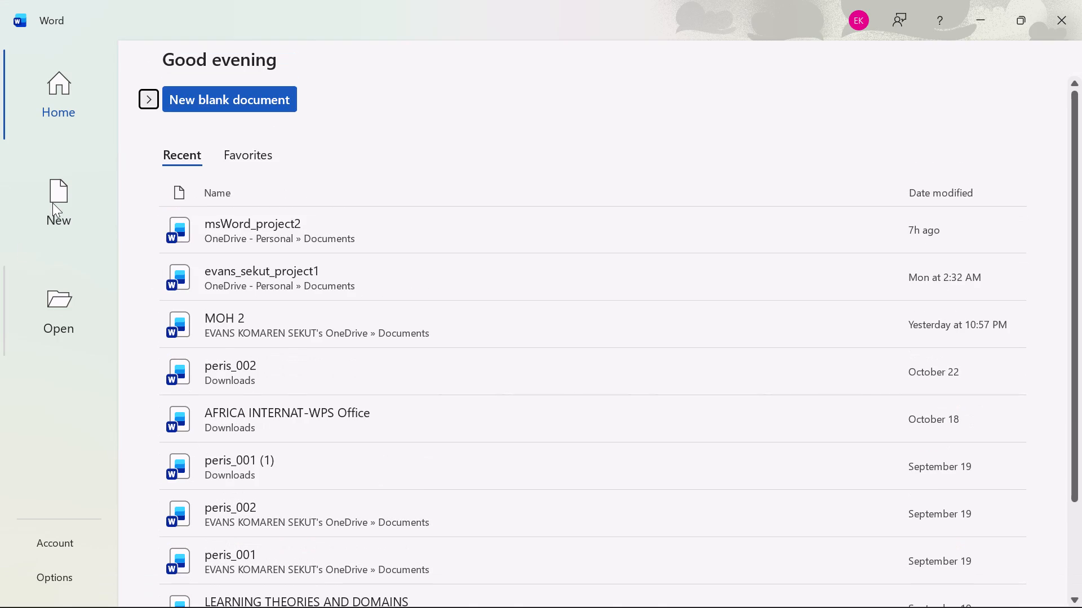
# Create a new blank document in Word.
pyautogui.doubleClick(225, 222)
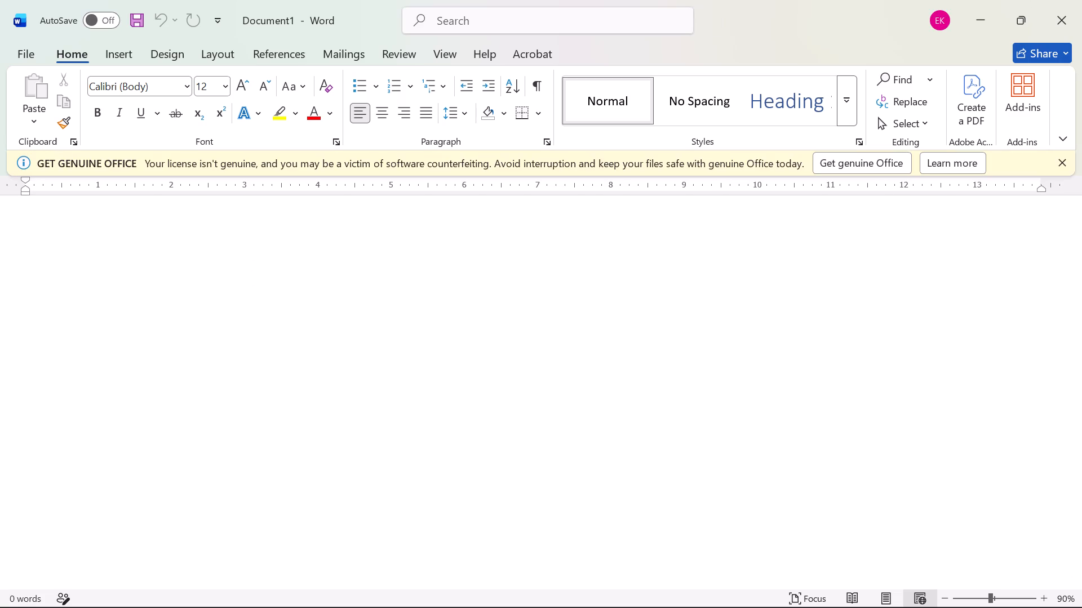
pyautogui.click(113, 283)
pyautogui.click(94, 268)
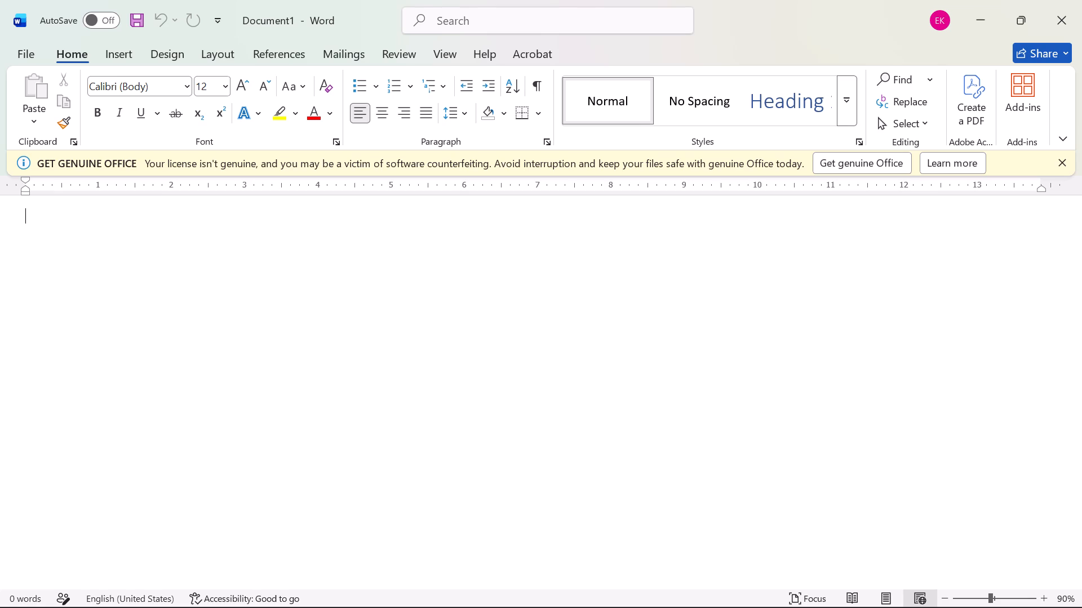
# Draw the second explosion shape from Stars and Banners, about 1.82" wide and 0.87" high, in the lower part of the page.
pyautogui.click(117, 49)
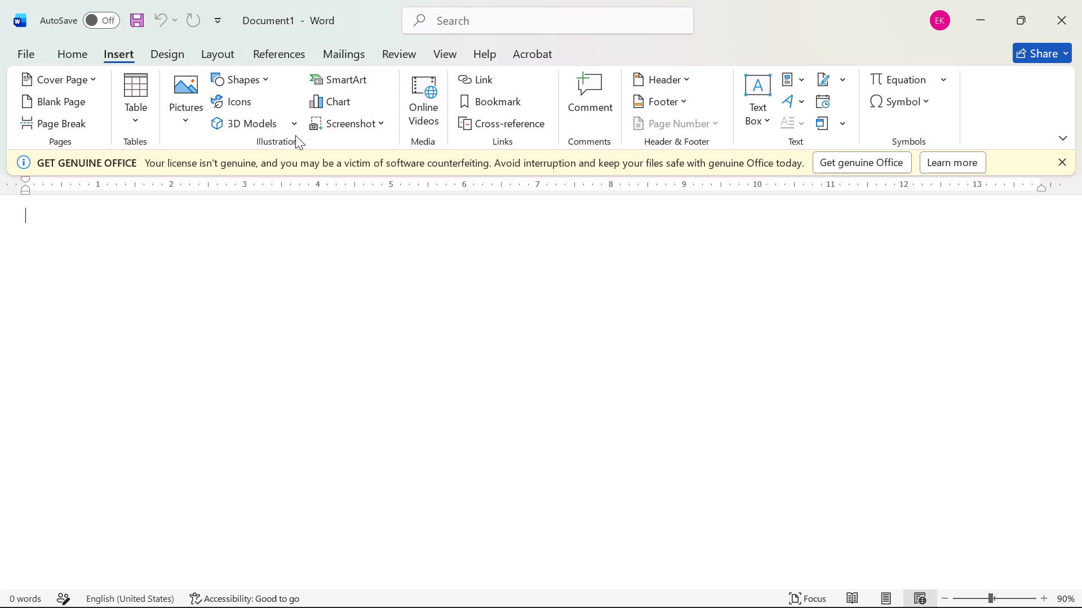
pyautogui.click(250, 84)
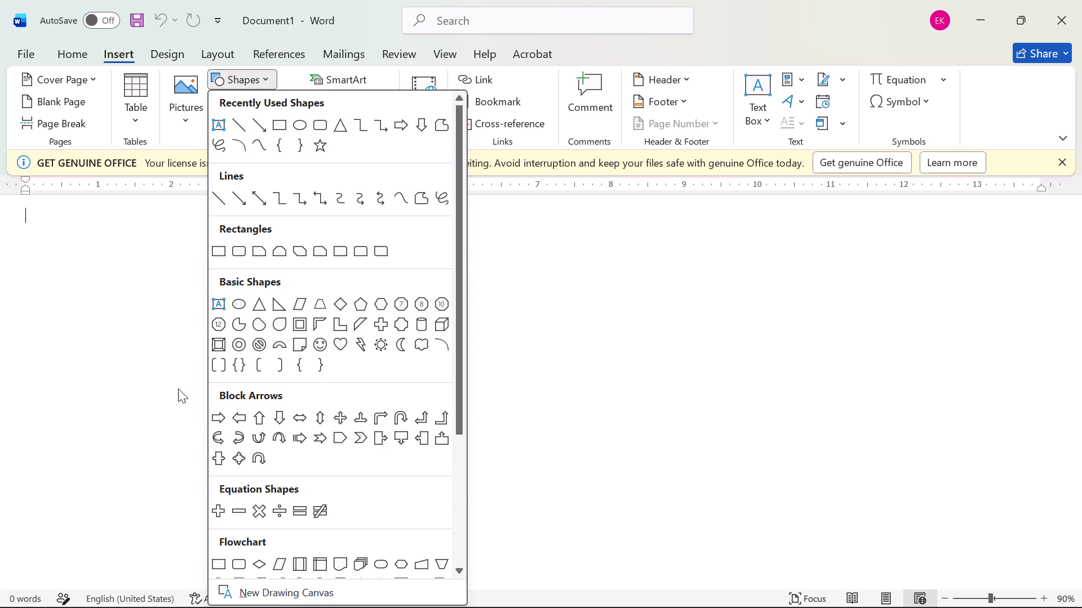
pyautogui.scroll(-3, 311, 395)
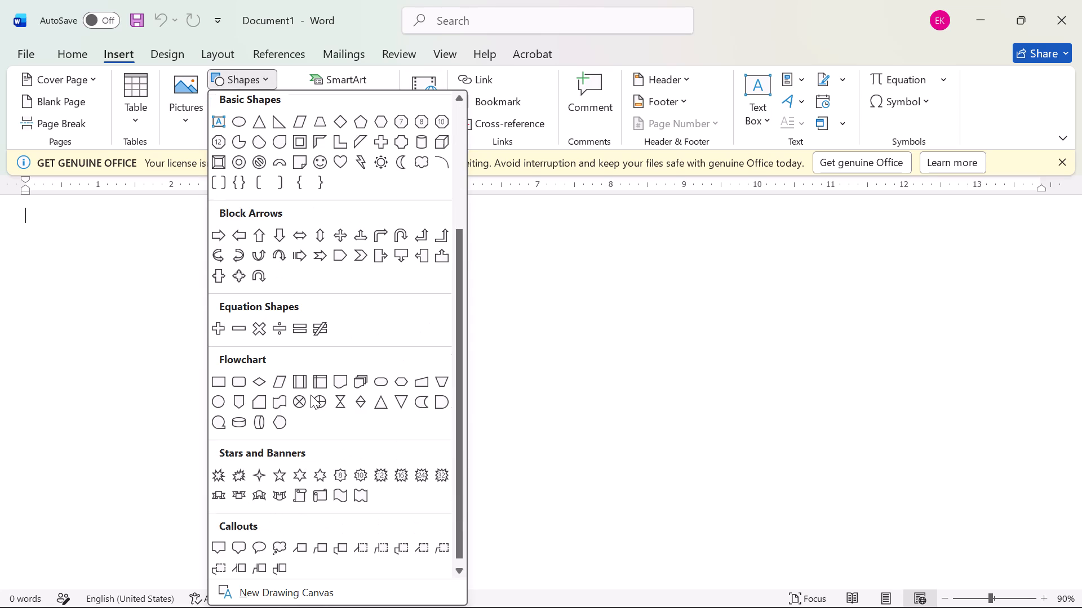
pyautogui.click(240, 473)
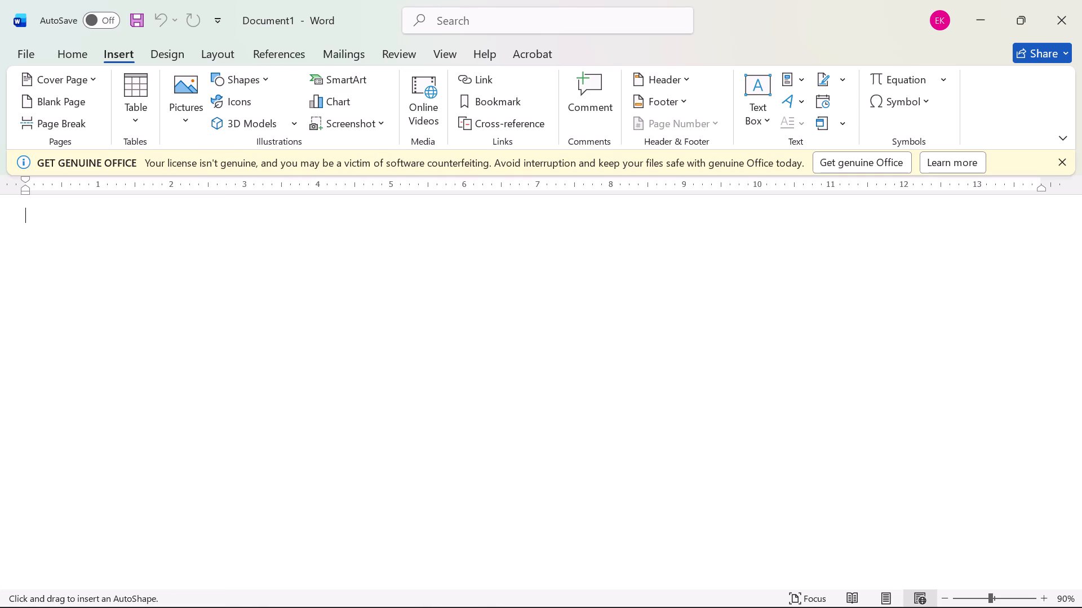
pyautogui.scroll(-5, 325, 515)
pyautogui.moveTo(318, 543); pyautogui.dragTo(327, 565)
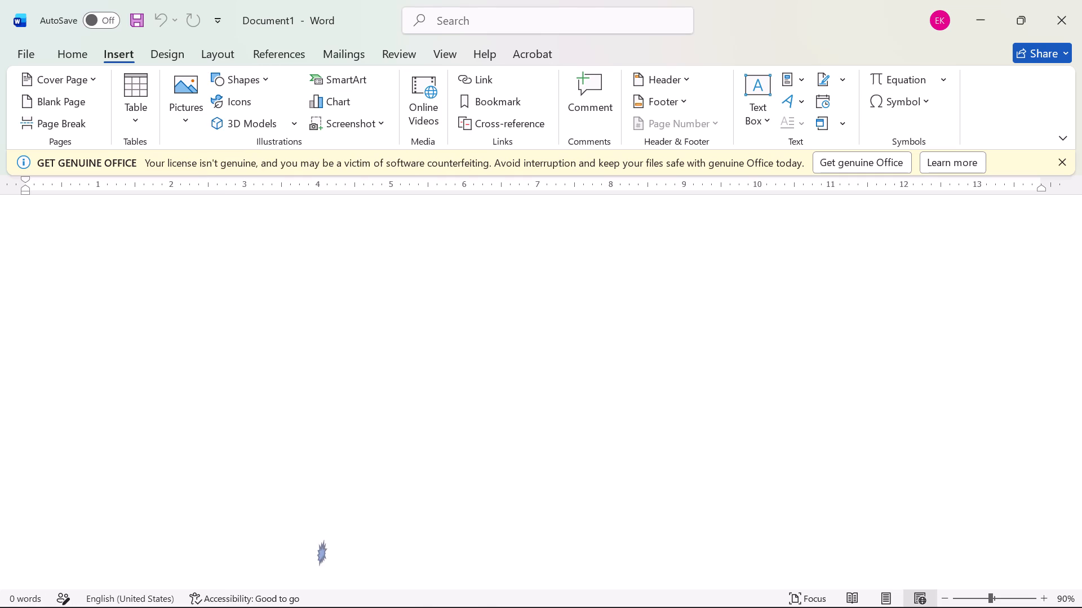
pyautogui.moveTo(327, 565); pyautogui.dragTo(451, 607)
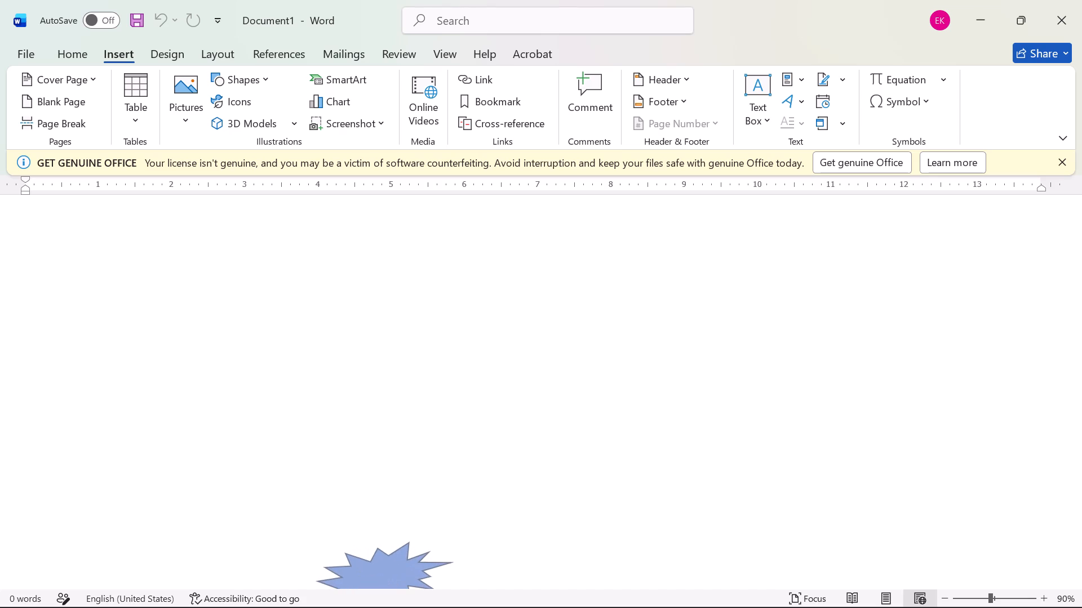
pyautogui.moveTo(451, 607); pyautogui.dragTo(451, 606)
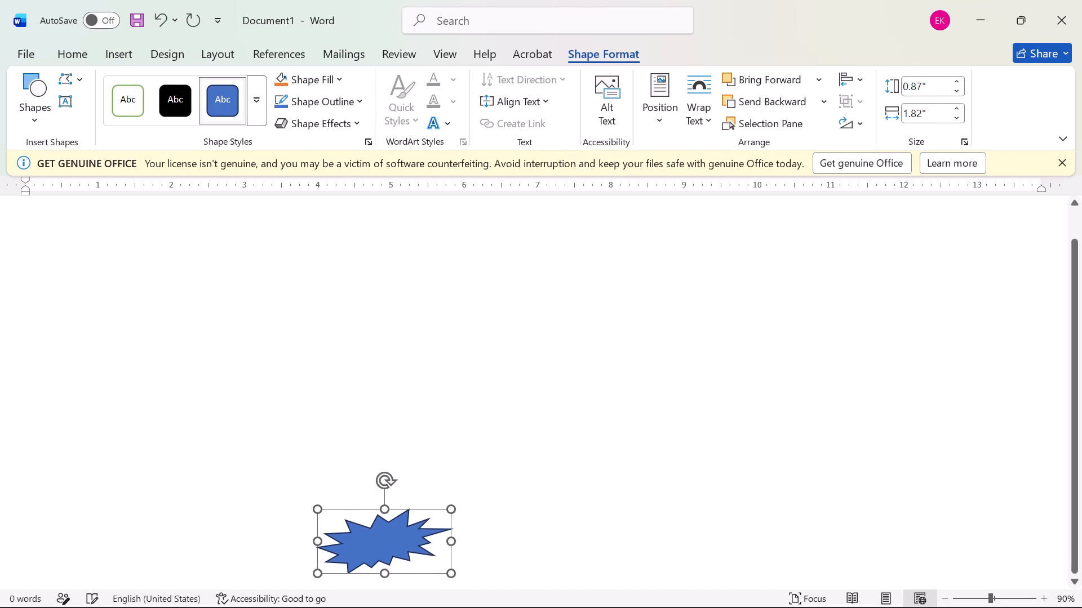
# Give the explosion shape the orange-outline theme style and a white shape fill.
pyautogui.click(257, 101)
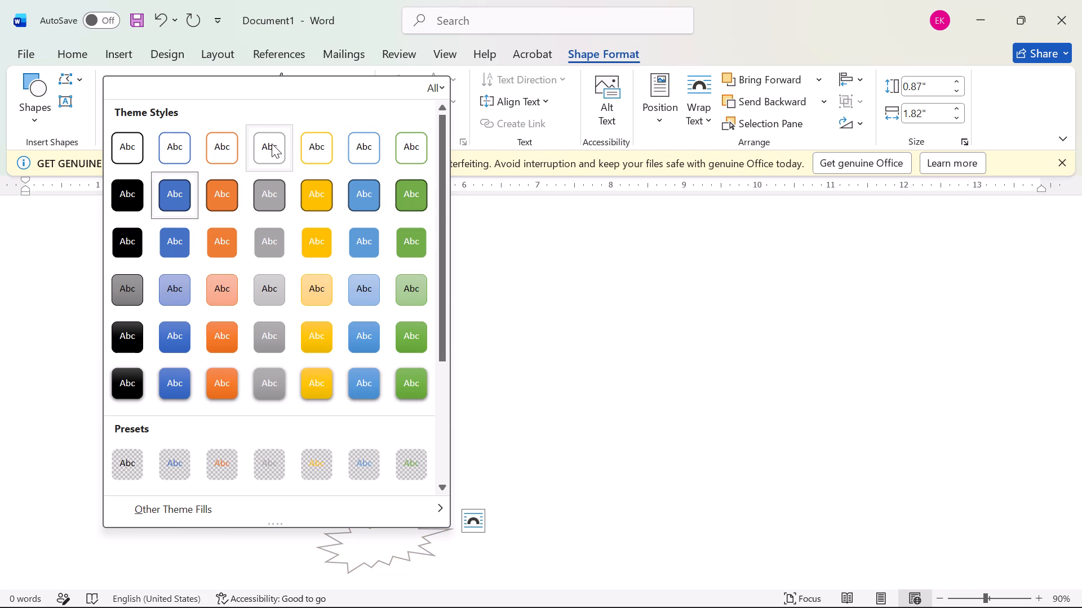
pyautogui.click(239, 142)
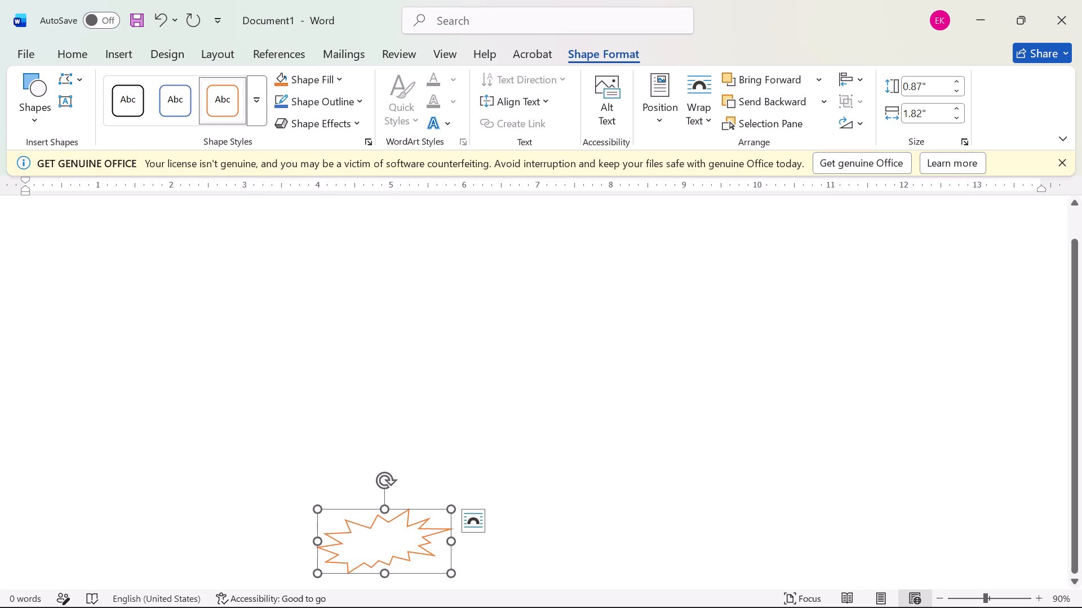
pyautogui.click(362, 537)
pyautogui.click(347, 99)
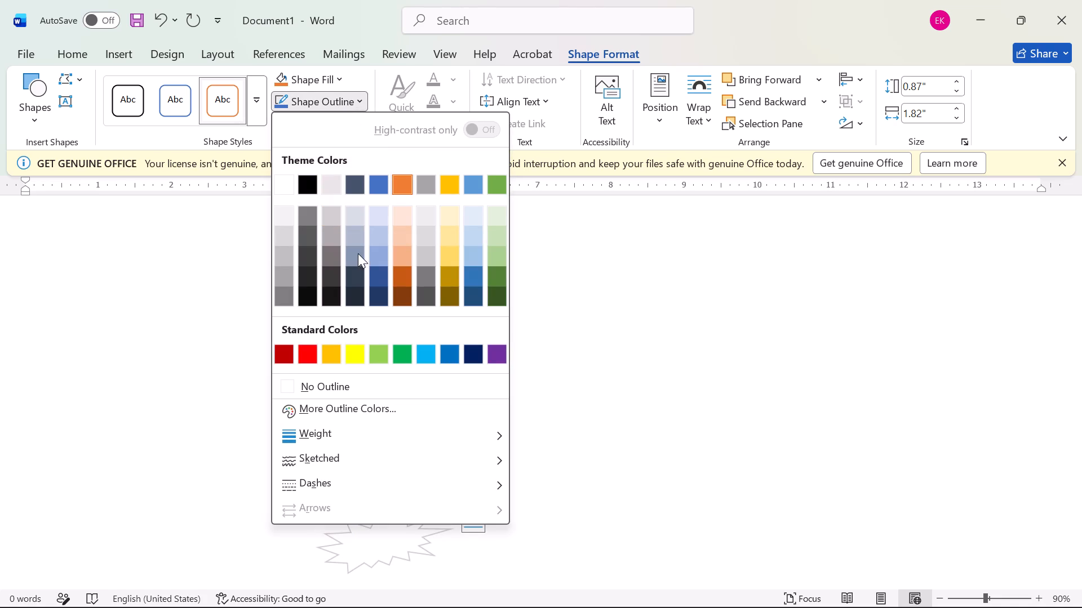
pyautogui.click(341, 83)
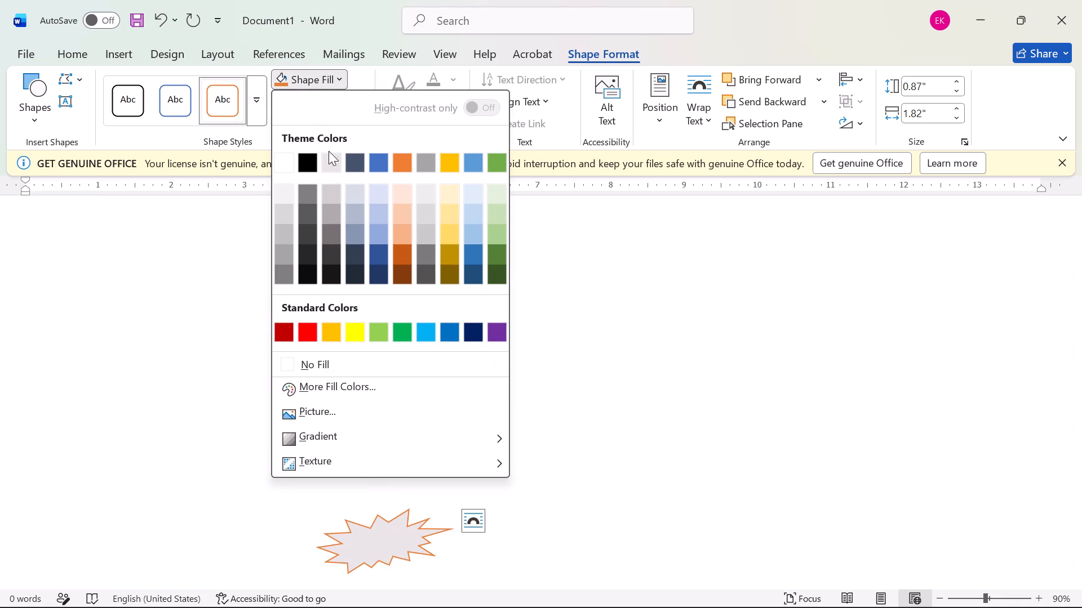
pyautogui.click(290, 168)
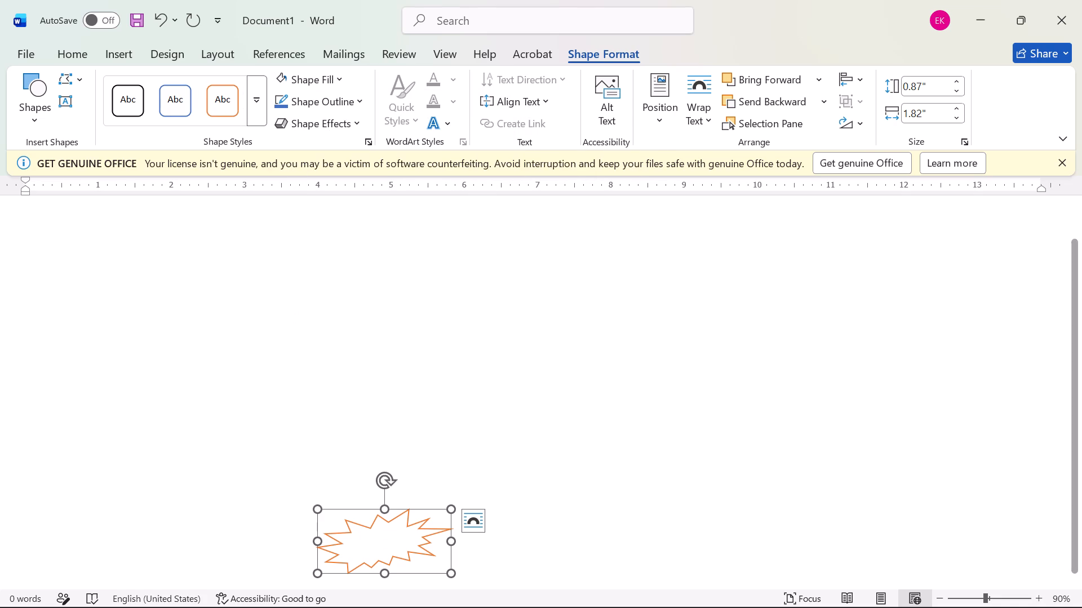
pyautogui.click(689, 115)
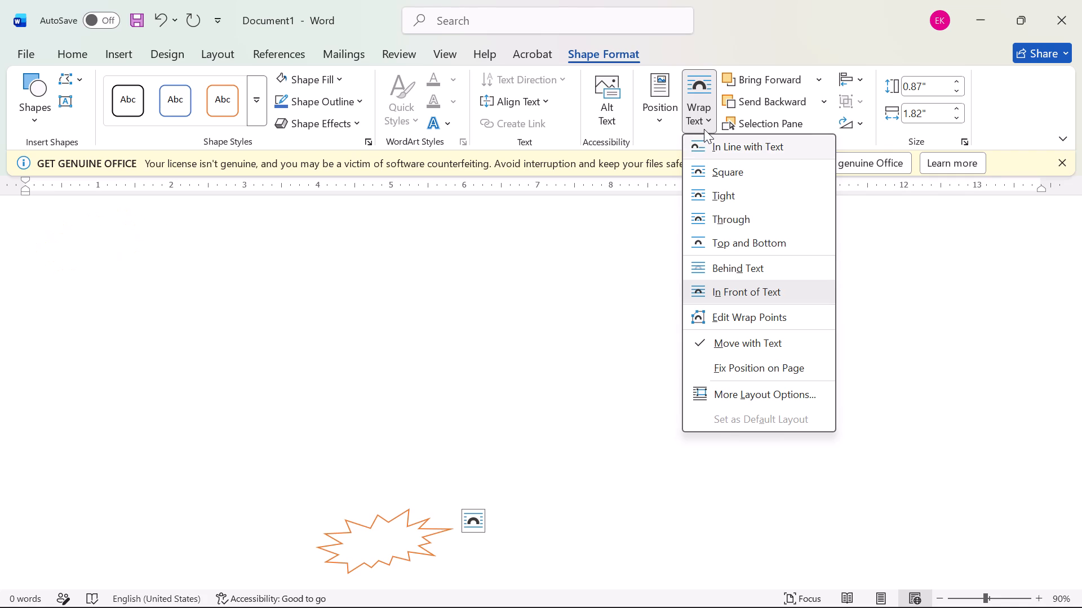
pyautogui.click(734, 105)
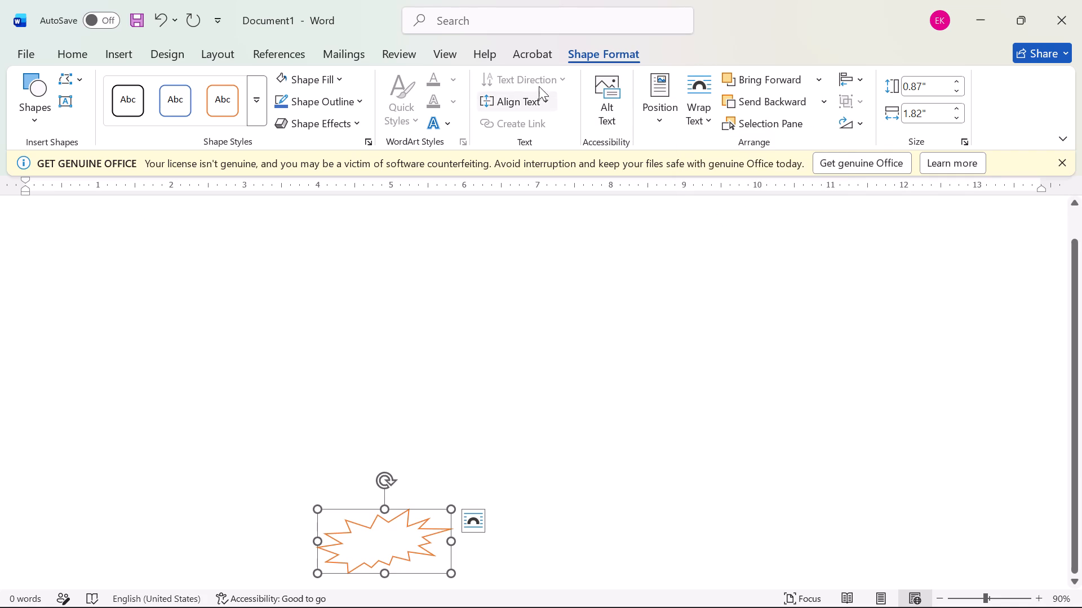
# Search the commands for "text" and draw a text box about 1.08" wide and 0.24" high inside the explosion.
pyautogui.click(565, 37)
pyautogui.click(570, 25)
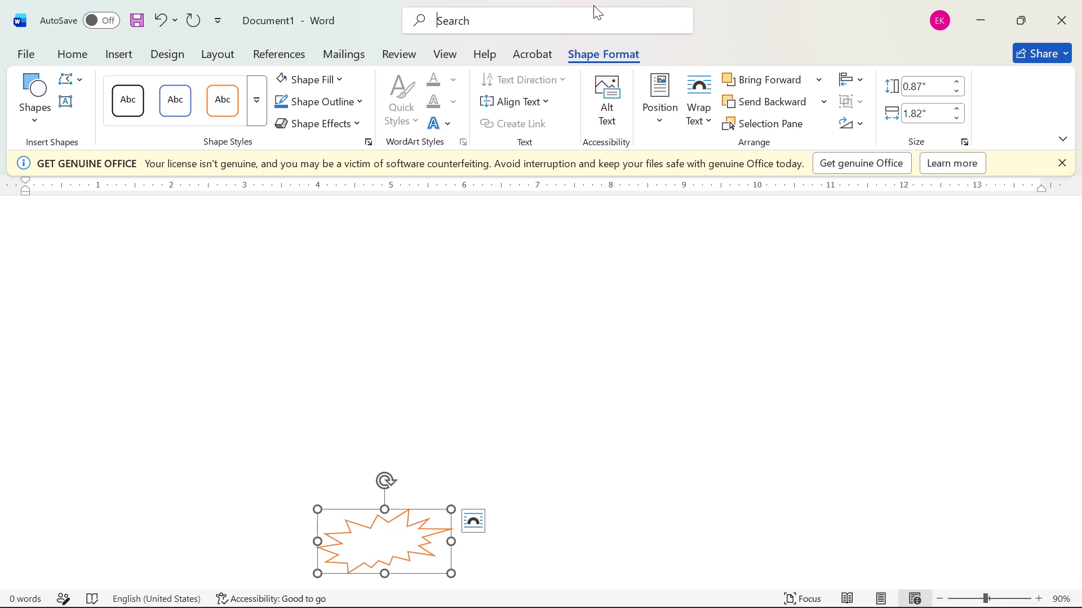
pyautogui.write('tex')
pyautogui.press('t')
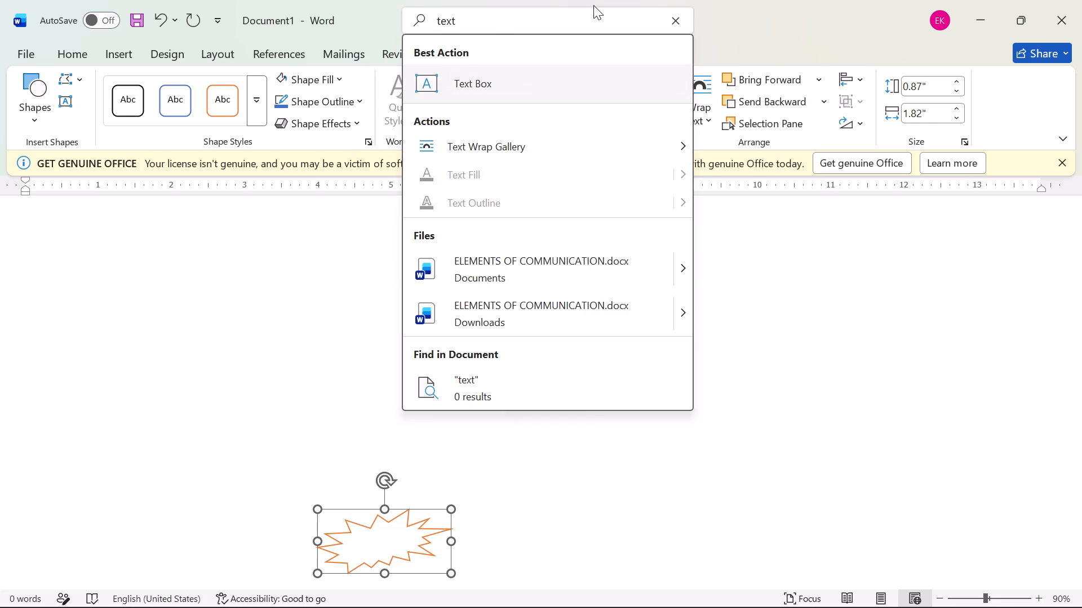
pyautogui.click(512, 88)
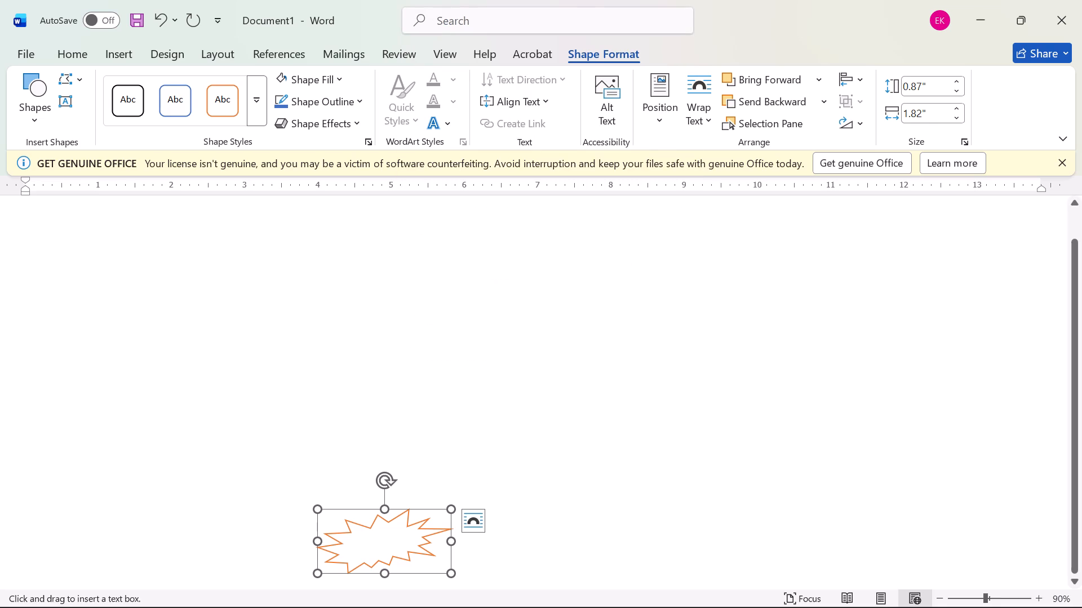
pyautogui.moveTo(342, 535); pyautogui.dragTo(405, 547)
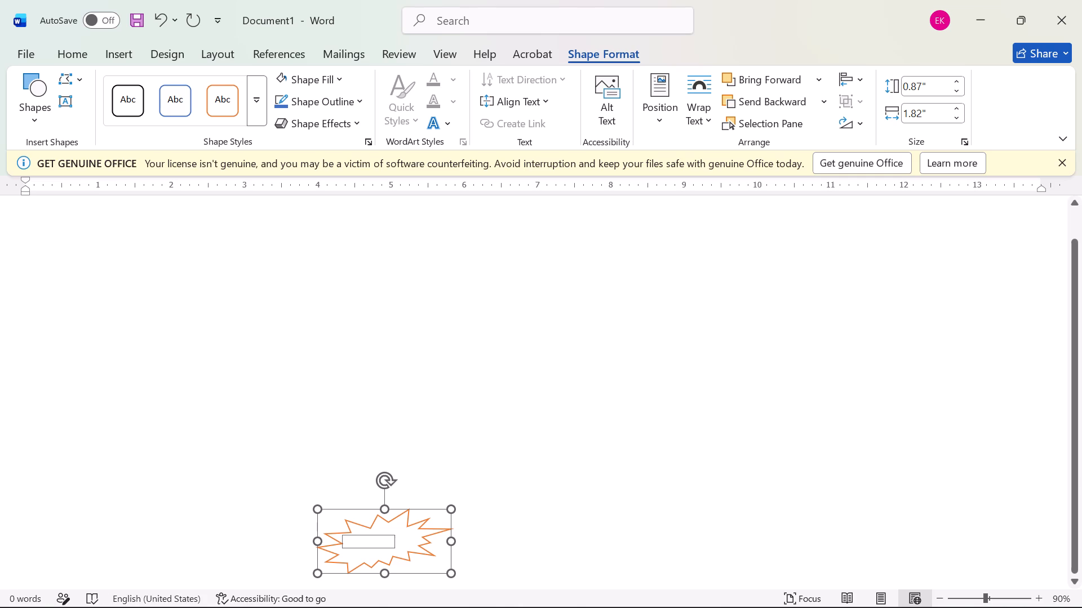
pyautogui.moveTo(405, 547); pyautogui.dragTo(413, 558)
pyautogui.moveTo(413, 558); pyautogui.dragTo(421, 552)
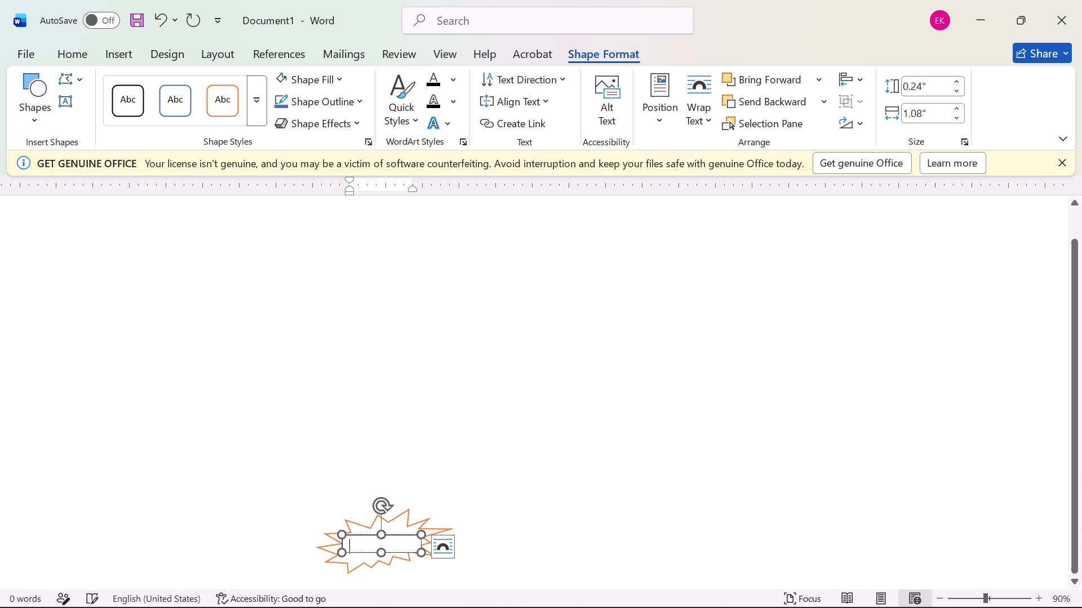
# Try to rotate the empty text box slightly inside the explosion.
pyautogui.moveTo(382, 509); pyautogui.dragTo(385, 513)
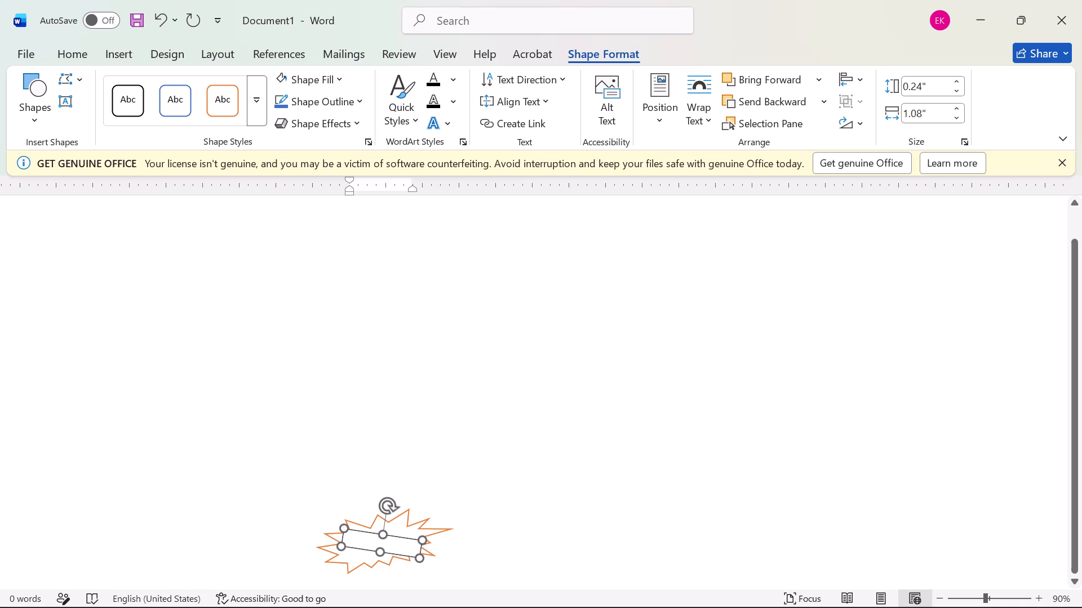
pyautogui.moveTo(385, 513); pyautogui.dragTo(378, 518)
# Enter "Entry is free" in the text box.
pyautogui.click(356, 549)
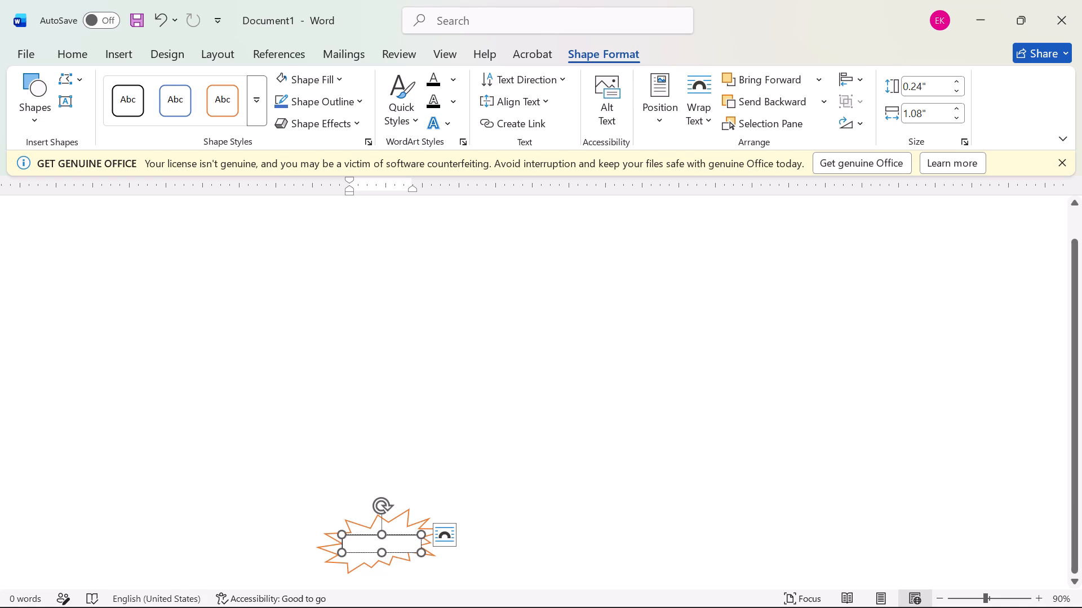
pyautogui.write('entry')
pyautogui.press('space')
pyautogui.write('is')
pyautogui.press('space')
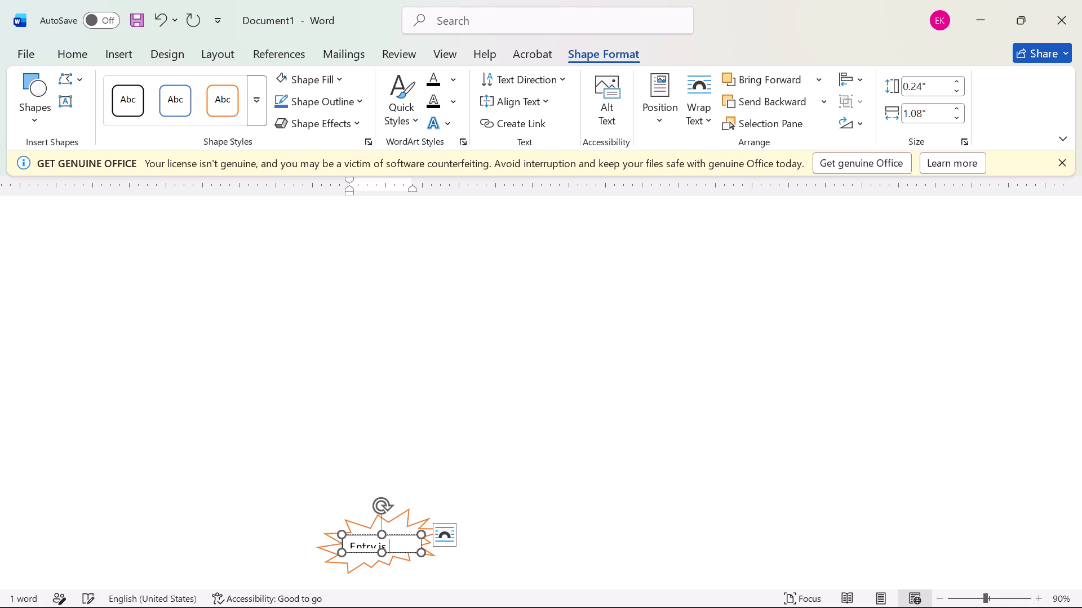
pyautogui.write('free')
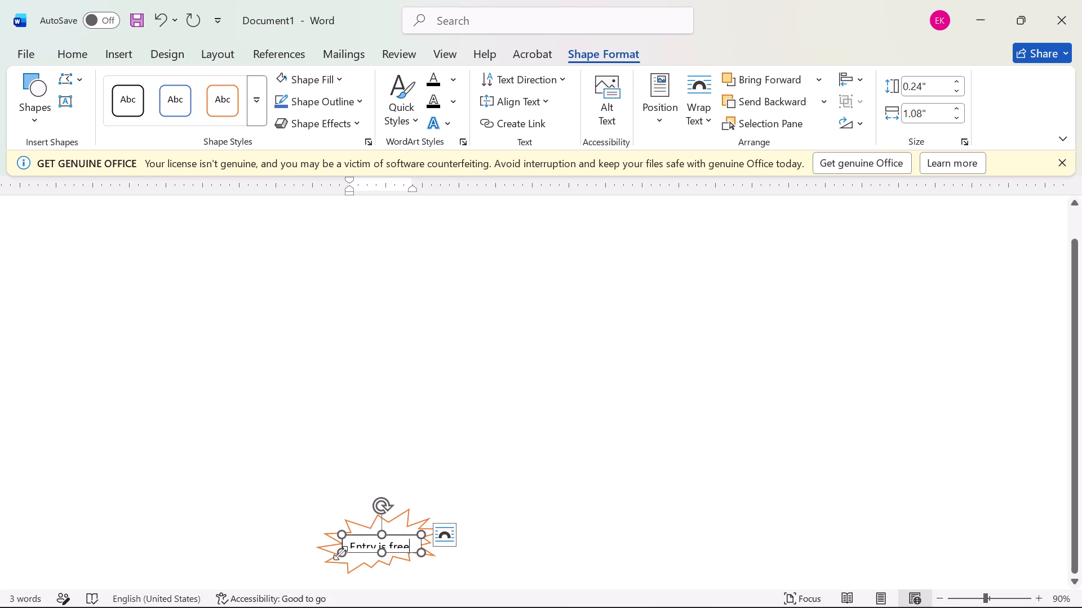
# Make the text box about 0.27" high and tilt it counterclockwise within the explosion.
pyautogui.click(378, 552)
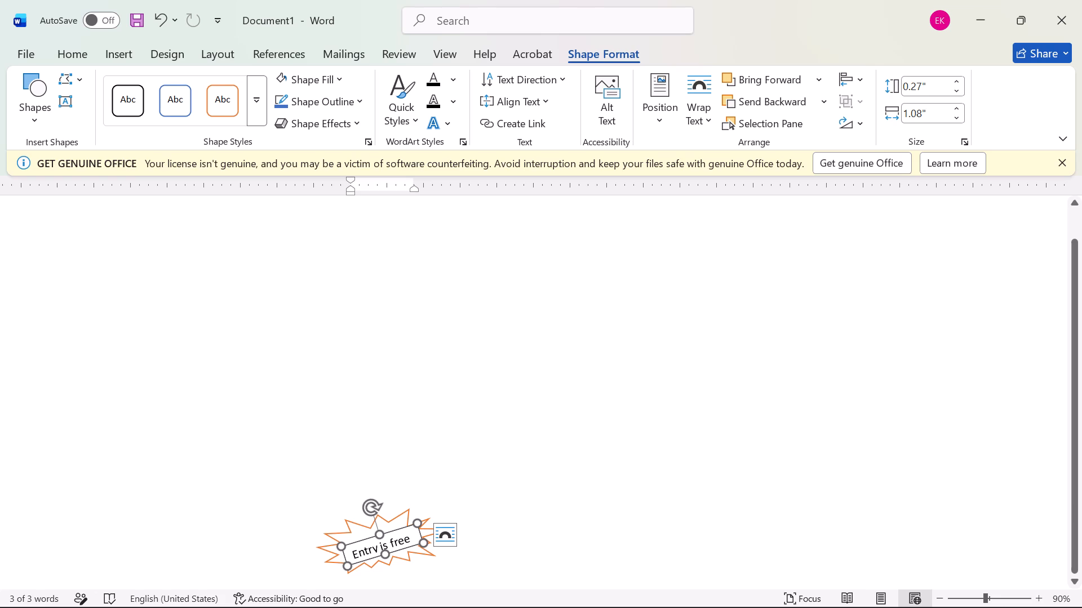
pyautogui.click(356, 531)
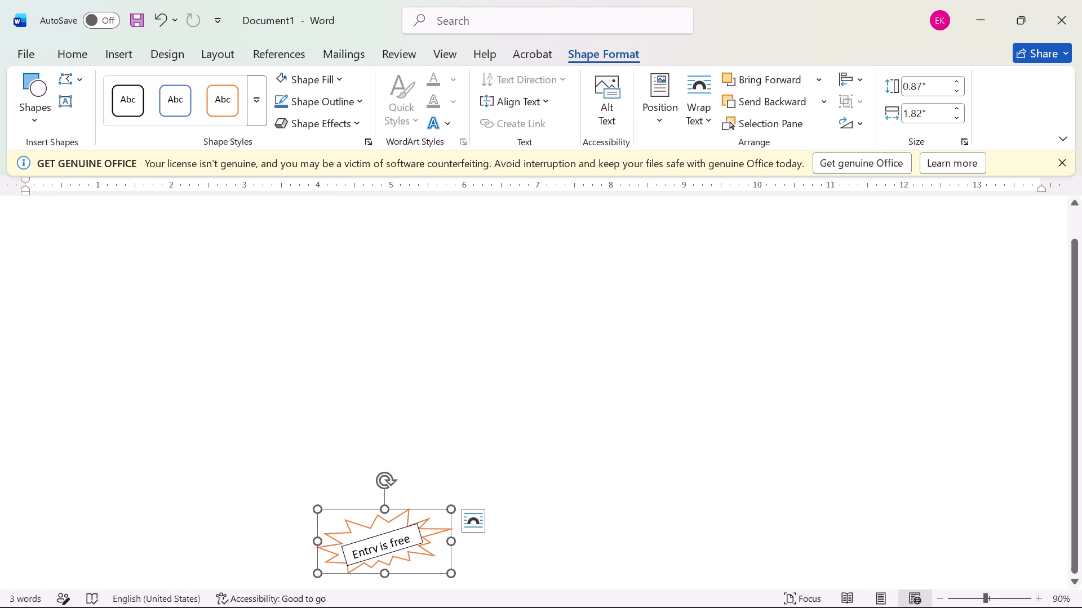
pyautogui.click(347, 565)
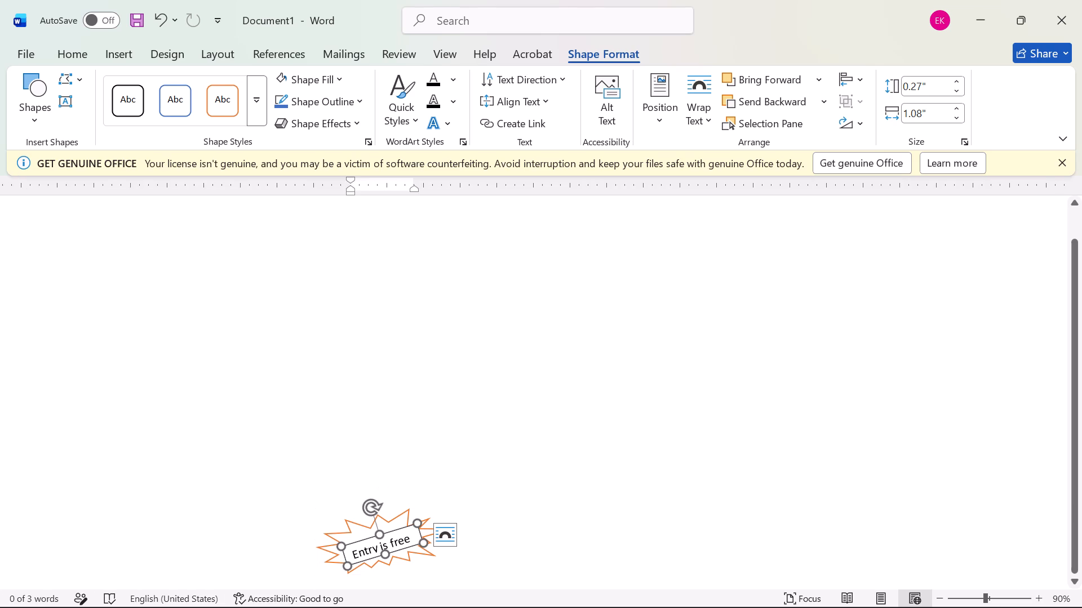
pyautogui.click(420, 553)
pyautogui.click(437, 551)
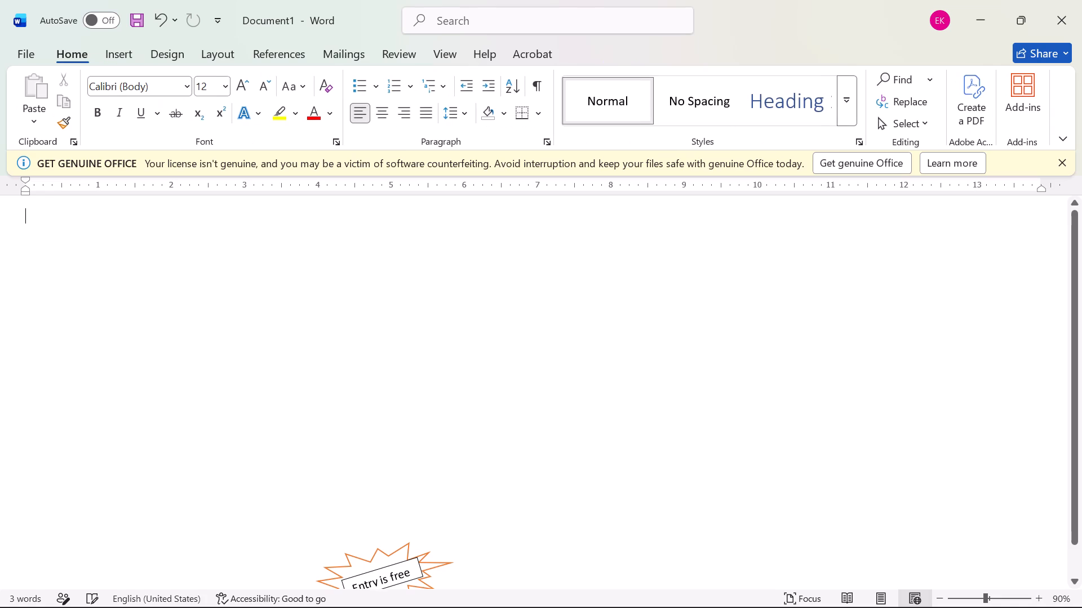
# Select the explosion shape and set its font colour to white.
pyautogui.scroll(-4, 408, 537)
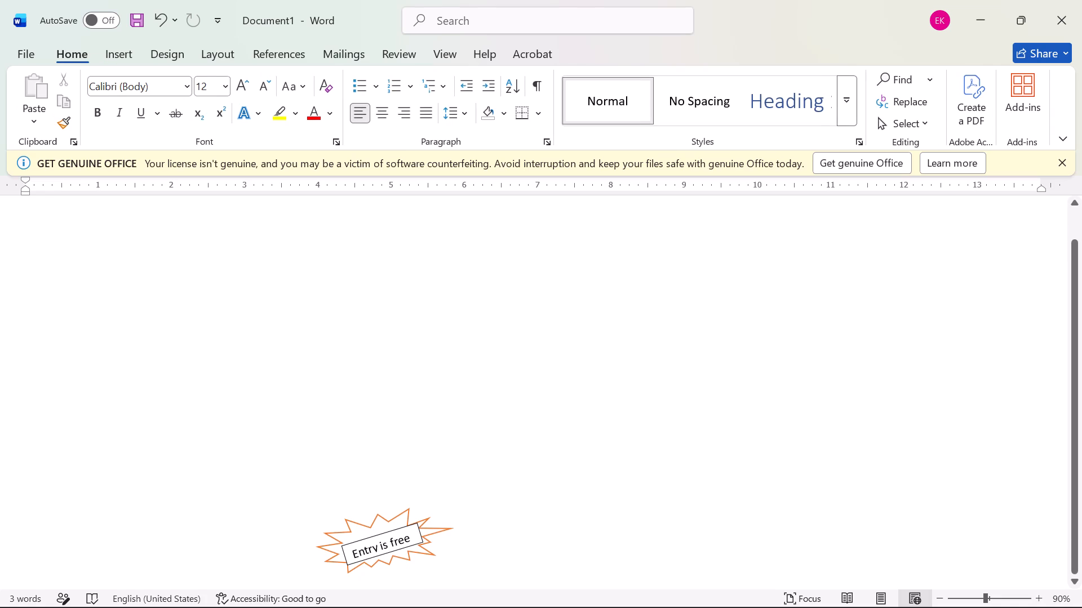
pyautogui.click(389, 529)
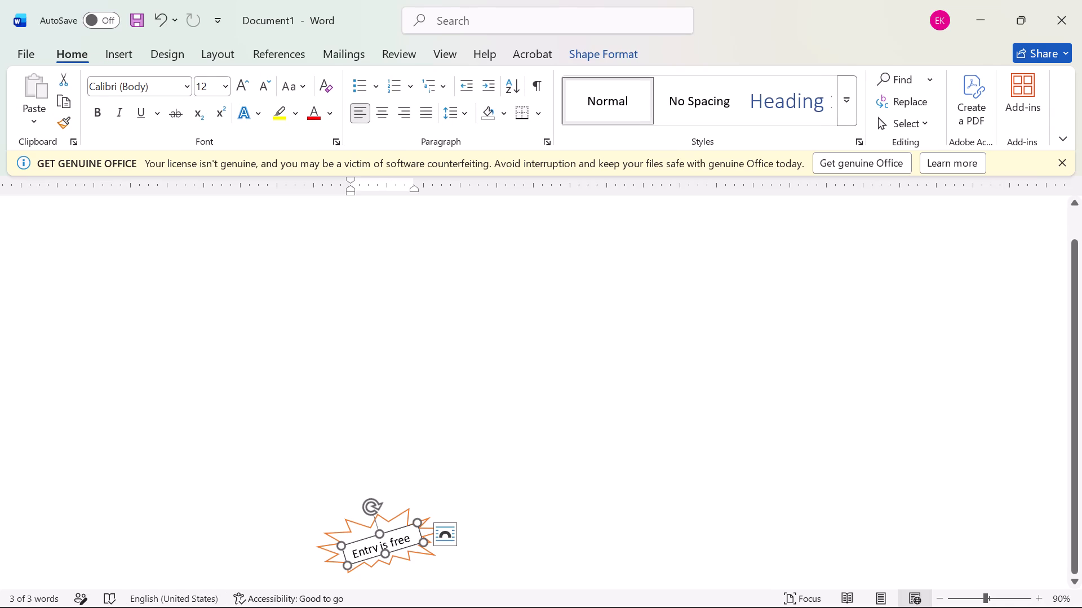
pyautogui.click(363, 533)
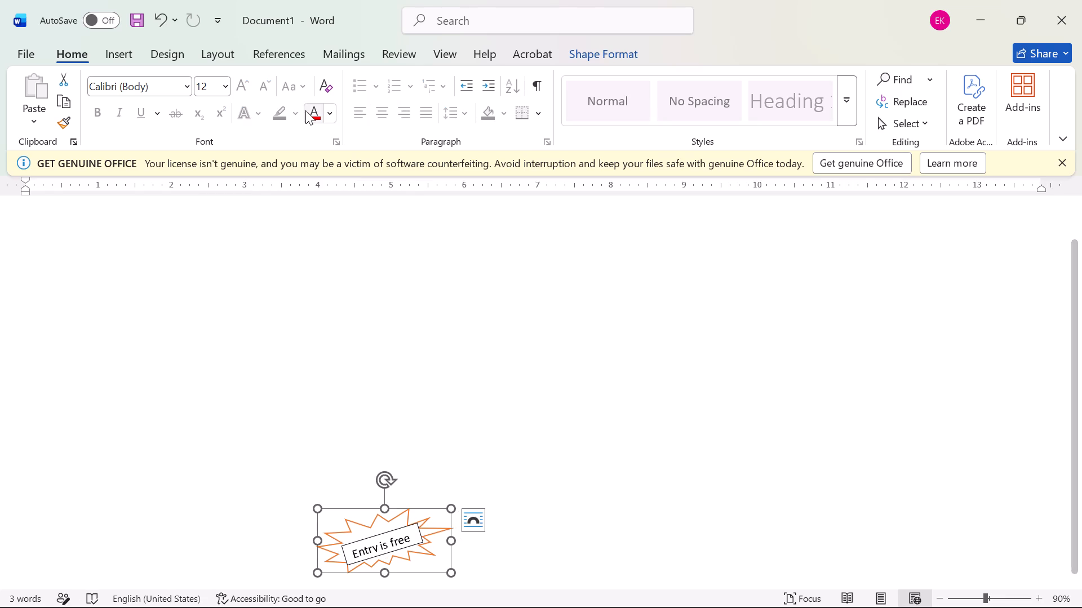
pyautogui.click(322, 117)
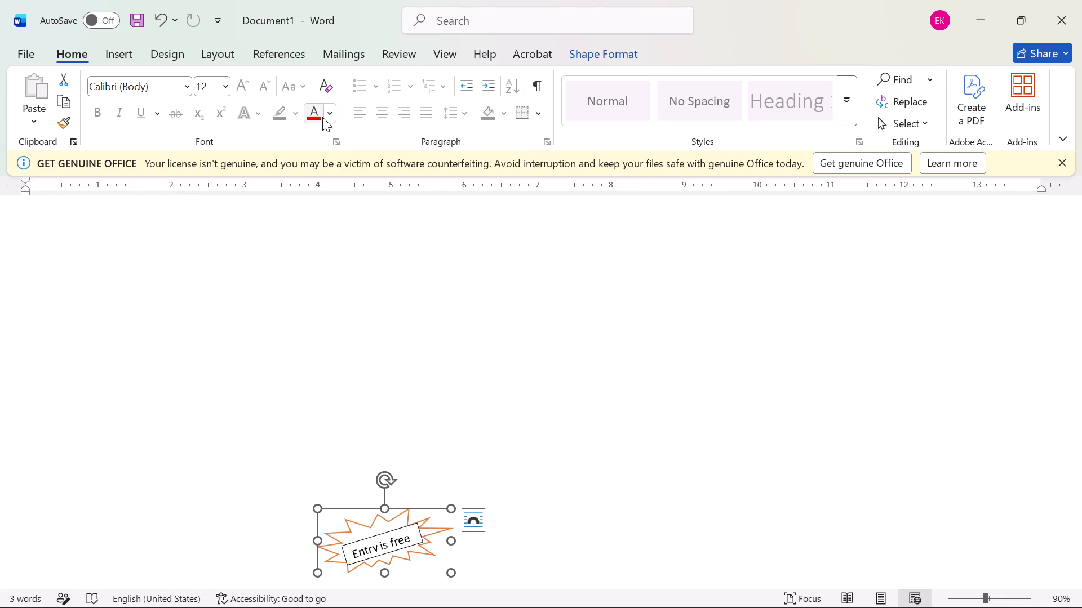
pyautogui.click(333, 114)
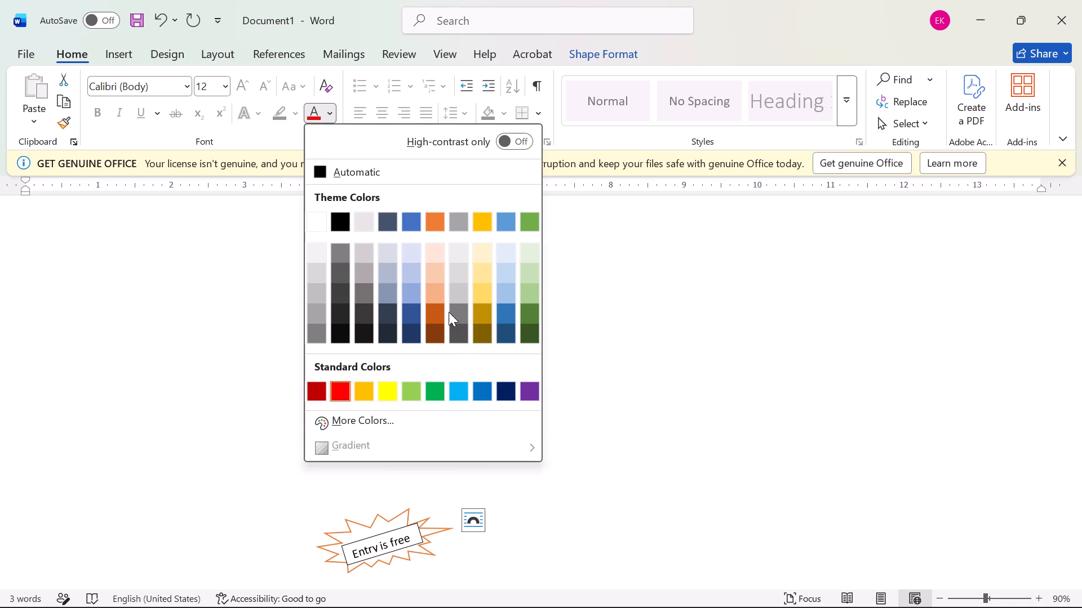
pyautogui.click(312, 226)
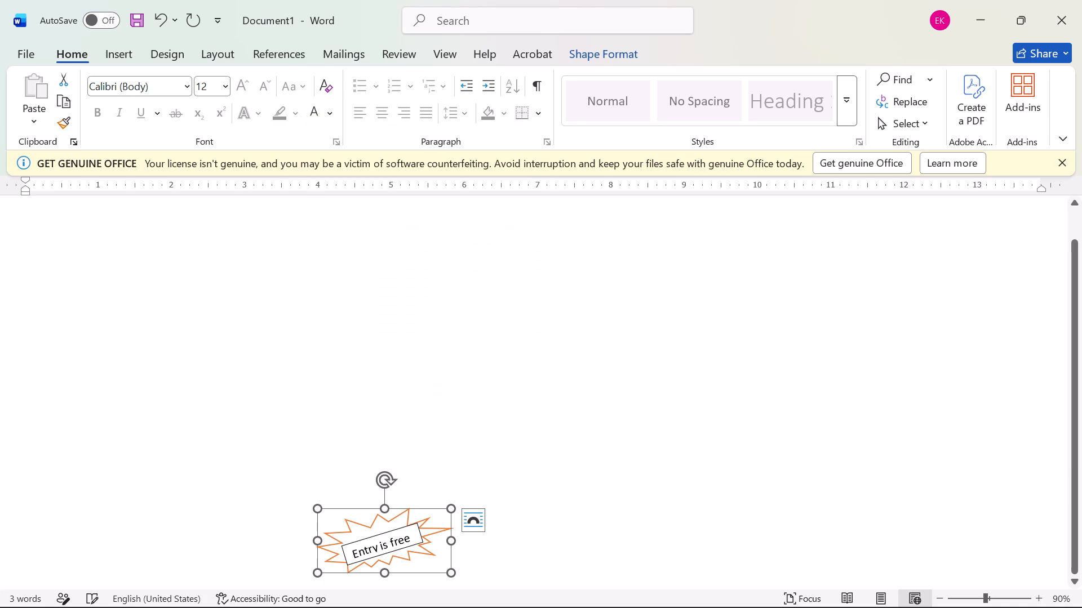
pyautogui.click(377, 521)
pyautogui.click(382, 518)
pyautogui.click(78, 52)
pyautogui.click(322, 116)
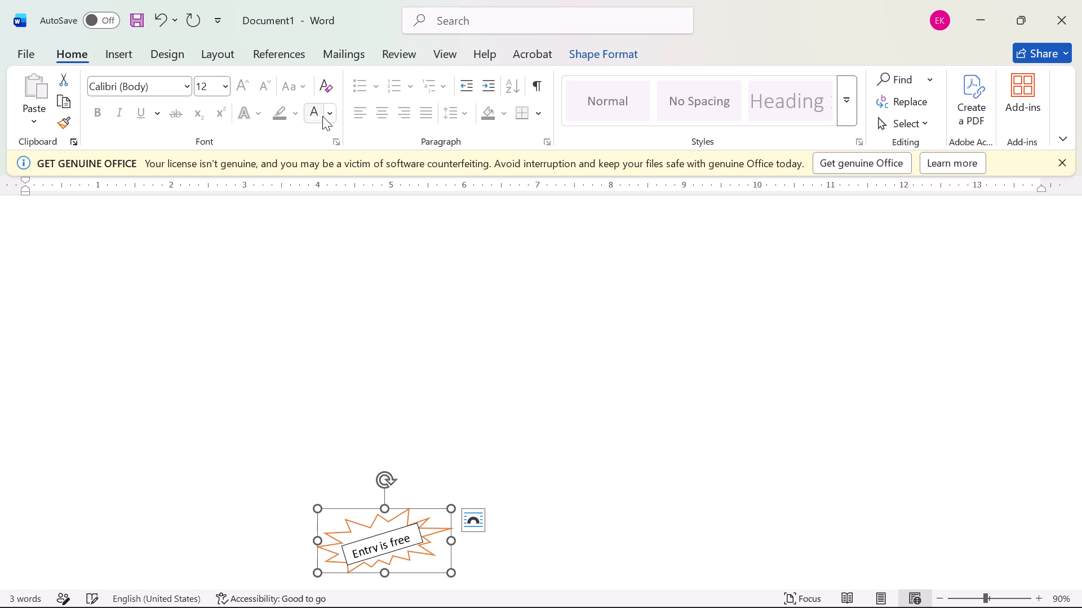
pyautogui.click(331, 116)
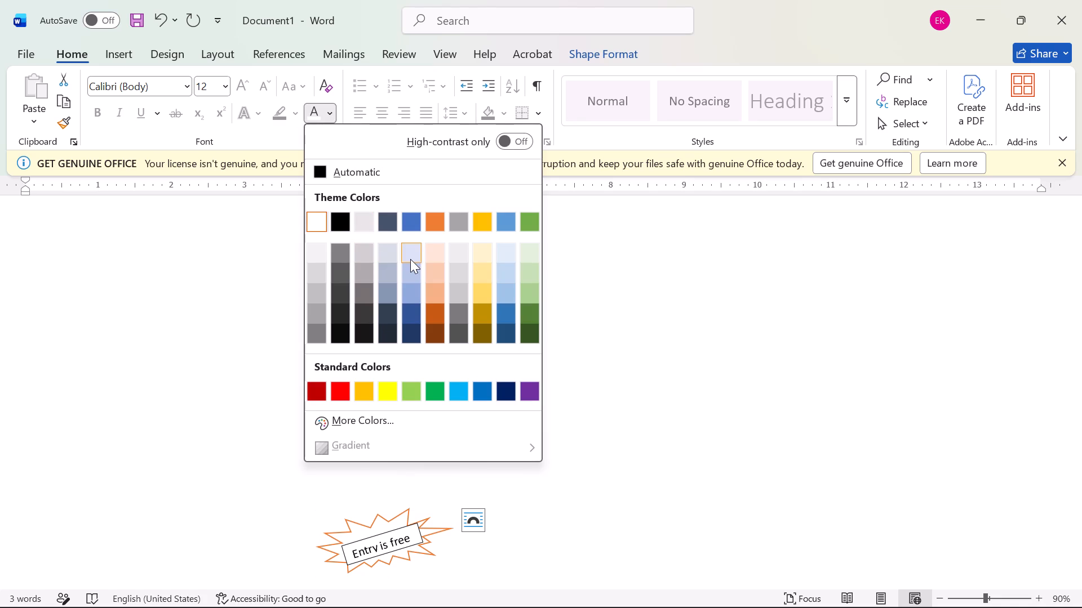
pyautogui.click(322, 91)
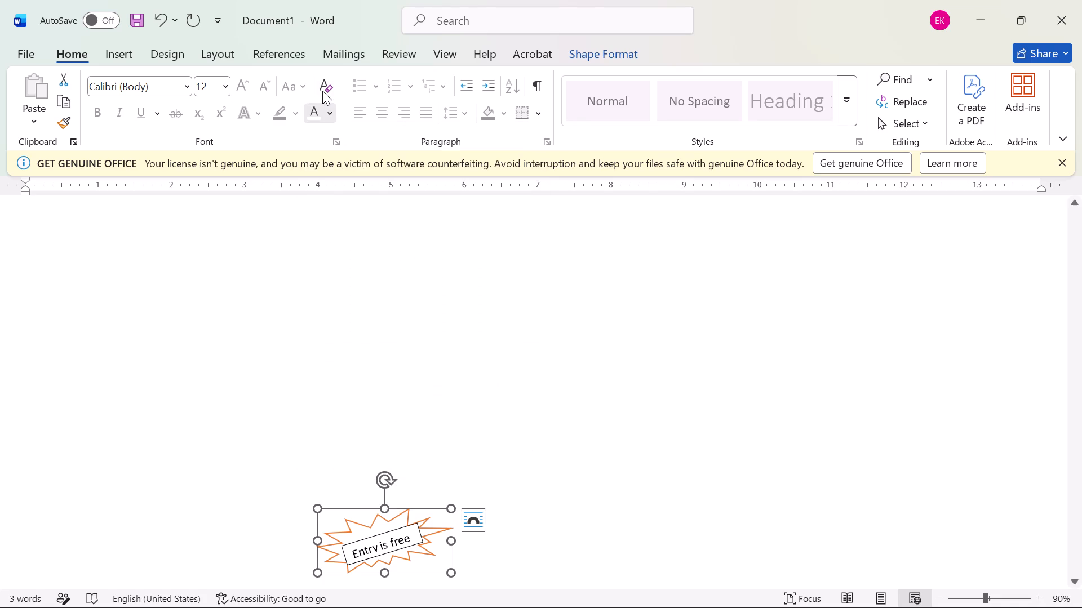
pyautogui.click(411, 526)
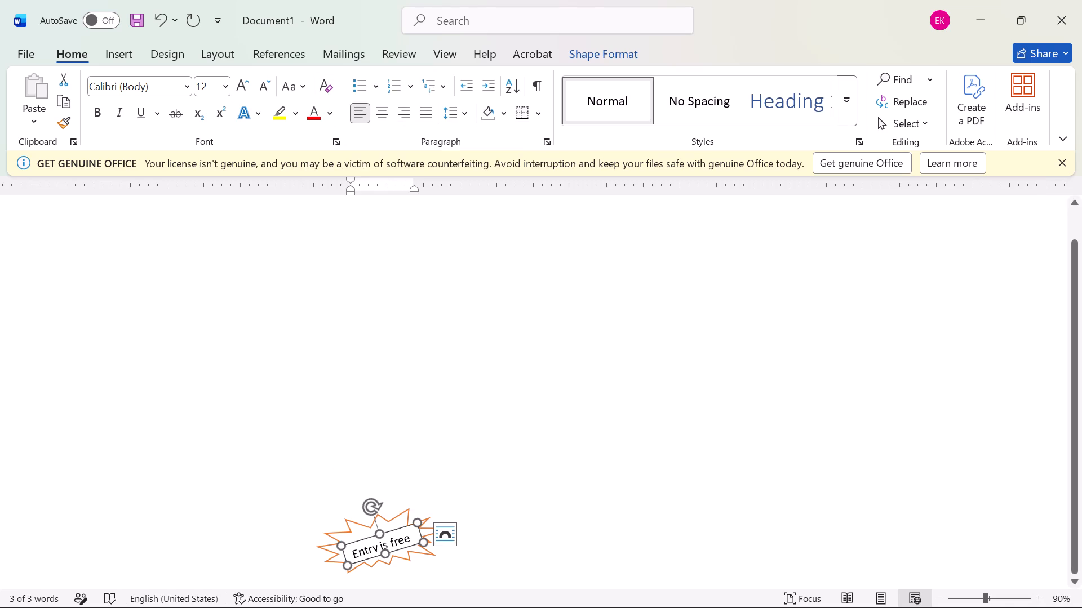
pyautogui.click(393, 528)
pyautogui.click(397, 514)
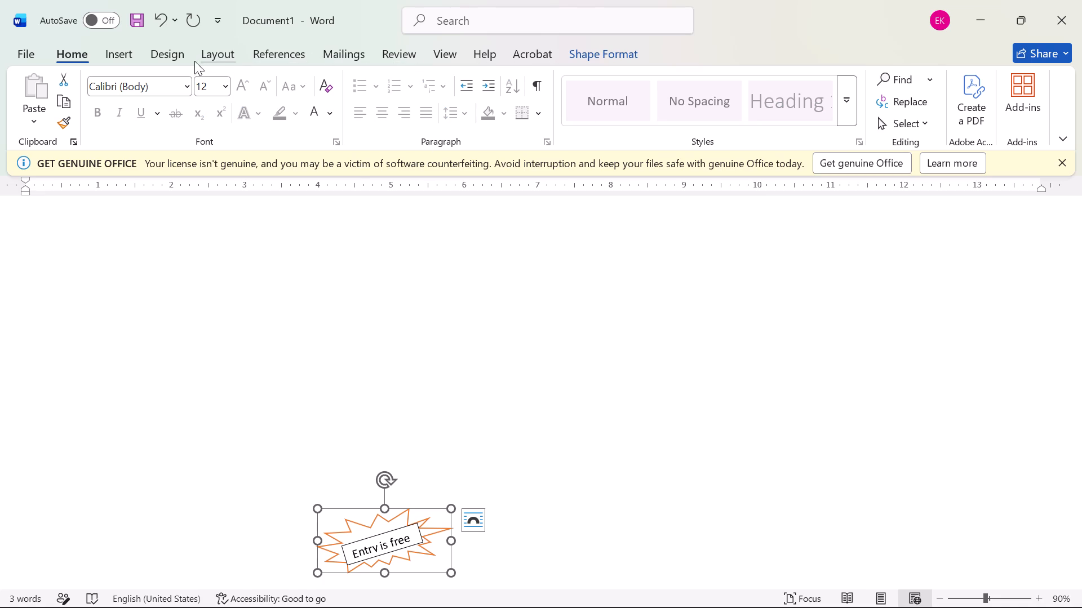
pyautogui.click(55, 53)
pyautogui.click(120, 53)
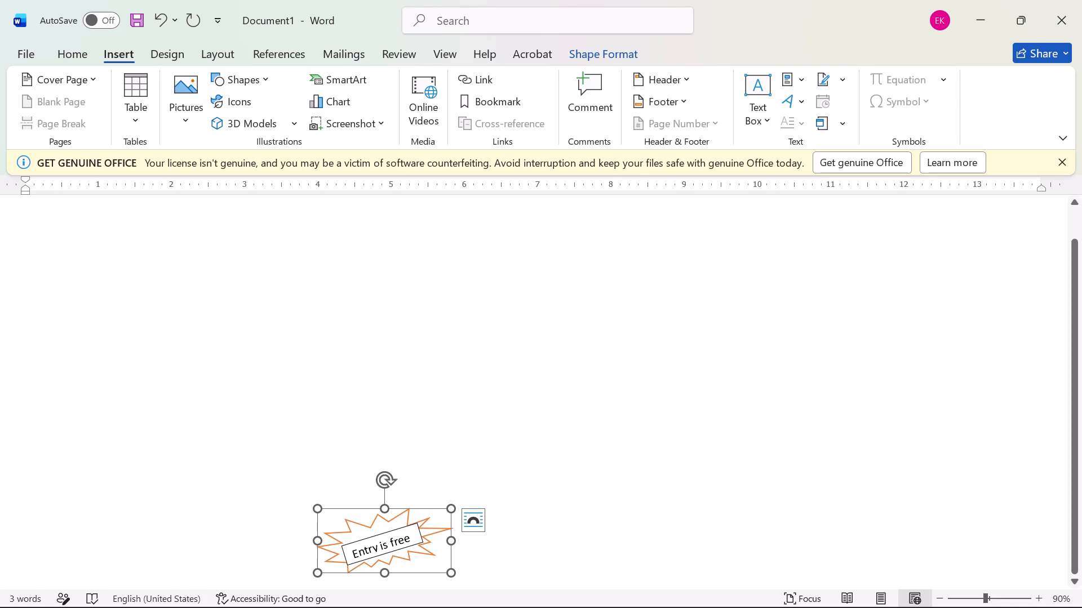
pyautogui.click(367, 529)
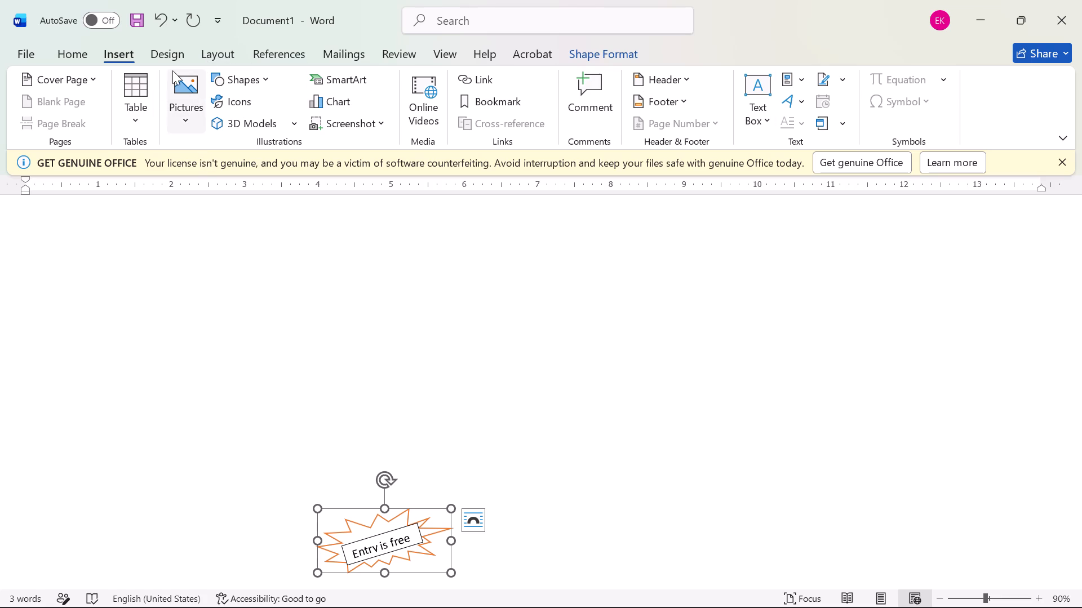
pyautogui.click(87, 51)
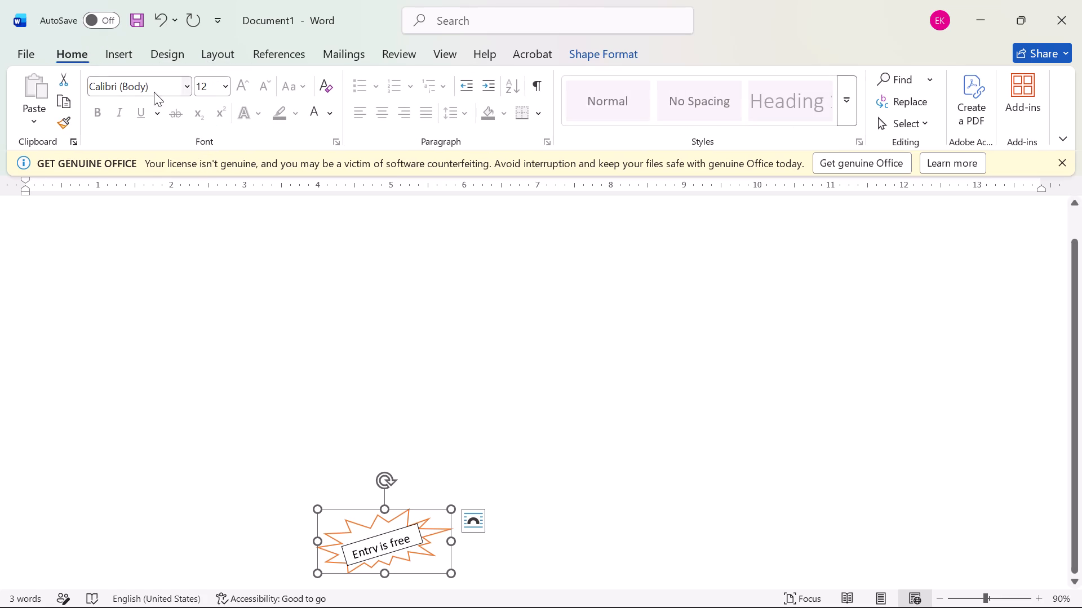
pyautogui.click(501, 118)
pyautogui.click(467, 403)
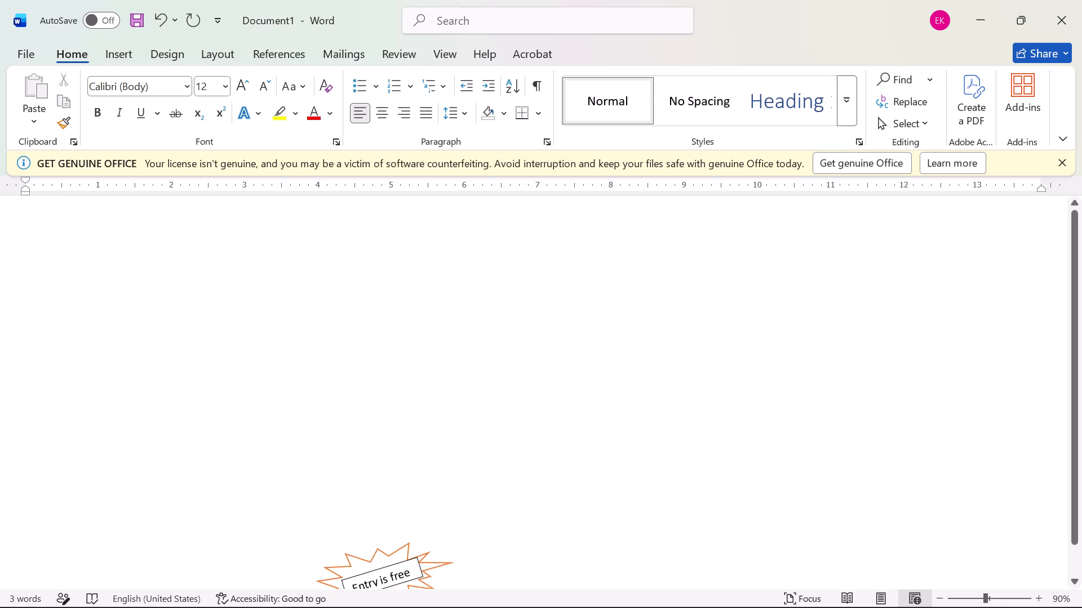
# Fill the explosion shape with the standard dark red colour.
pyautogui.scroll(-6, 347, 428)
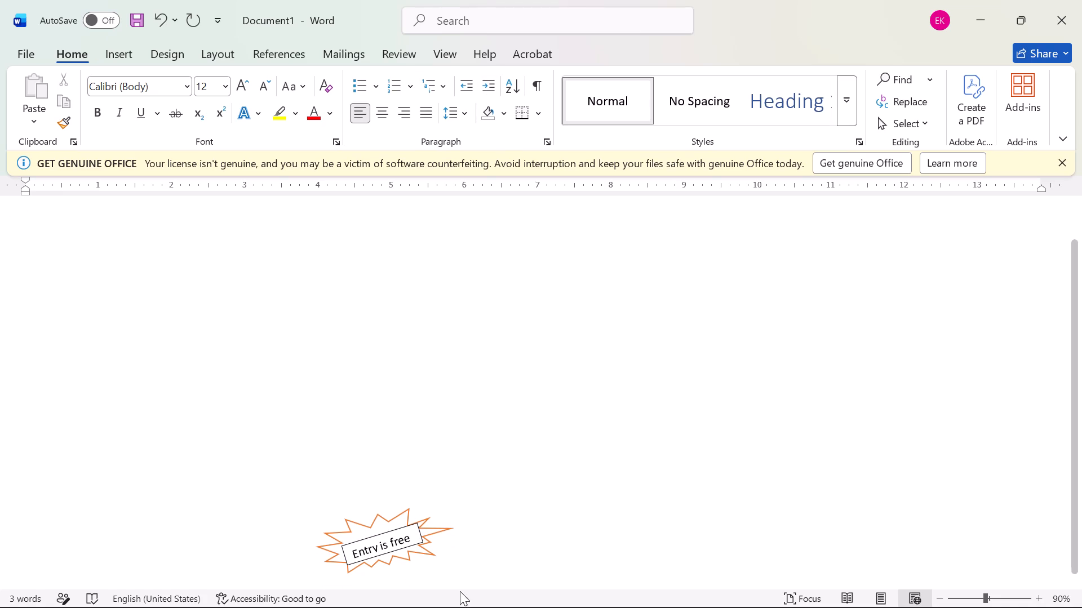
pyautogui.click(433, 522)
pyautogui.rightClick(434, 530)
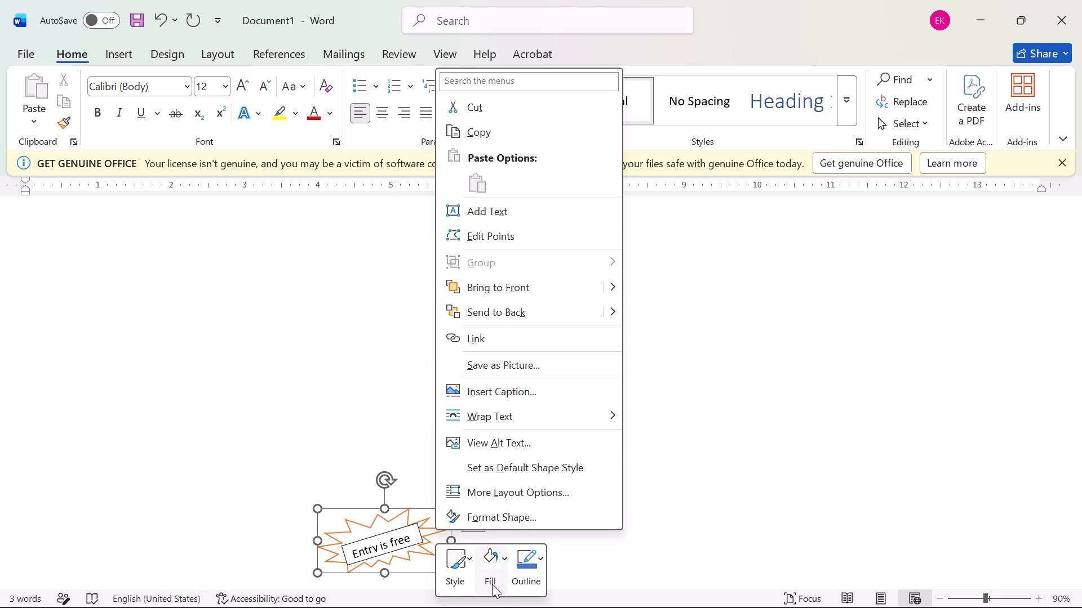
pyautogui.click(499, 558)
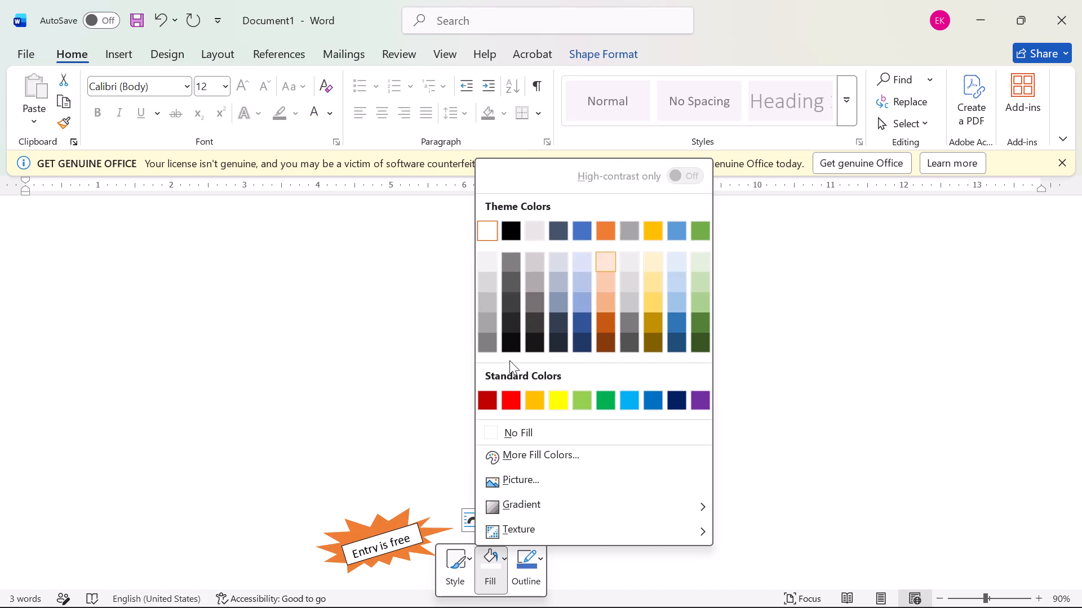
pyautogui.click(499, 399)
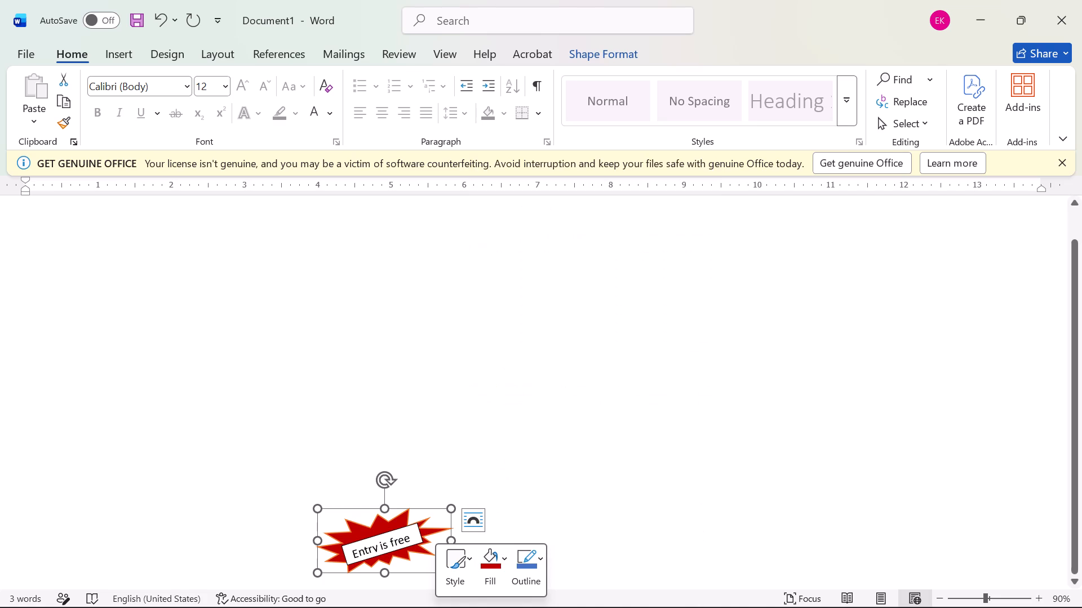
# Readjust the "Entry is free" text box to a slight counterclockwise tilt inside the explosion.
pyautogui.click(416, 529)
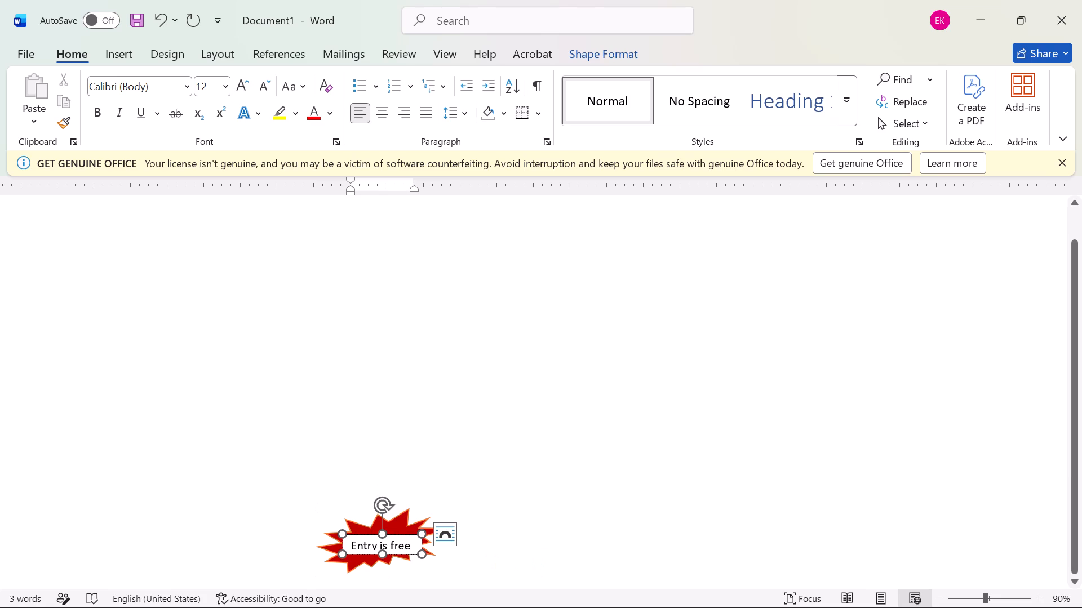
pyautogui.moveTo(374, 499); pyautogui.dragTo(386, 517)
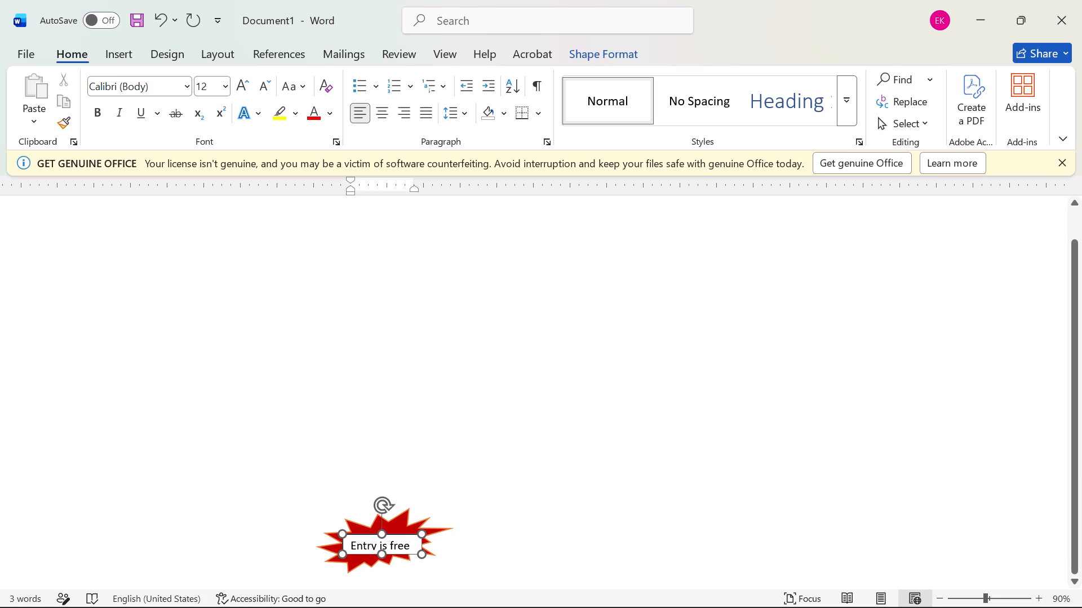
pyautogui.moveTo(386, 517); pyautogui.dragTo(373, 522)
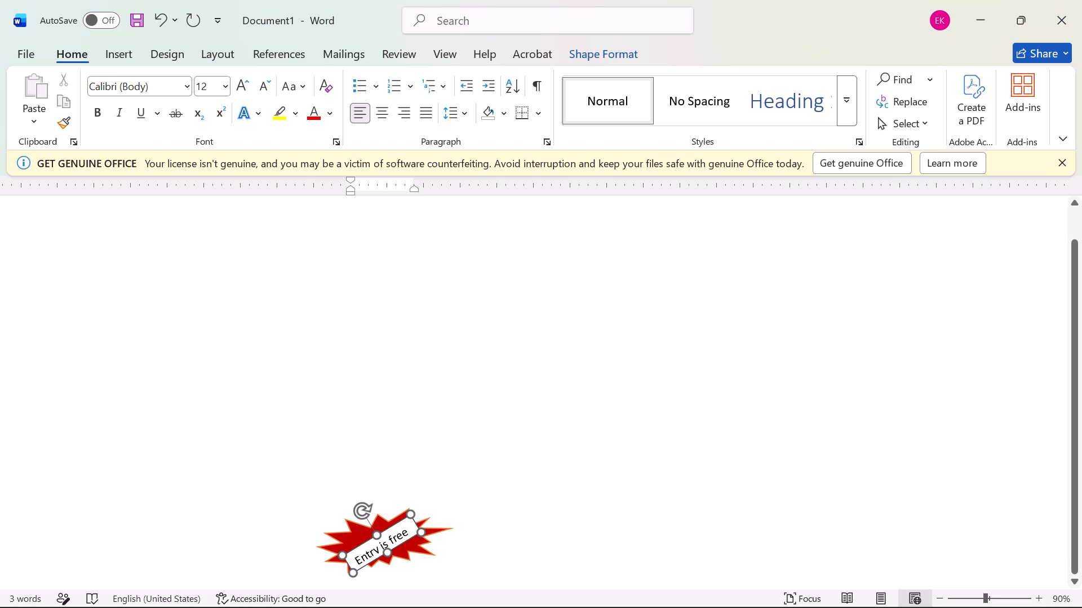
pyautogui.moveTo(373, 522); pyautogui.dragTo(382, 514)
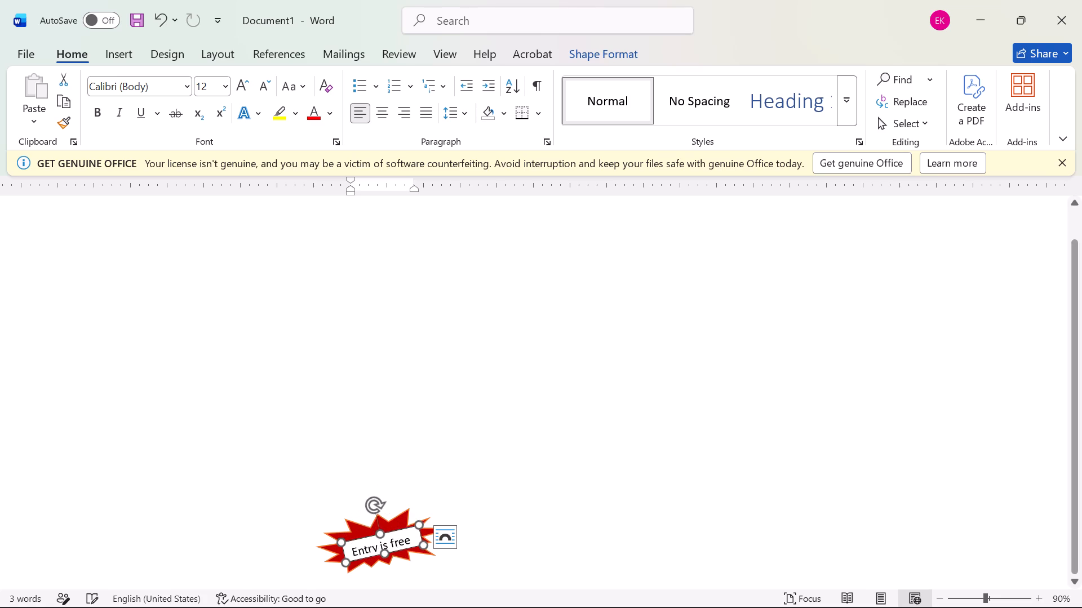
# Fill the "Entry is free" text box with the standard red colour.
pyautogui.rightClick(395, 540)
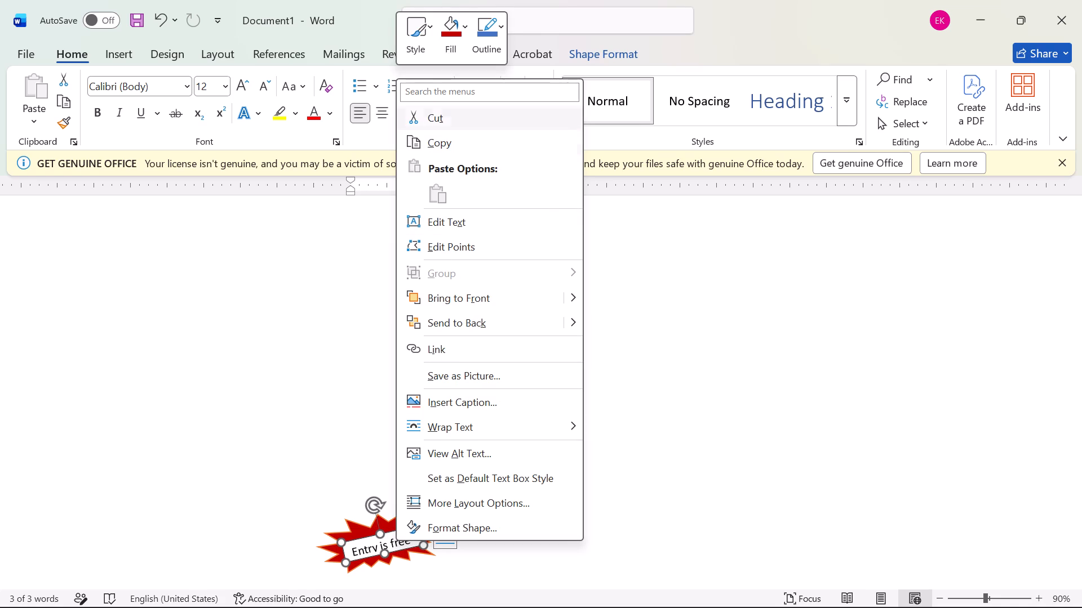
pyautogui.click(456, 32)
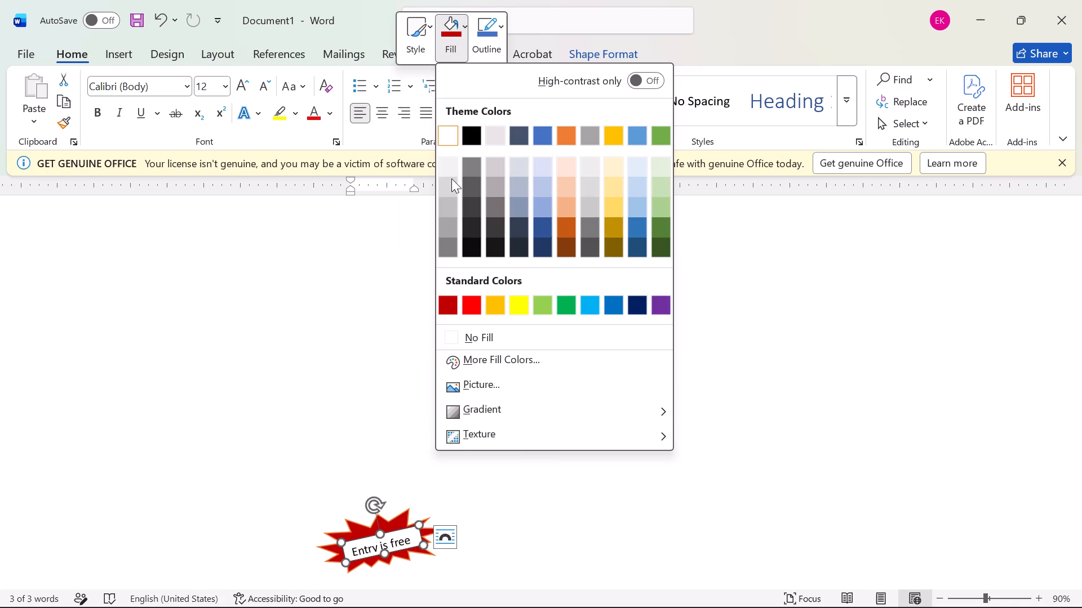
pyautogui.click(480, 307)
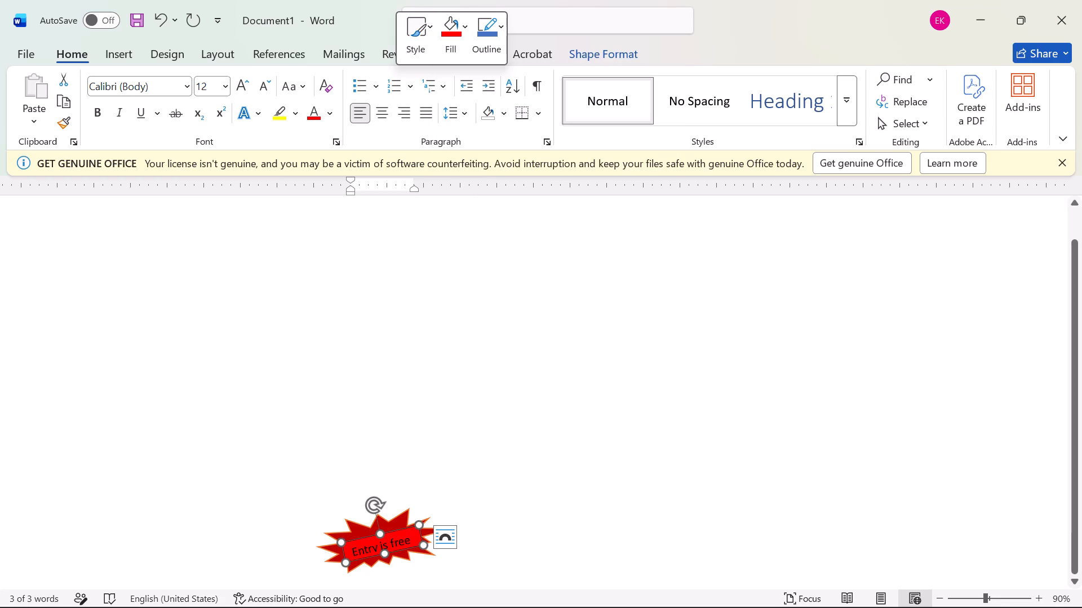
# Tilt the red "Entry is free" text box slightly further counterclockwise within the explosion.
pyautogui.click(396, 520)
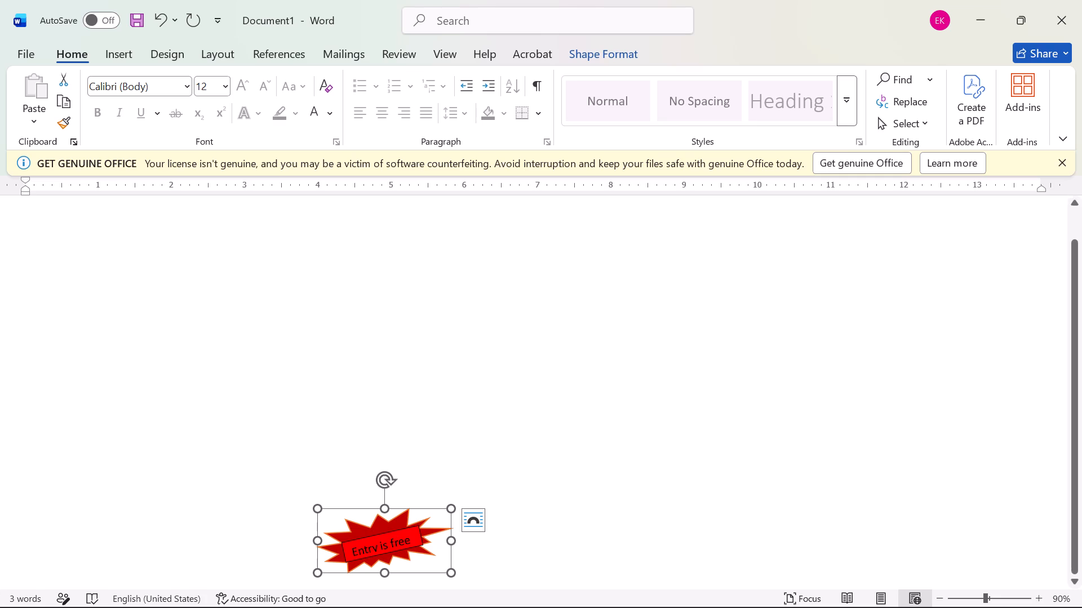
pyautogui.scroll(-5, 393, 426)
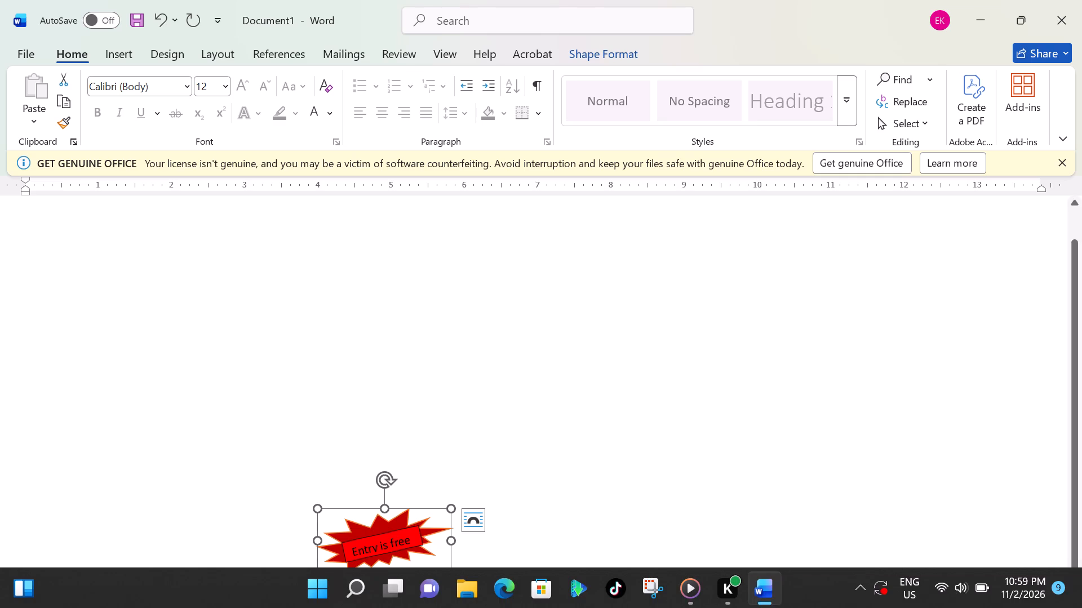
pyautogui.click(388, 543)
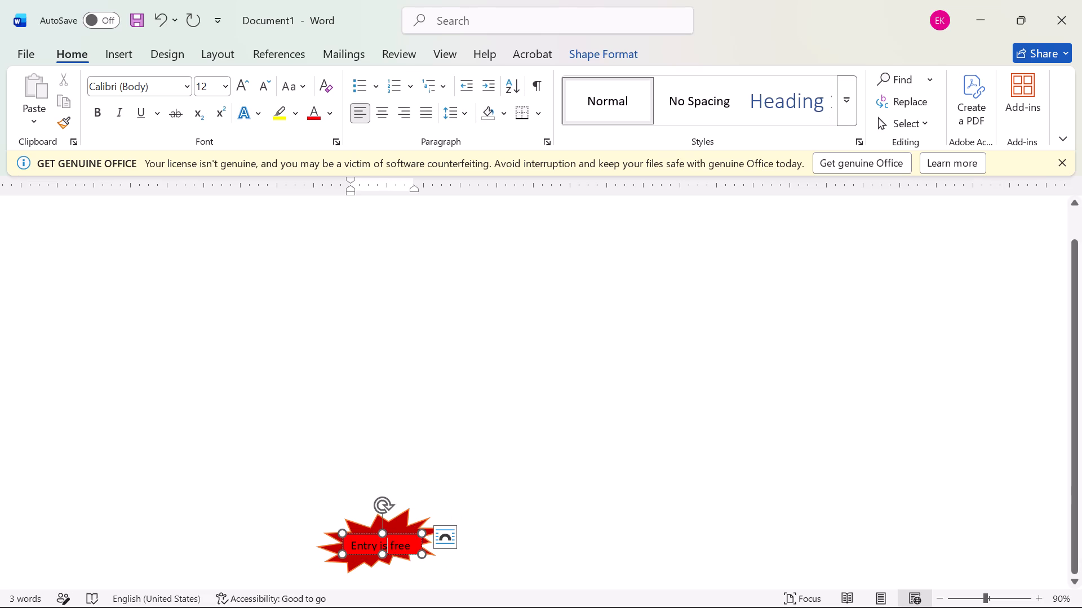
pyautogui.click(383, 507)
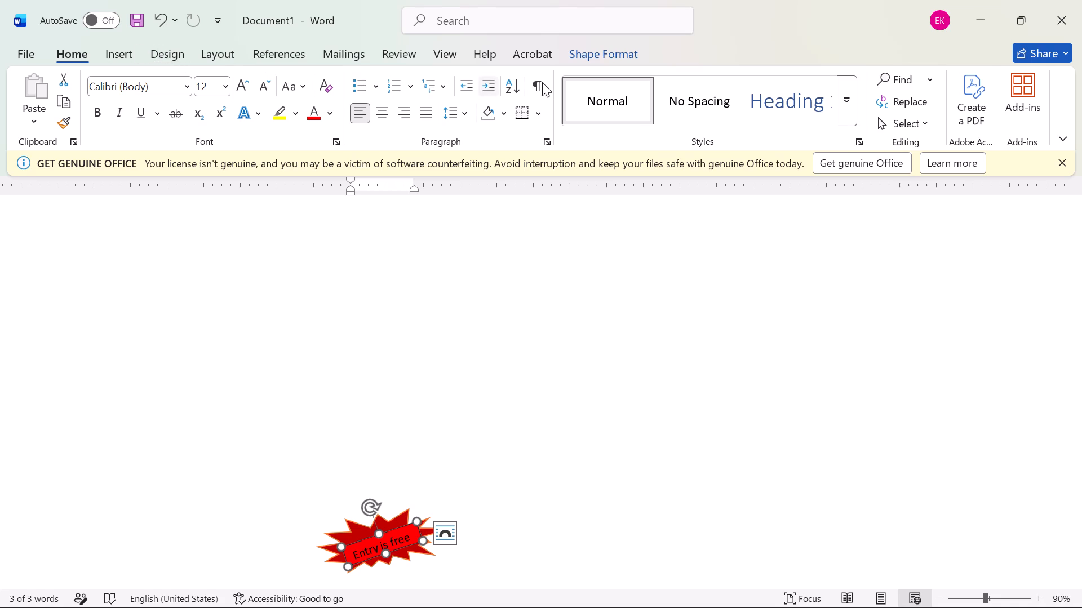
# Remove the outline from the red "Entry is free" text box.
pyautogui.click(592, 51)
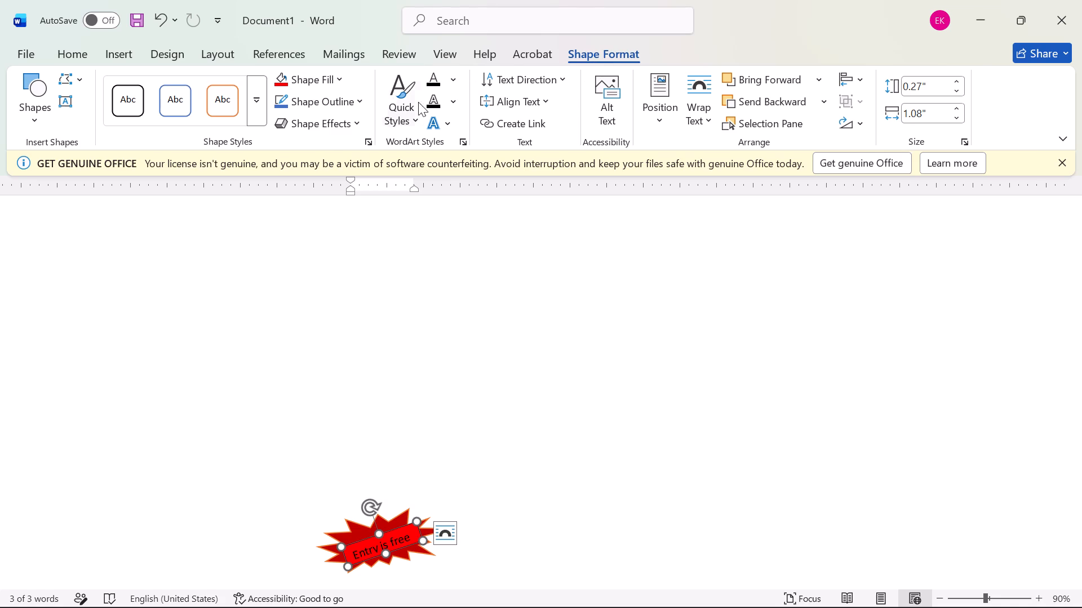
pyautogui.click(354, 105)
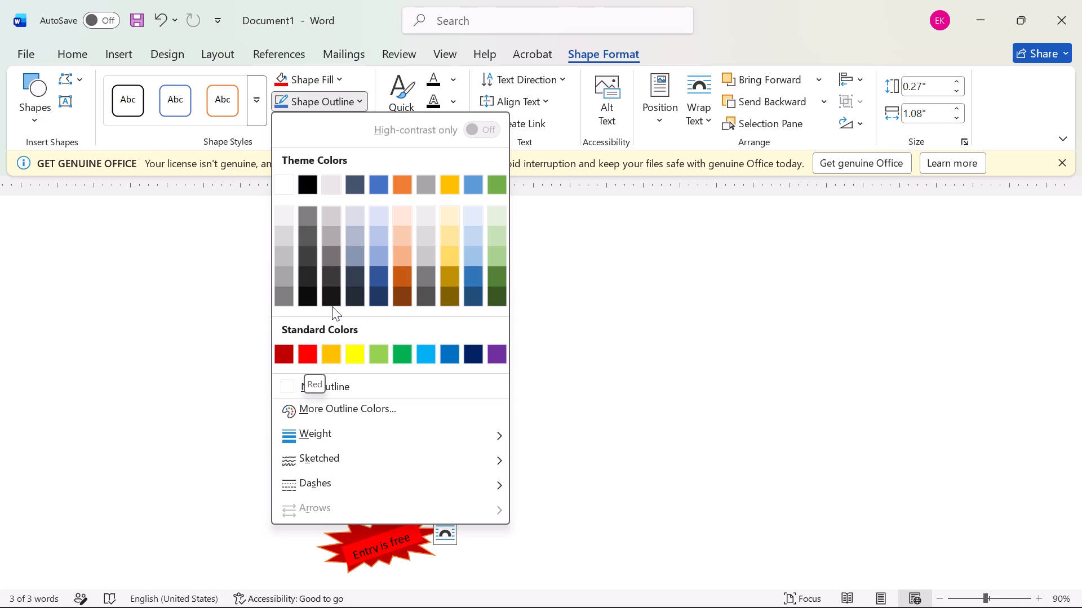
pyautogui.click(334, 389)
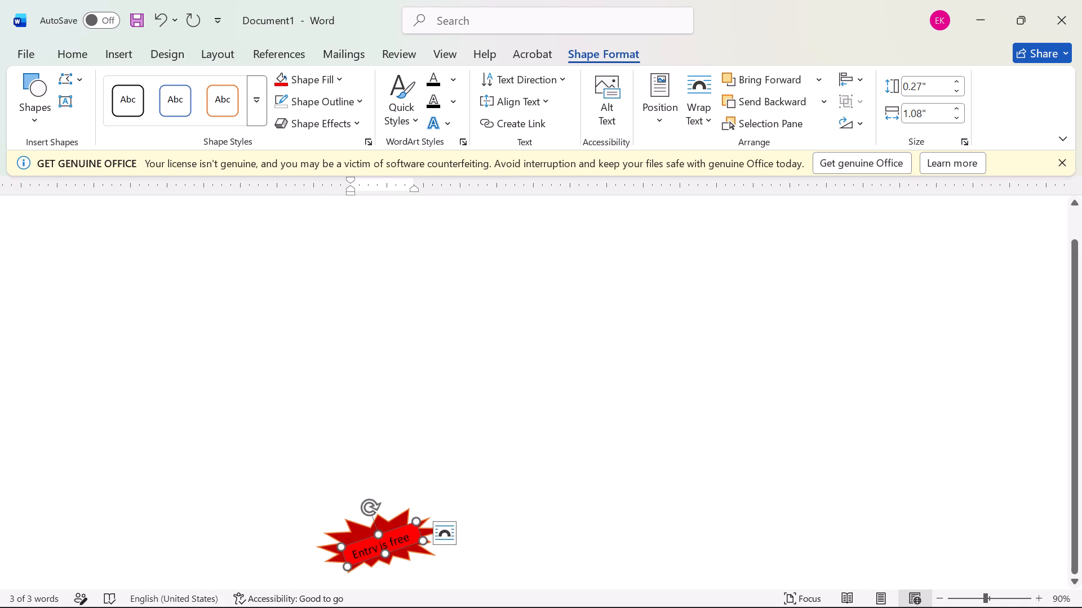
pyautogui.click(322, 495)
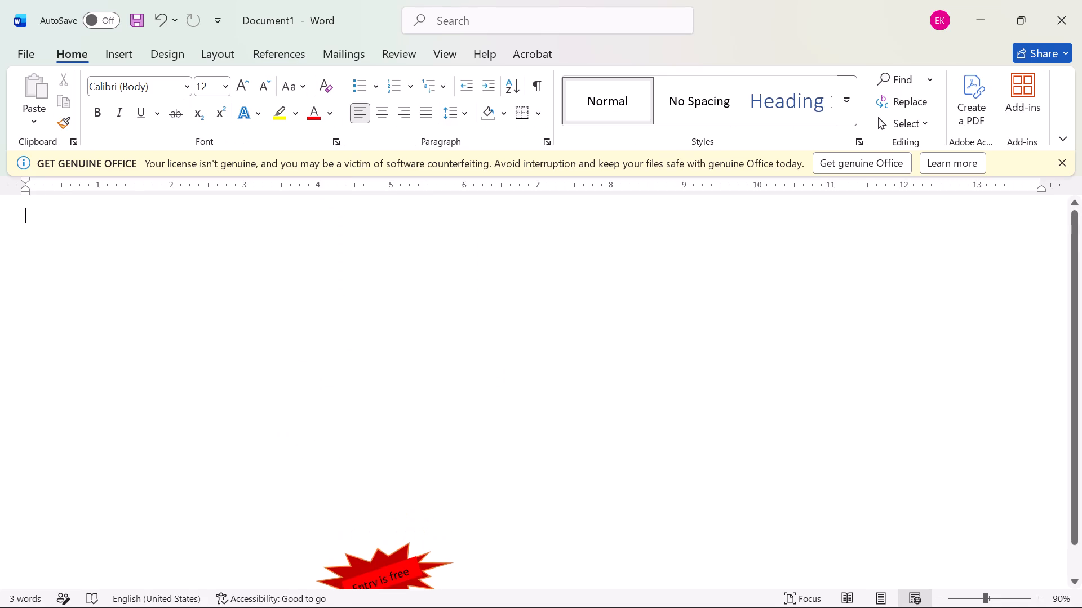
# Tilt the "Entry is free" text box very slightly further counterclockwise inside the explosion shape.
pyautogui.scroll(-6, 406, 466)
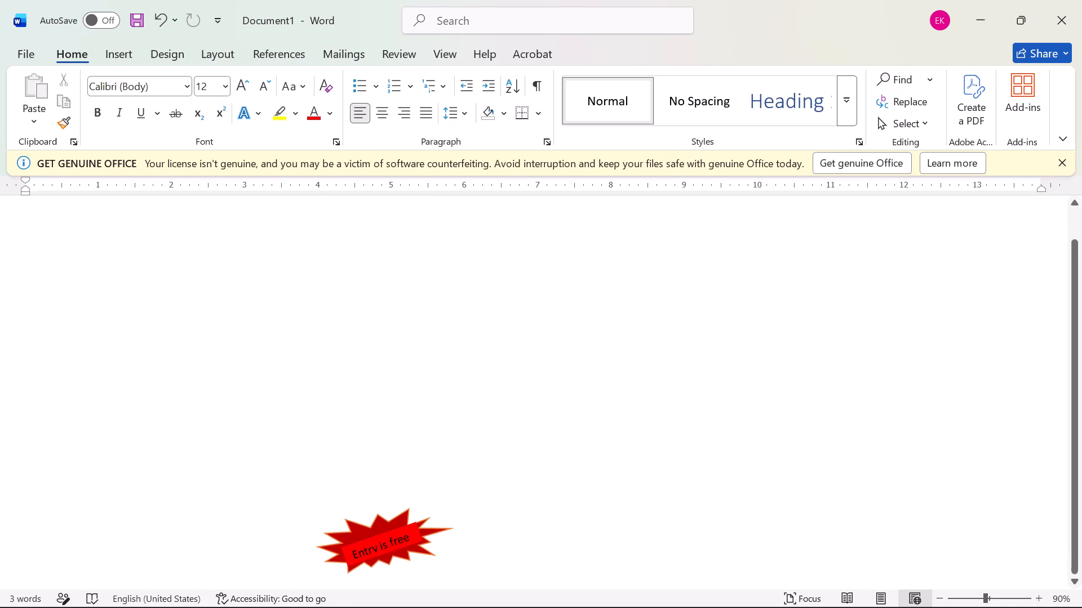
pyautogui.scroll(-1, 373, 509)
pyautogui.click(365, 547)
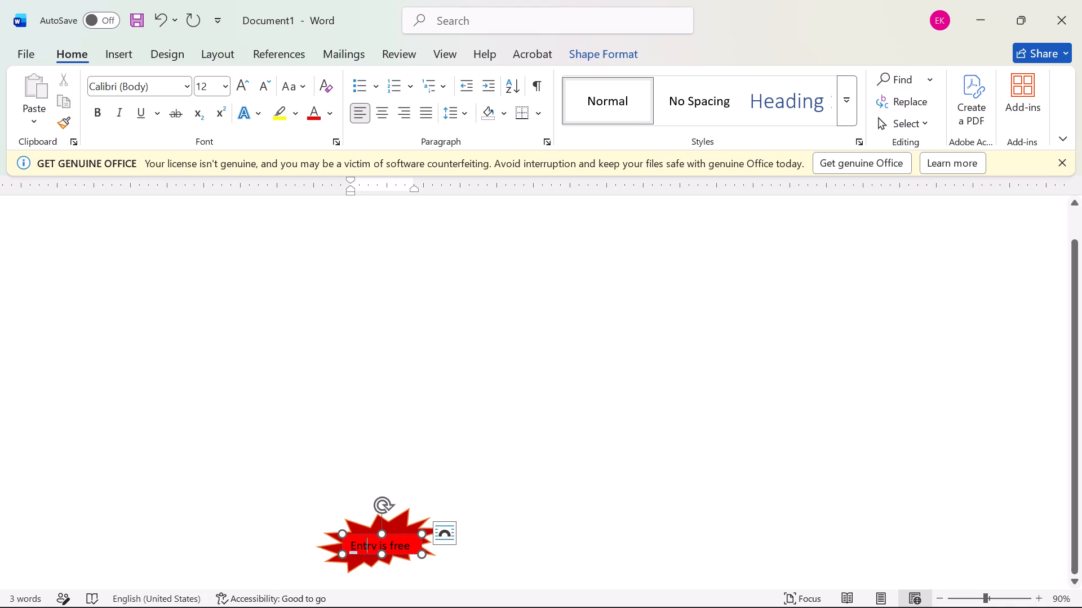
pyautogui.moveTo(387, 508); pyautogui.dragTo(384, 514)
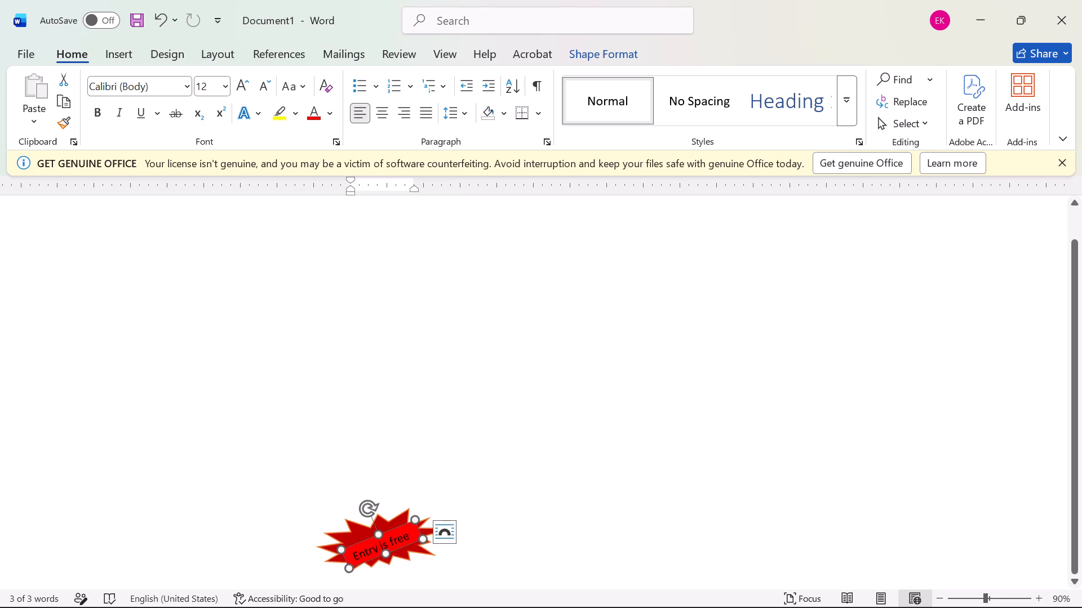
# Fill the "Entry is free" text box with the standard dark red colour to match the explosion.
pyautogui.click(582, 46)
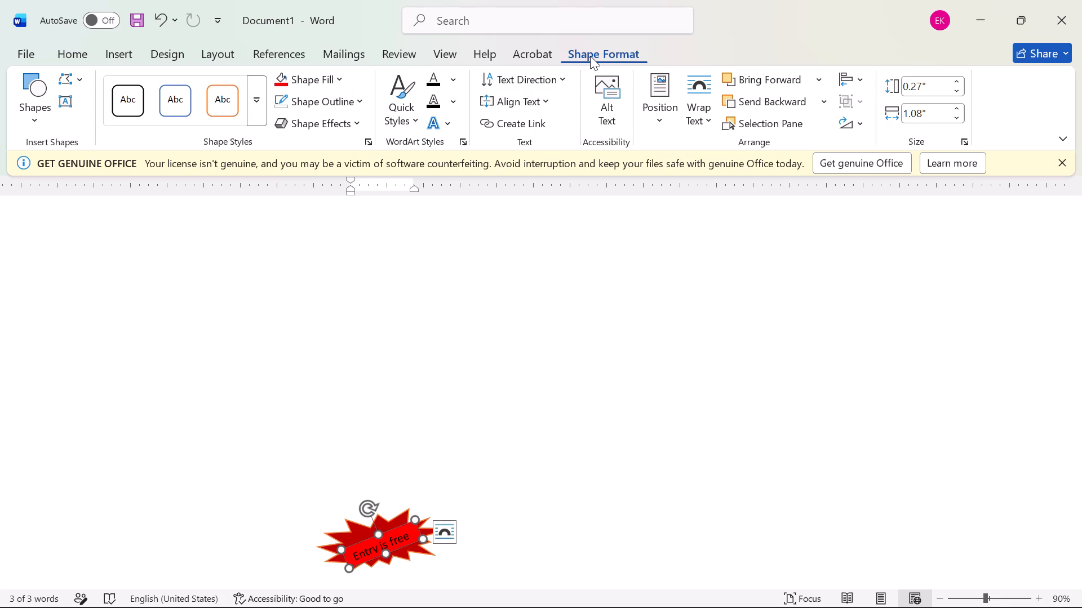
pyautogui.click(340, 77)
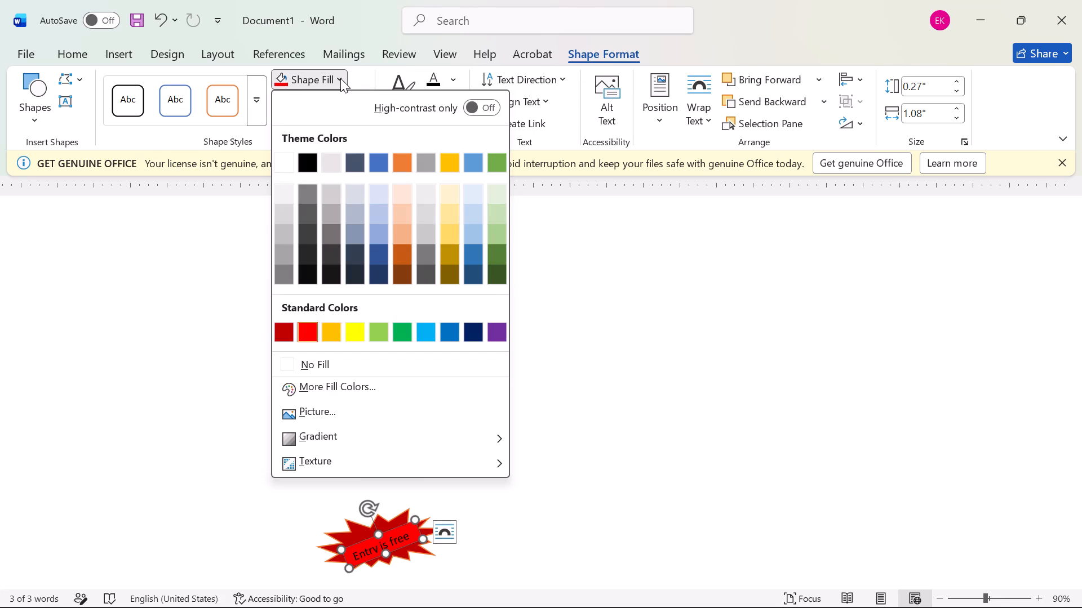
pyautogui.click(290, 333)
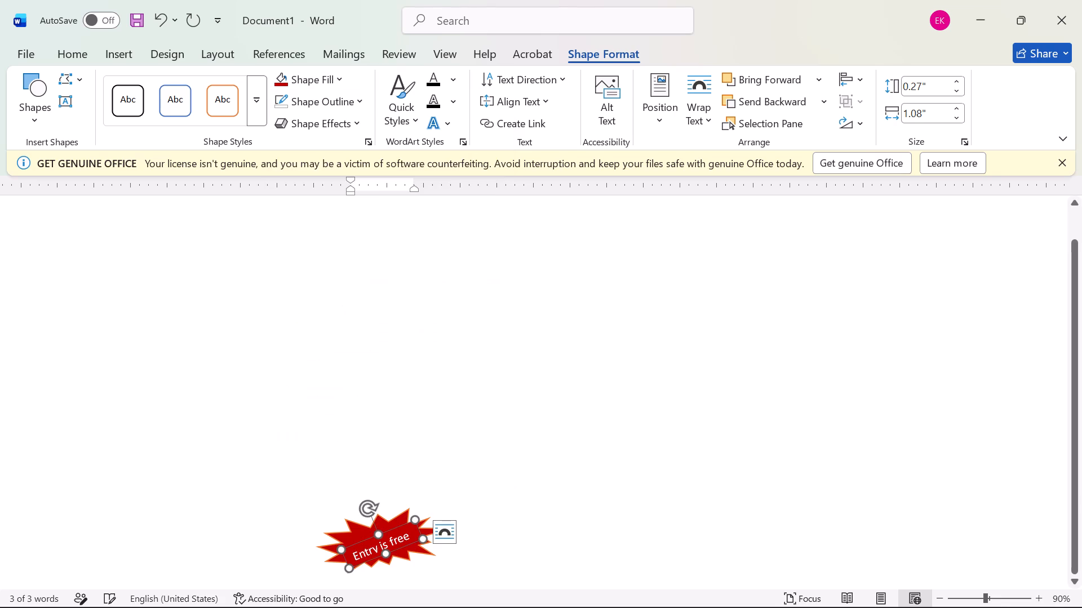
pyautogui.click(394, 447)
# Enlarge the explosion shape around the "Entry is free" text to about 1.41" high and 2.25" wide.
pyautogui.scroll(-3, 405, 424)
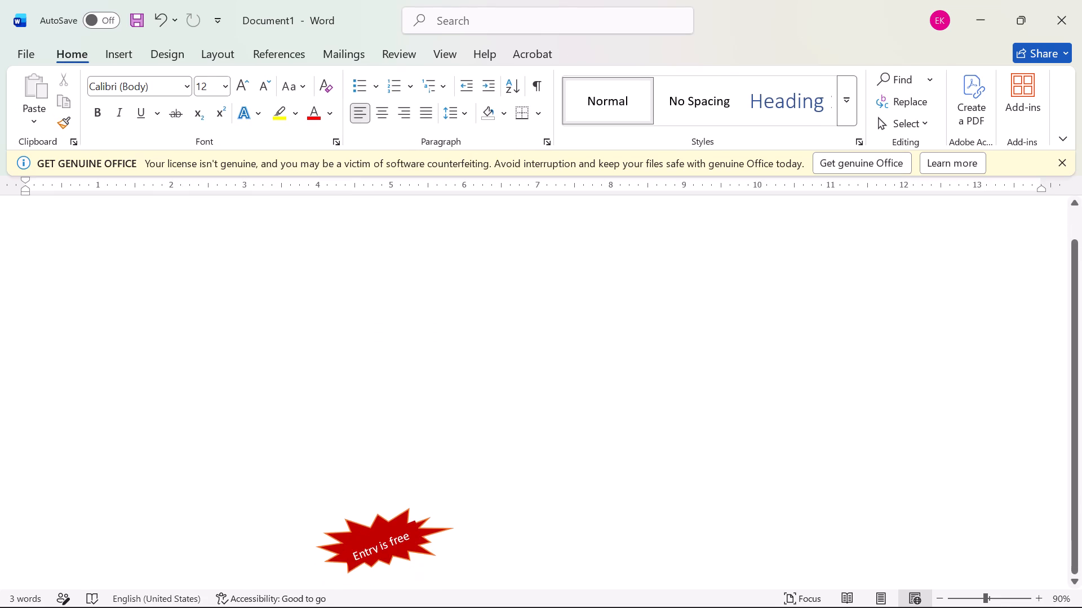
pyautogui.click(387, 521)
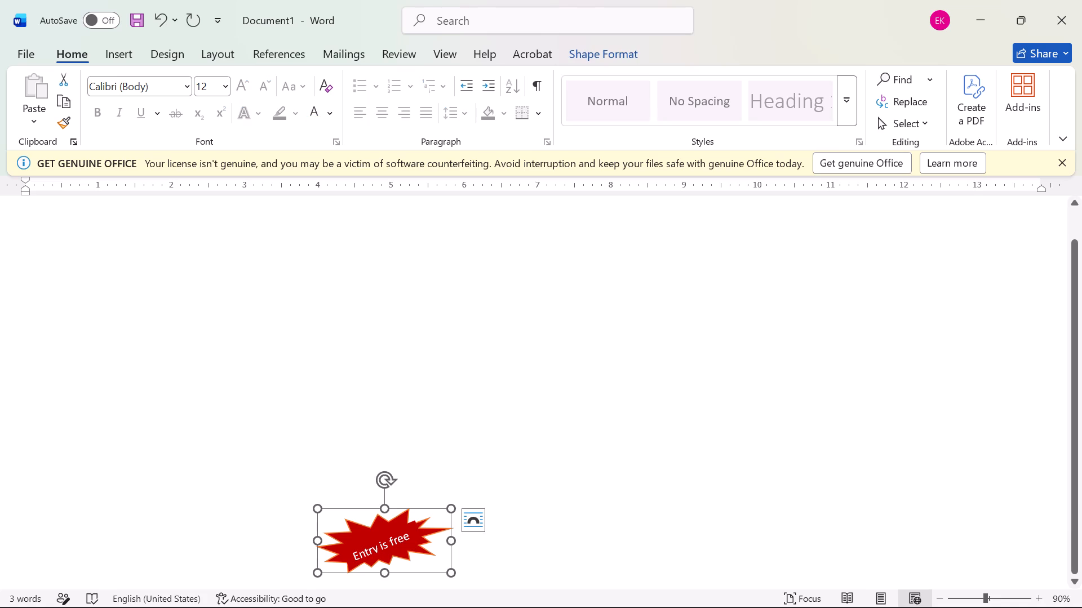
pyautogui.moveTo(450, 509); pyautogui.dragTo(459, 500)
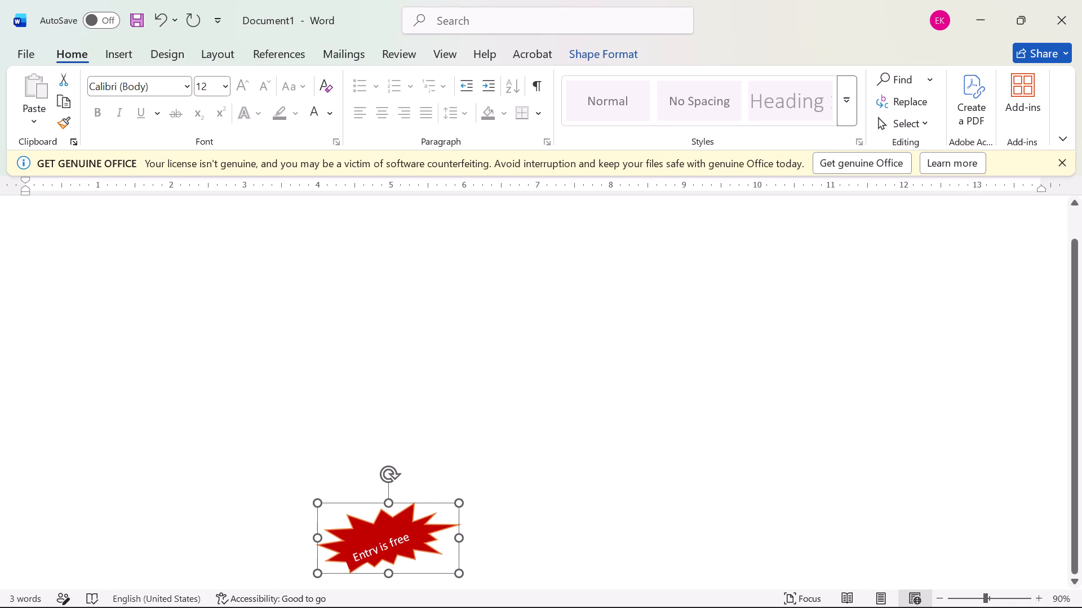
pyautogui.moveTo(459, 500); pyautogui.dragTo(465, 486)
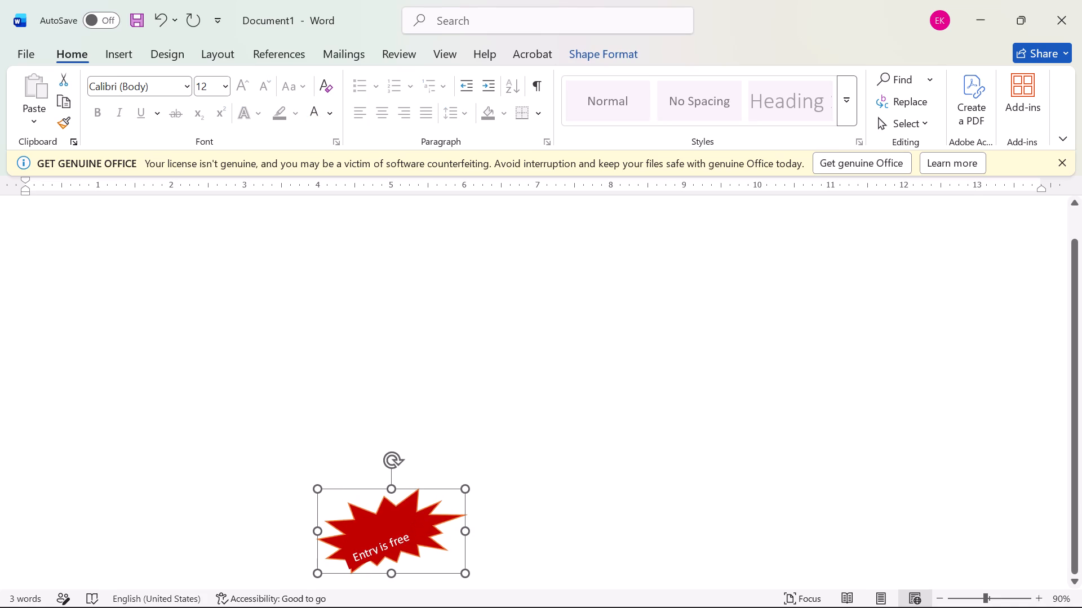
pyautogui.moveTo(465, 486); pyautogui.dragTo(462, 496)
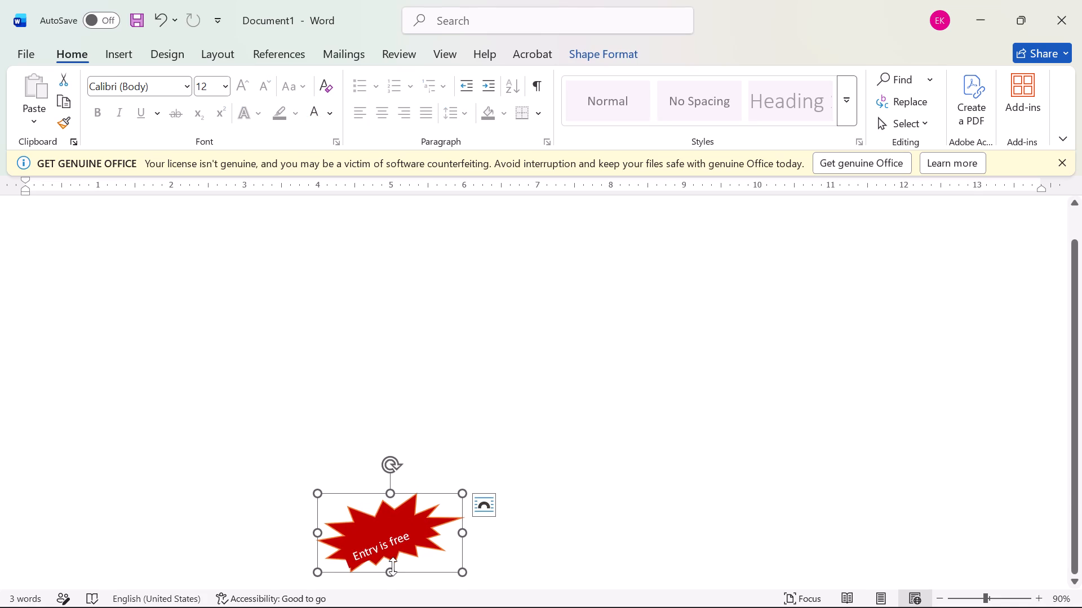
pyautogui.moveTo(393, 569); pyautogui.dragTo(377, 587)
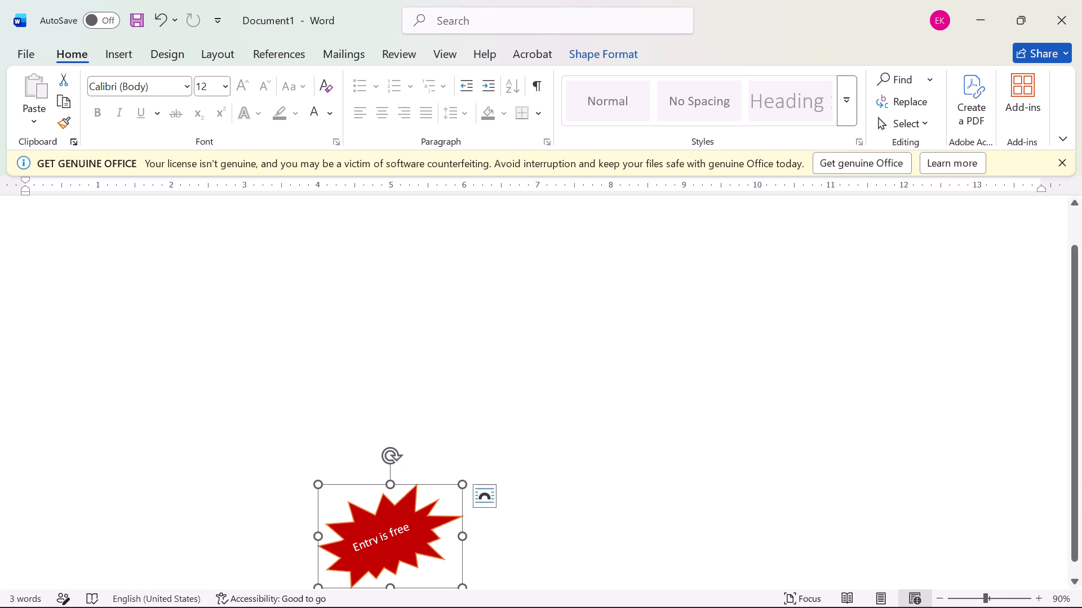
pyautogui.moveTo(459, 533); pyautogui.dragTo(478, 524)
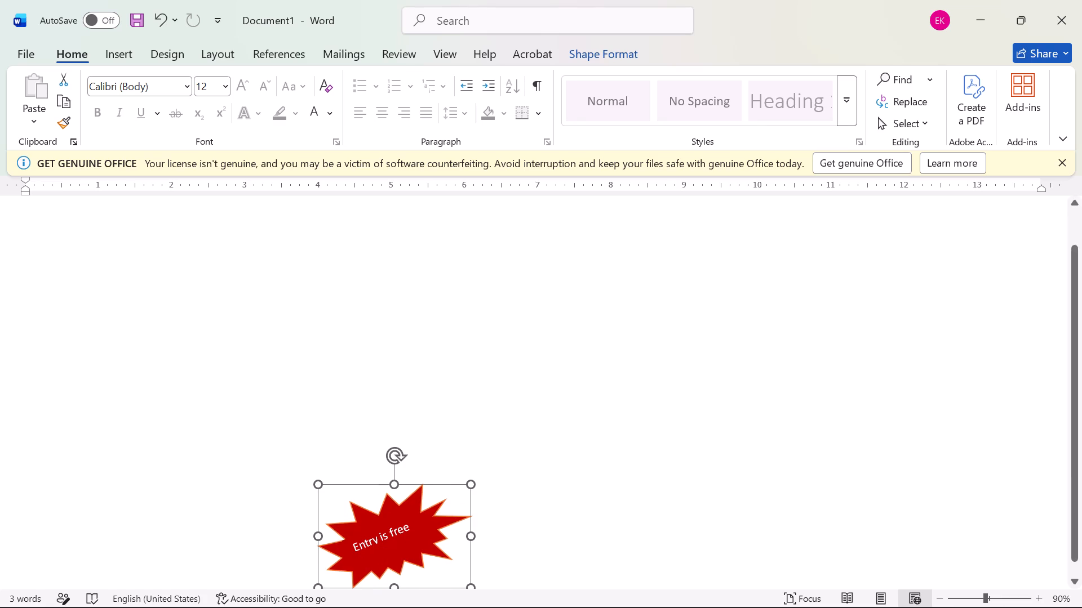
pyautogui.moveTo(478, 524); pyautogui.dragTo(485, 520)
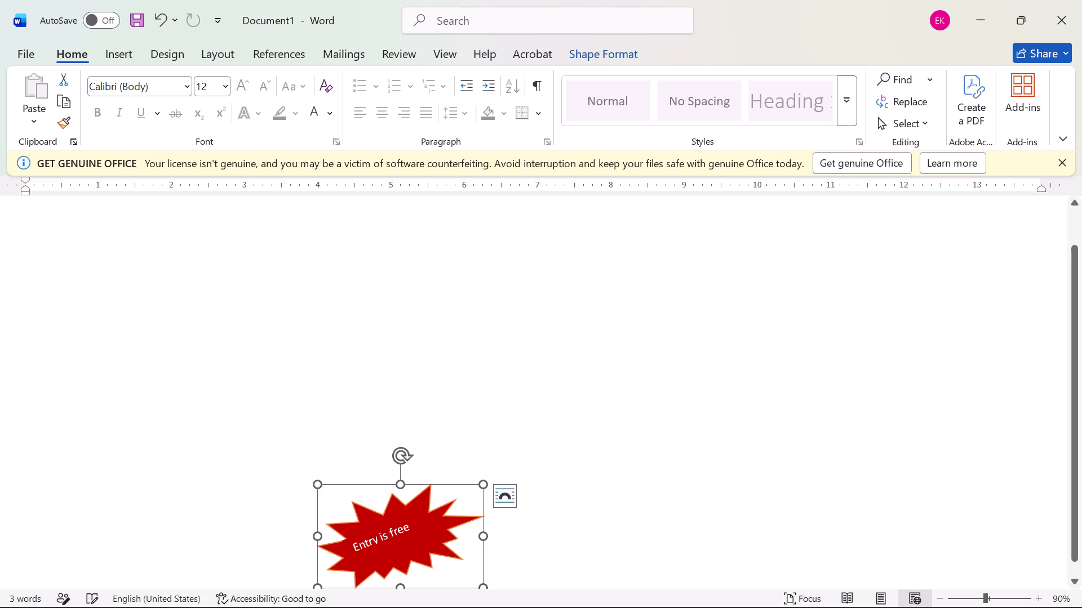
pyautogui.click(533, 437)
# Set the explosion shape's outline colour to White, Background 1.
pyautogui.scroll(-2, 518, 444)
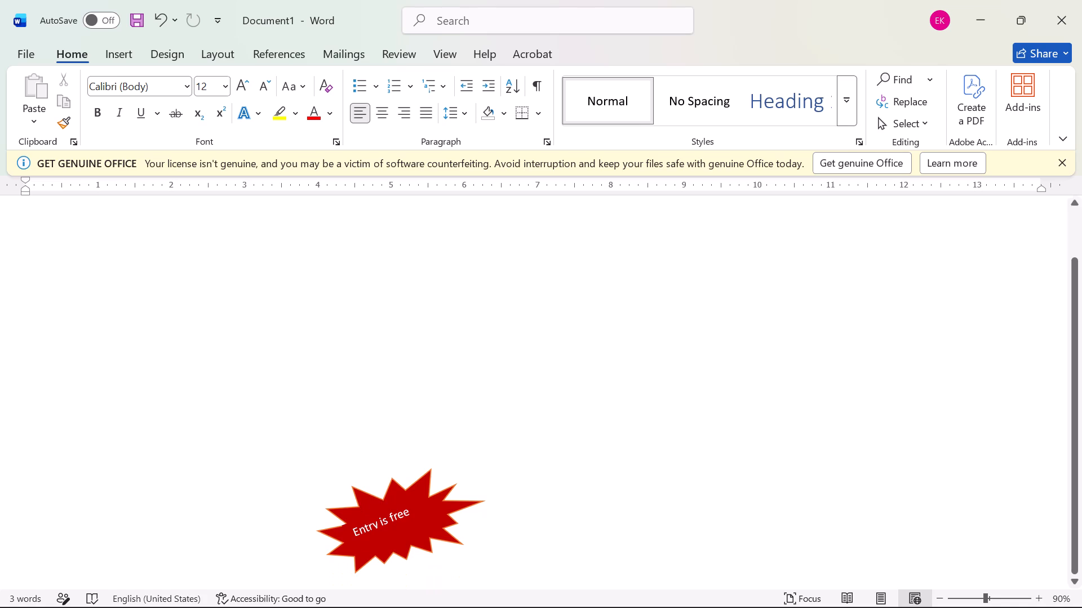
pyautogui.click(451, 506)
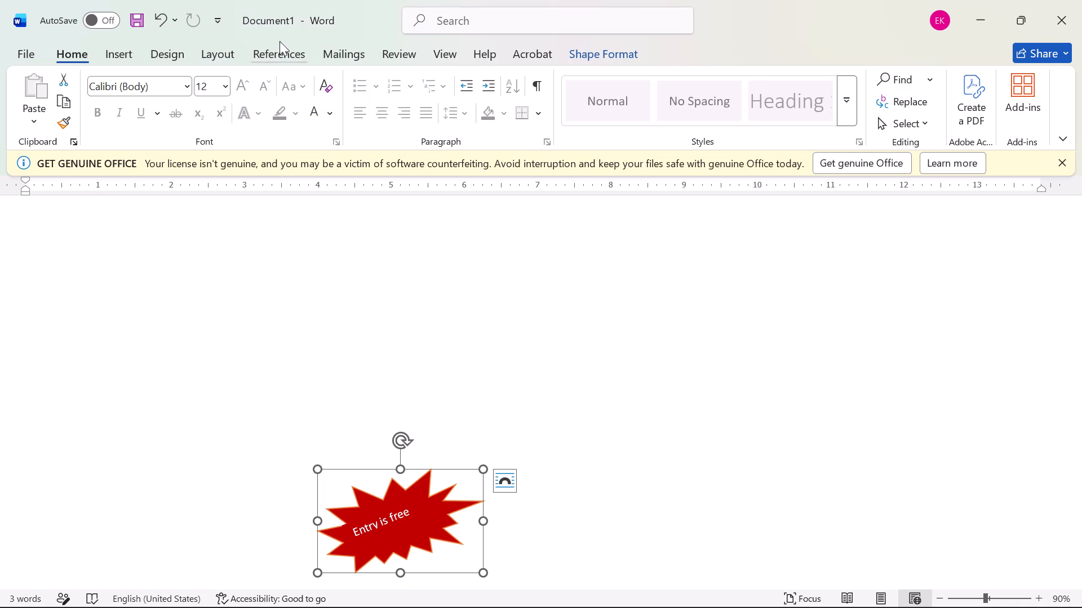
pyautogui.click(600, 57)
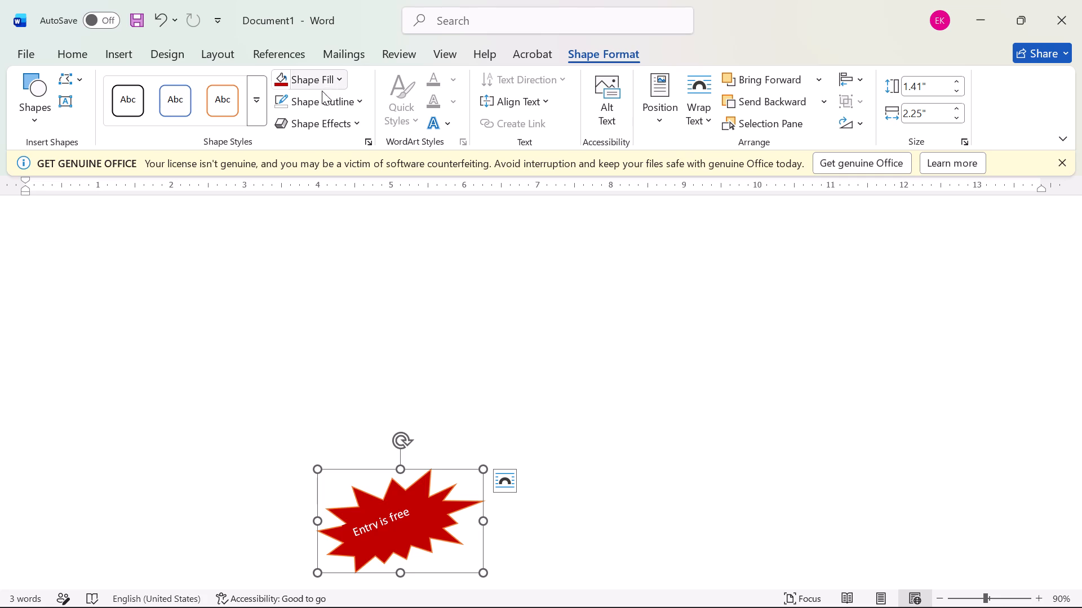
pyautogui.click(354, 95)
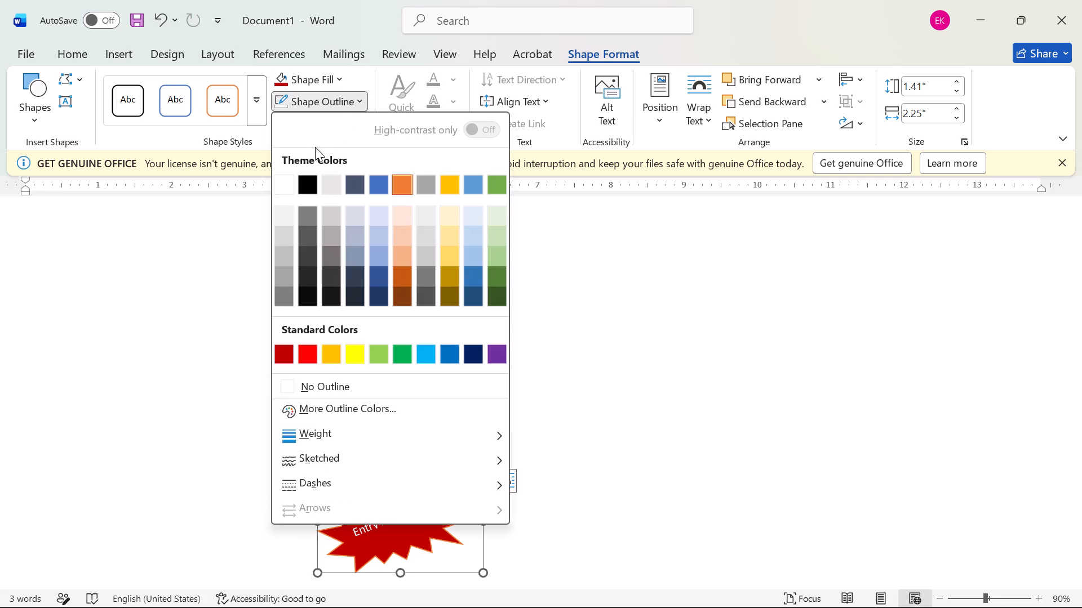
pyautogui.click(287, 189)
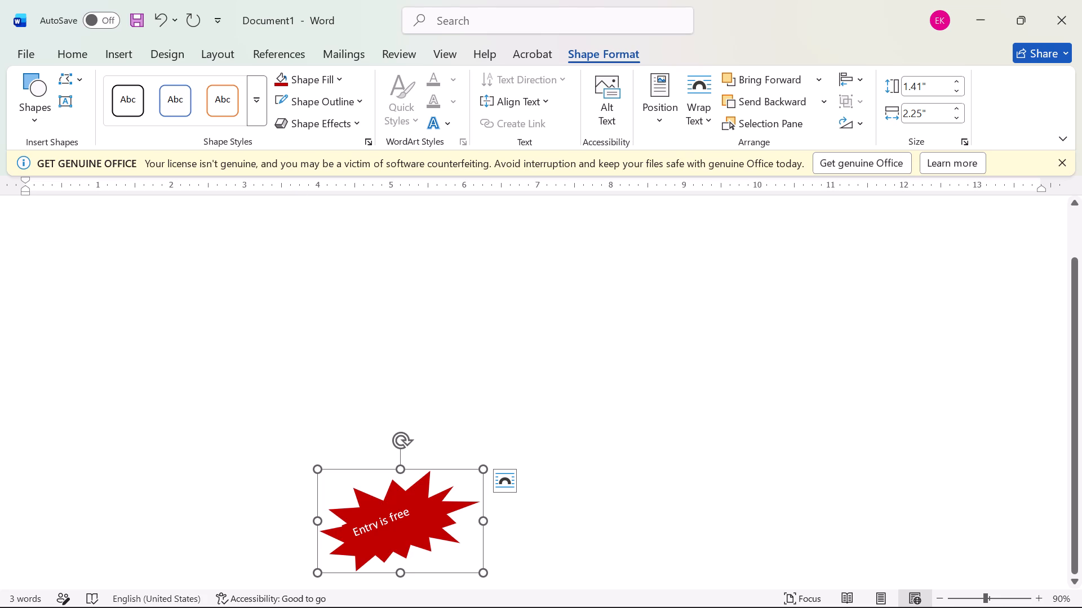
# Widen the explosion shape slightly on its left side so the "Entry is free" text sits more centrally.
pyautogui.moveTo(320, 520); pyautogui.dragTo(304, 512)
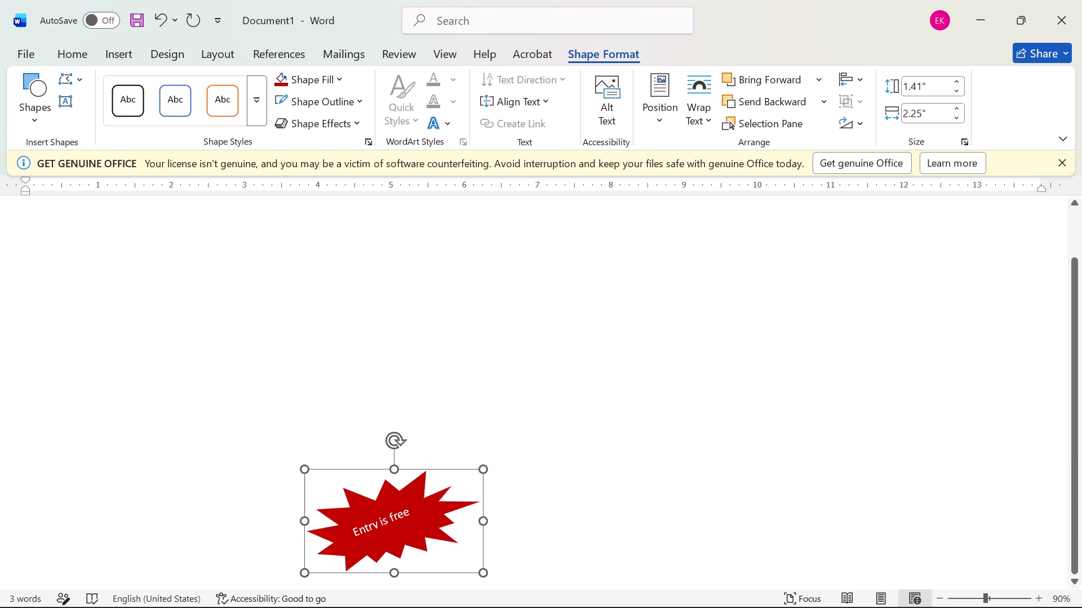
pyautogui.click(465, 370)
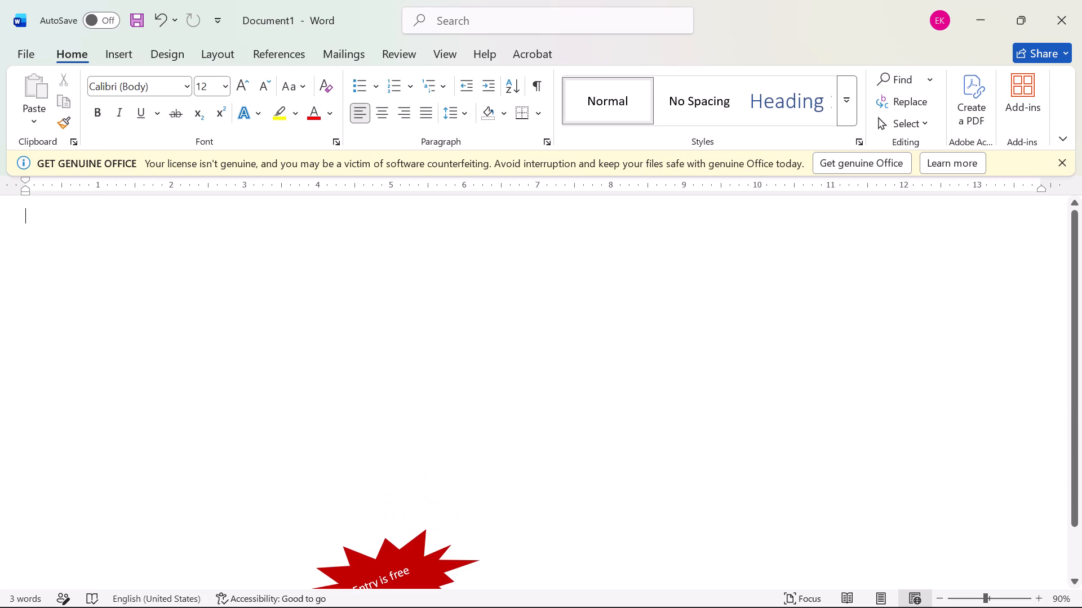
pyautogui.scroll(-2, 459, 361)
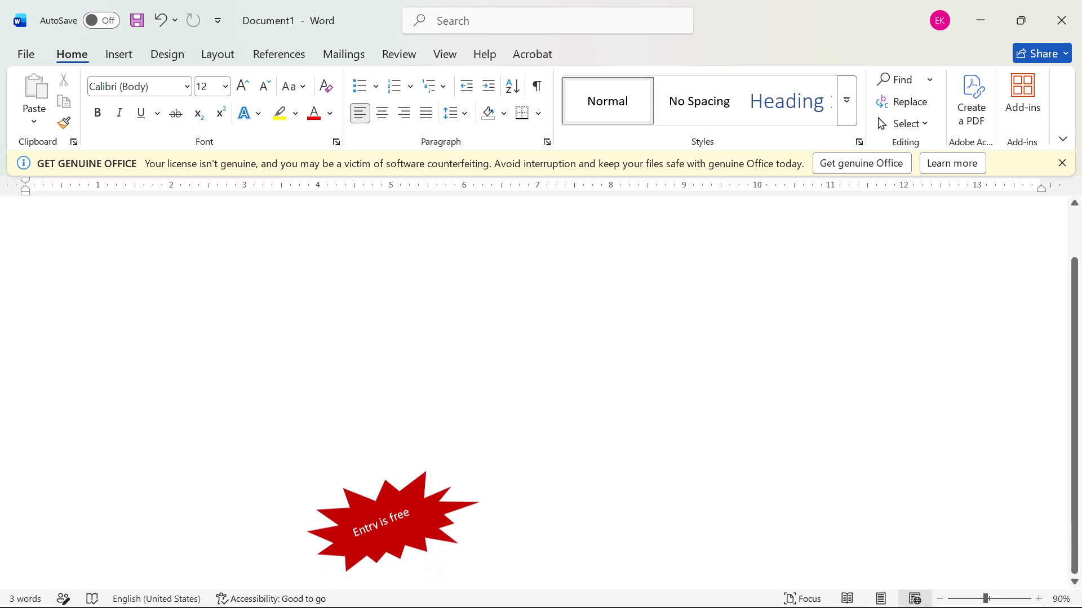
# Save the document as ms_pub1 in the OneDrive Documents folder.
pyautogui.hotkey('ctrl', 's')
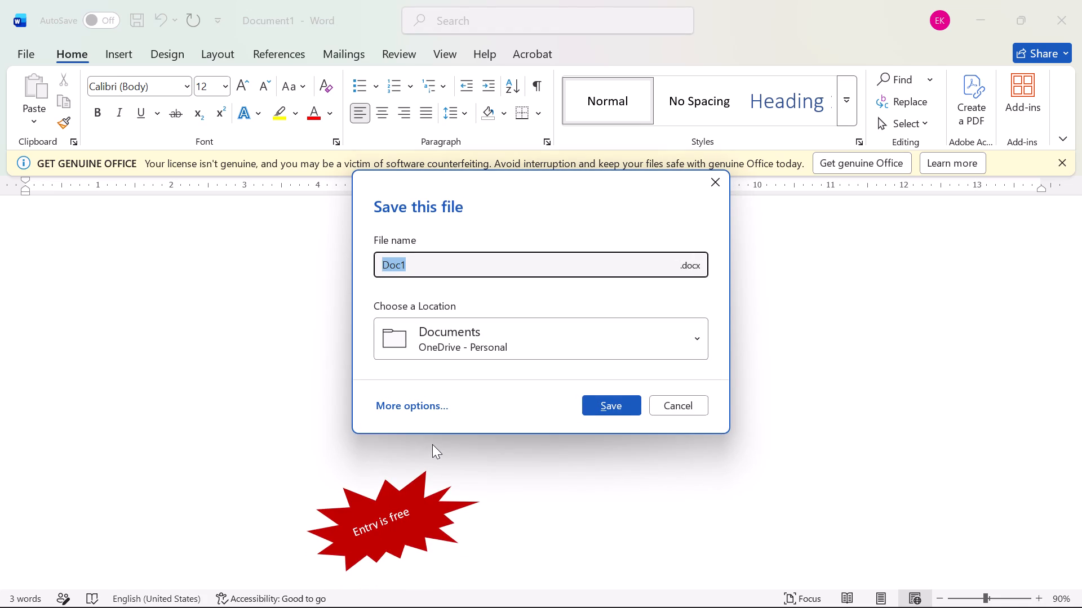
pyautogui.press('m')
pyautogui.write('sv')
pyautogui.press('space')
pyautogui.press('BackSpace')
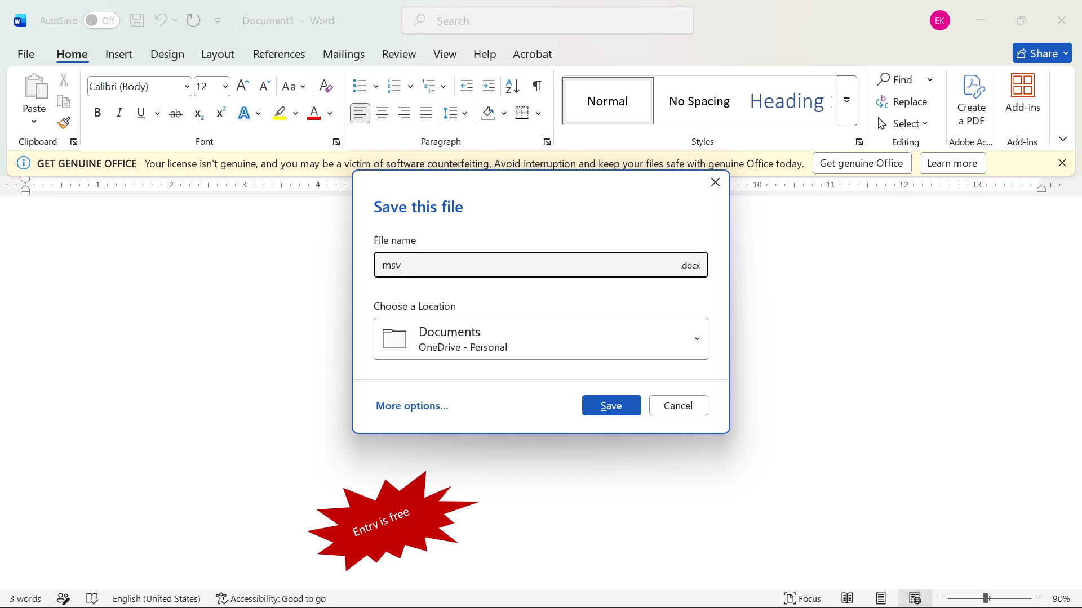
pyautogui.press('BackSpace')
pyautogui.write('_pub')
pyautogui.press('1')
pyautogui.press('Return')
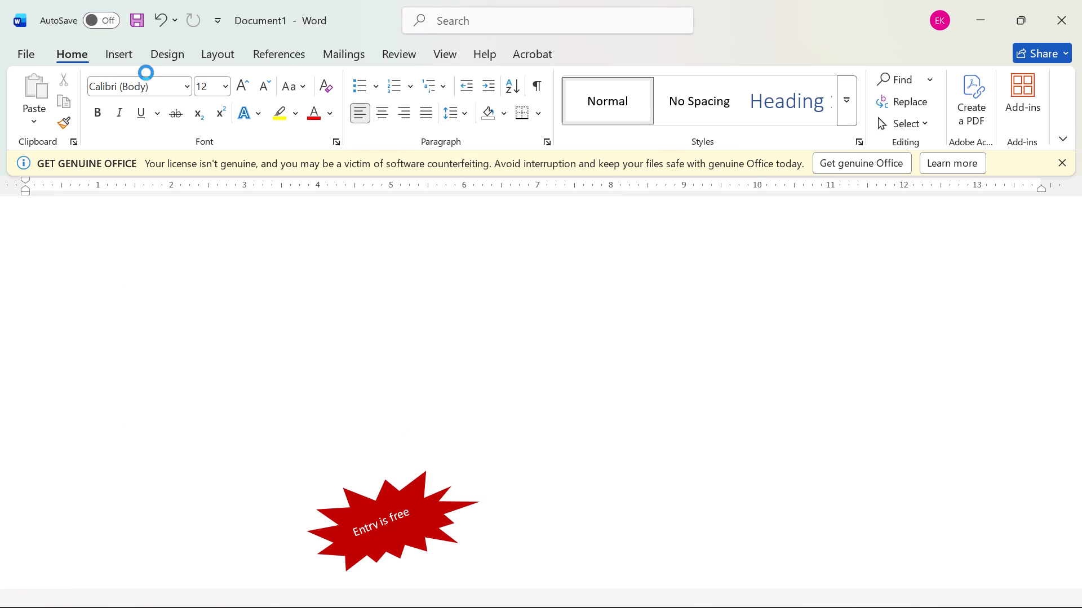
# Draw an oval about 0.66" high and 1.22" wide just above the "Entry is free" explosion shape.
pyautogui.click(134, 62)
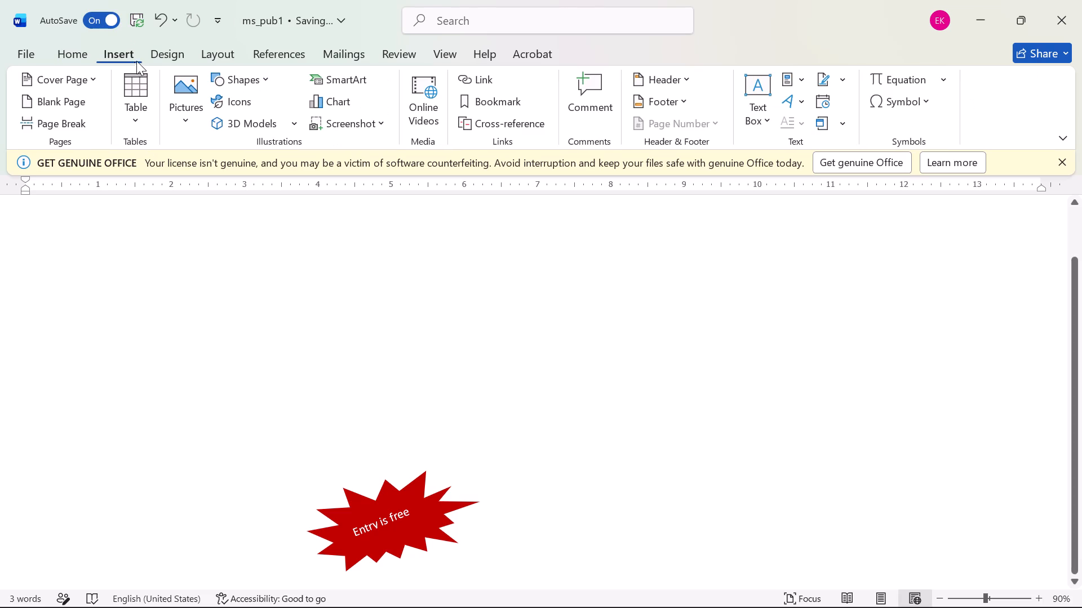
pyautogui.click(258, 79)
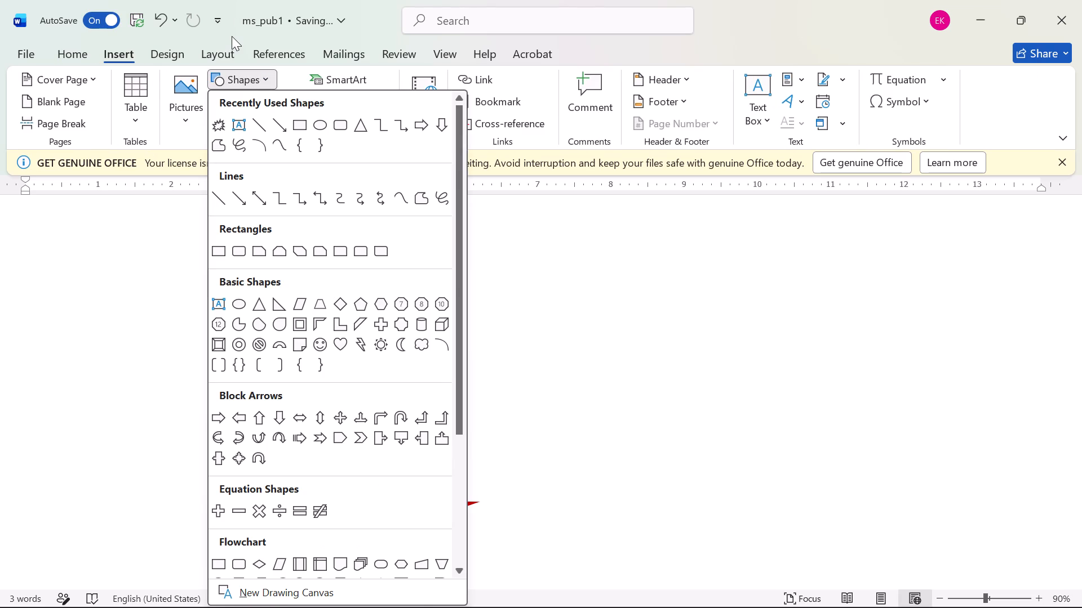
pyautogui.click(237, 312)
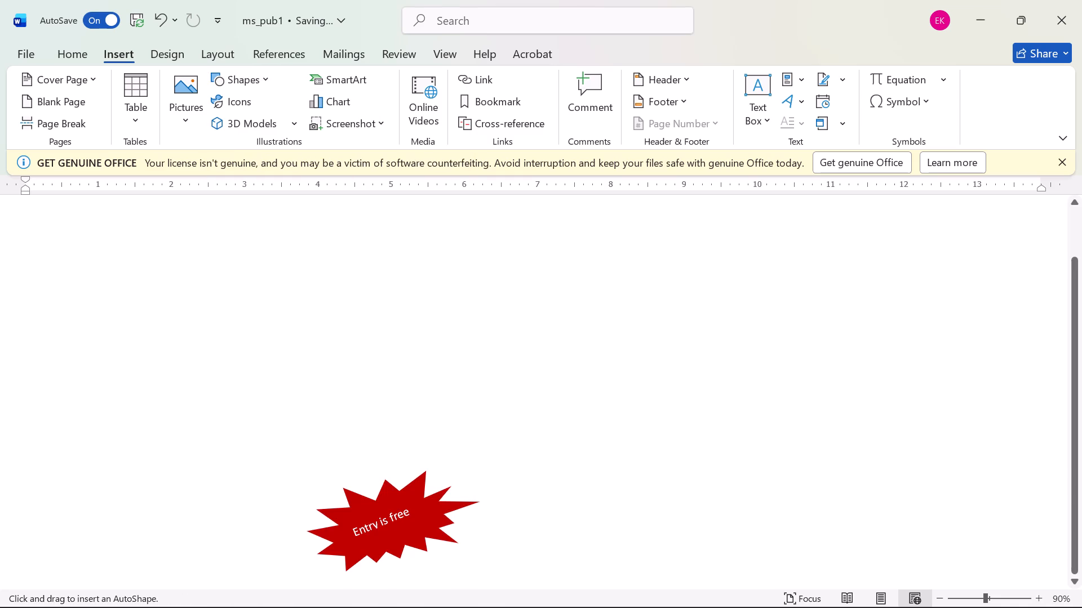
pyautogui.moveTo(355, 429); pyautogui.dragTo(435, 455)
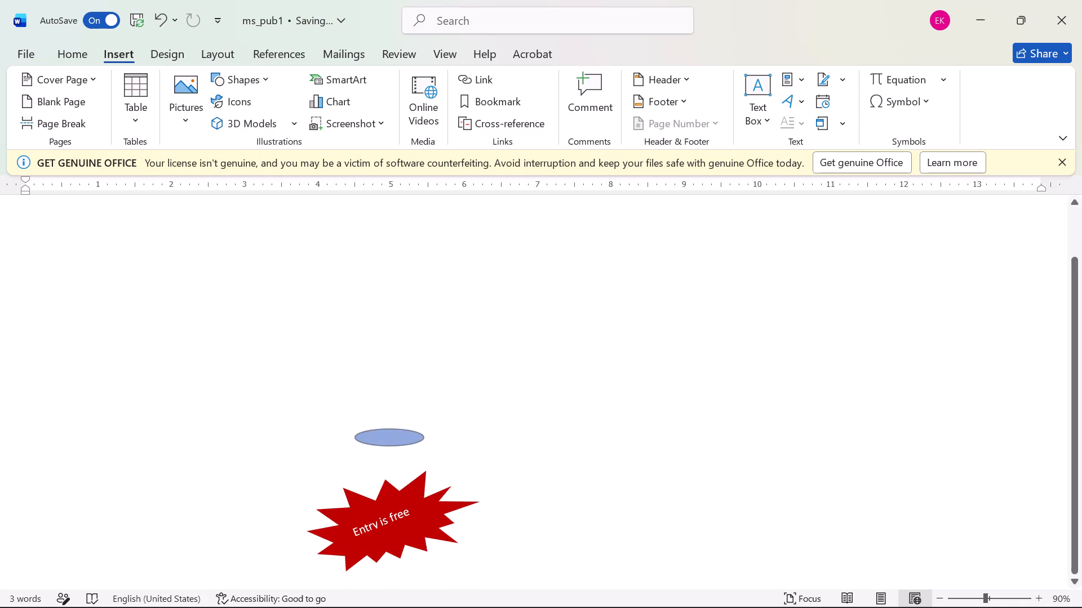
pyautogui.moveTo(435, 455); pyautogui.dragTo(444, 477)
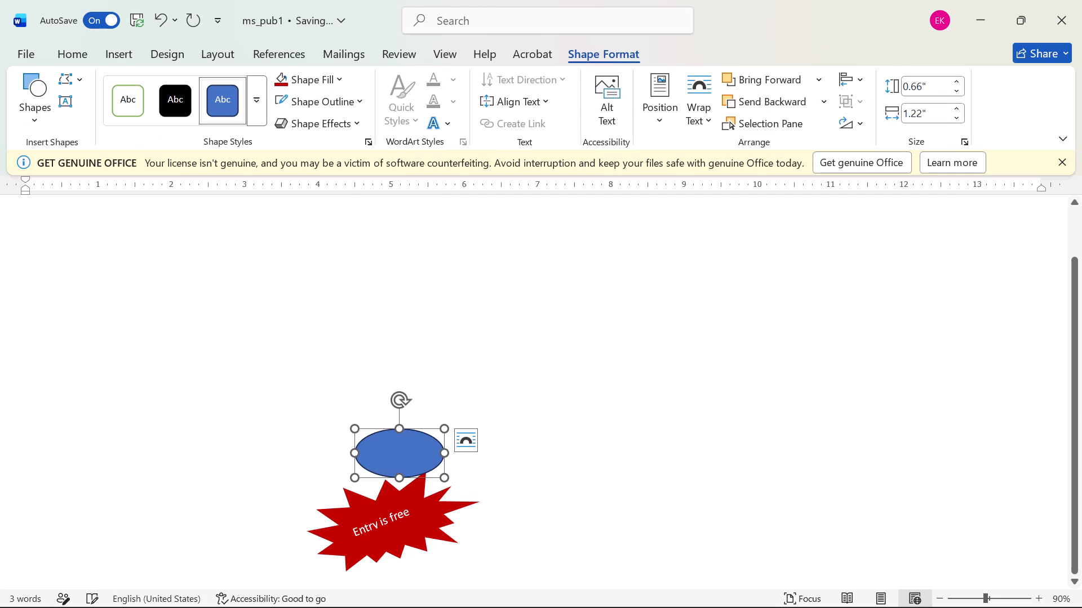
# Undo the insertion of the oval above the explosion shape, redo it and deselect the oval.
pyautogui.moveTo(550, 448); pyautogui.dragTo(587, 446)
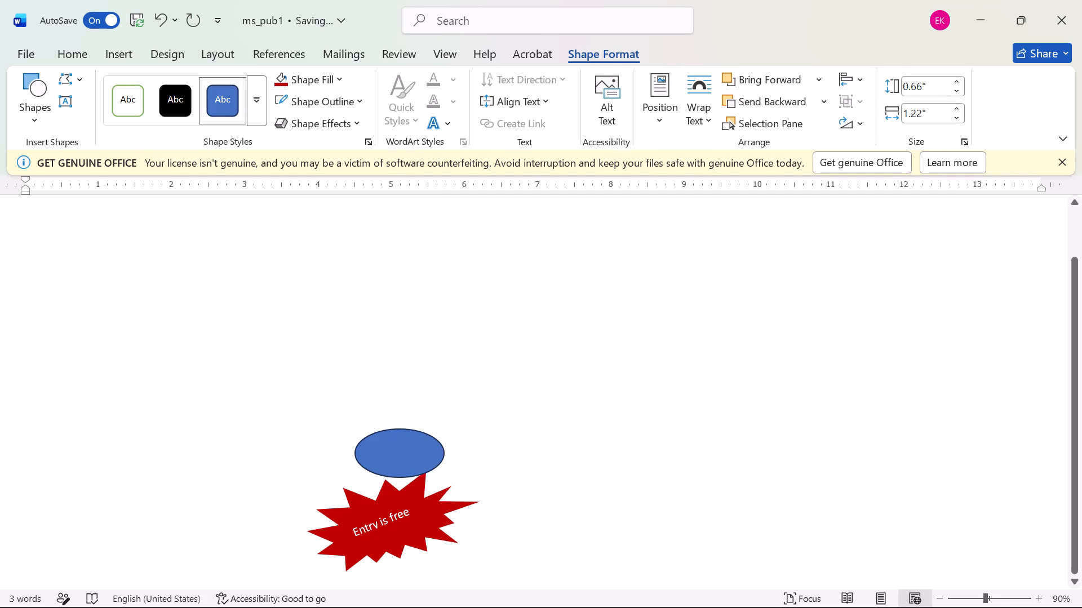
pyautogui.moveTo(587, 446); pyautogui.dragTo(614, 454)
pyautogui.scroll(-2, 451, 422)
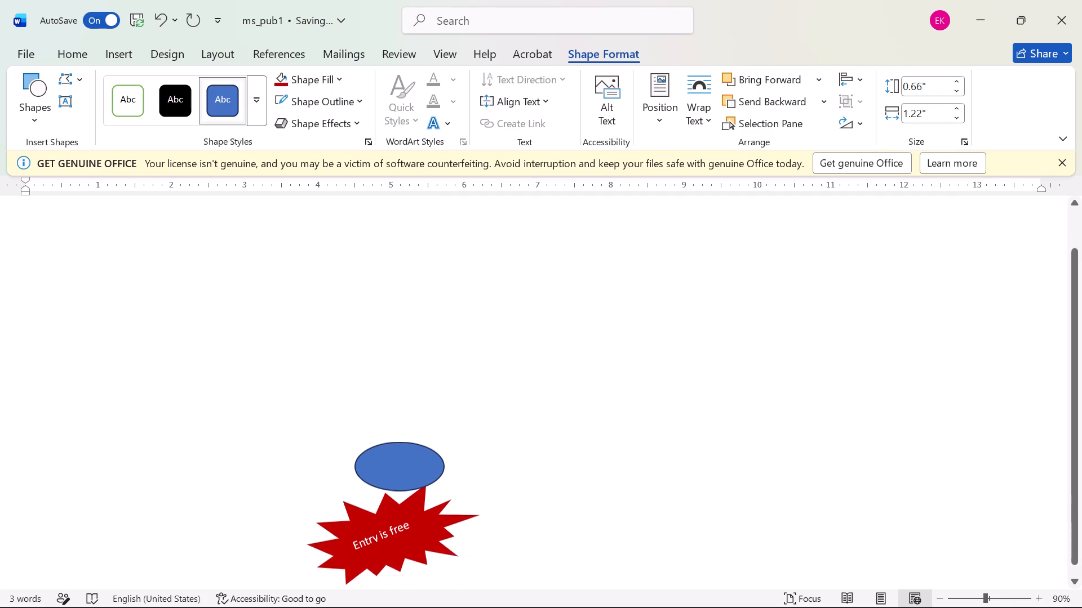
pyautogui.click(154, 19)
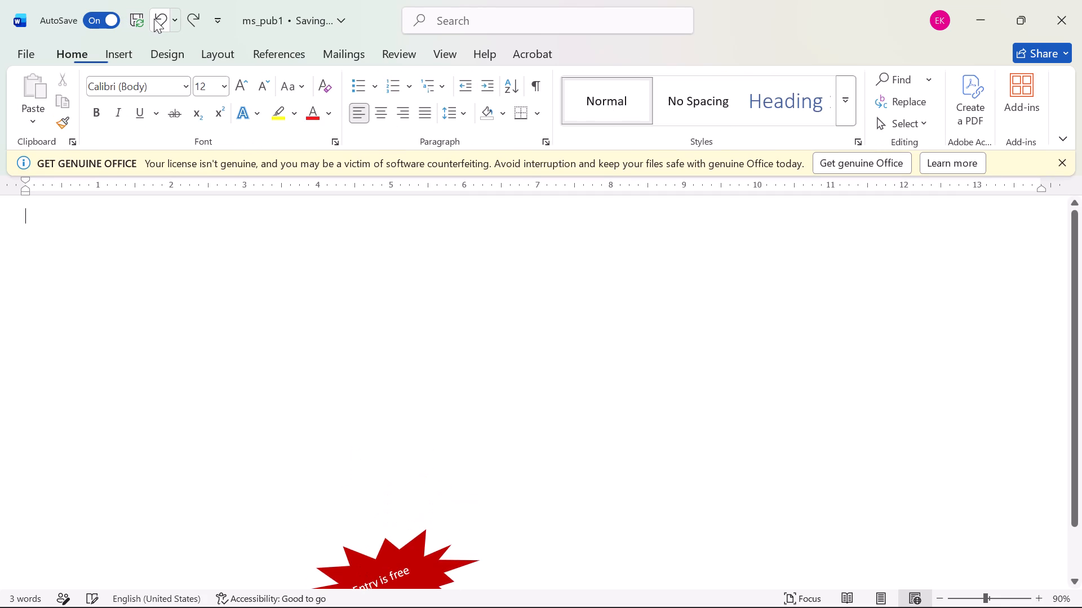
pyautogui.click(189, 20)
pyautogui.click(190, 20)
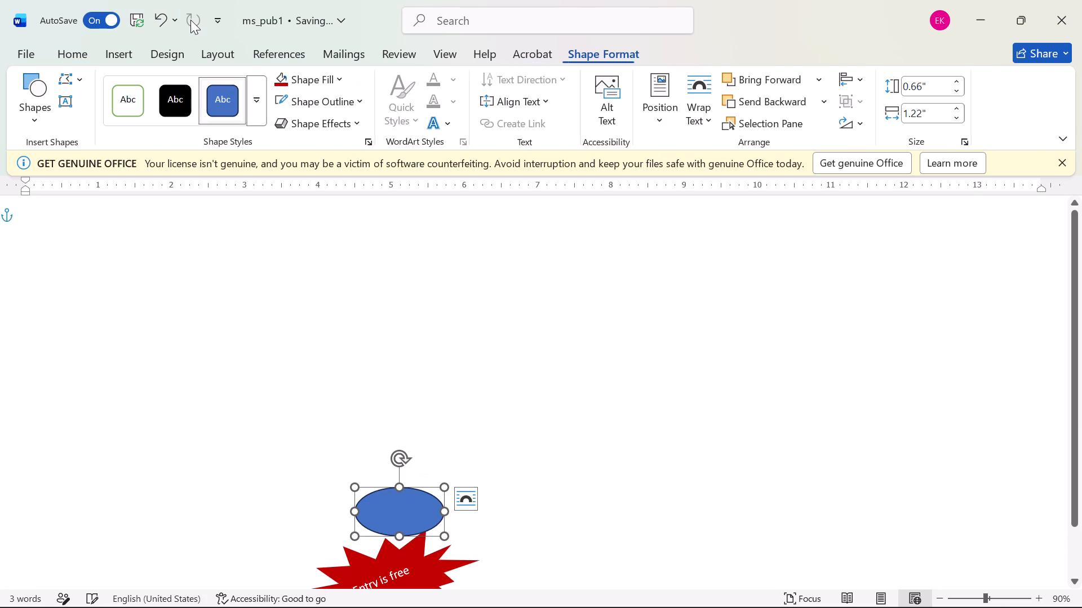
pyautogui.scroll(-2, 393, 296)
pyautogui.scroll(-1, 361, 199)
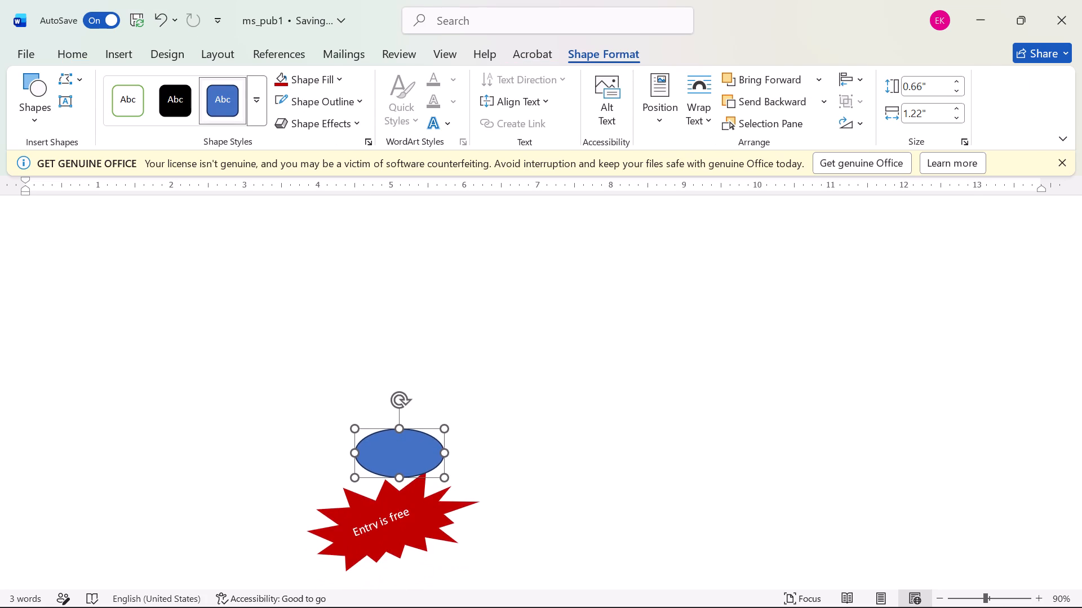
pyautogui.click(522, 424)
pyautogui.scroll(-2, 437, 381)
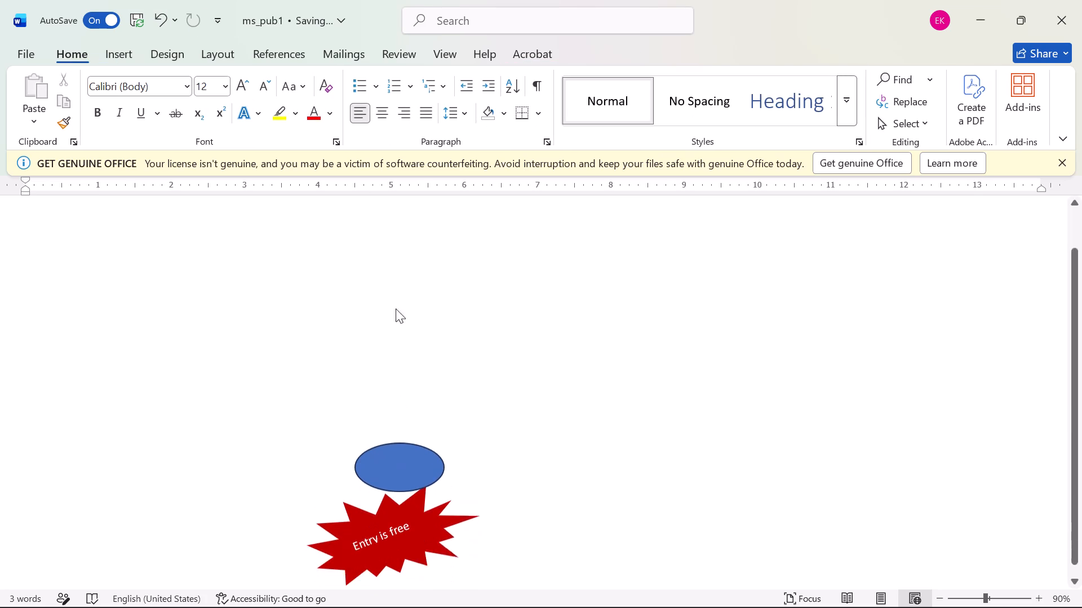
# Draw a second, flatter oval about 0.57" high and 1.95" wide to the right of the first oval.
pyautogui.click(129, 52)
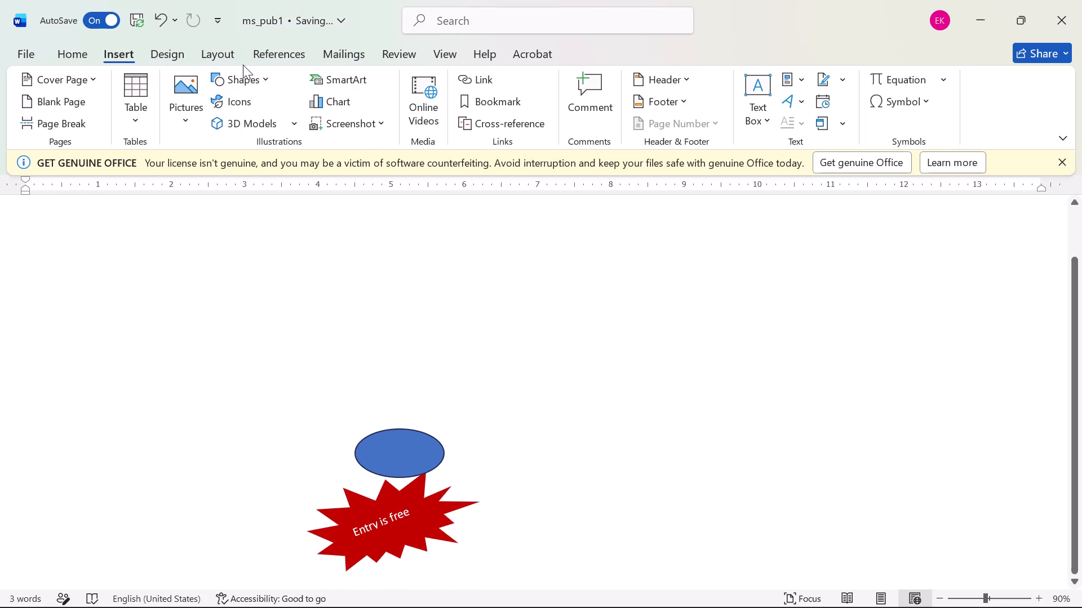
pyautogui.click(259, 82)
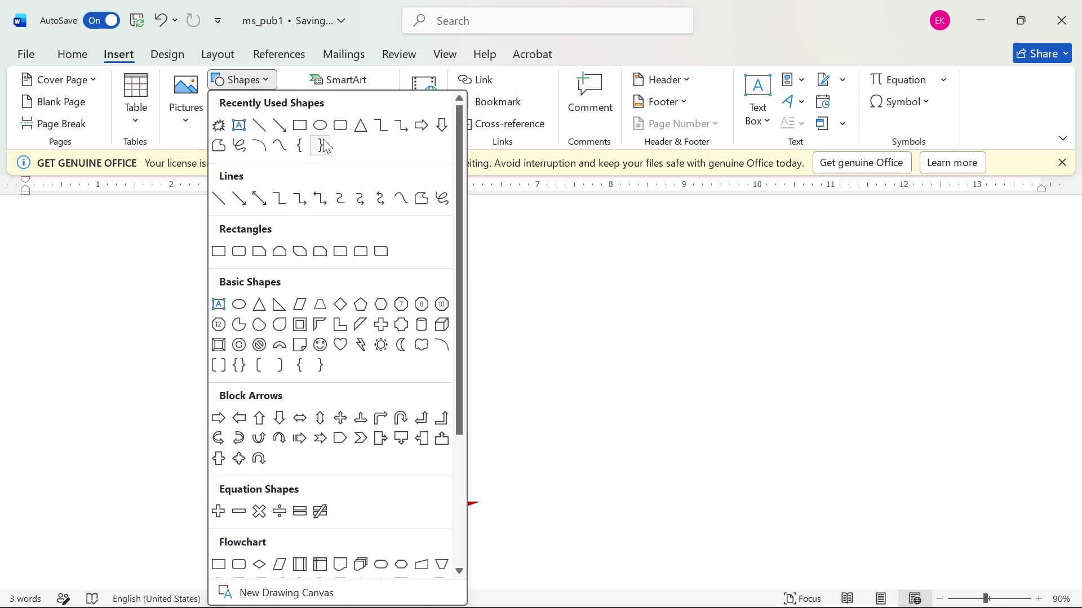
pyautogui.click(324, 122)
pyautogui.moveTo(521, 441); pyautogui.dragTo(525, 440)
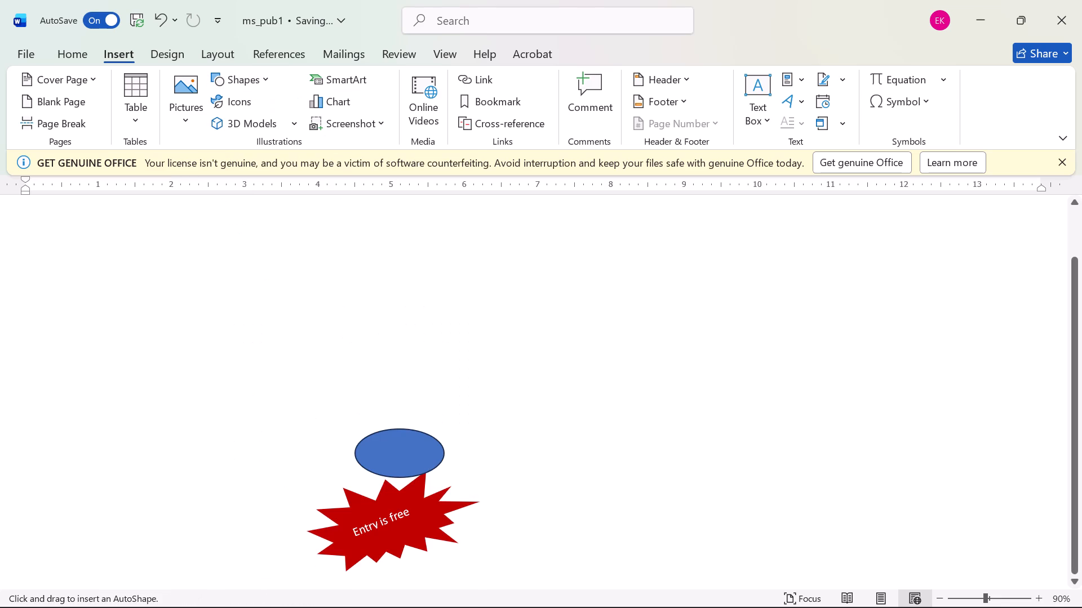
pyautogui.moveTo(525, 440); pyautogui.dragTo(664, 484)
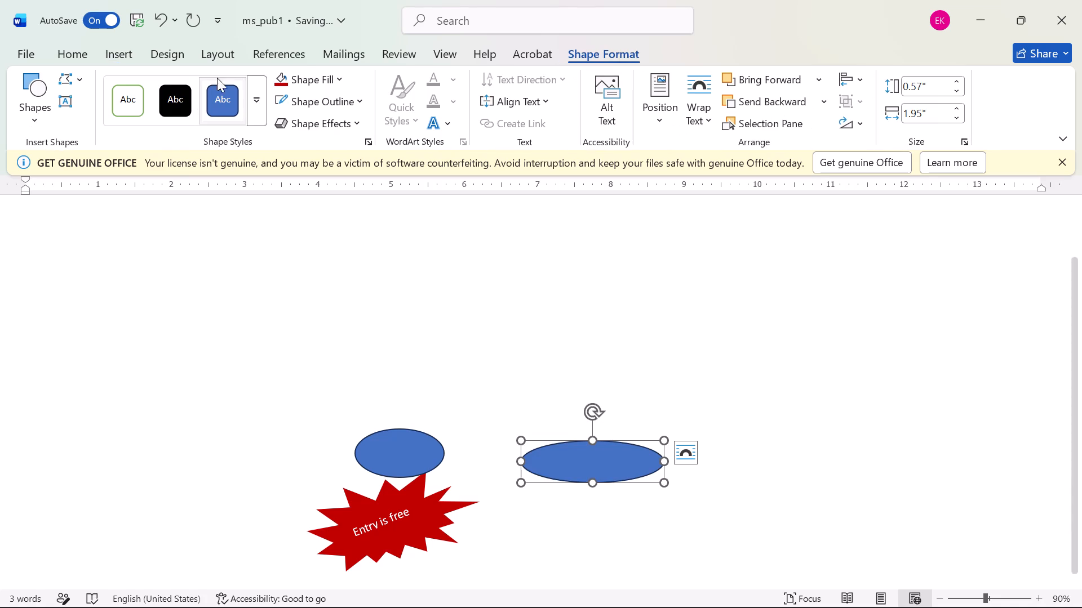
# Draw a third oval about 0.97" high and 1.8" wide to the left of the first oval and deselect it.
pyautogui.click(130, 48)
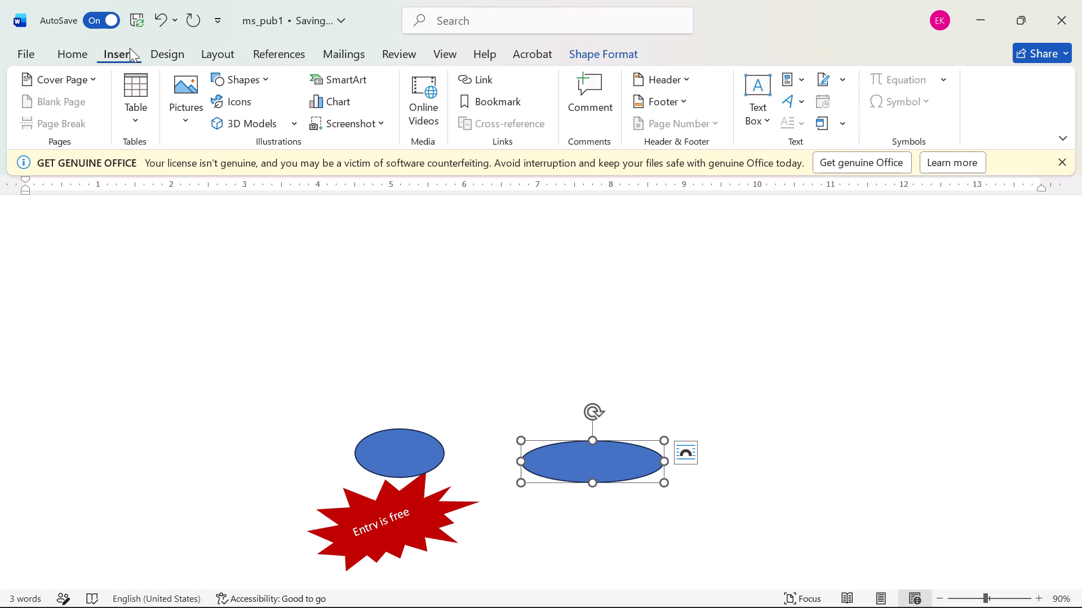
pyautogui.click(258, 78)
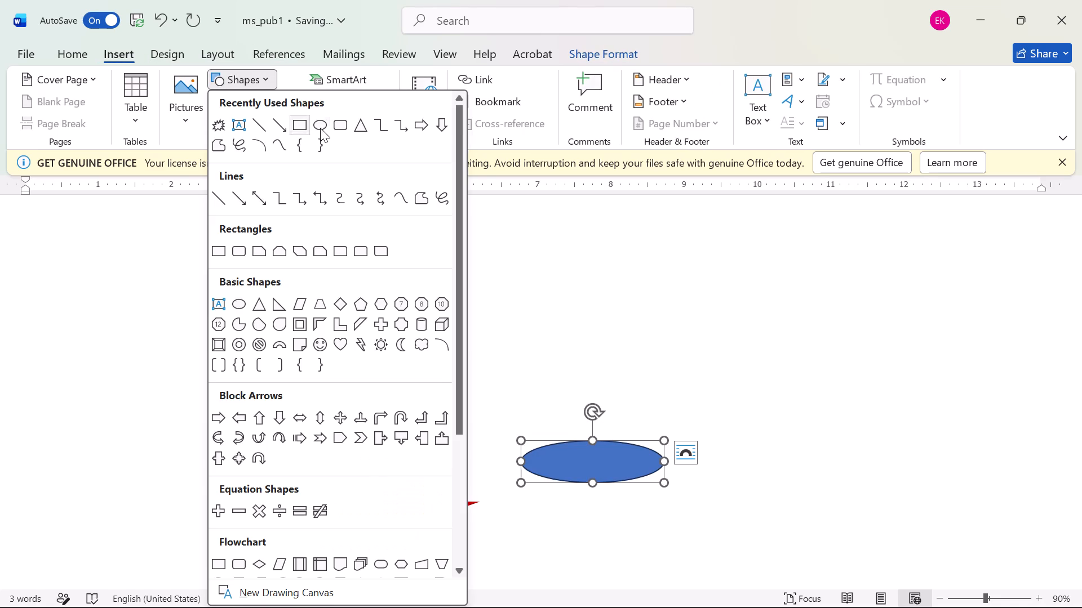
pyautogui.click(326, 128)
pyautogui.moveTo(162, 411); pyautogui.dragTo(217, 464)
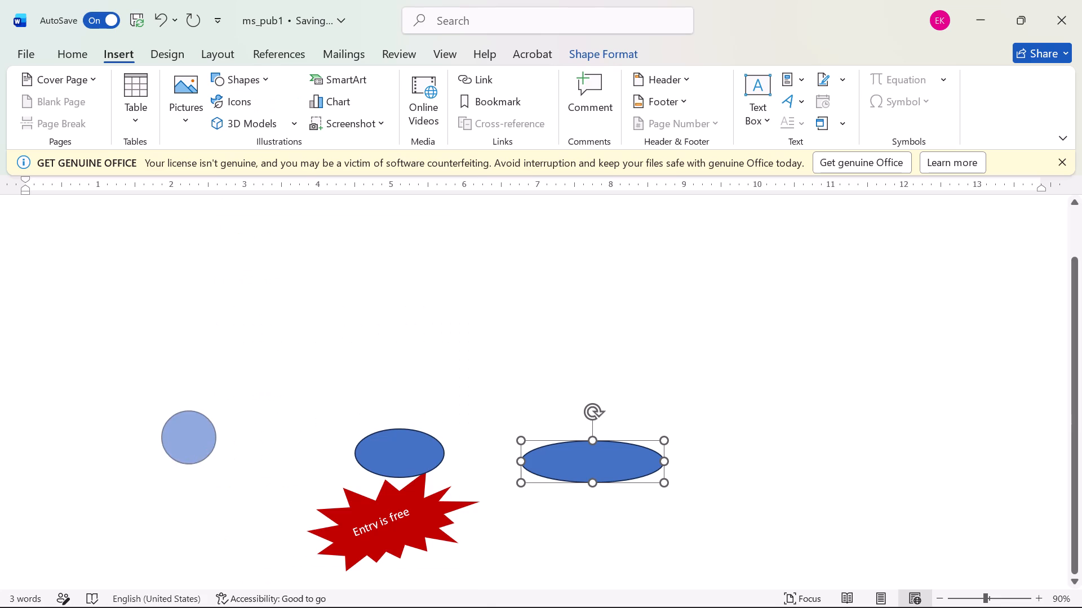
pyautogui.moveTo(217, 464); pyautogui.dragTo(294, 484)
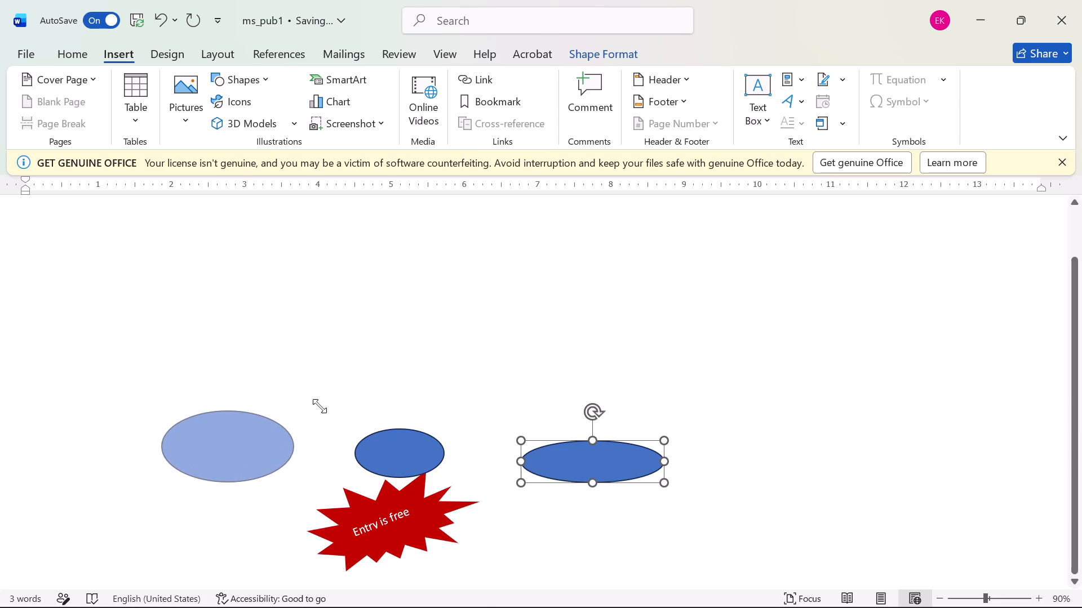
pyautogui.click(348, 347)
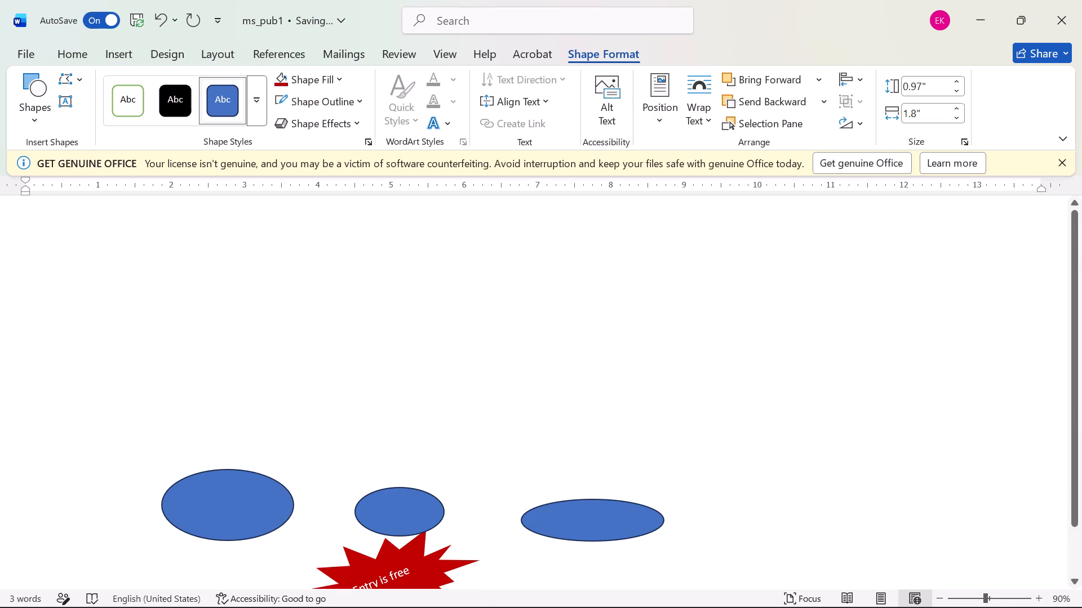
pyautogui.scroll(-2, 276, 347)
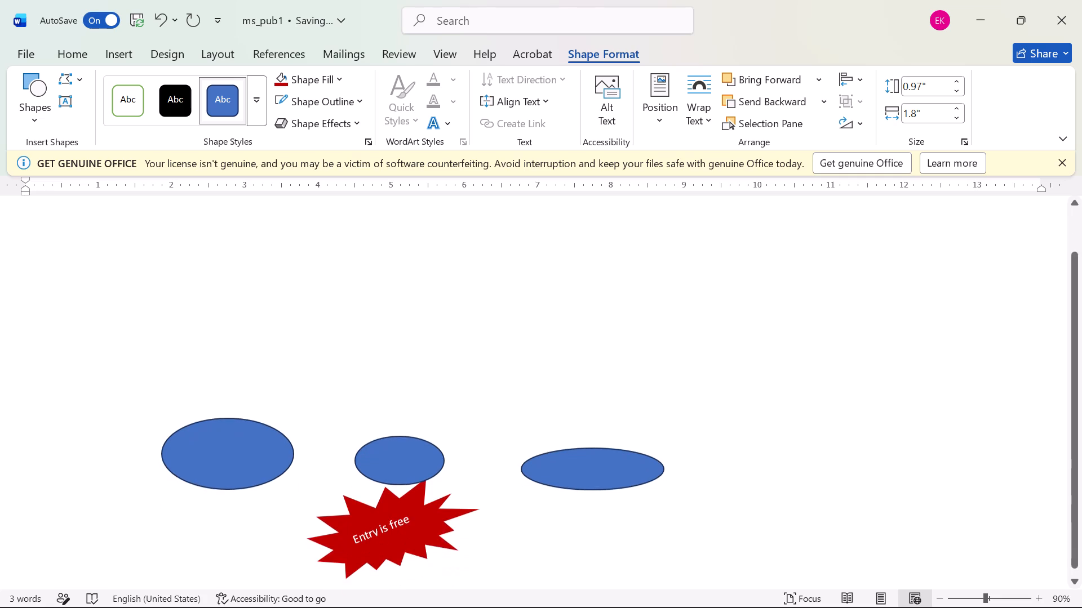
pyautogui.scroll(-4, 263, 326)
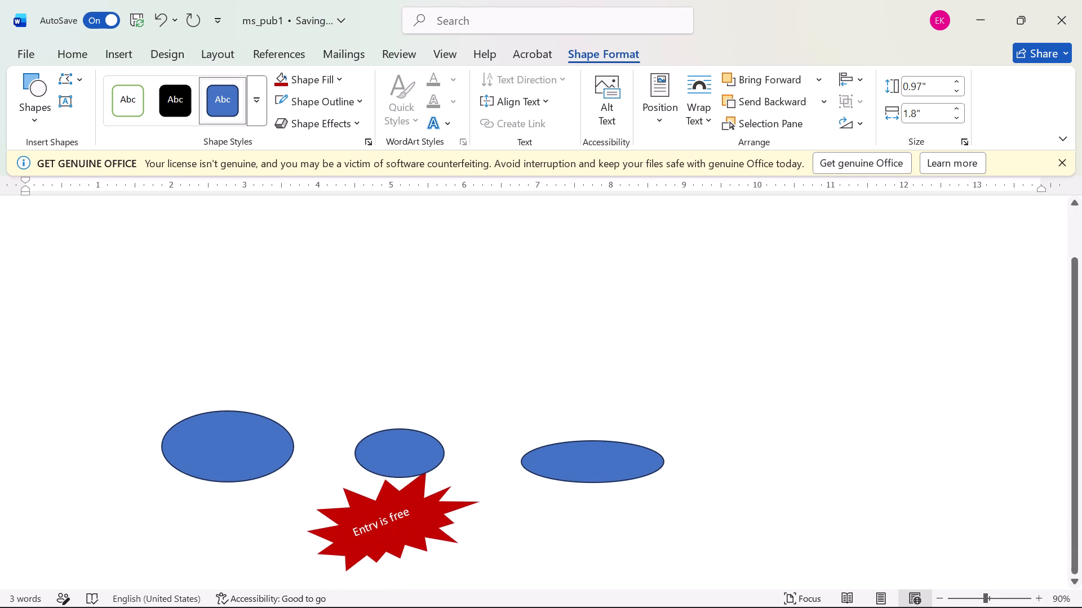
pyautogui.scroll(-2, 192, 557)
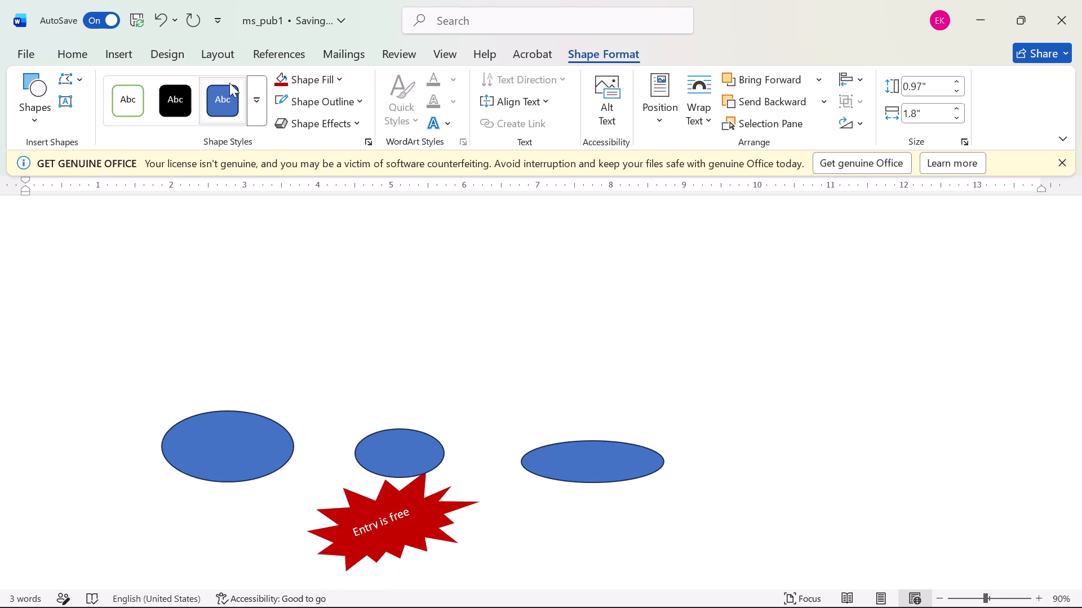
# Draw a rectangle about 1.08" high and 2.25" wide below the leftmost oval, beside the explosion shape.
pyautogui.click(125, 55)
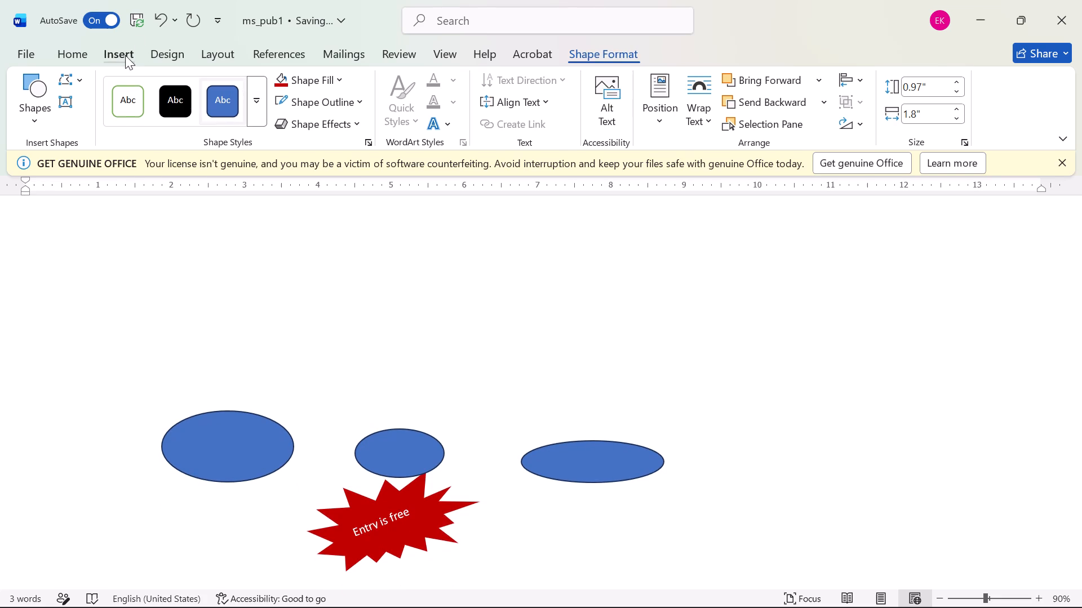
pyautogui.click(265, 82)
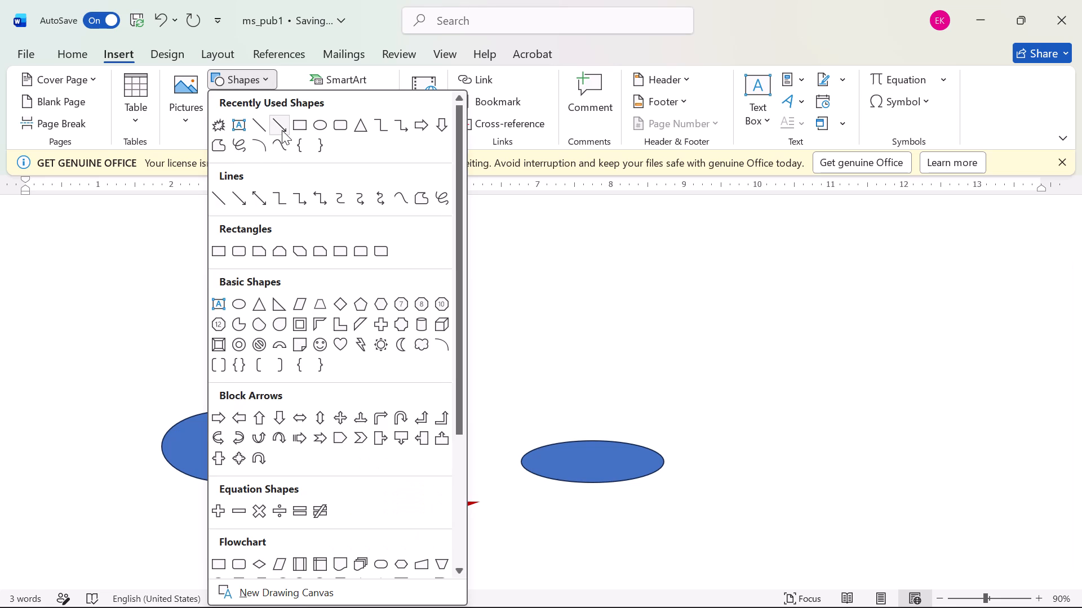
pyautogui.click(306, 124)
pyautogui.scroll(-2, 246, 217)
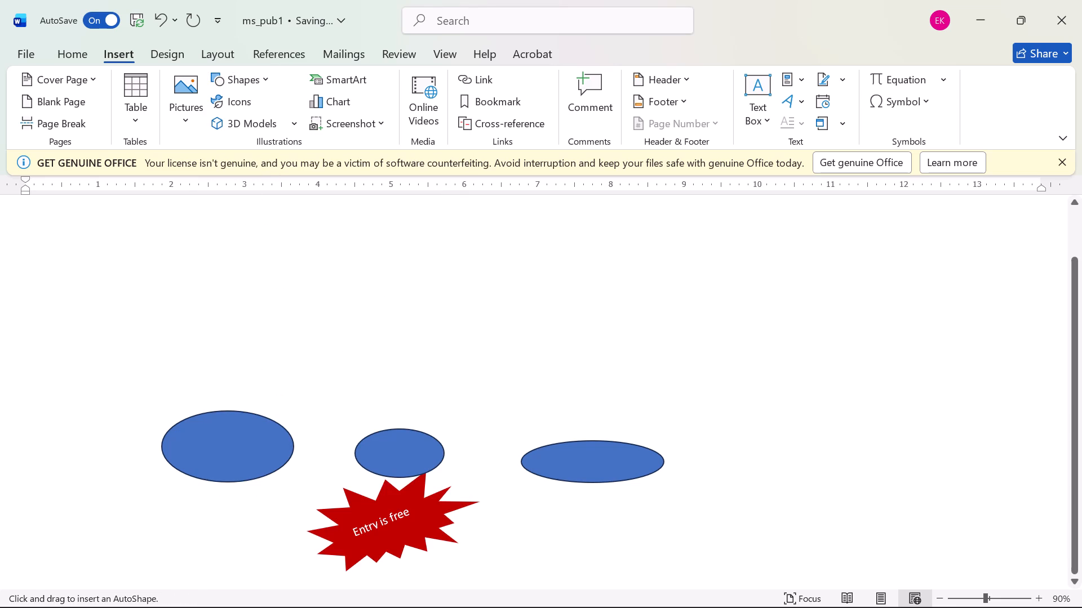
pyautogui.moveTo(131, 499); pyautogui.dragTo(280, 587)
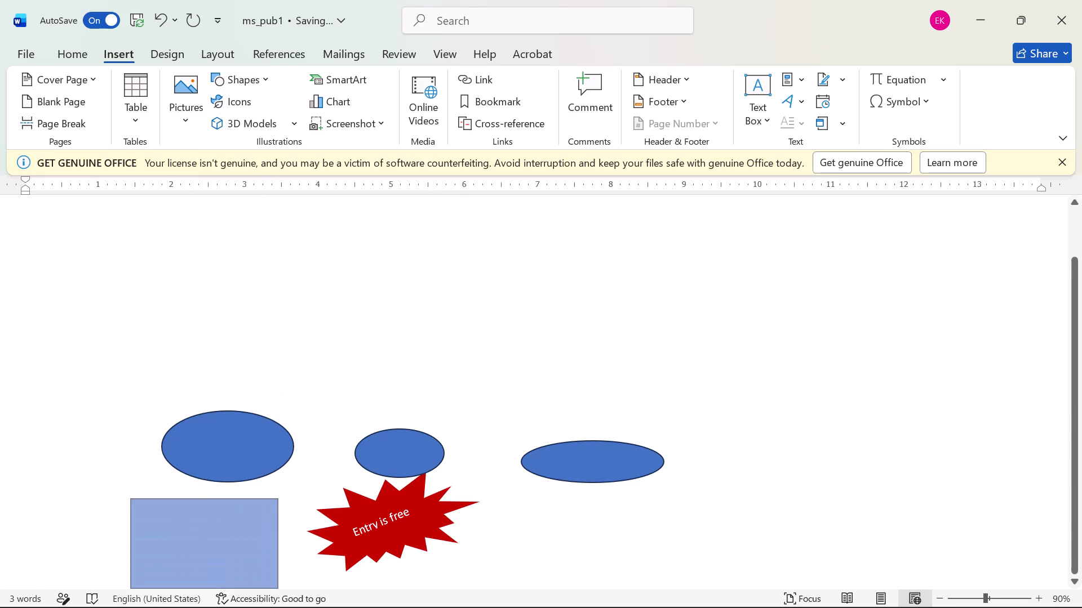
pyautogui.moveTo(280, 587); pyautogui.dragTo(285, 584)
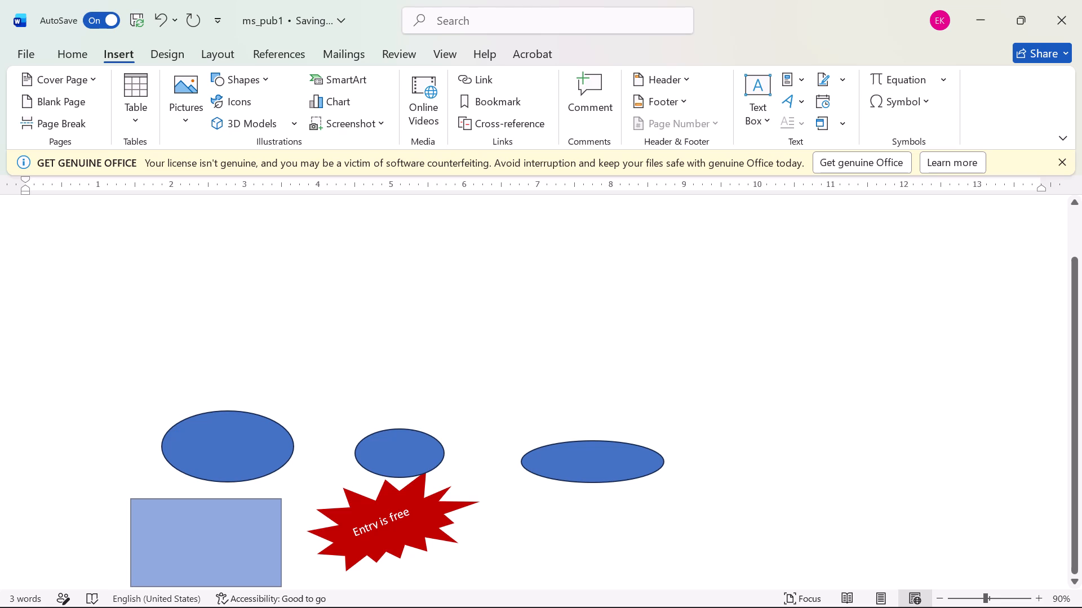
pyautogui.moveTo(285, 584); pyautogui.dragTo(299, 576)
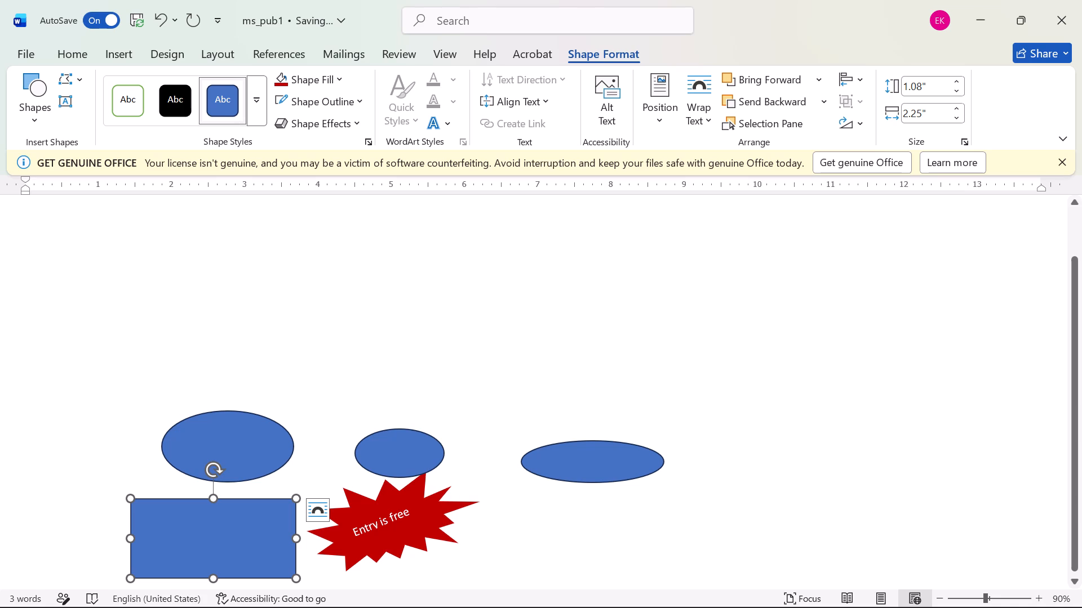
# Draw a second, smaller rectangle just above the rightmost oval.
pyautogui.click(135, 50)
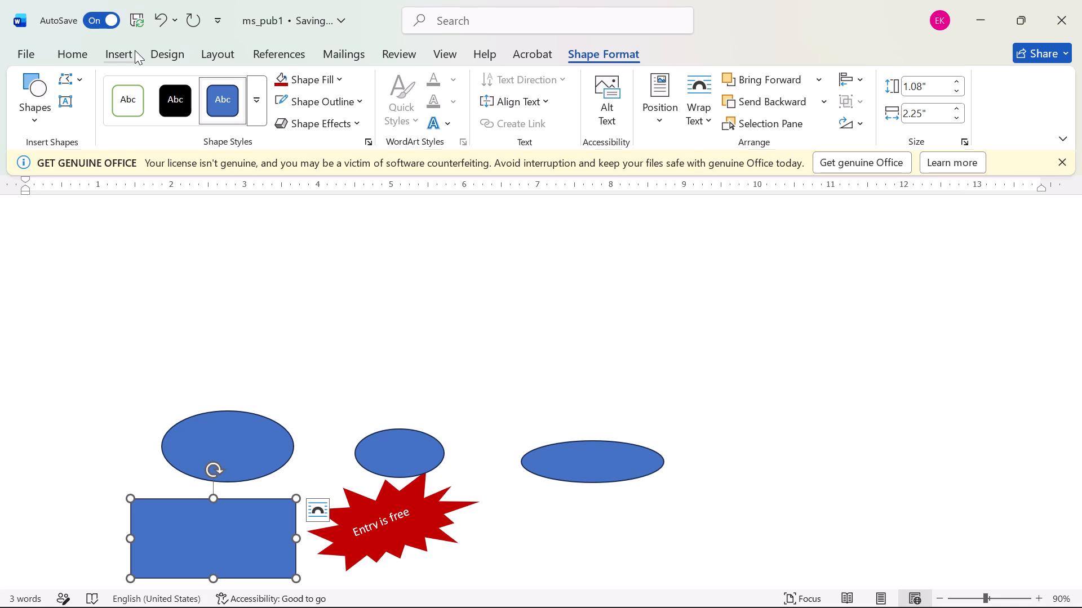
pyautogui.click(242, 81)
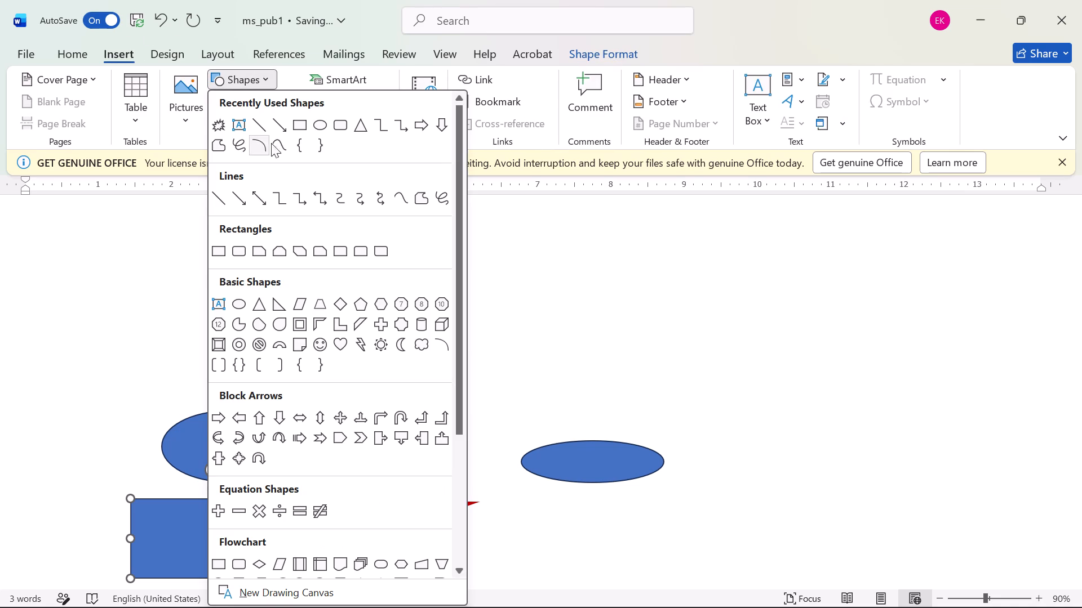
pyautogui.click(299, 123)
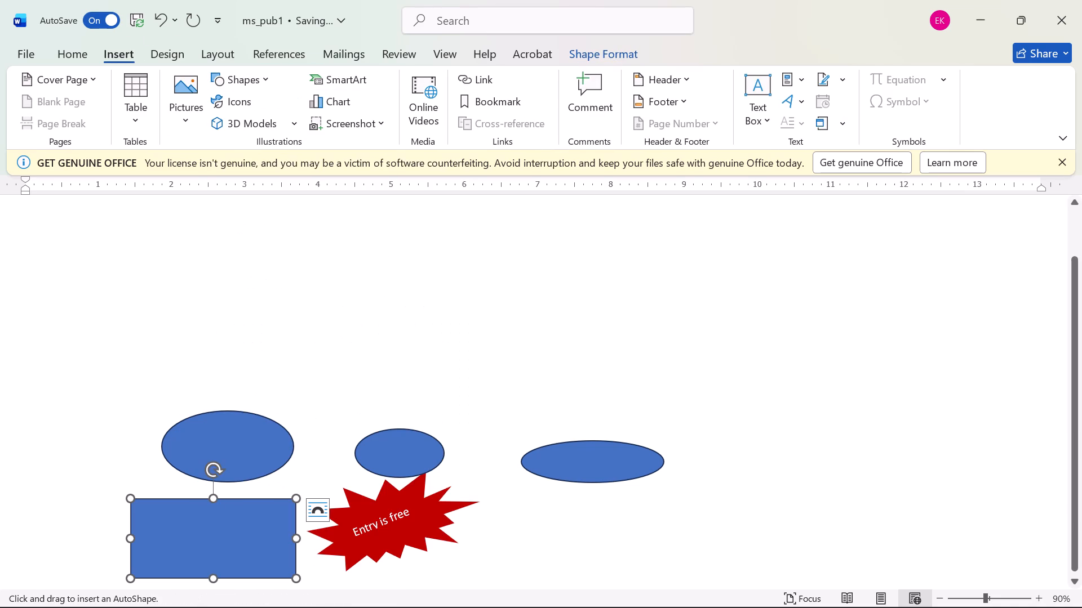
pyautogui.moveTo(586, 370); pyautogui.dragTo(618, 387)
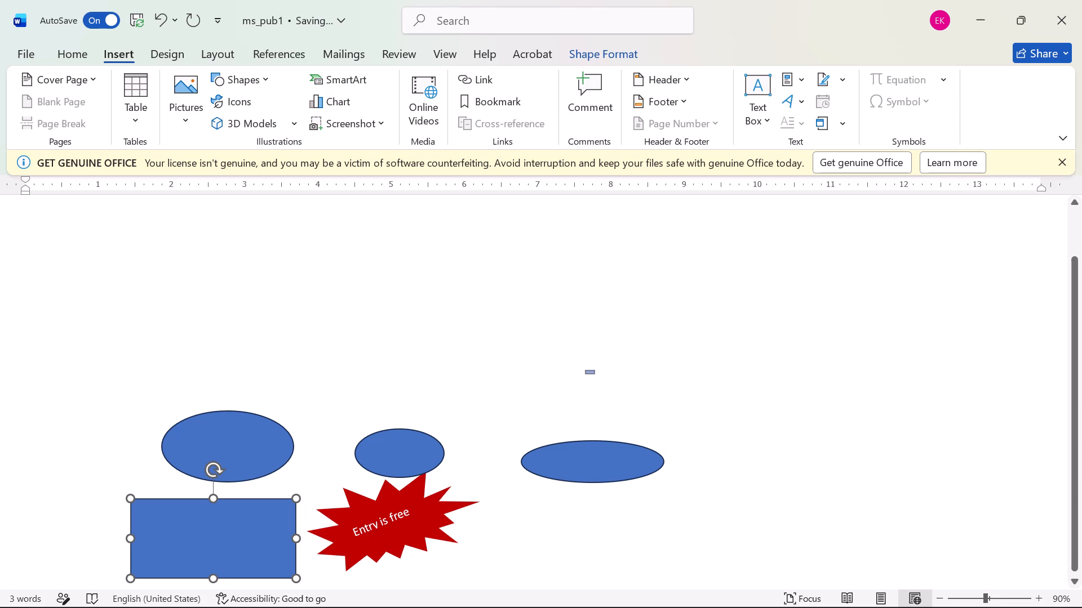
pyautogui.moveTo(618, 387); pyautogui.dragTo(692, 424)
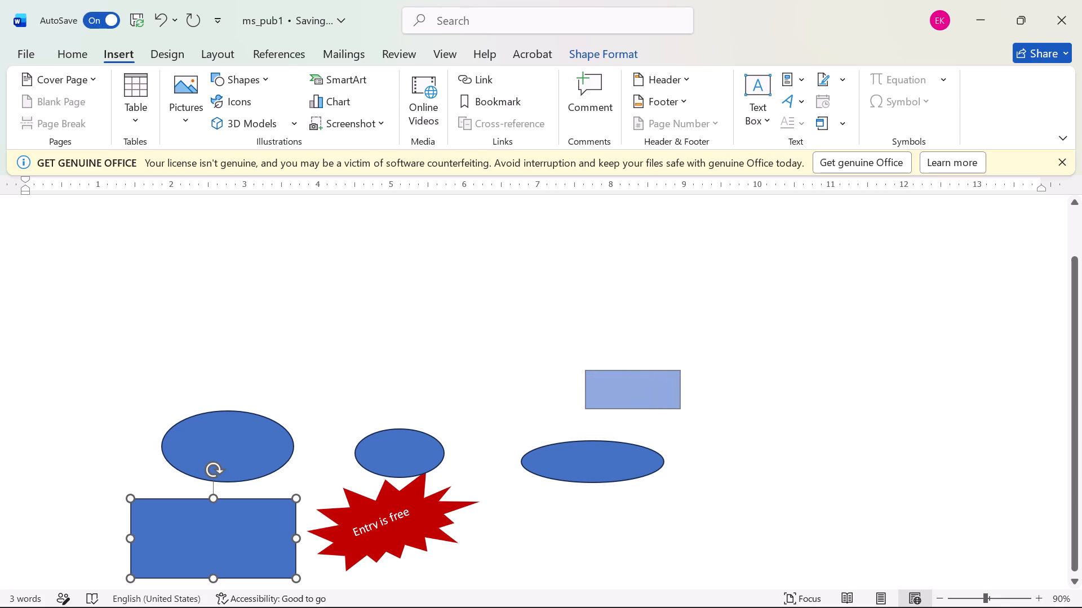
pyautogui.moveTo(692, 424); pyautogui.dragTo(687, 433)
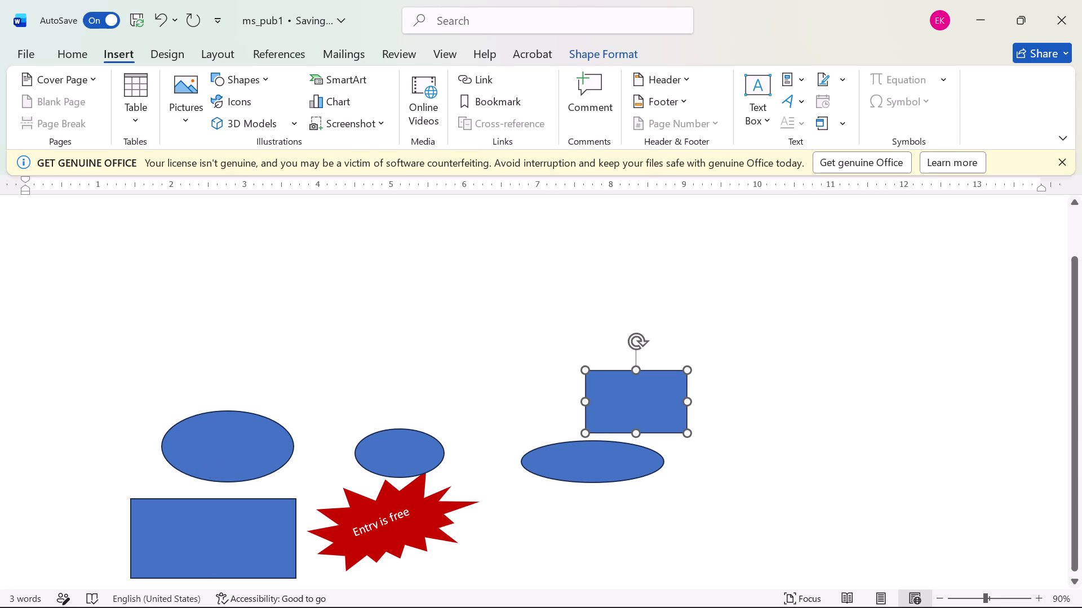
# Enlarge the rectangle above the rightmost oval to about 1.25" high and 2.01" wide and deselect it.
pyautogui.moveTo(582, 401); pyautogui.dragTo(575, 401)
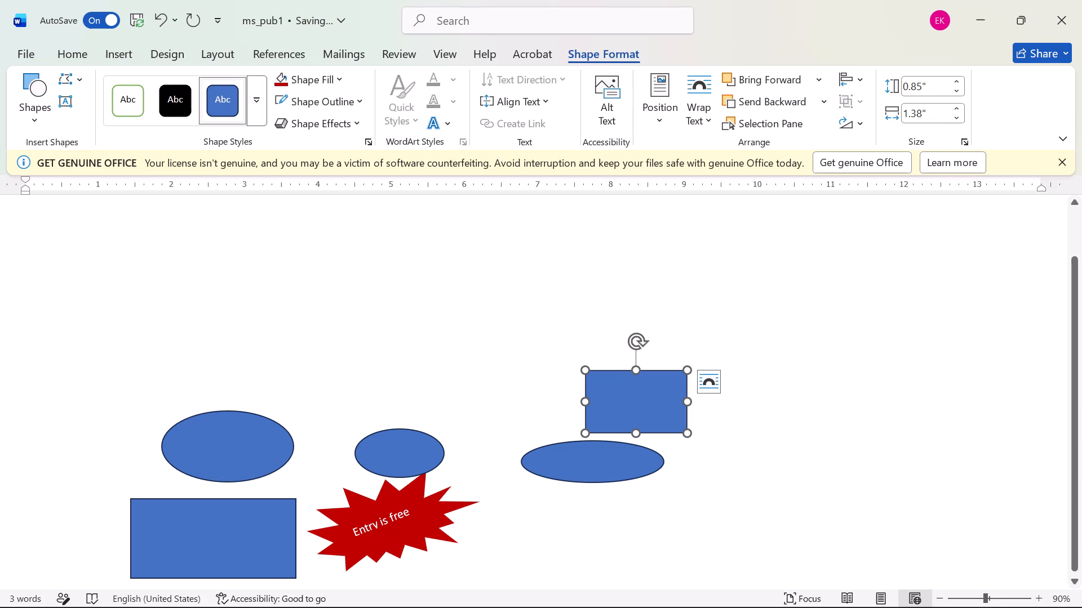
pyautogui.moveTo(575, 401); pyautogui.dragTo(569, 399)
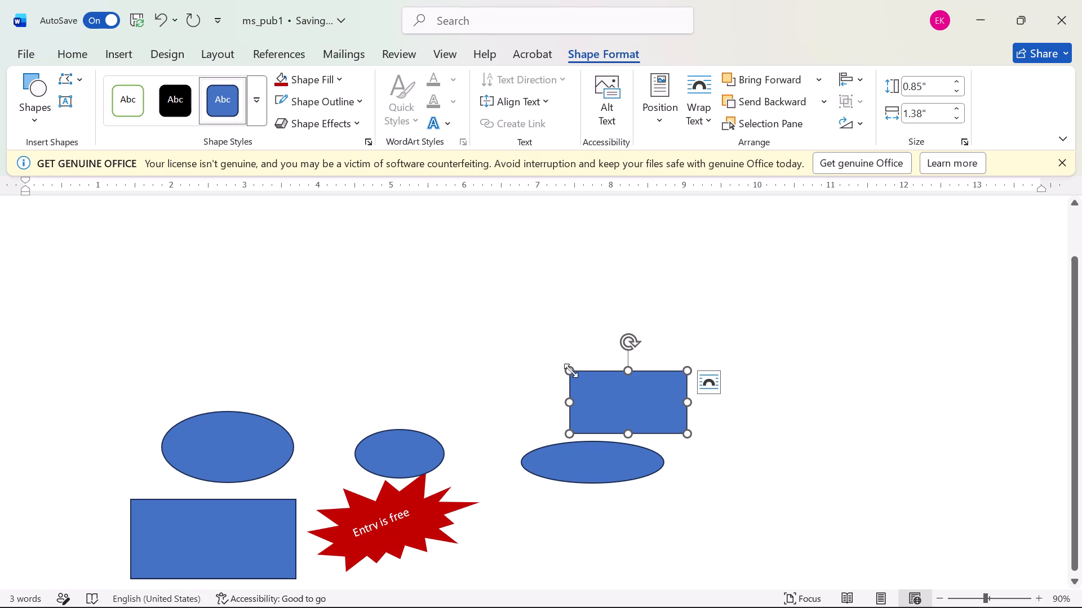
pyautogui.moveTo(571, 370); pyautogui.dragTo(557, 349)
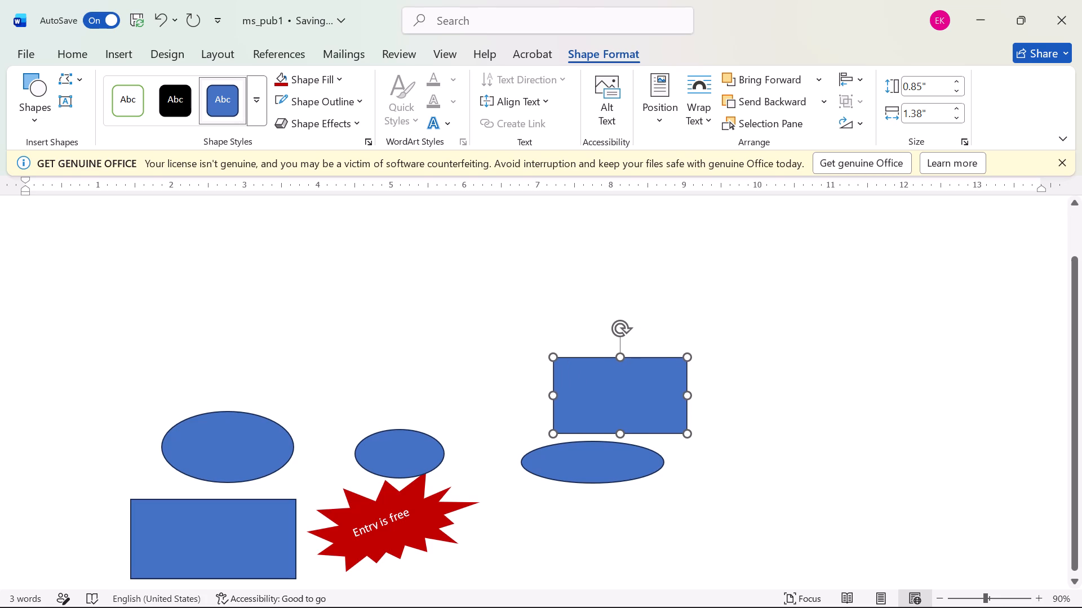
pyautogui.moveTo(557, 349); pyautogui.dragTo(562, 347)
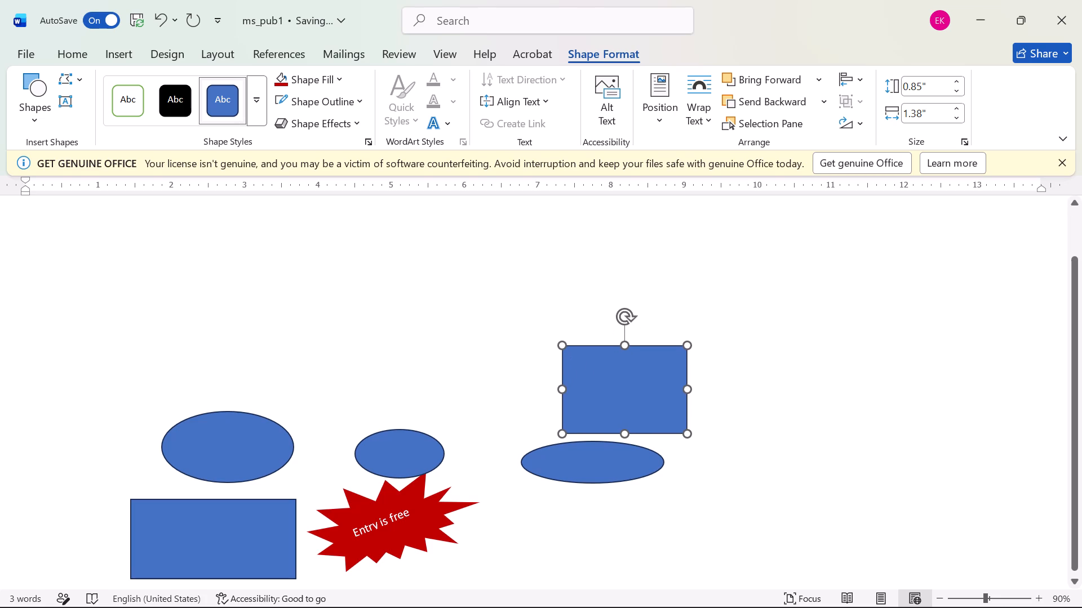
pyautogui.moveTo(562, 347); pyautogui.dragTo(540, 342)
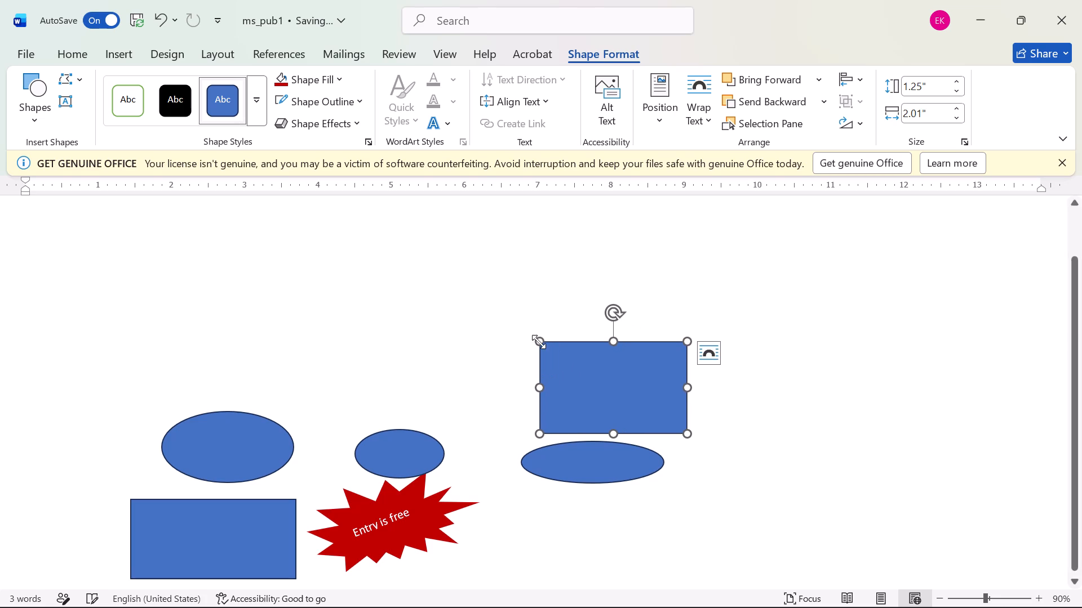
pyautogui.click(438, 283)
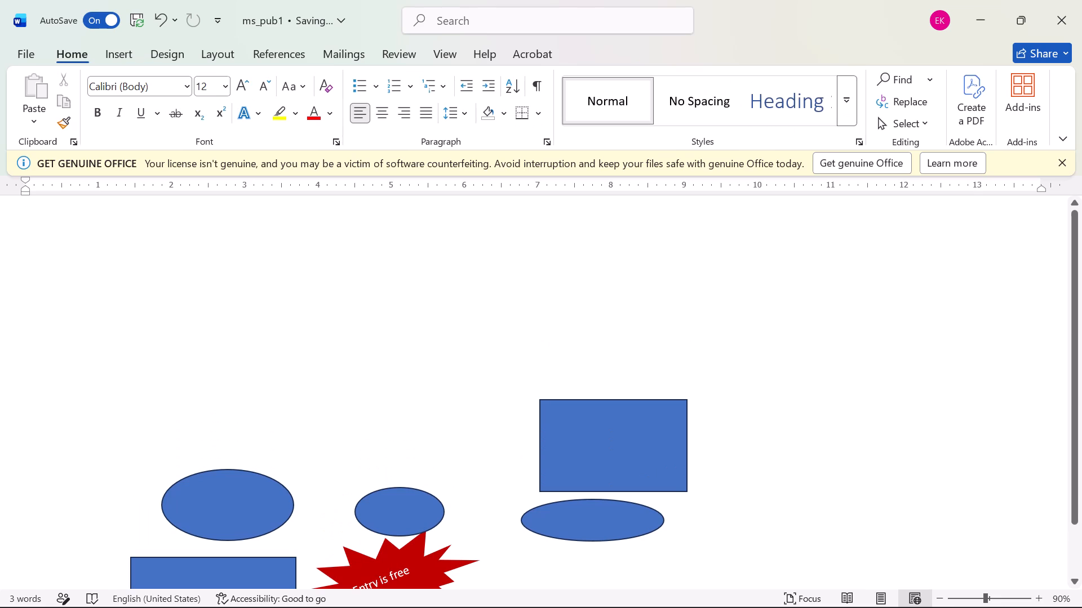
# Insert a new empty drawing canvas at the start of the document, above the existing ovals.
pyautogui.scroll(-1, 325, 221)
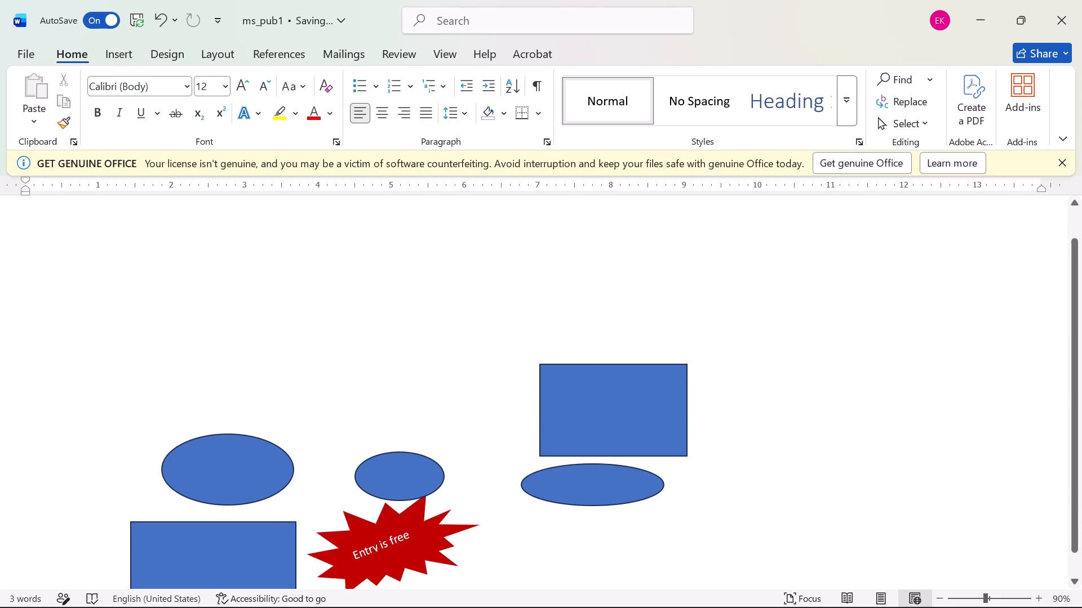
pyautogui.click(125, 50)
pyautogui.click(243, 83)
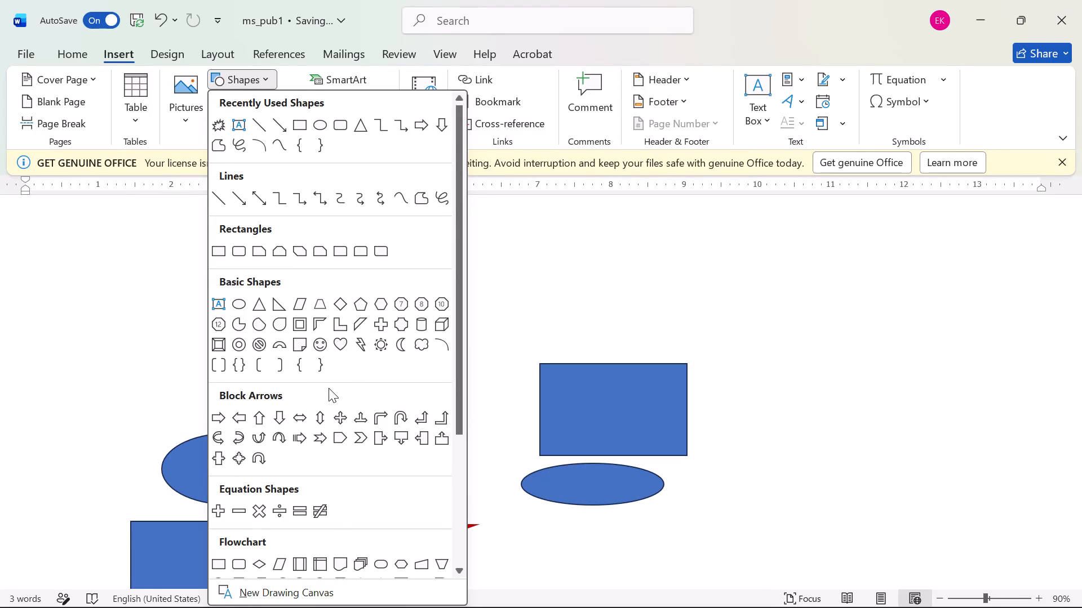
pyautogui.scroll(-3, 329, 388)
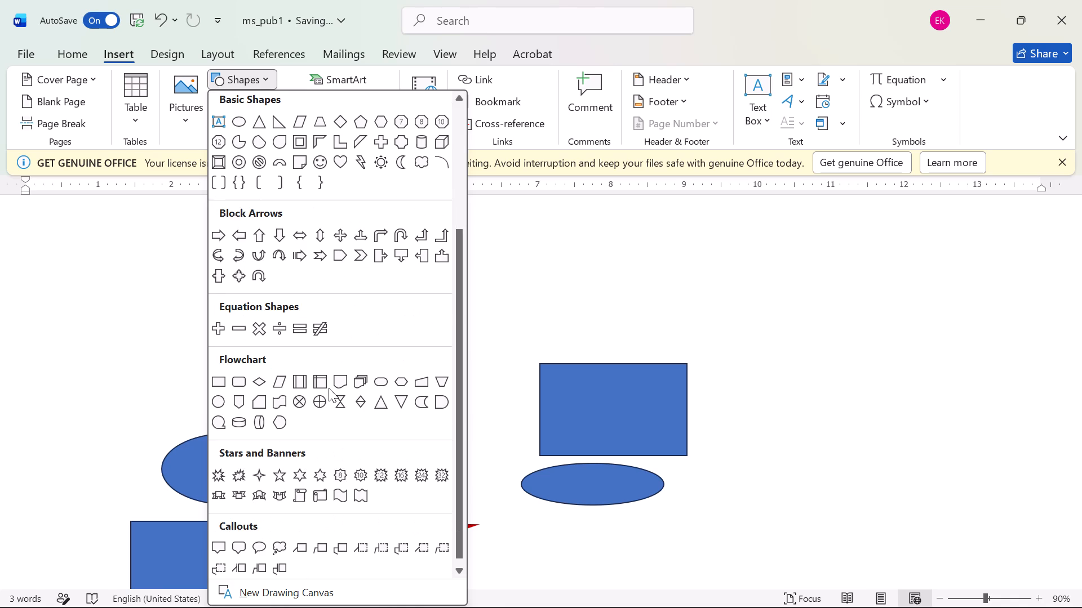
pyautogui.scroll(-2, 329, 388)
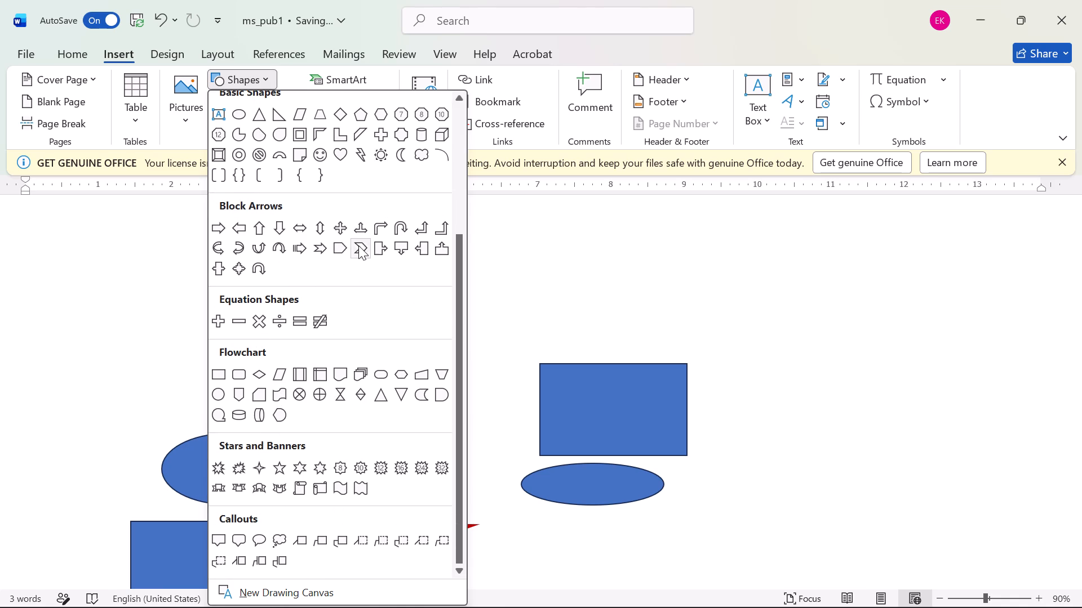
pyautogui.scroll(1, 336, 240)
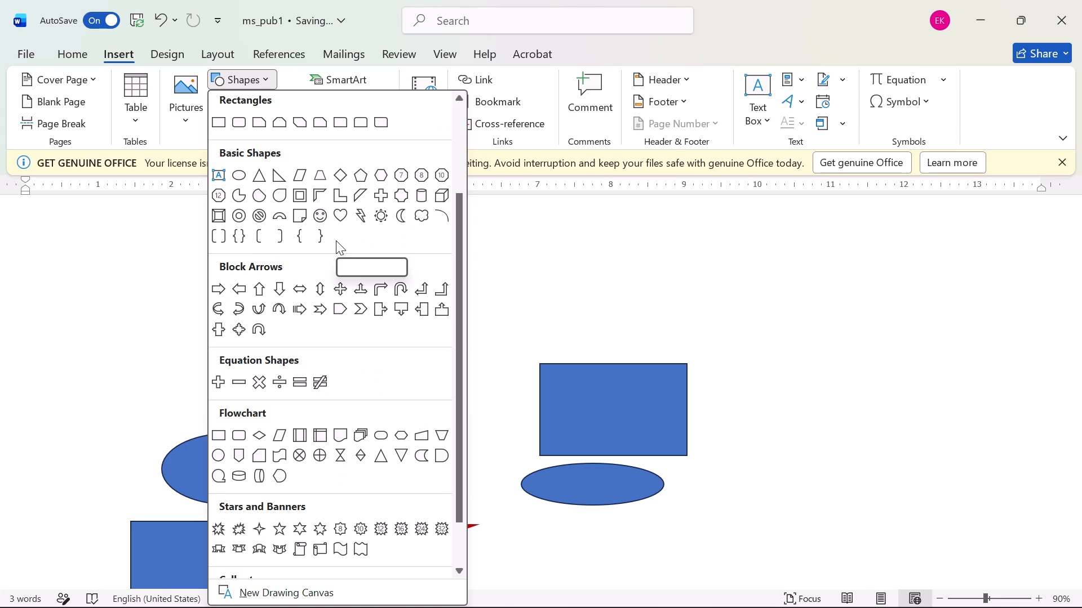
pyautogui.scroll(1, 336, 240)
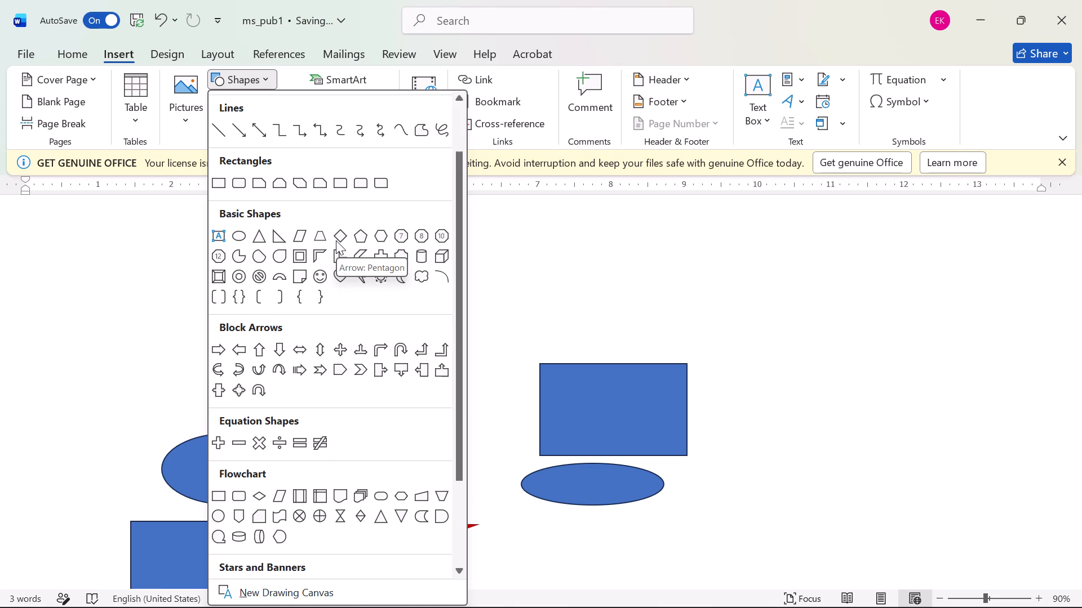
pyautogui.scroll(1, 336, 240)
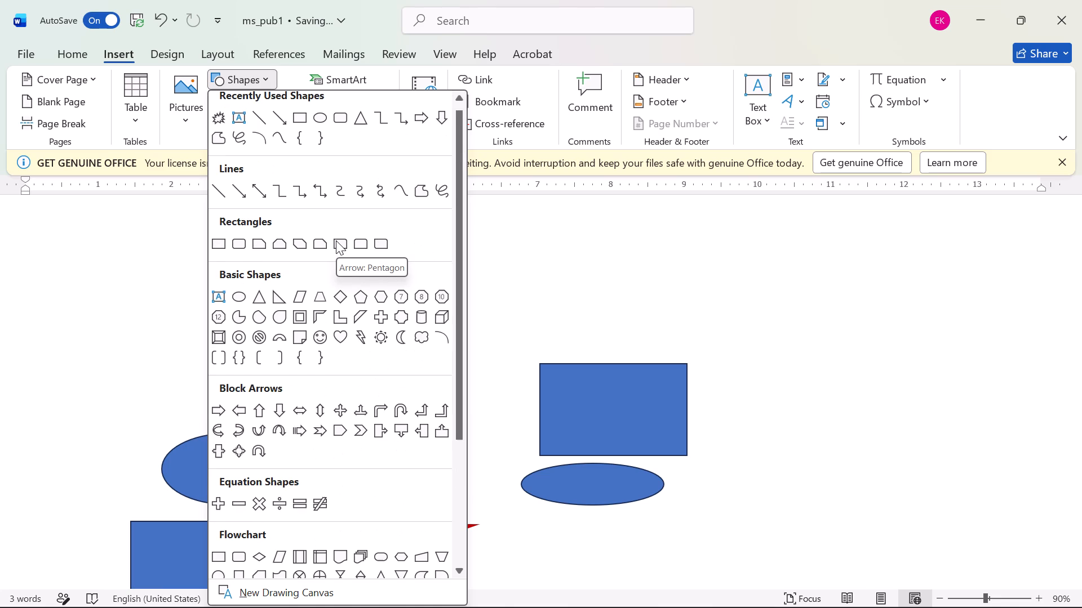
pyautogui.scroll(1, 336, 240)
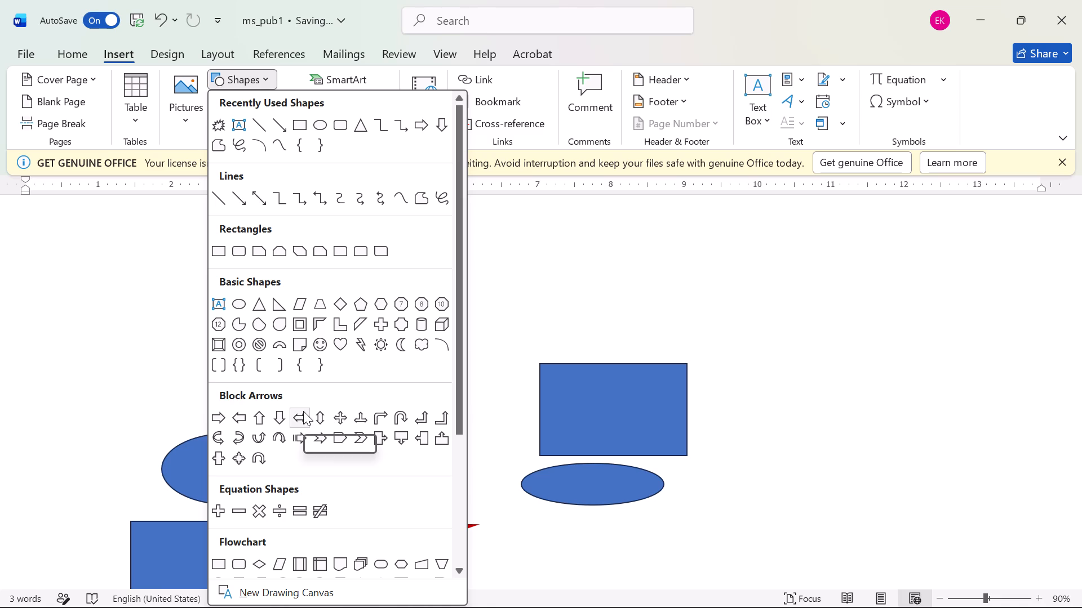
pyautogui.scroll(-2, 325, 424)
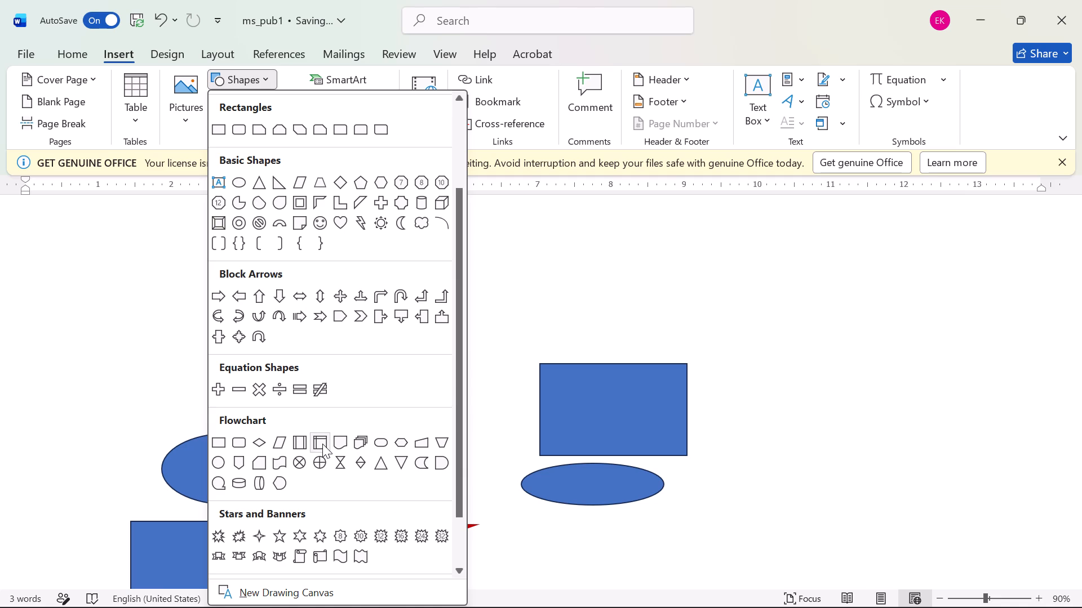
pyautogui.scroll(-3, 322, 434)
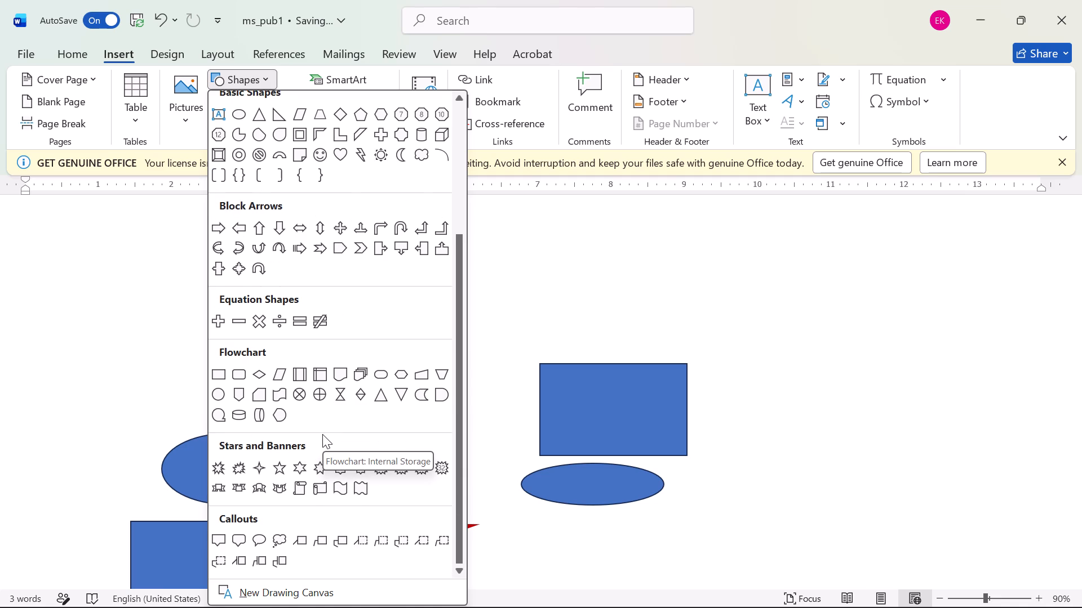
pyautogui.scroll(-1, 322, 434)
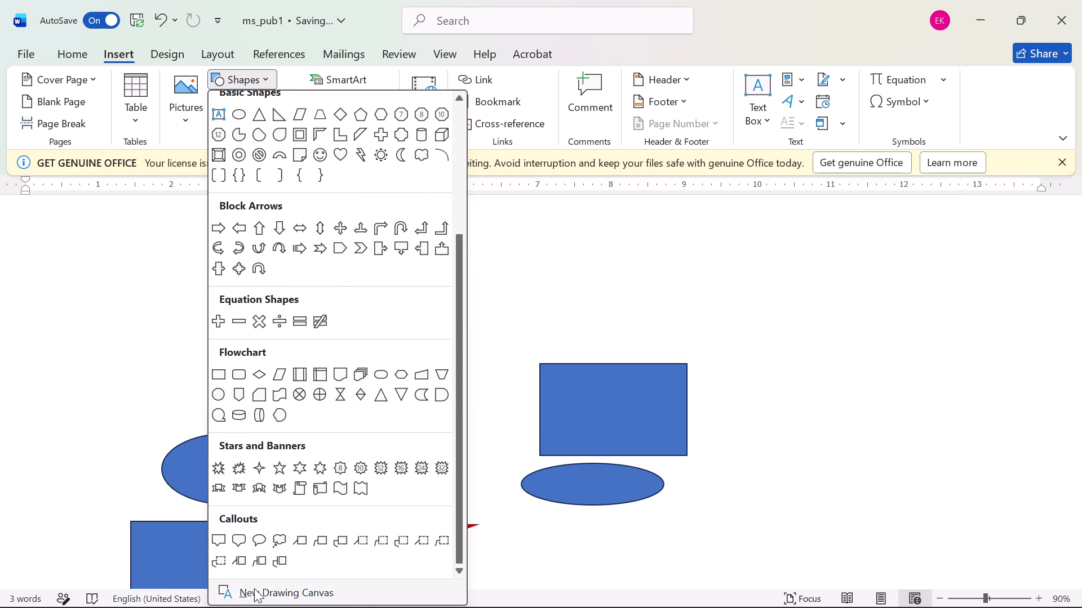
pyautogui.click(263, 583)
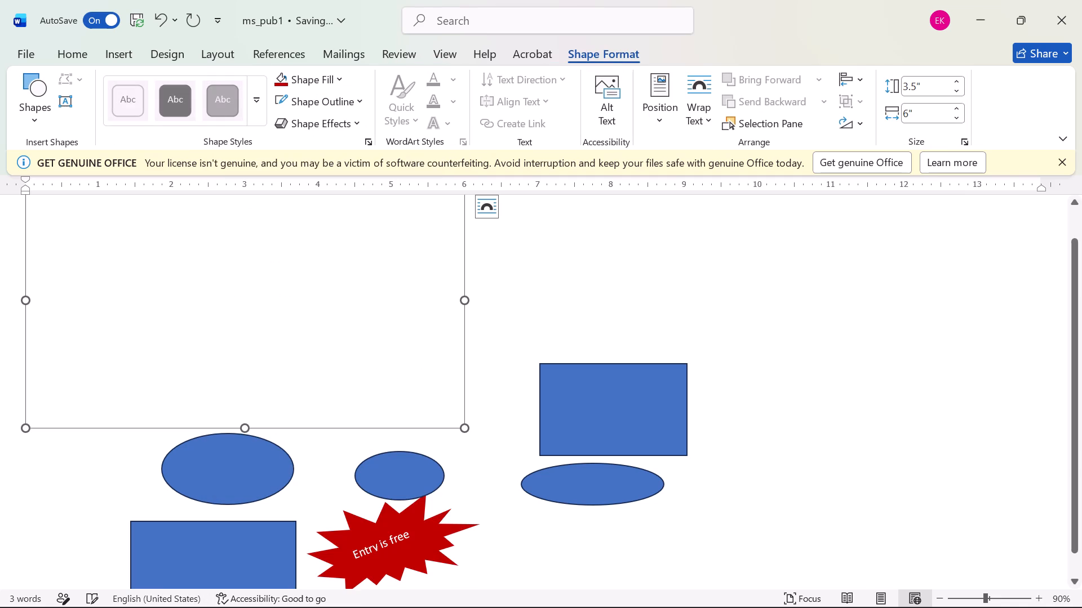
# Draw a horizontal double-headed block arrow about 0.84" high and 2.48" wide above the upper rectangle.
pyautogui.click(118, 54)
pyautogui.click(240, 84)
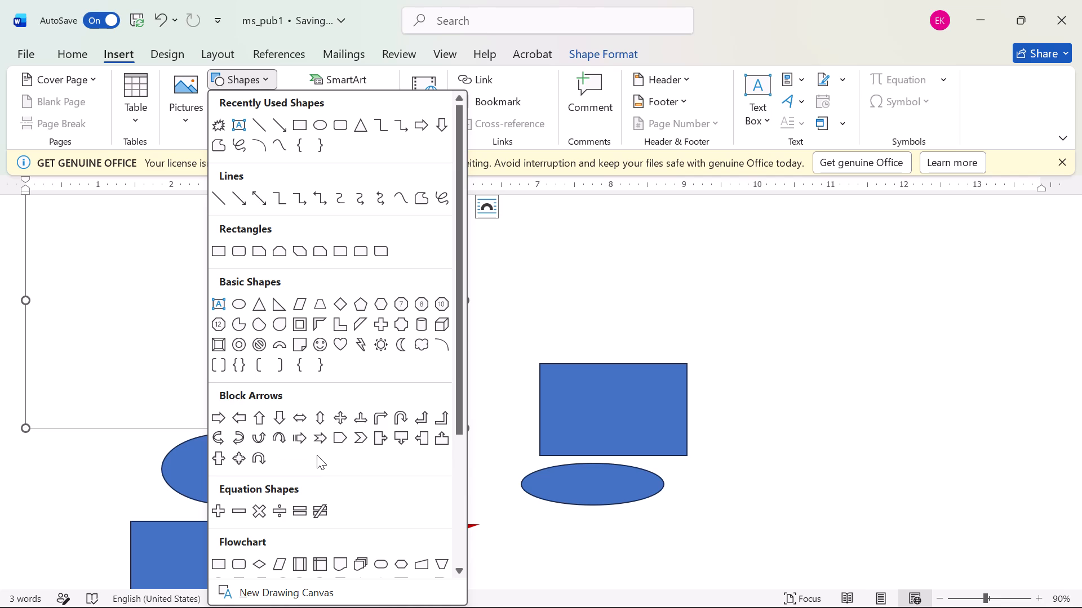
pyautogui.click(305, 421)
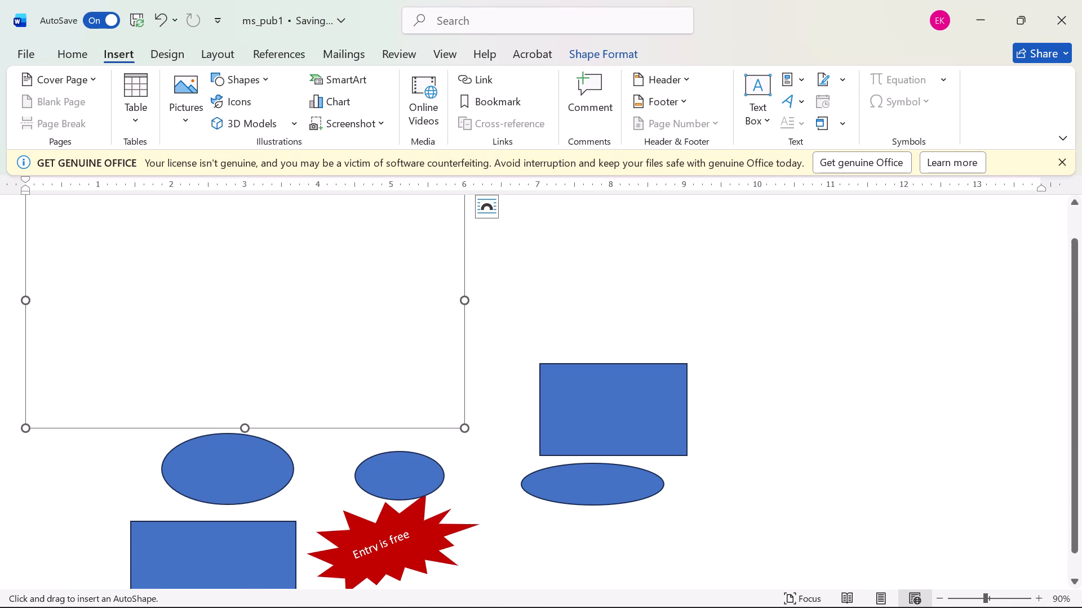
pyautogui.scroll(2, 387, 322)
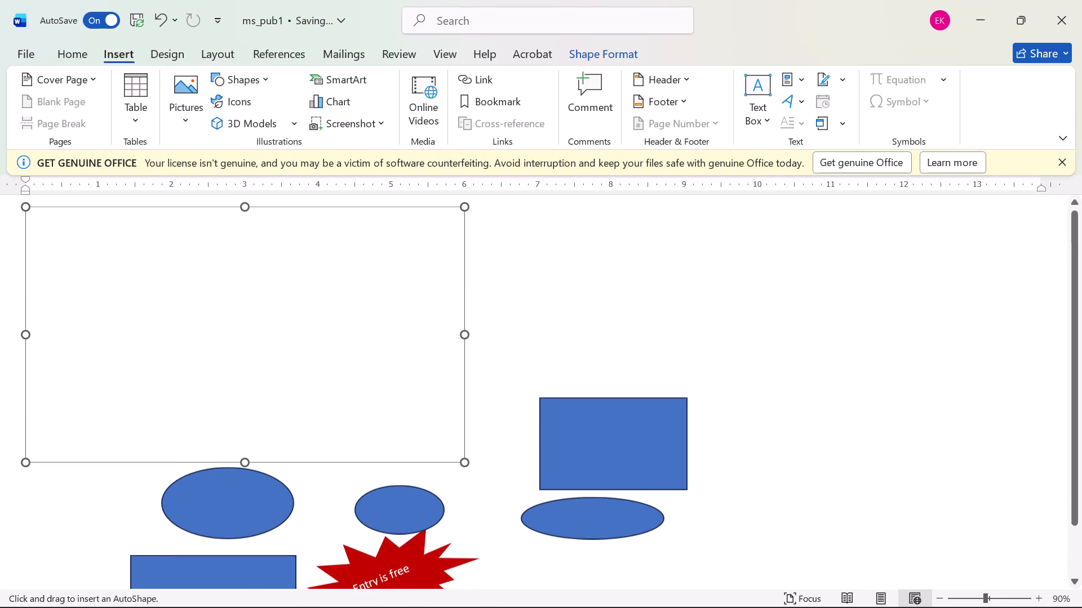
pyautogui.scroll(2, 387, 322)
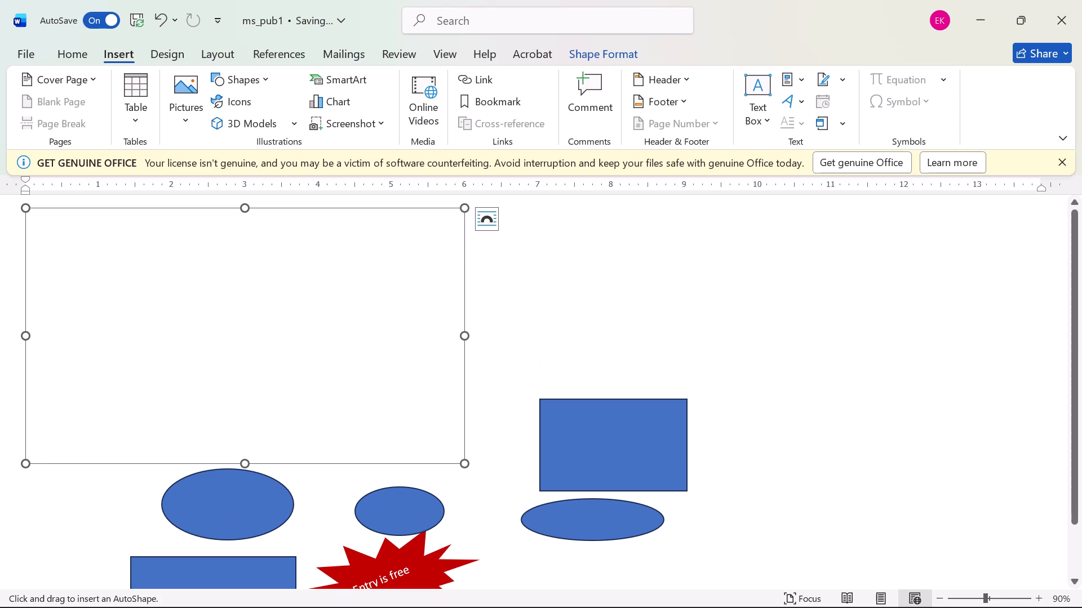
pyautogui.moveTo(504, 256); pyautogui.dragTo(606, 315)
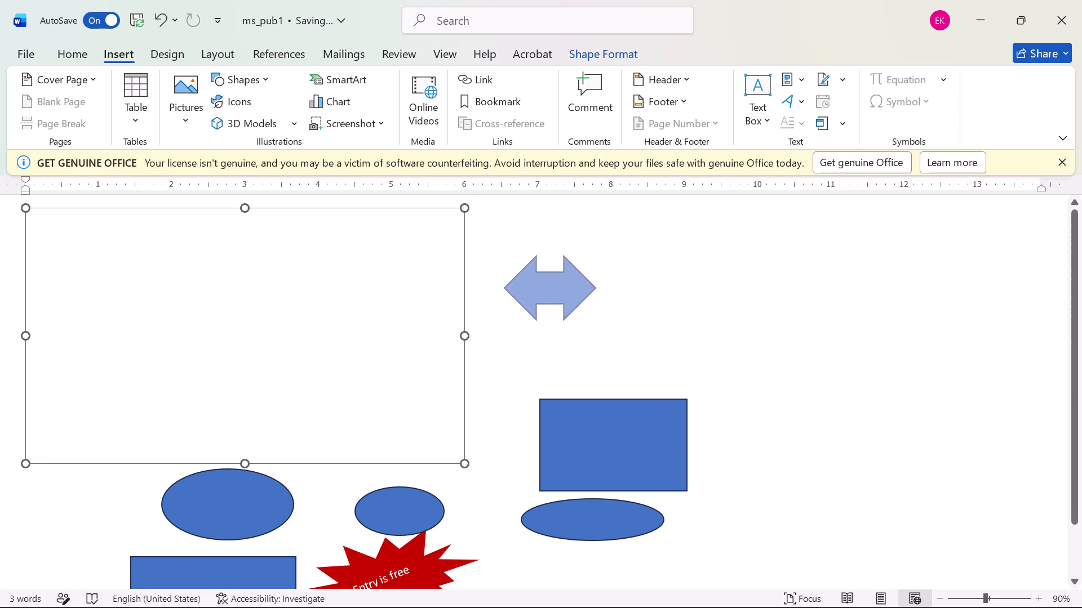
pyautogui.moveTo(606, 315); pyautogui.dragTo(694, 322)
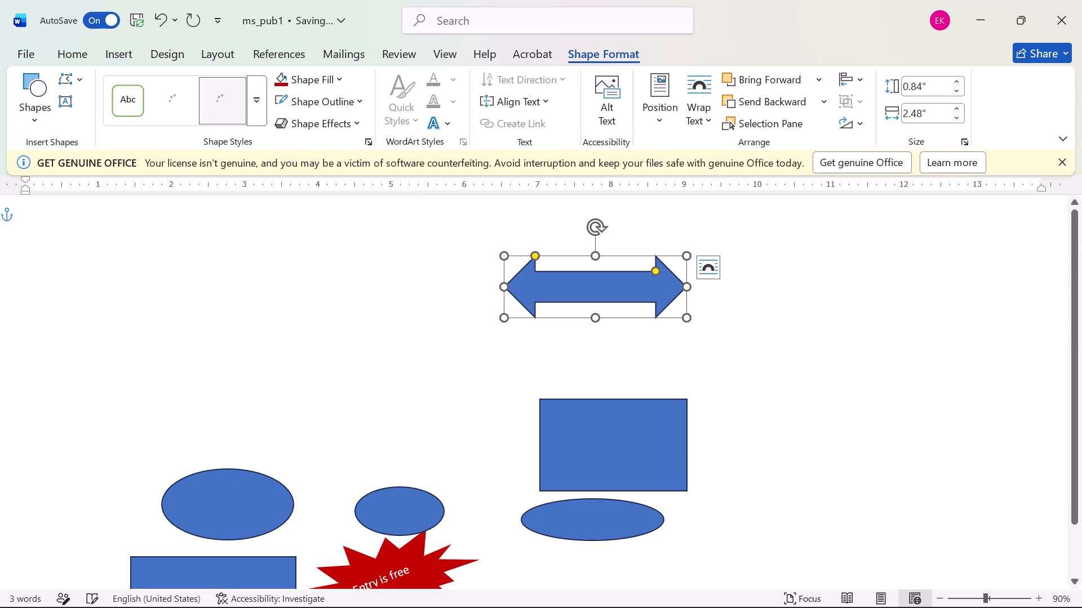
# Move the double-headed arrow left and slightly down so it sits above the middle oval.
pyautogui.moveTo(560, 261); pyautogui.dragTo(507, 243)
pyautogui.click(576, 276)
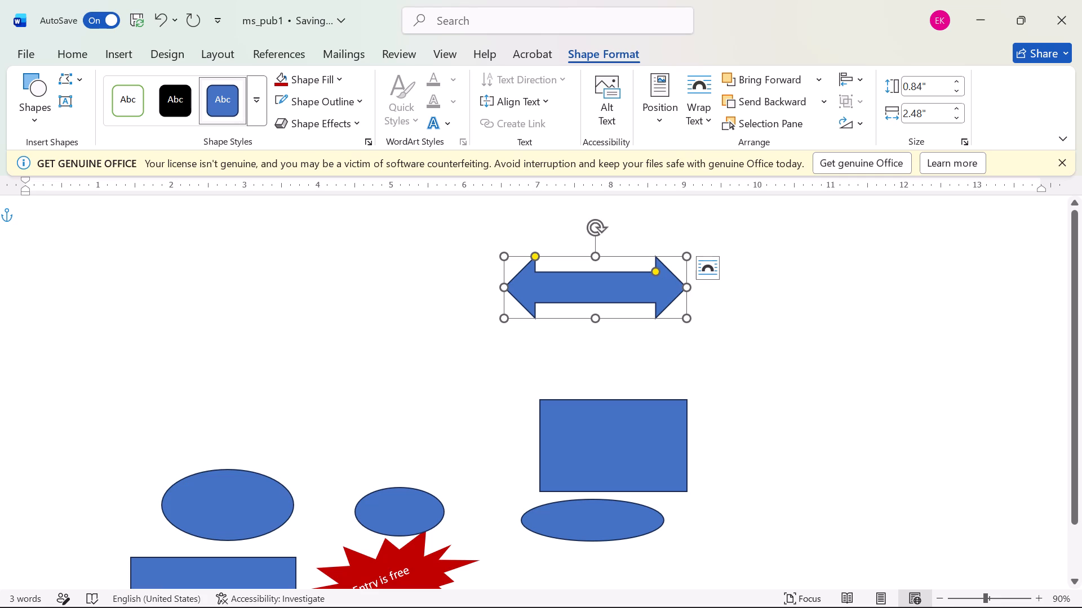
pyautogui.moveTo(578, 271); pyautogui.dragTo(348, 251)
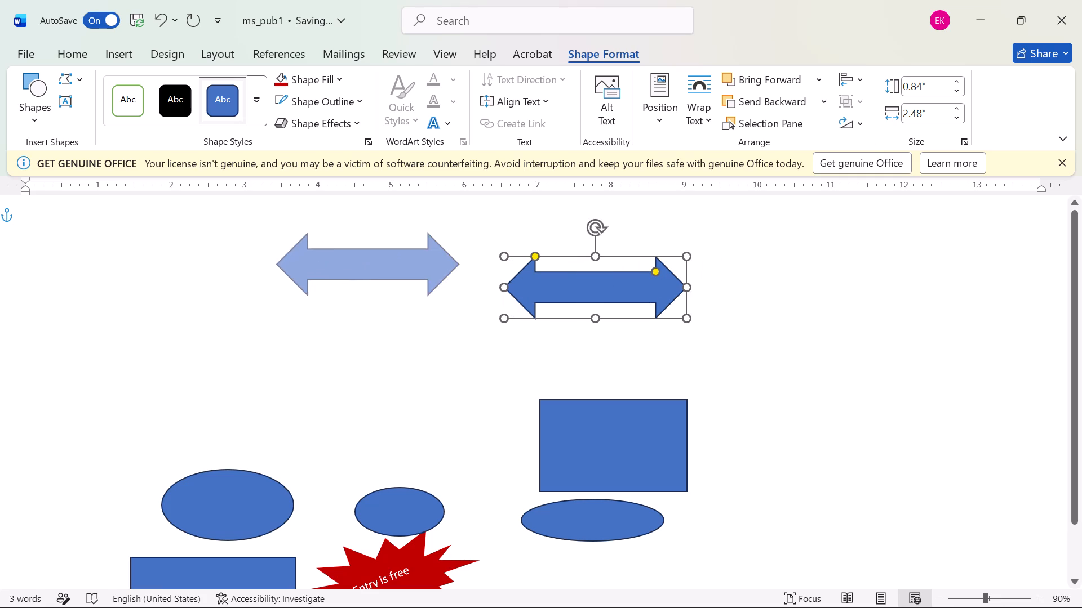
pyautogui.moveTo(348, 251); pyautogui.dragTo(399, 335)
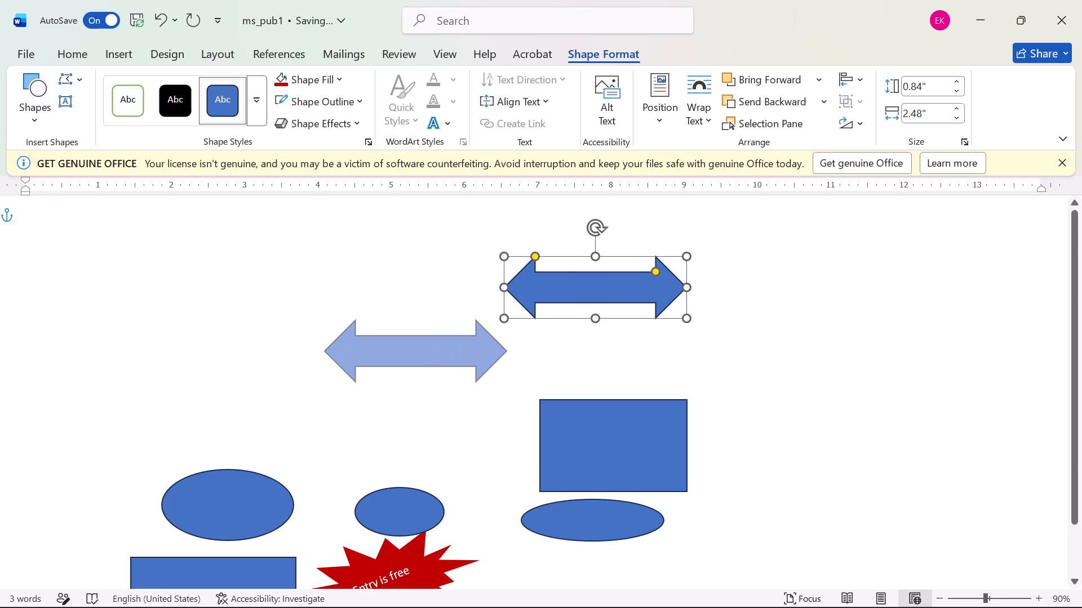
pyautogui.moveTo(399, 335); pyautogui.dragTo(416, 293)
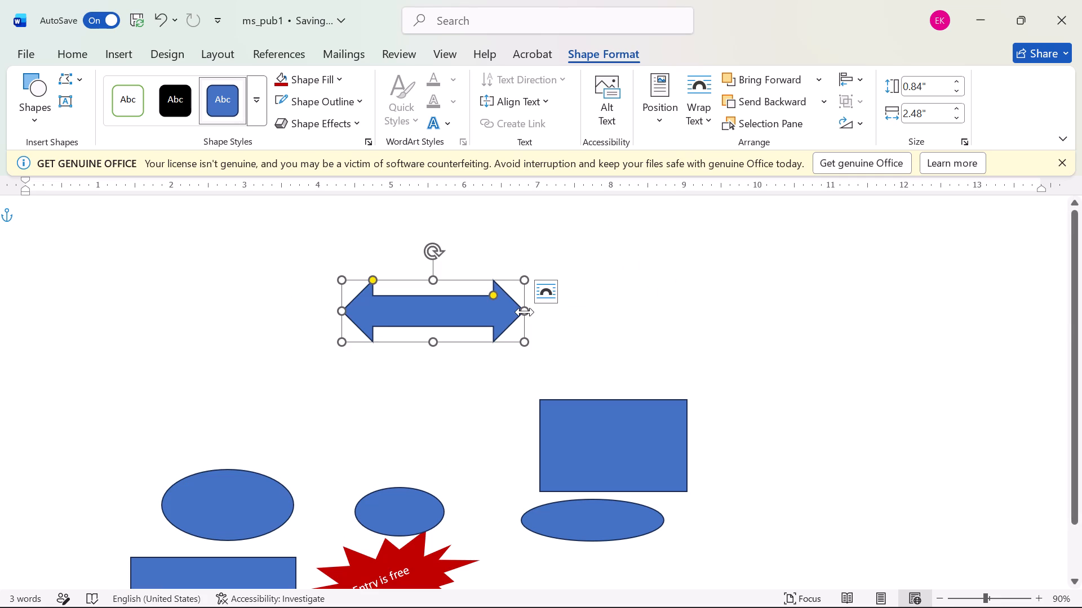
# Resize the double-headed arrow to about 0.76" high and 3.2" wide.
pyautogui.moveTo(525, 312); pyautogui.dragTo(577, 348)
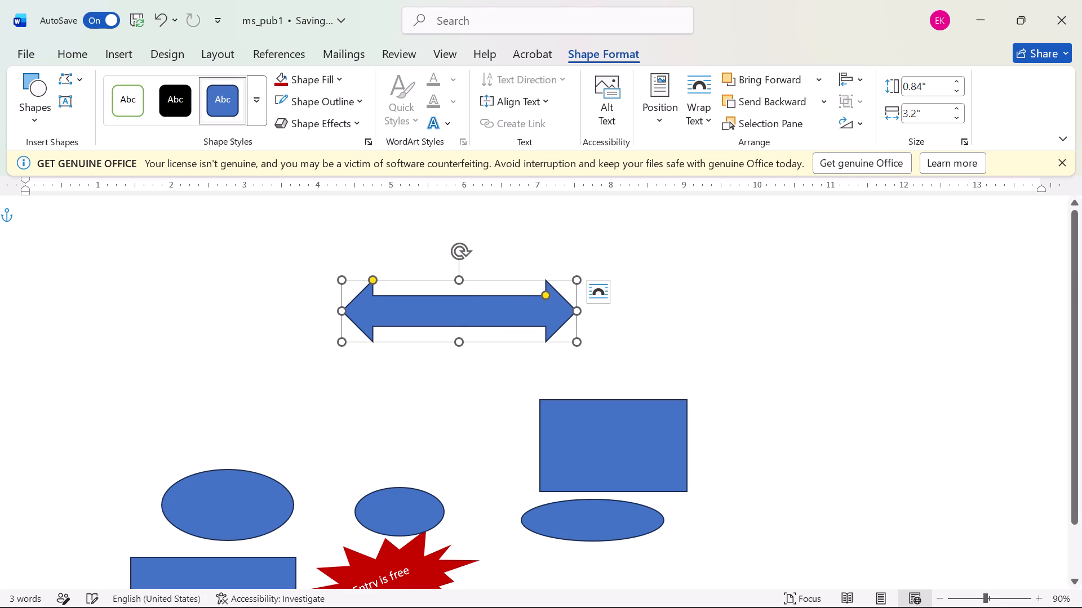
pyautogui.click(462, 339)
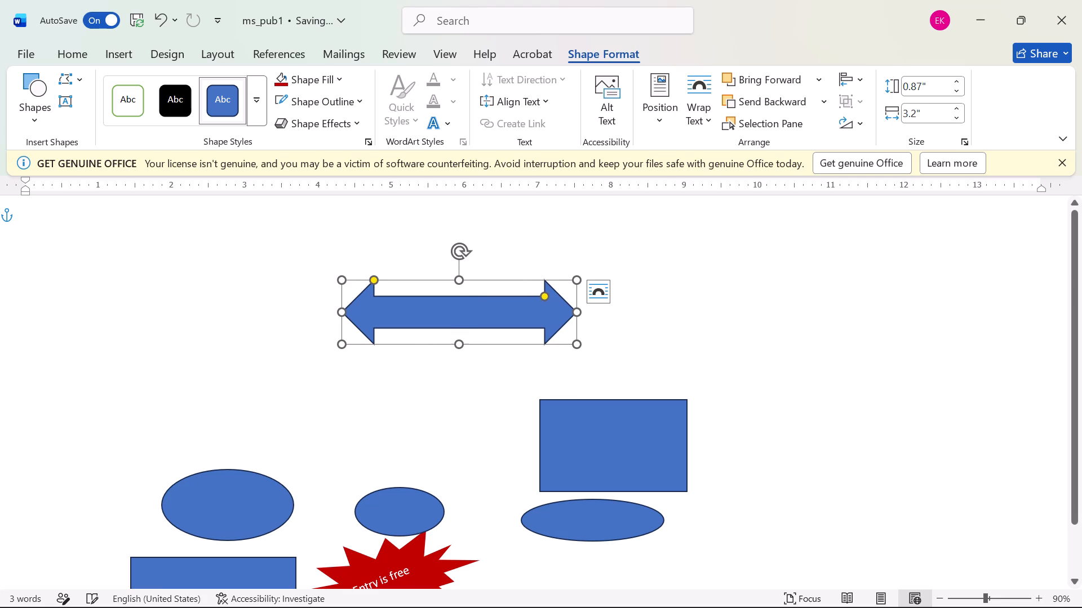
pyautogui.moveTo(459, 281); pyautogui.dragTo(456, 296)
pyautogui.moveTo(461, 294); pyautogui.dragTo(463, 288)
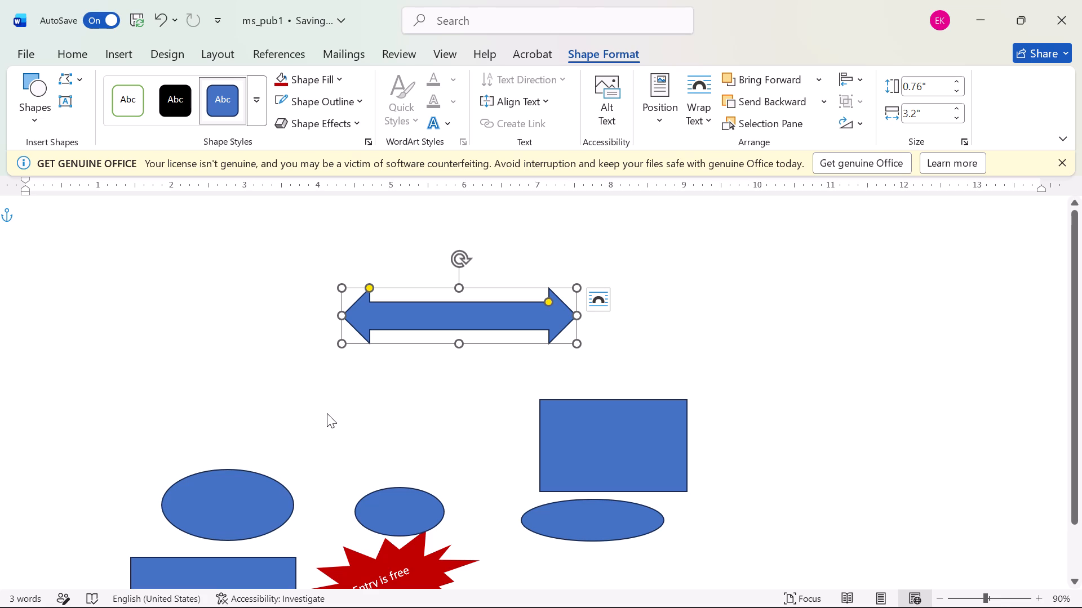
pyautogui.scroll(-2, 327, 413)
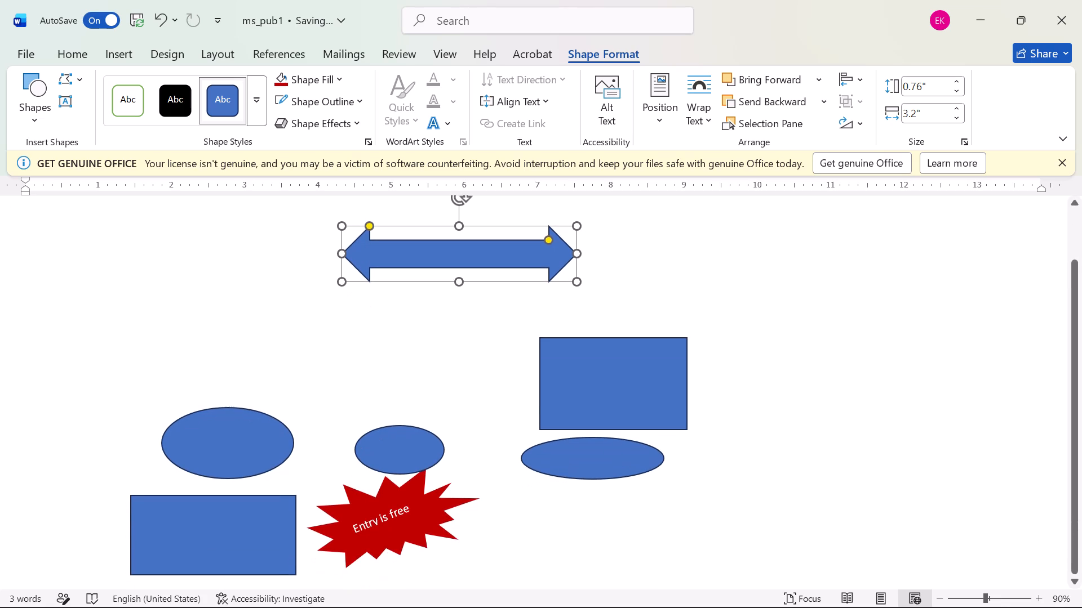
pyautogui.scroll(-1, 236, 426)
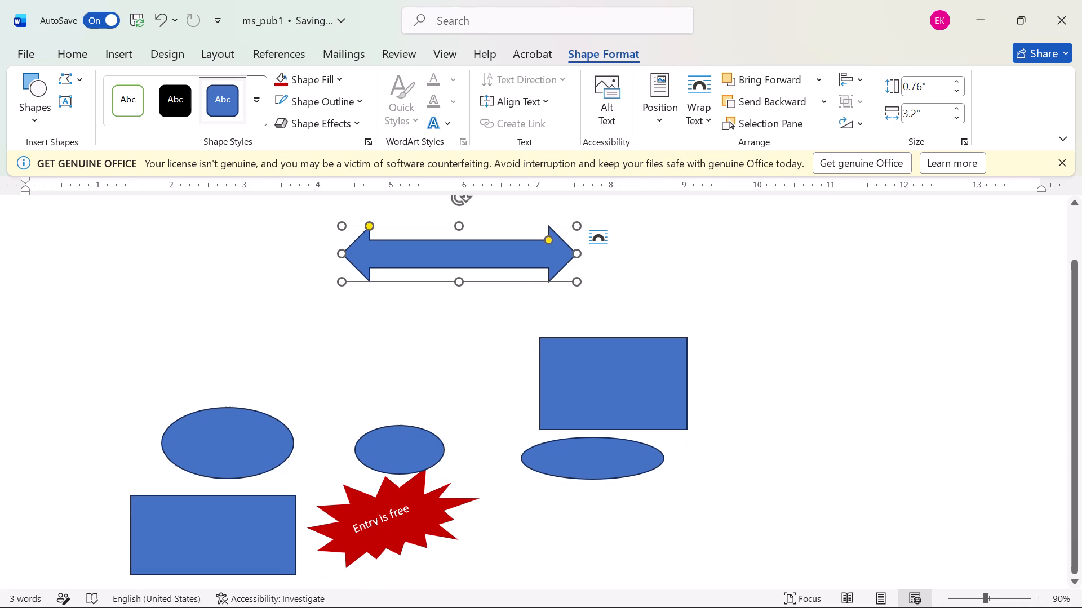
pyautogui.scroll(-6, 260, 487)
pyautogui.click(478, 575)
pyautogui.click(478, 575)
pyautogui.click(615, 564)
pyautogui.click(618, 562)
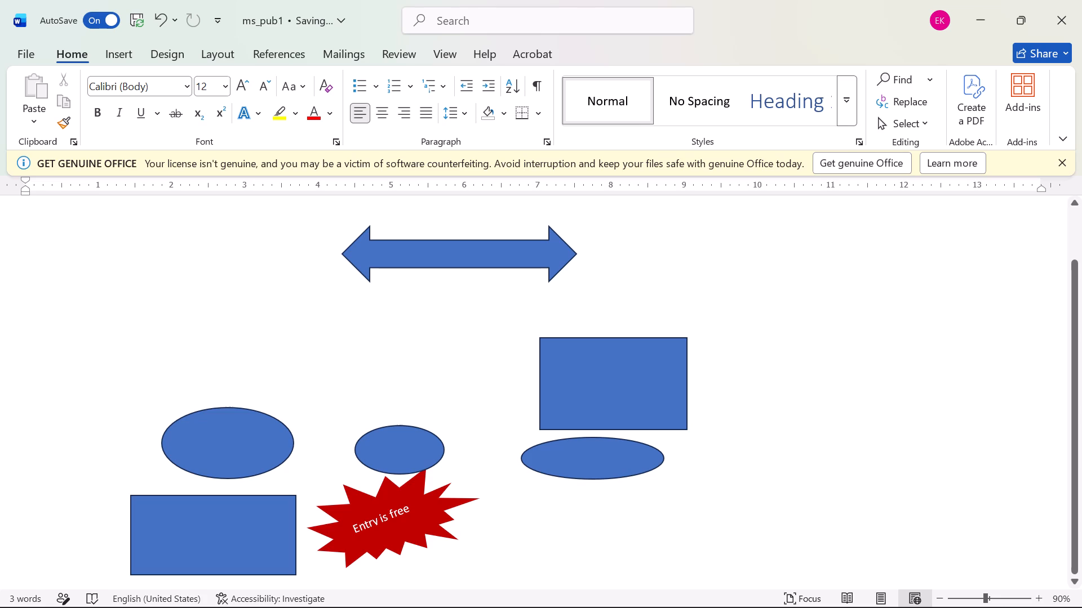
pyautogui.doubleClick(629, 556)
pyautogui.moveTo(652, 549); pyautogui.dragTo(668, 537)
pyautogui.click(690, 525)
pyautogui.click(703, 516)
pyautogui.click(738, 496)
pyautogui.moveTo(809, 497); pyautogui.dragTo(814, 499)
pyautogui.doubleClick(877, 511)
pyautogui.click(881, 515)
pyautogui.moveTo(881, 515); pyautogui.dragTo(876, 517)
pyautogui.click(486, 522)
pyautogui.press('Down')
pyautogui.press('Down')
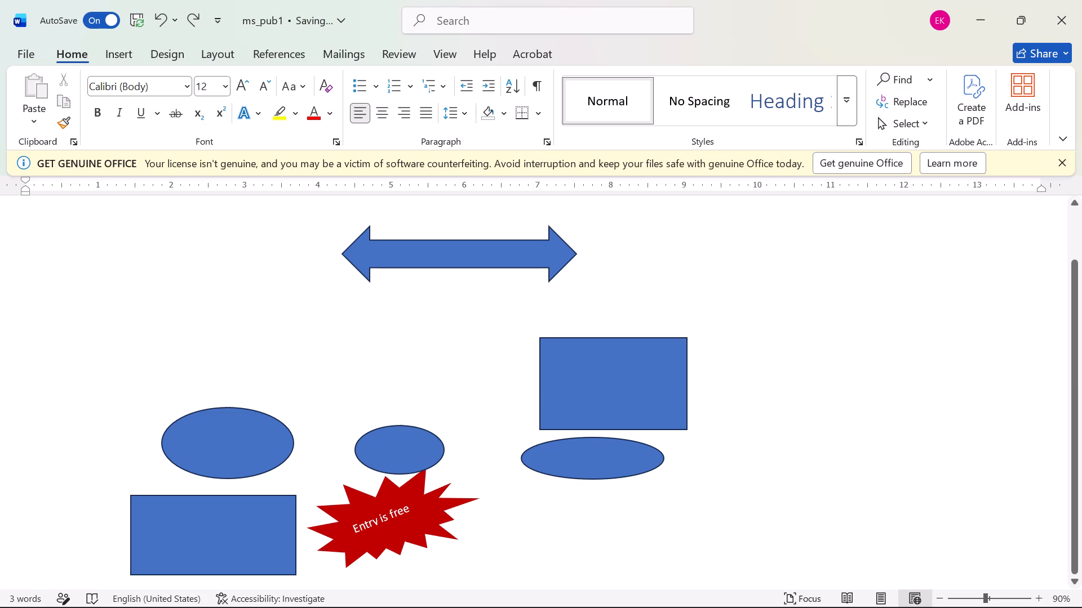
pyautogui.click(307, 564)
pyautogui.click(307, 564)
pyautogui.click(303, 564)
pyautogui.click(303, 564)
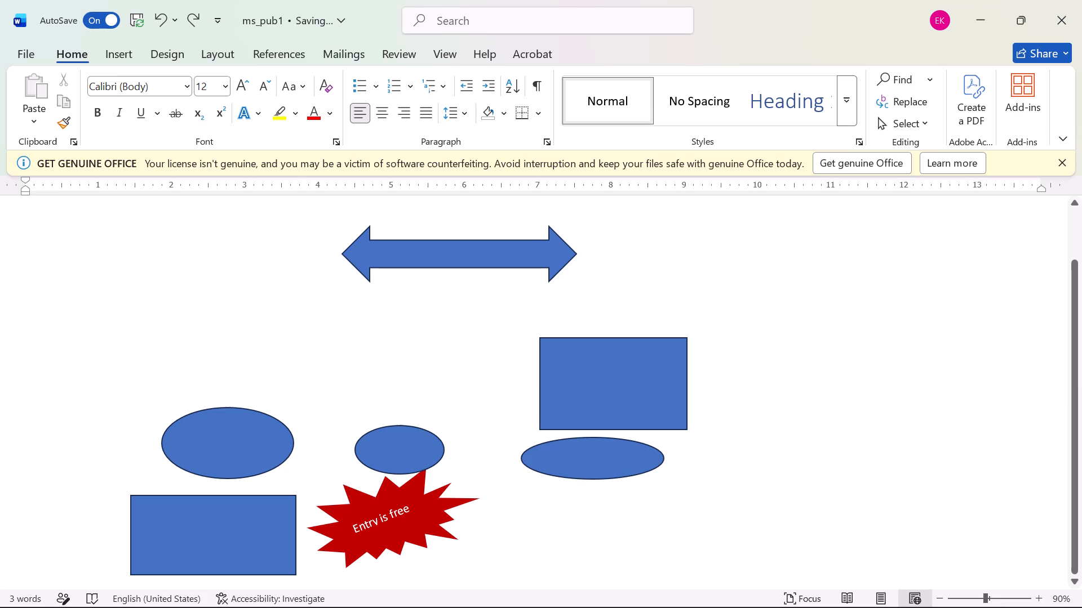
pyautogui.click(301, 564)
# Set the rectangle below the large oval to No fill, keeping its outline.
pyautogui.click(202, 511)
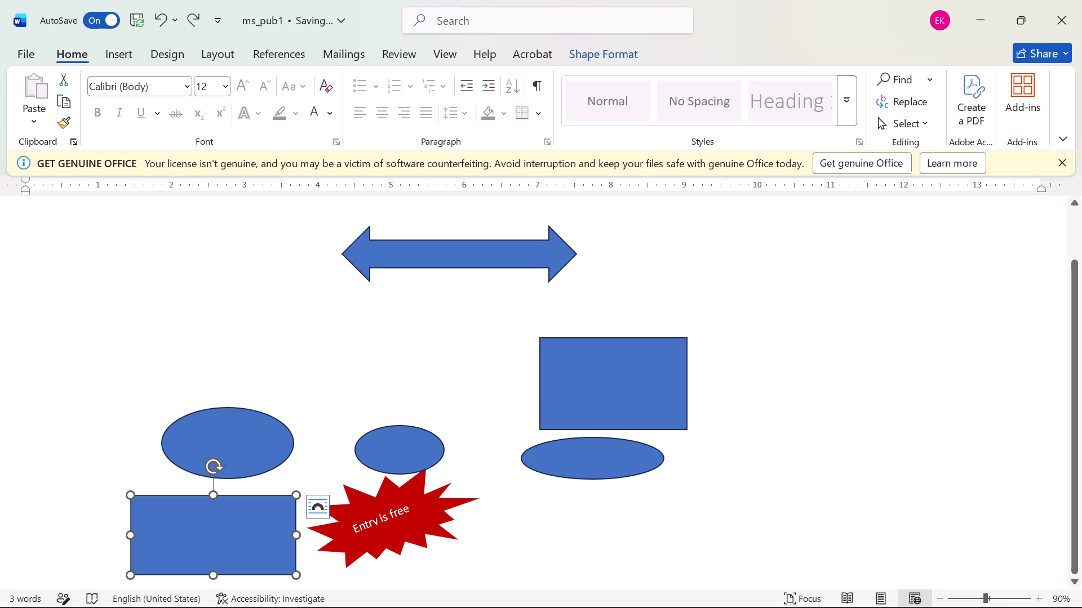
pyautogui.click(172, 510)
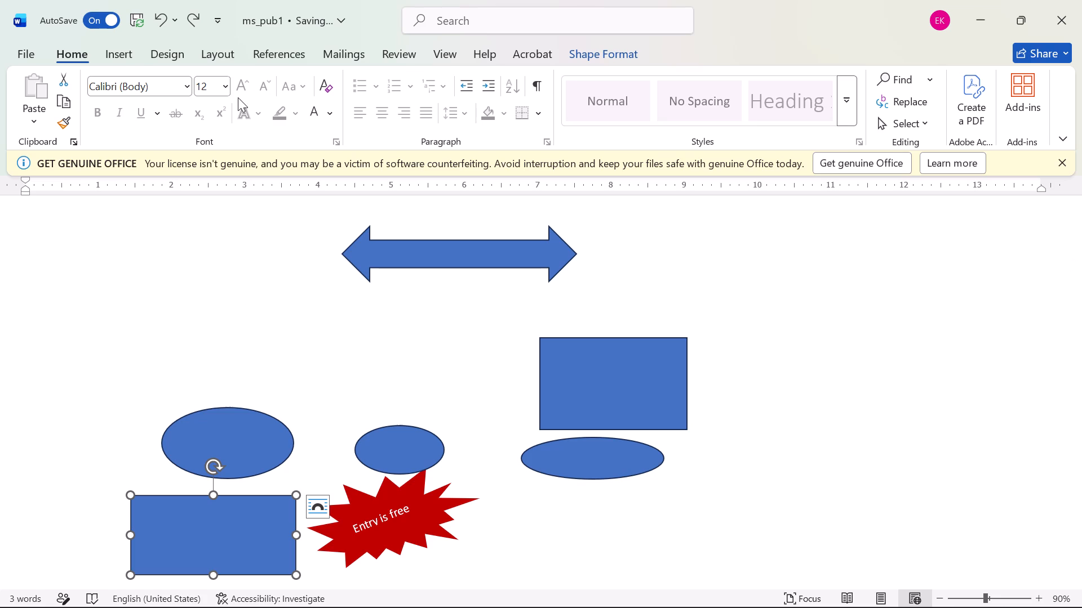
pyautogui.click(134, 52)
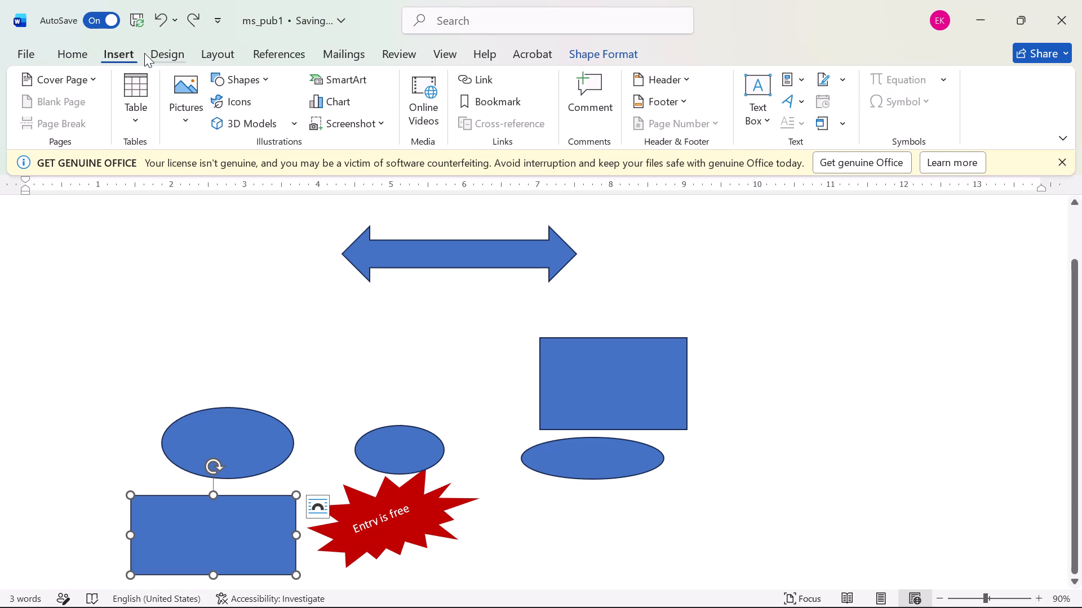
pyautogui.click(82, 47)
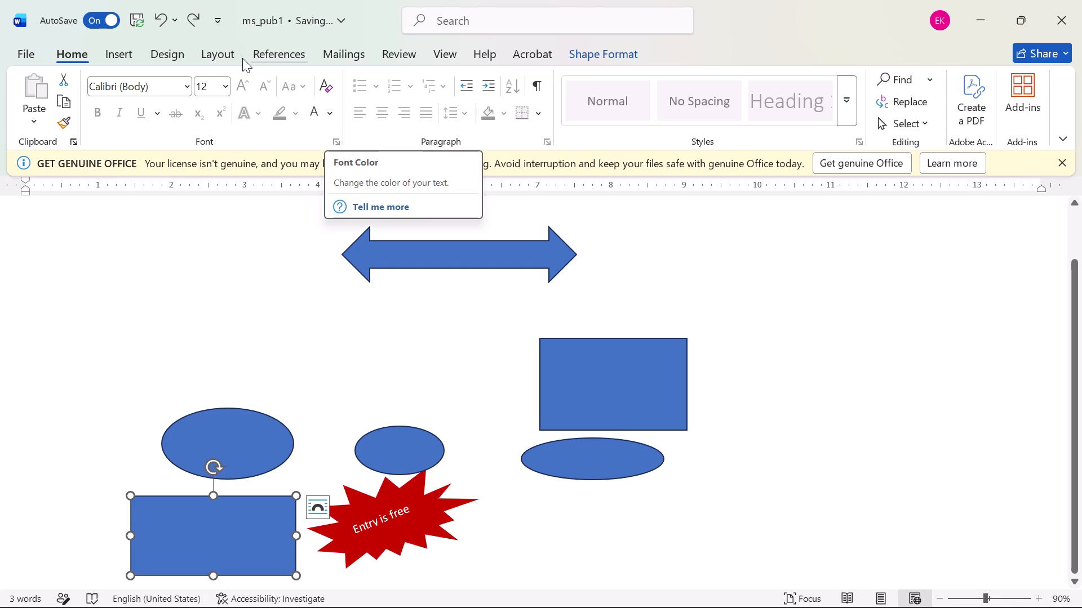
pyautogui.rightClick(193, 544)
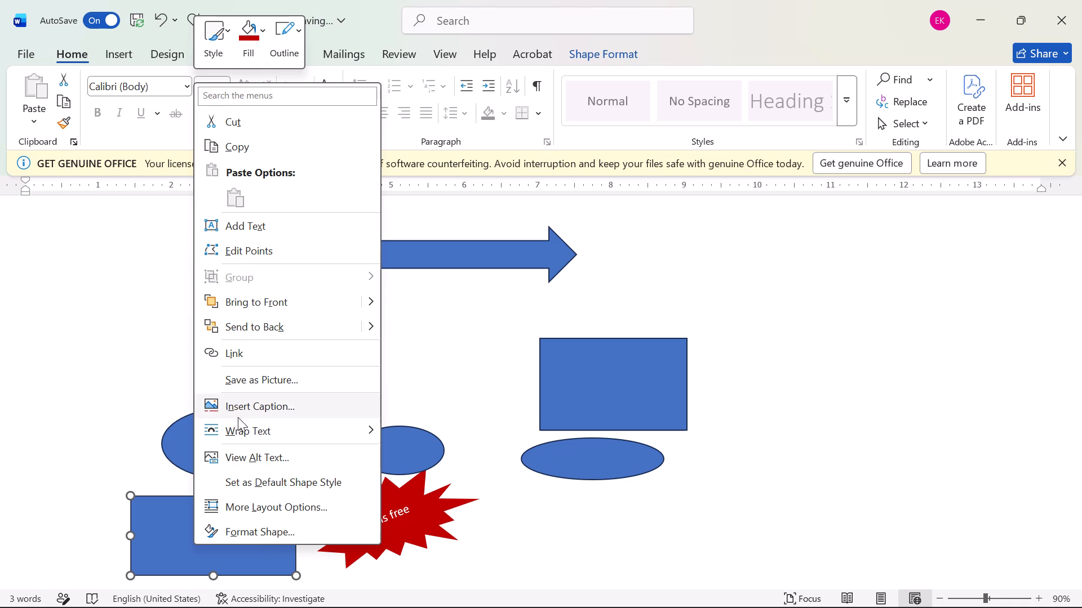
pyautogui.click(247, 538)
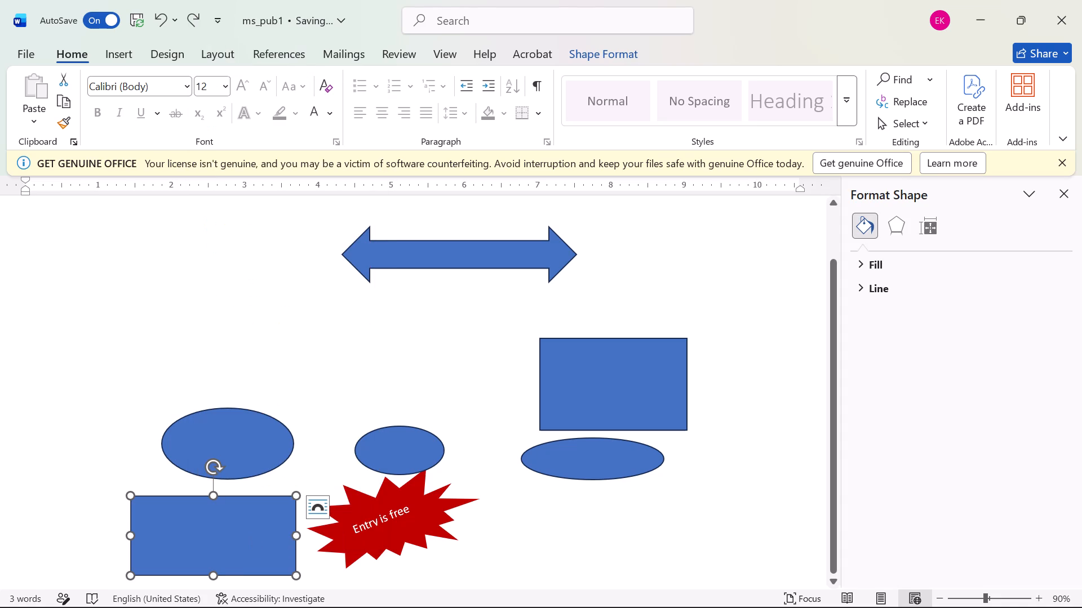
pyautogui.click(879, 263)
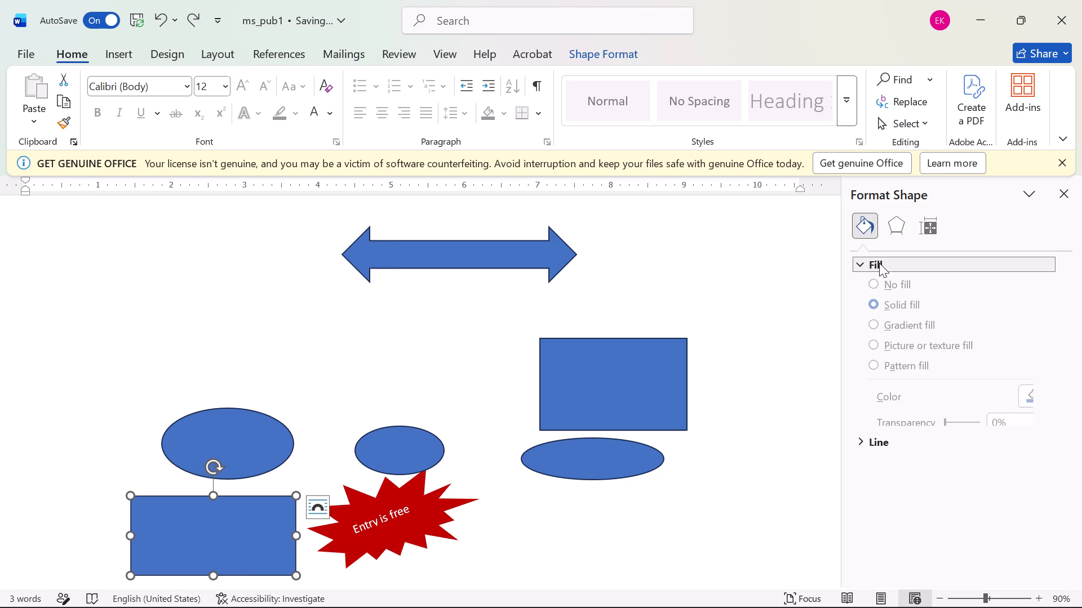
pyautogui.click(871, 282)
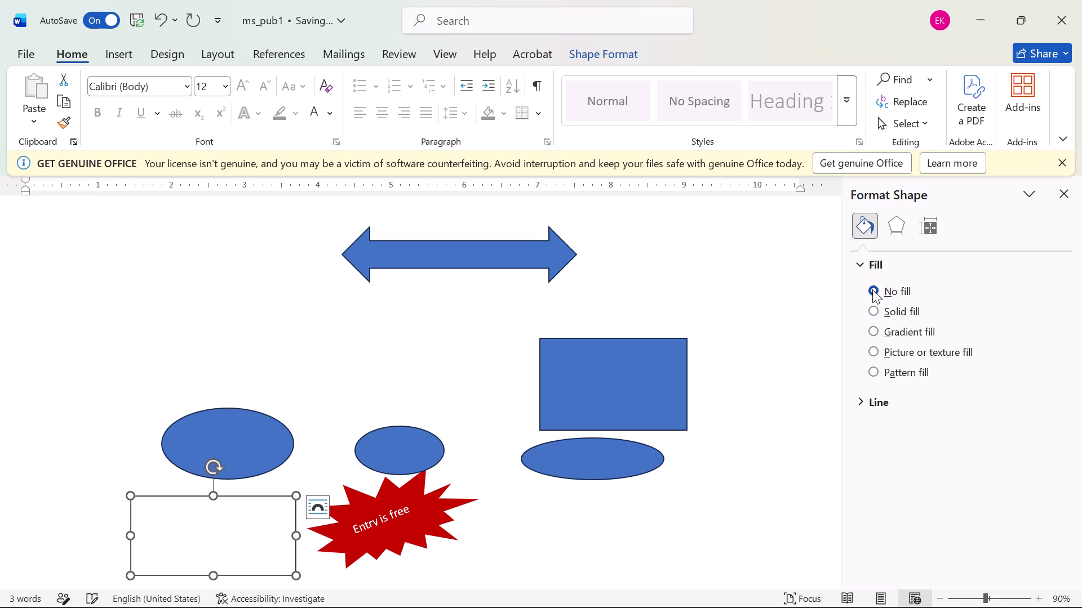
pyautogui.click(142, 516)
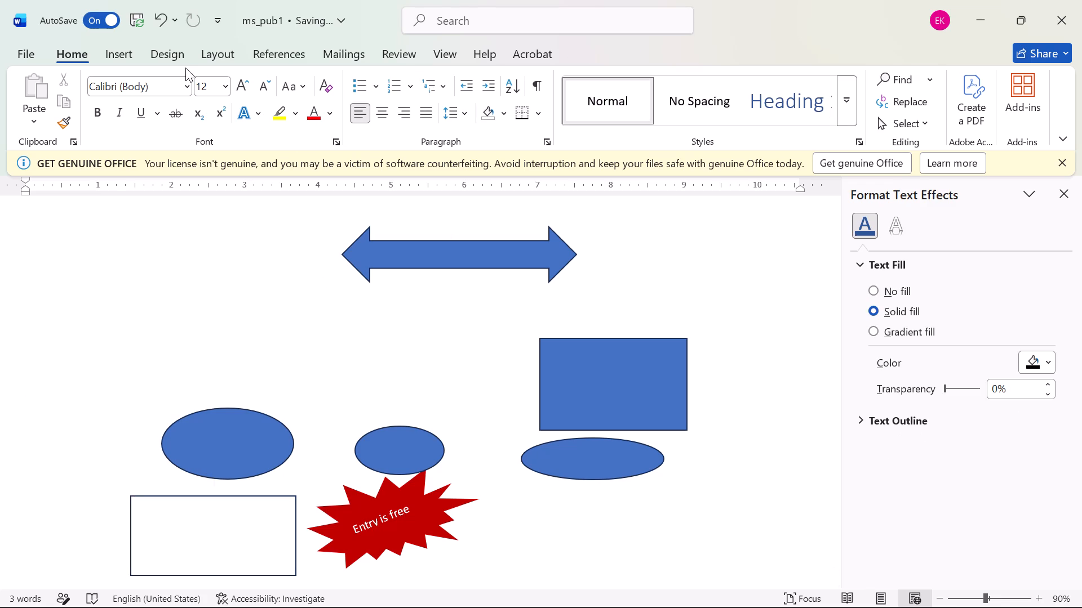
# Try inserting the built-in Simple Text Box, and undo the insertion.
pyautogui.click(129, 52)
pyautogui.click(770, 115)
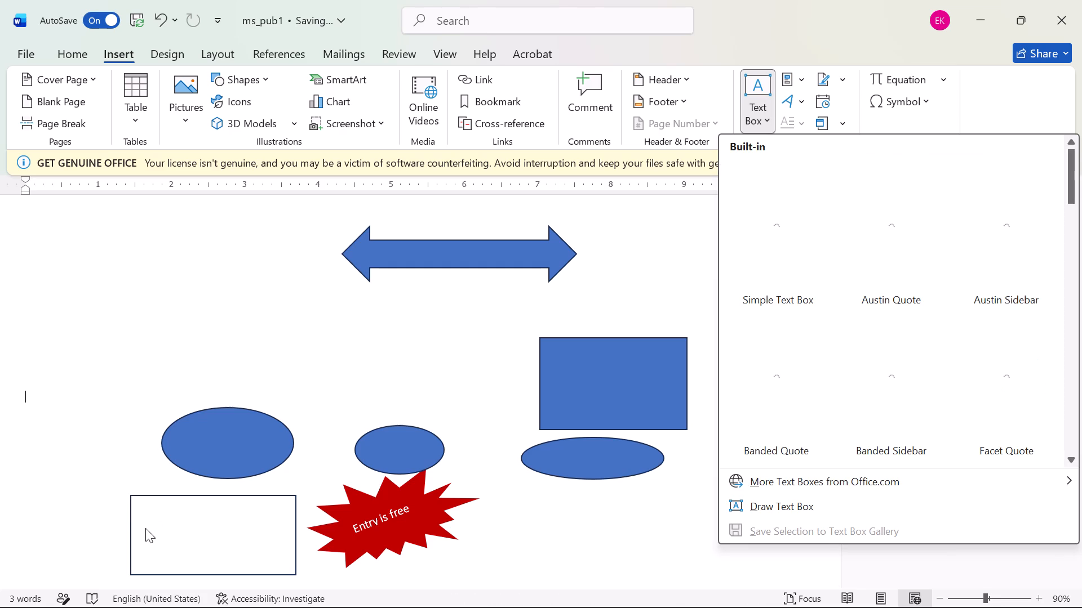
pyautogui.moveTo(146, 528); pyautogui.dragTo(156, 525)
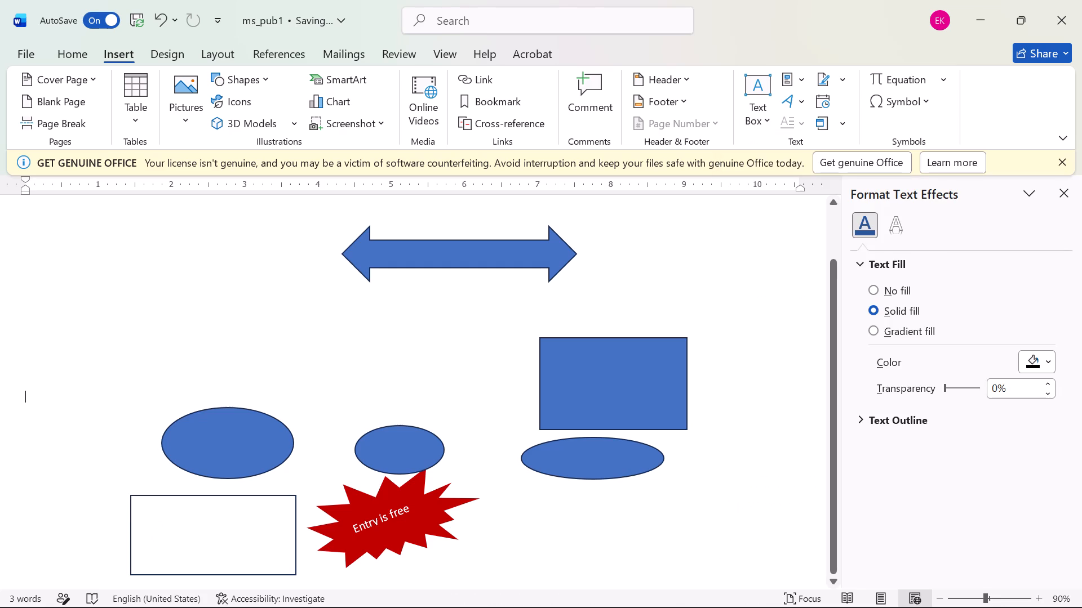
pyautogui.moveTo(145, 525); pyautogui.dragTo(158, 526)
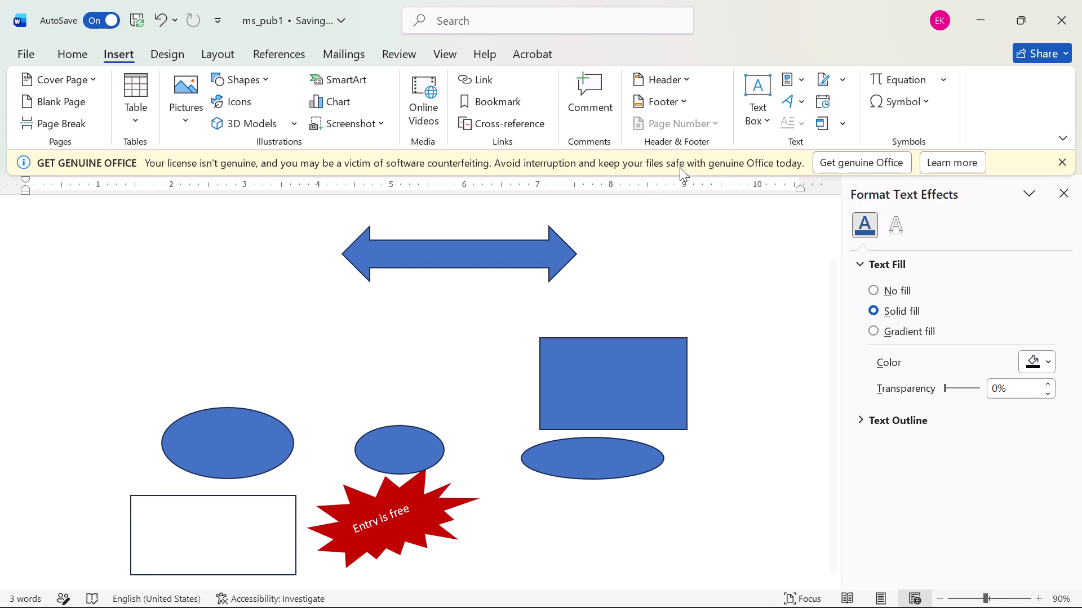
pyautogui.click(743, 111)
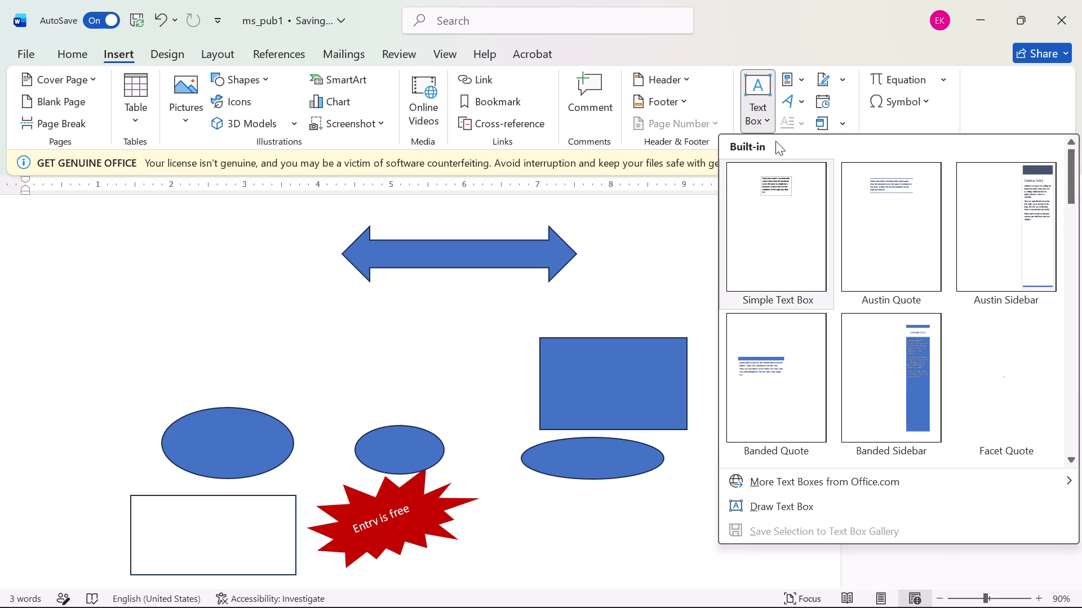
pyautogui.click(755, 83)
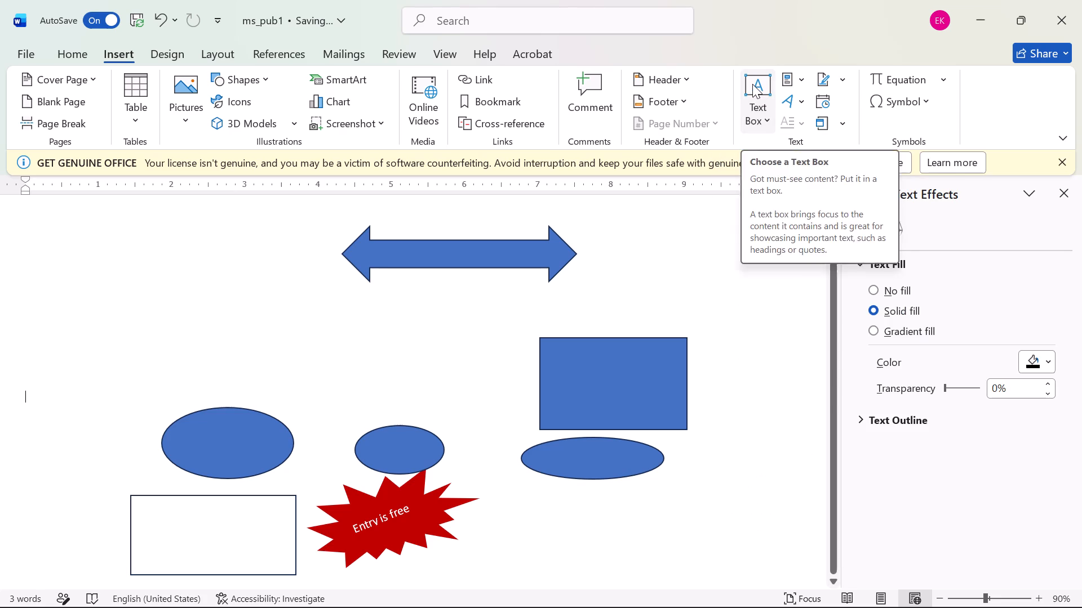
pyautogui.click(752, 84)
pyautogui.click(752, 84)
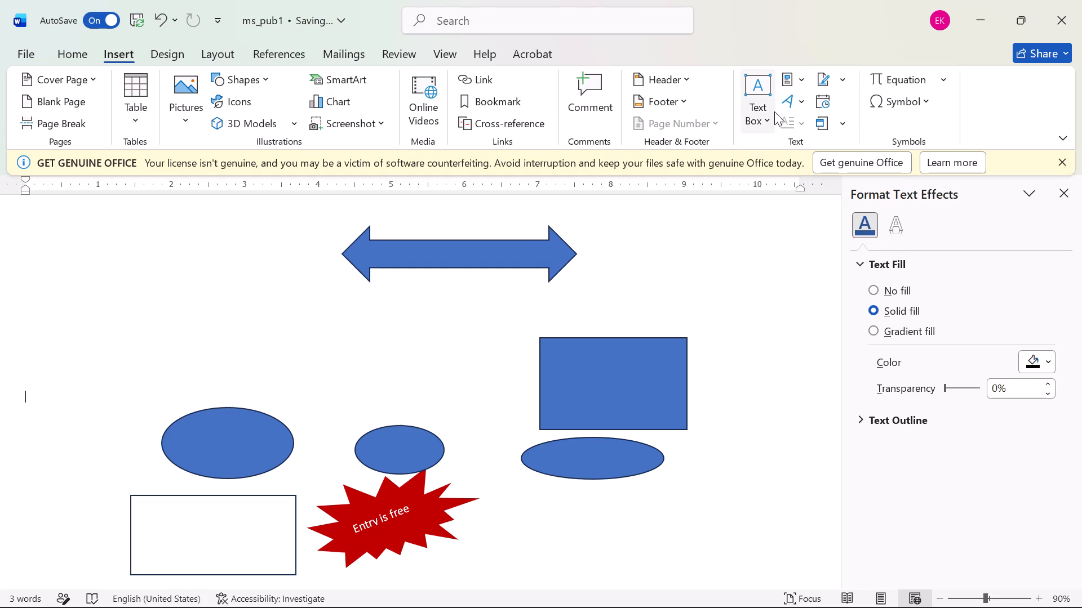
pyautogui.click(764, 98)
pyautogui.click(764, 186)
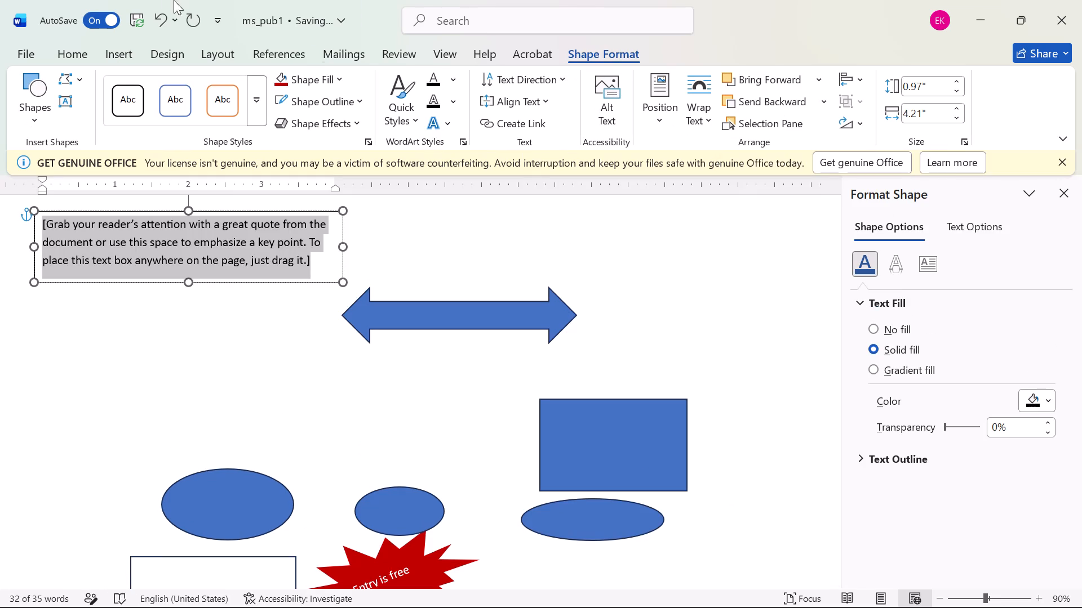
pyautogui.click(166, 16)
# Find the Insert Text Box command by searching for "text" and draw a box about 0.82" high and 2.13" wide inside the unfilled rectangle.
pyautogui.moveTo(517, 20); pyautogui.dragTo(521, 15)
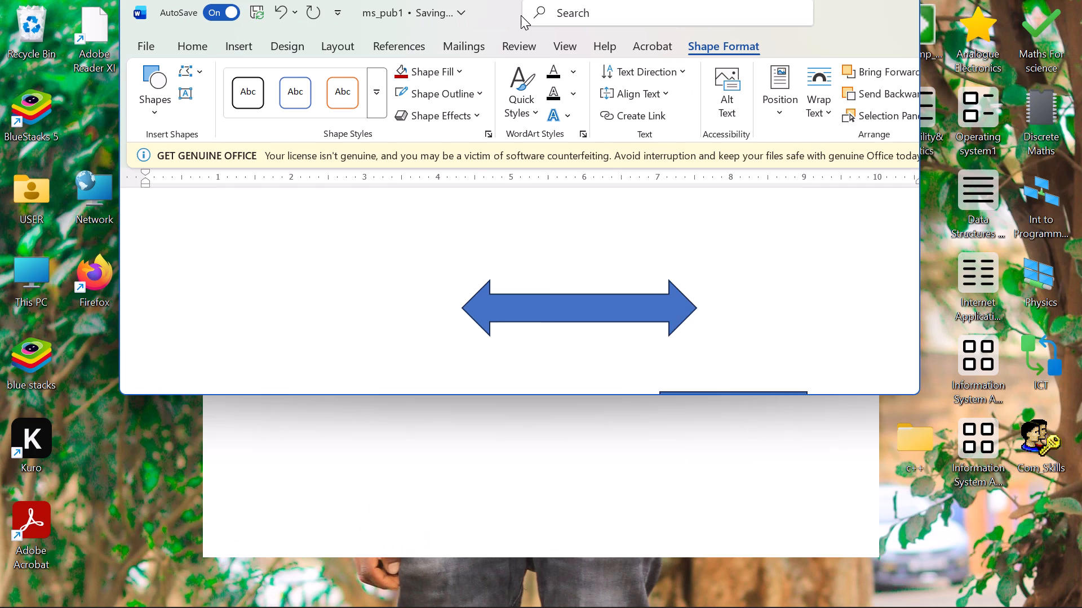
pyautogui.write('text')
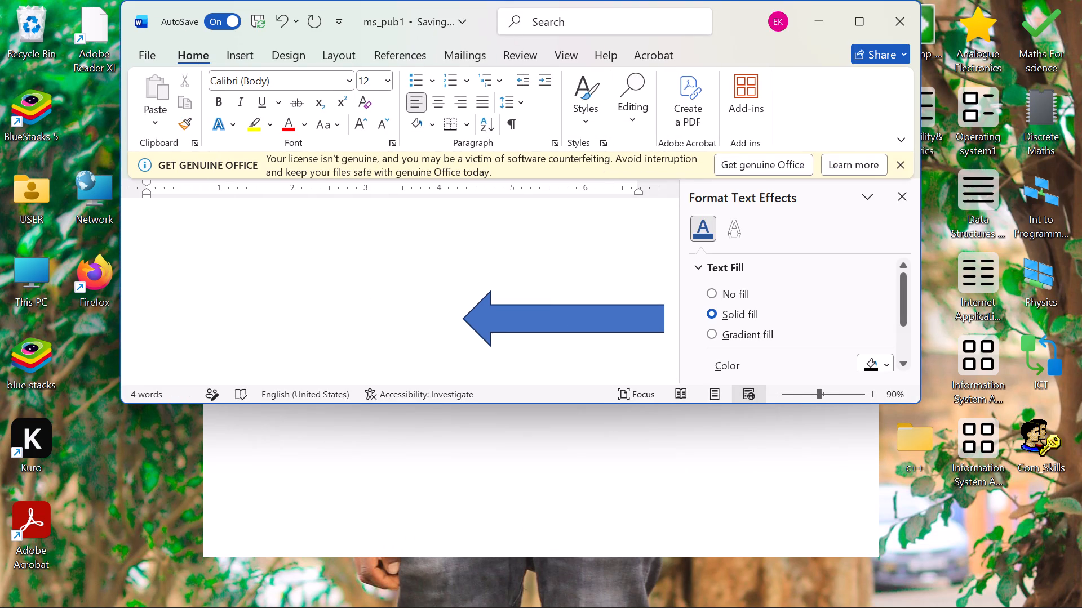
pyautogui.click(854, 7)
pyautogui.click(533, 14)
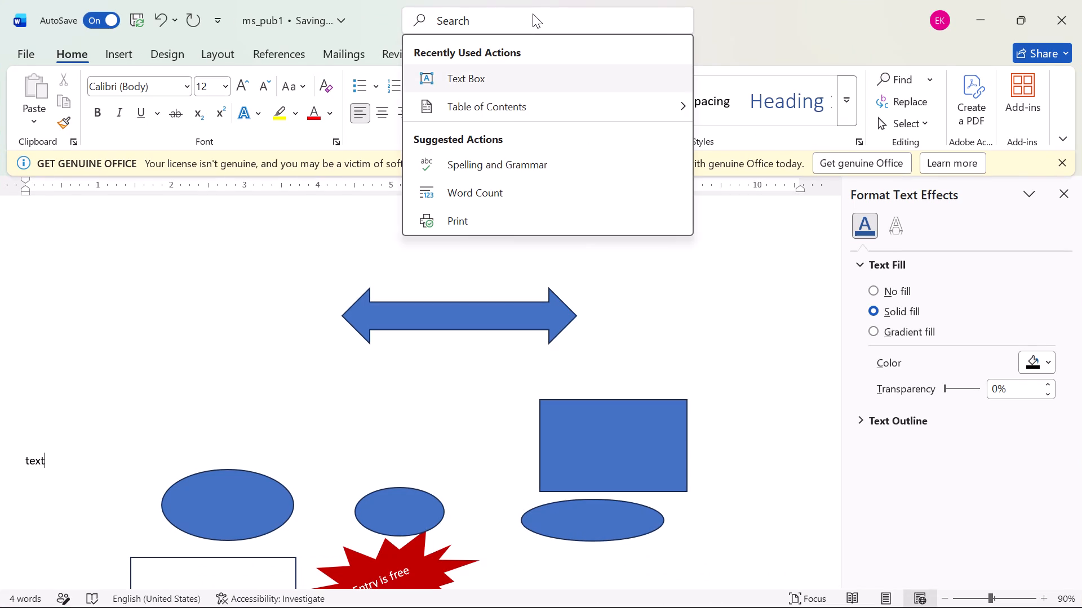
pyautogui.write('text')
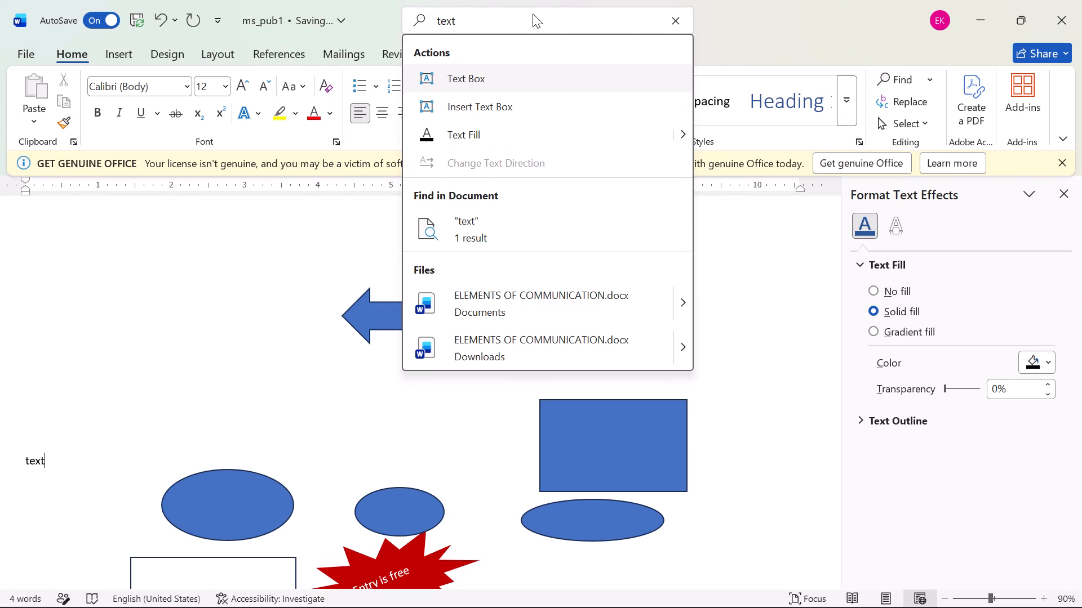
pyautogui.click(526, 113)
pyautogui.scroll(-1, 149, 481)
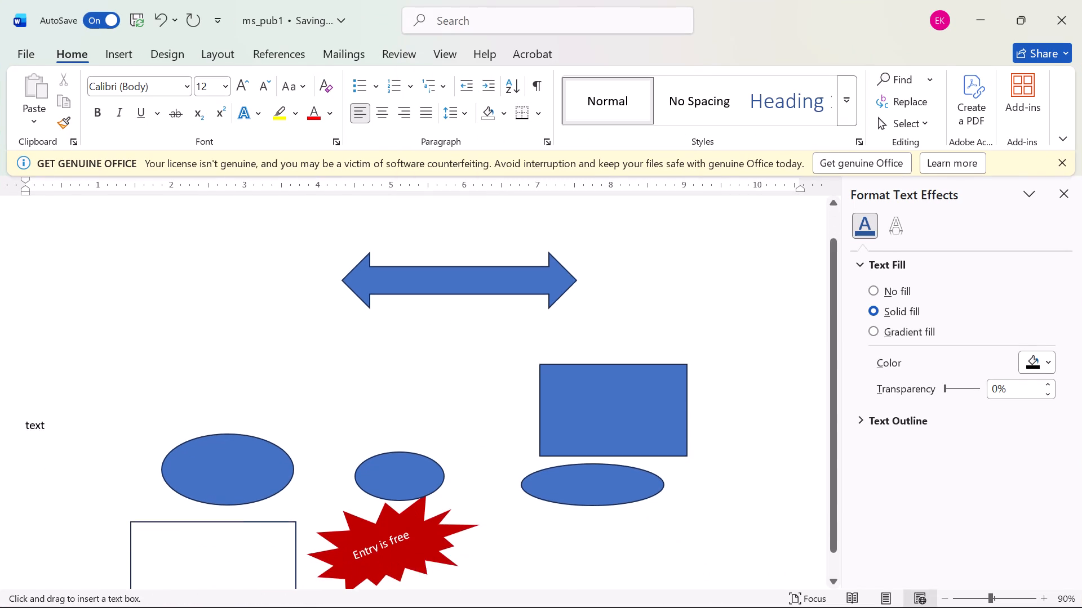
pyautogui.scroll(-3, 149, 481)
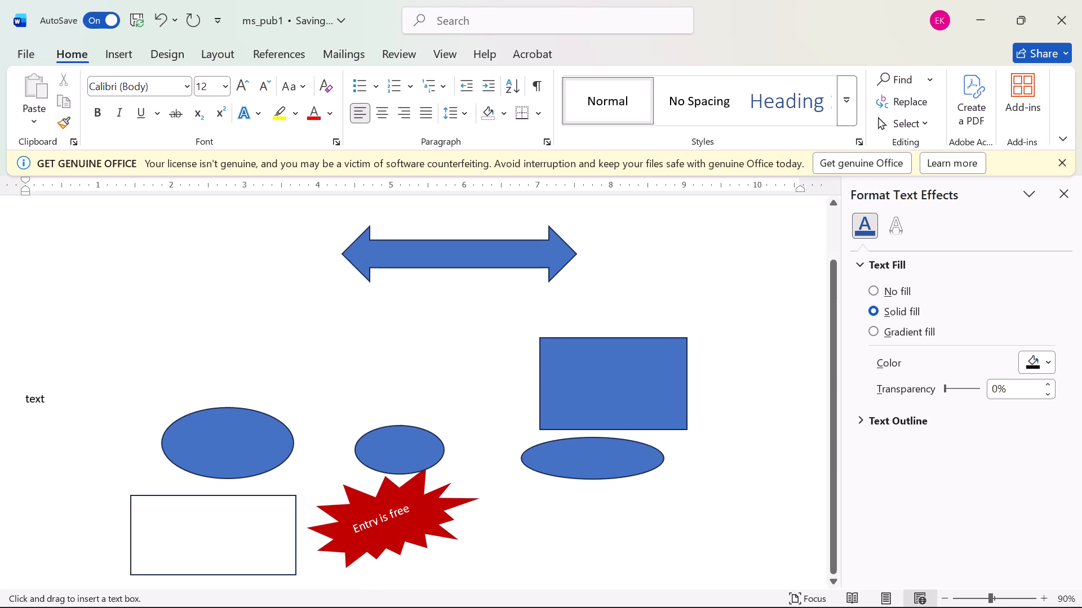
pyautogui.moveTo(137, 513); pyautogui.dragTo(265, 570)
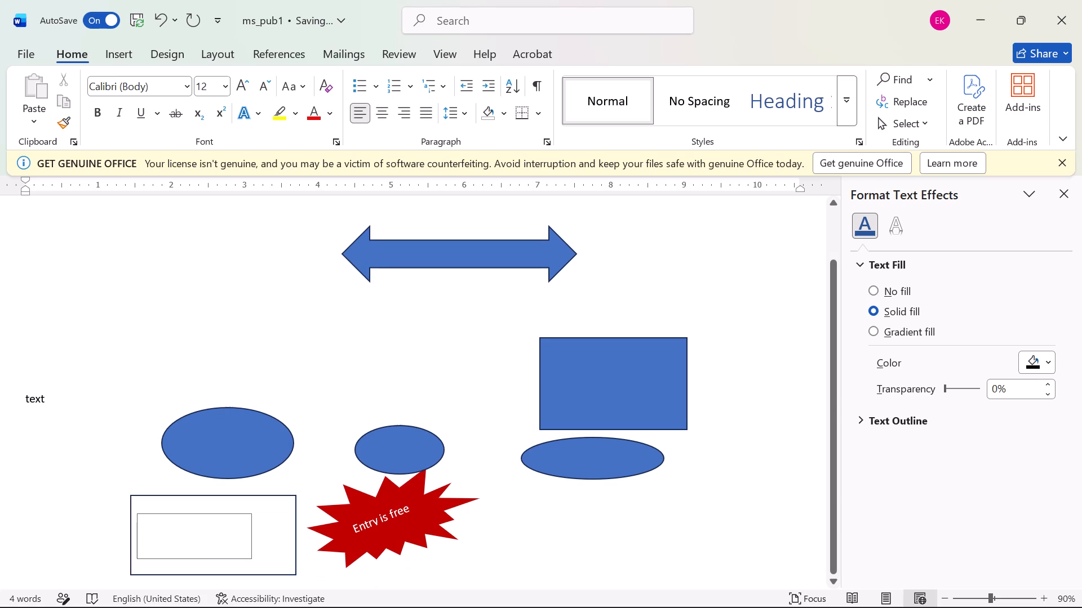
pyautogui.moveTo(265, 570); pyautogui.dragTo(287, 561)
pyautogui.moveTo(287, 561); pyautogui.dragTo(291, 574)
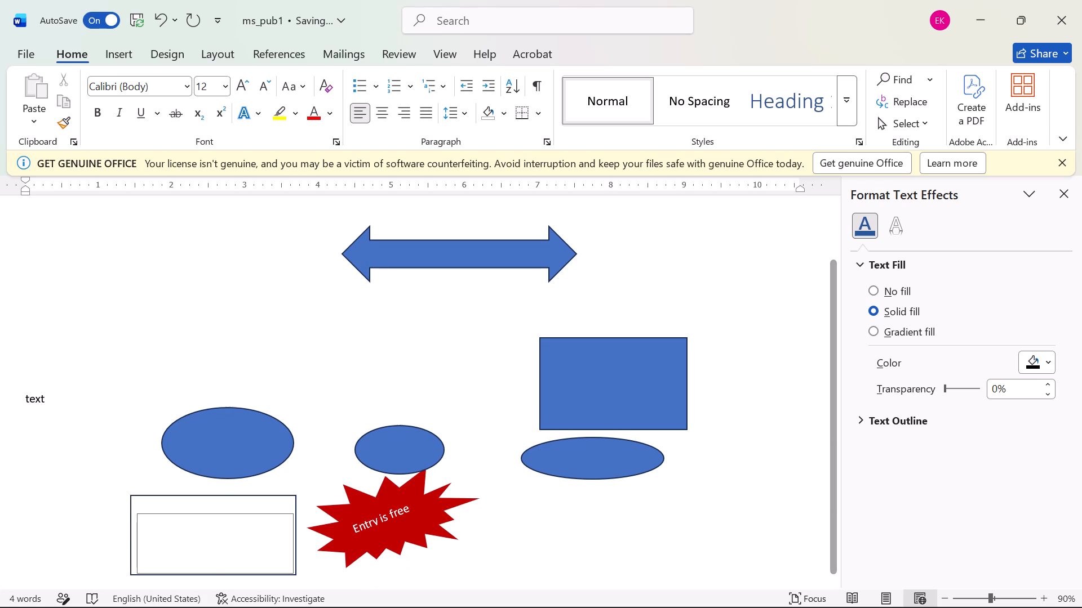
# Enter "Campus Tours" in the text box inside the unfilled rectangle.
pyautogui.click(156, 525)
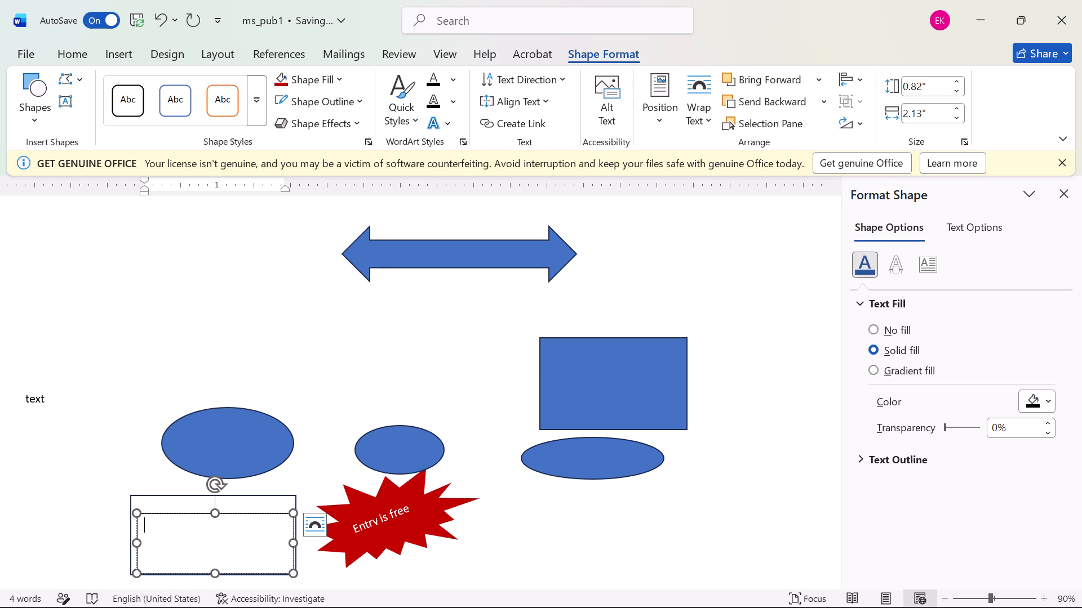
pyautogui.write('Ca')
pyautogui.write('mo')
pyautogui.press('BackSpace')
pyautogui.write('pus')
pyautogui.press('space')
pyautogui.write('Tours')
# Add "Career guidance" on a new line below "Campus Tours" in the text box.
pyautogui.press('Return')
pyautogui.press('c')
pyautogui.press('BackSpace')
pyautogui.write('Career guida')
pyautogui.write('nce')
pyautogui.press('Return')
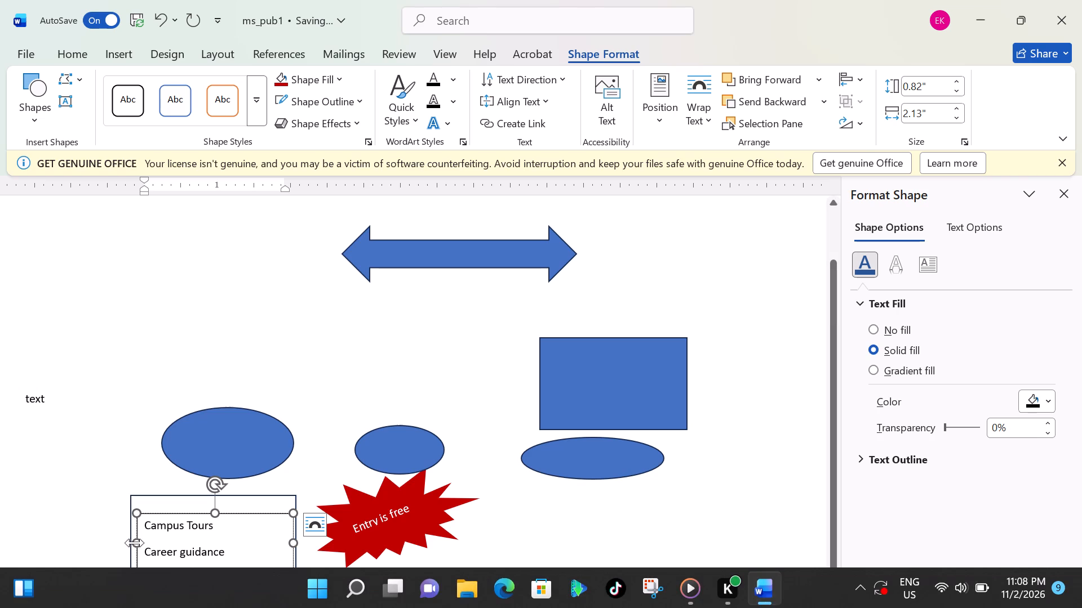
# Set the line spacing of the "Campus Tours" and "Career guidance" lines to Multiple at 0.5.
pyautogui.moveTo(143, 529); pyautogui.dragTo(179, 557)
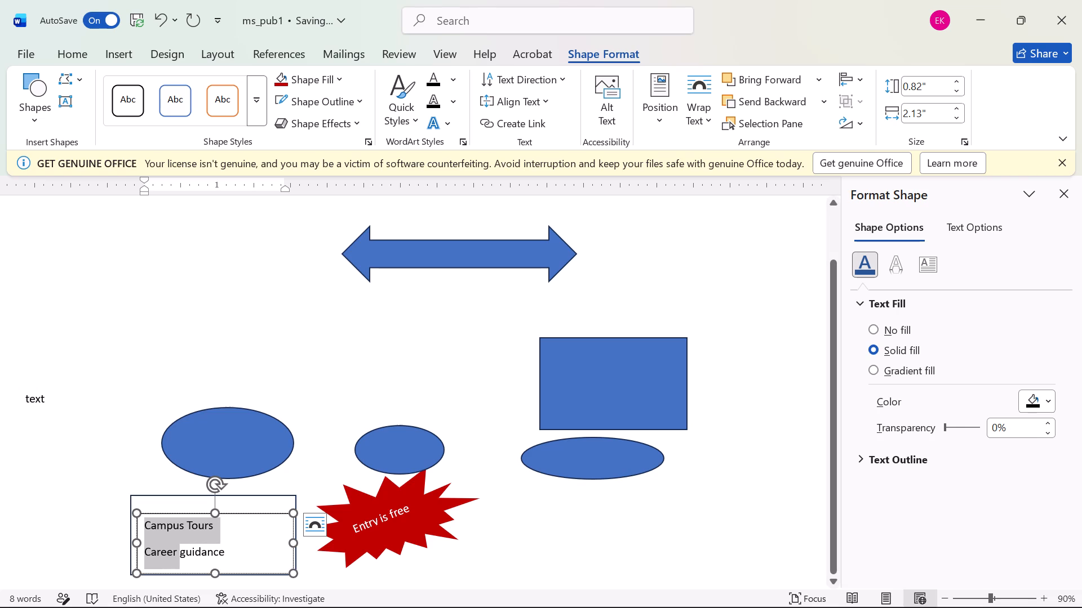
pyautogui.moveTo(179, 557); pyautogui.dragTo(198, 562)
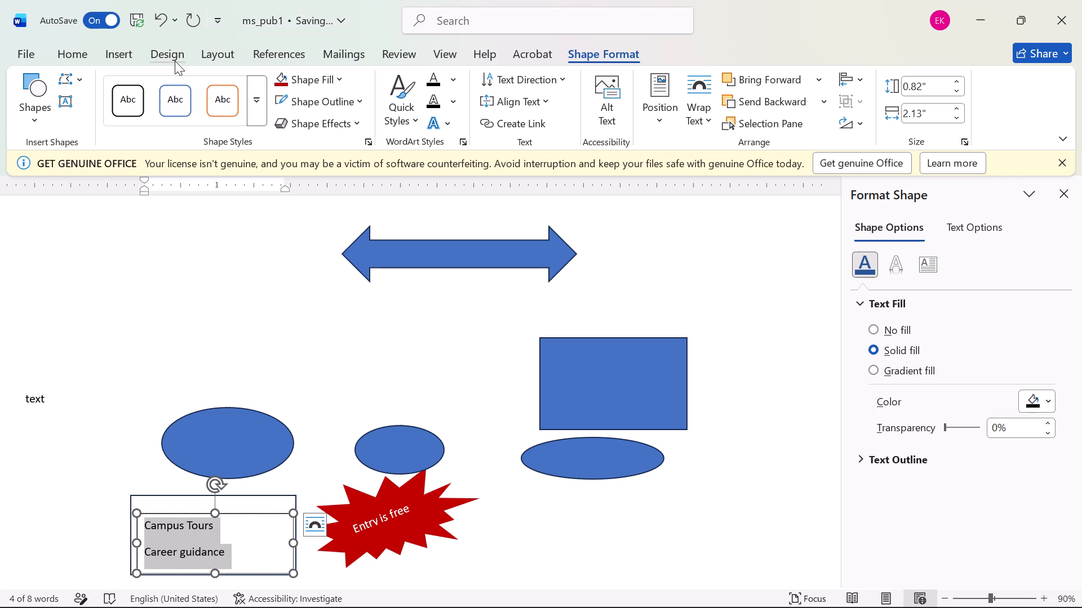
pyautogui.click(81, 61)
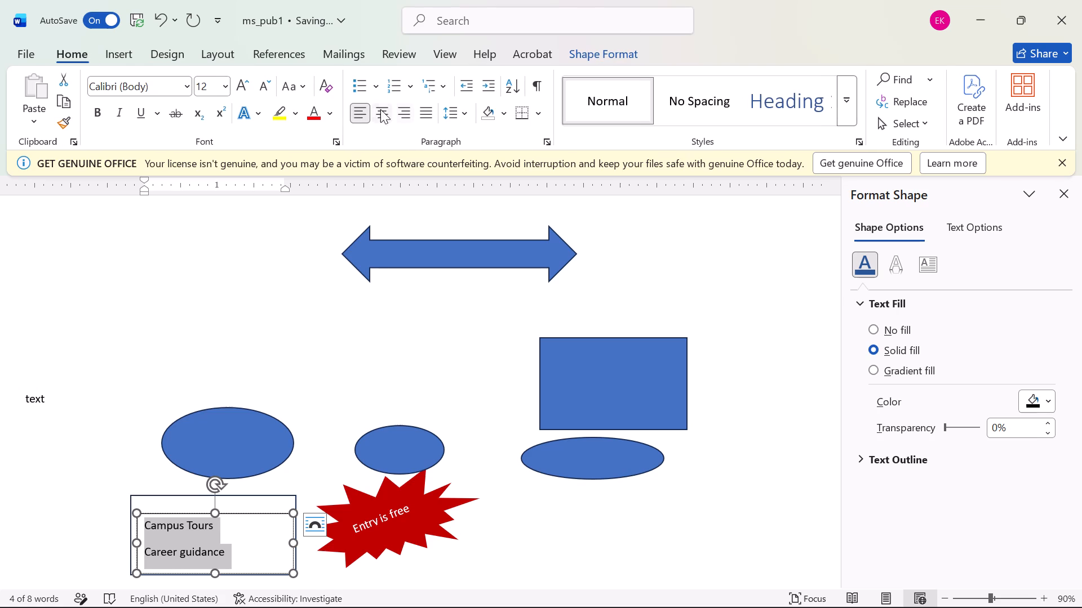
pyautogui.click(451, 119)
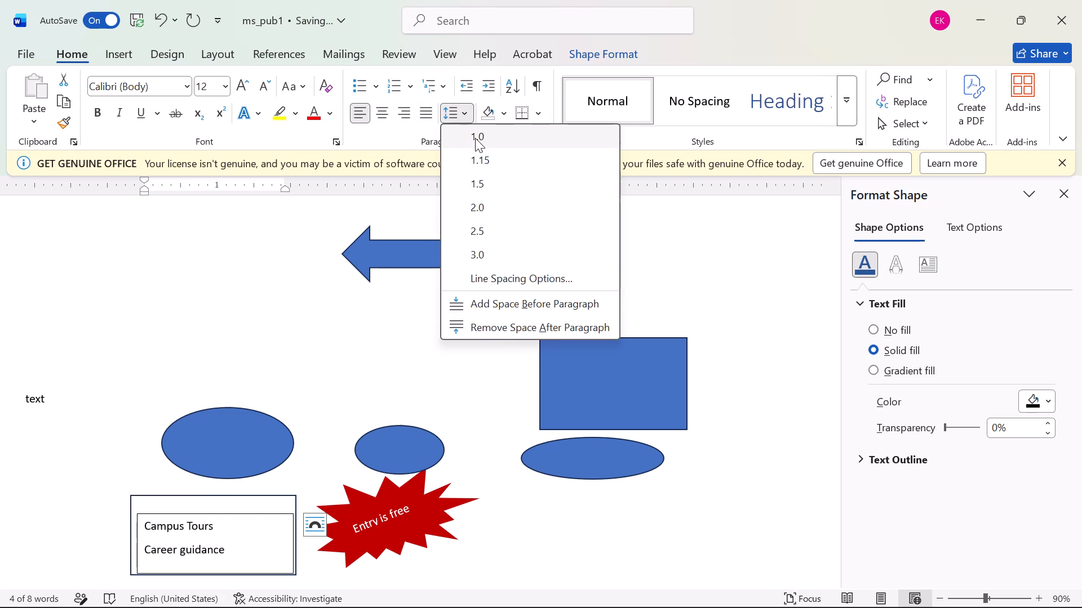
pyautogui.scroll(7, 480, 136)
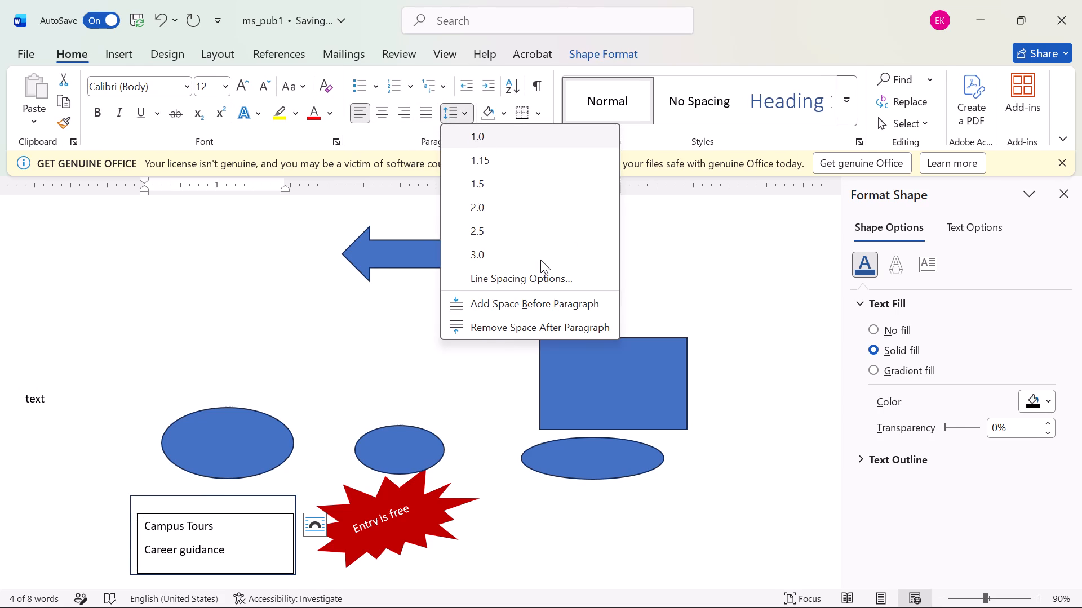
pyautogui.click(543, 271)
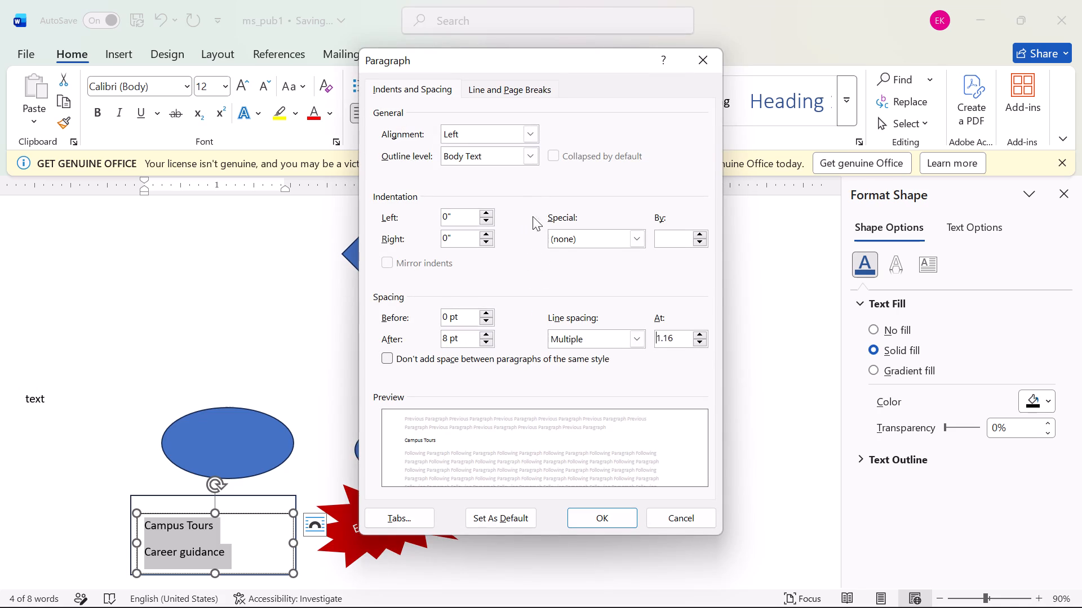
pyautogui.click(700, 332)
pyautogui.tripleClick(701, 341)
pyautogui.tripleClick(701, 341)
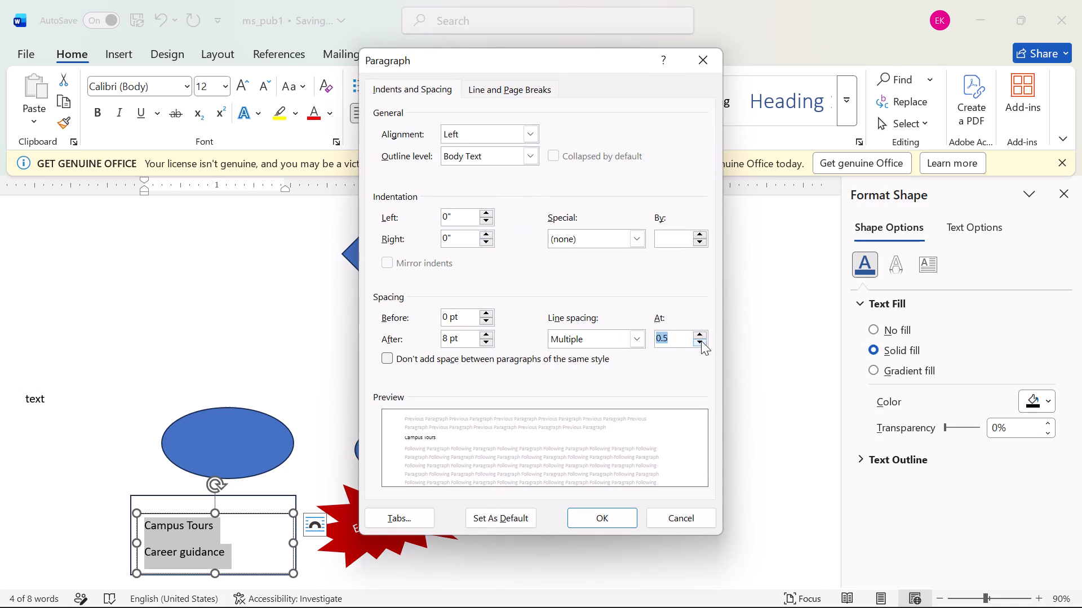
pyautogui.click(701, 341)
pyautogui.click(600, 518)
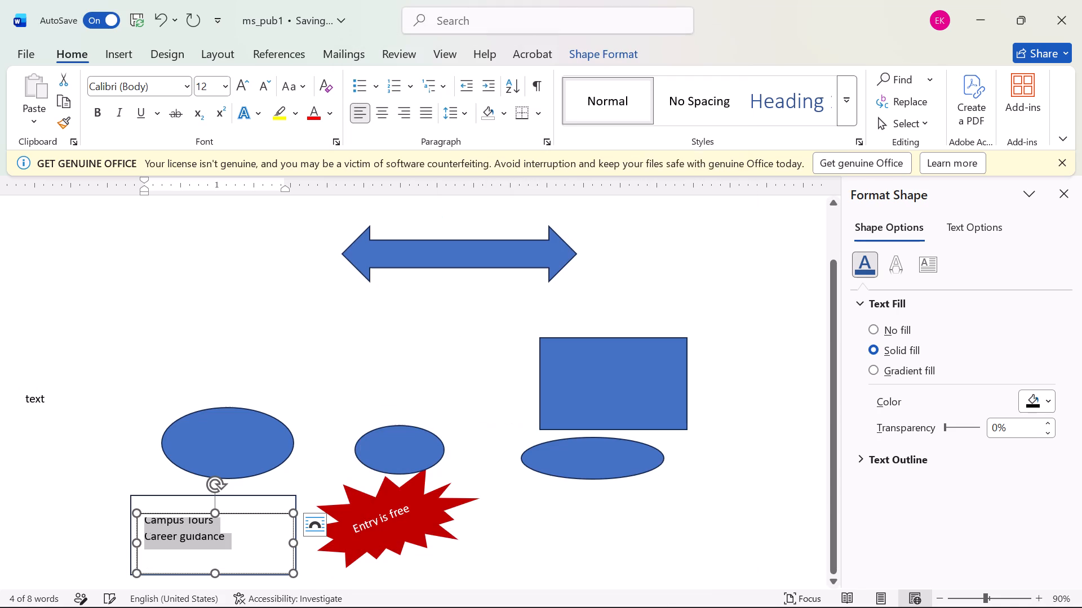
# Add "Technology Exhibitions" on a new line below "Career guidance" in the text box.
pyautogui.click(227, 532)
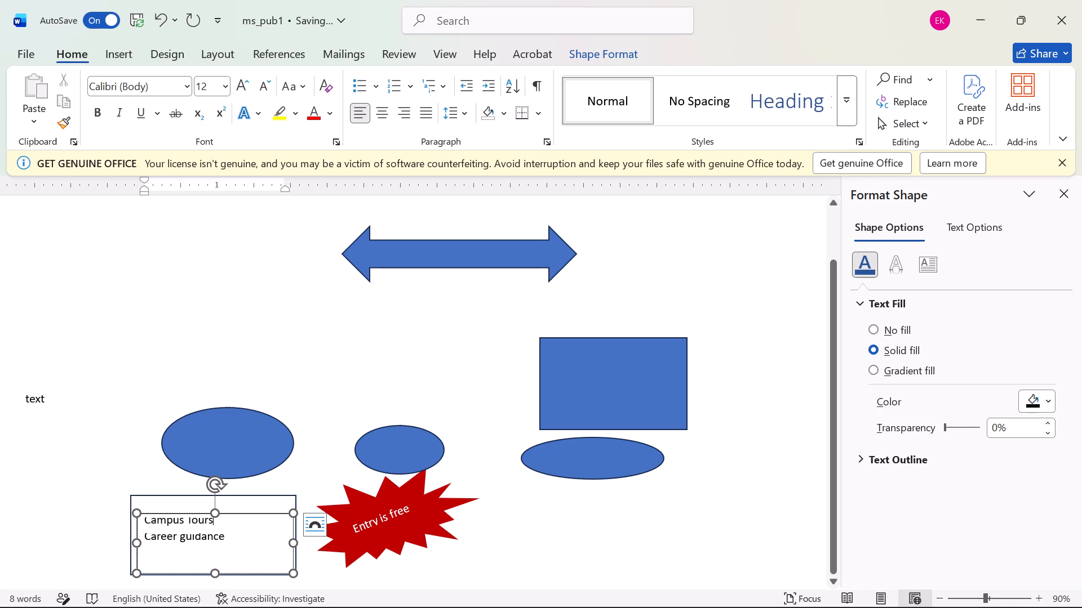
pyautogui.click(227, 533)
pyautogui.press('Return')
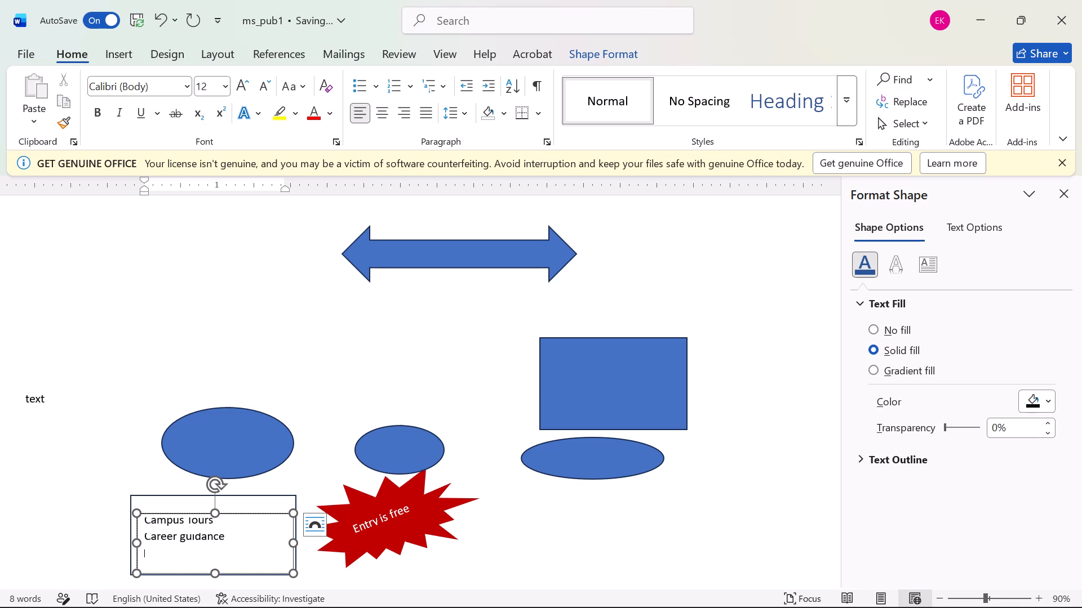
pyautogui.write('Technology')
pyautogui.press('space')
pyautogui.write('Ex')
pyautogui.write('hibitions')
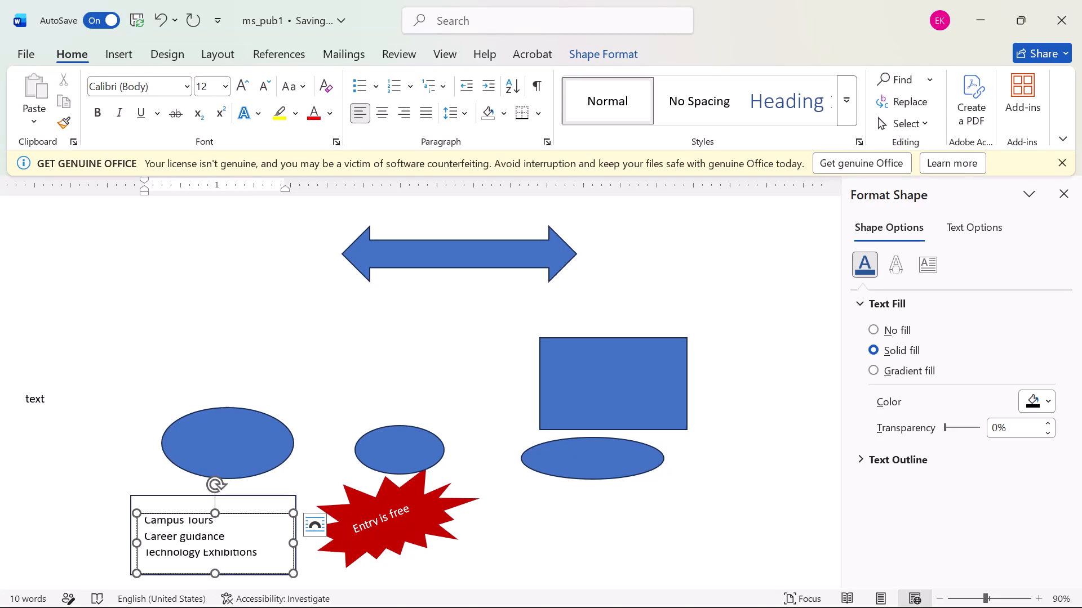
# Add "Student Presentations" on a new line below "Technology Exhibitions" in the text box.
pyautogui.press('Return')
pyautogui.write('student')
pyautogui.press('space')
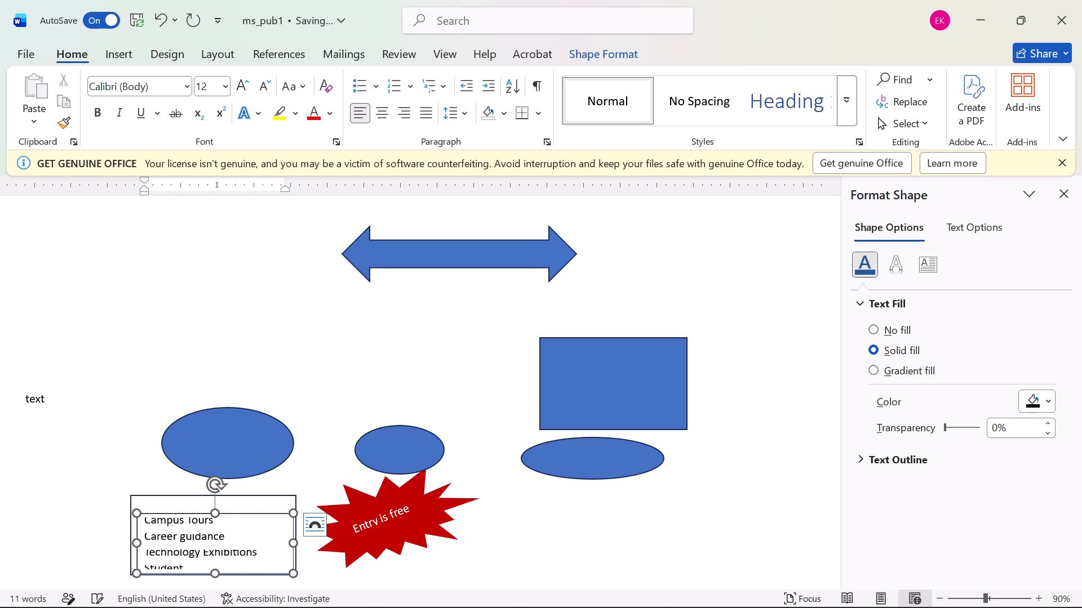
pyautogui.write('Preses')
pyautogui.press('BackSpace')
pyautogui.press('n')
pyautogui.write('tat')
pyautogui.write('ion')
pyautogui.press('s')
pyautogui.press('space')
# Add "Admission Informatio" on a new line below "Student Presentations" in the text box.
pyautogui.press('Return')
pyautogui.hotkey('shift', 'a')
pyautogui.press('d')
pyautogui.write('mission')
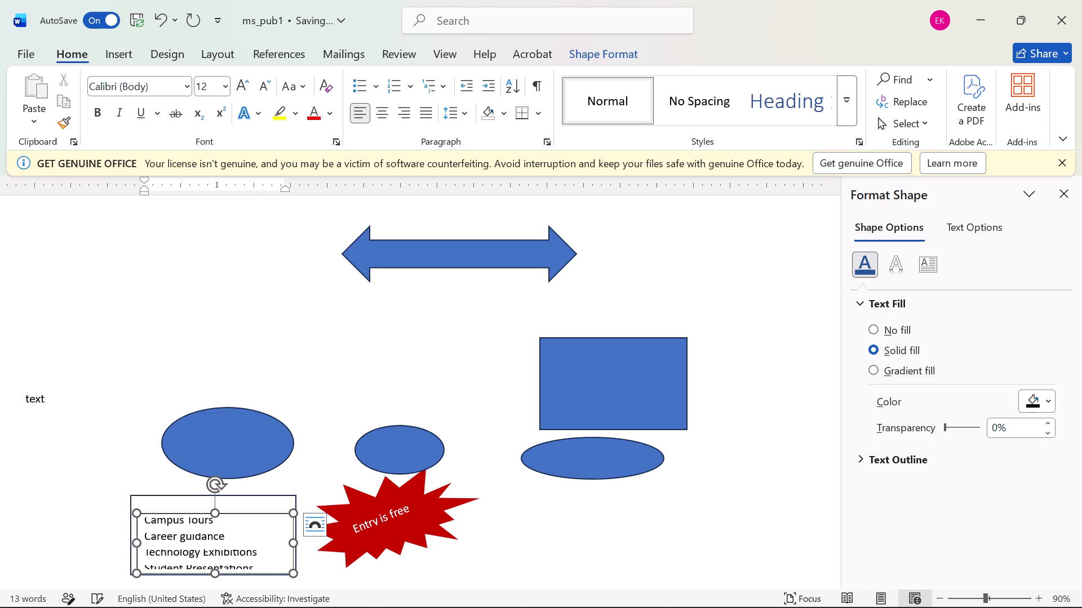
pyautogui.press('space')
pyautogui.write('Informatio')
# Enlarge the text box slightly upward from its upper-right corner so more of its lines fit.
pyautogui.scroll(-4, 306, 430)
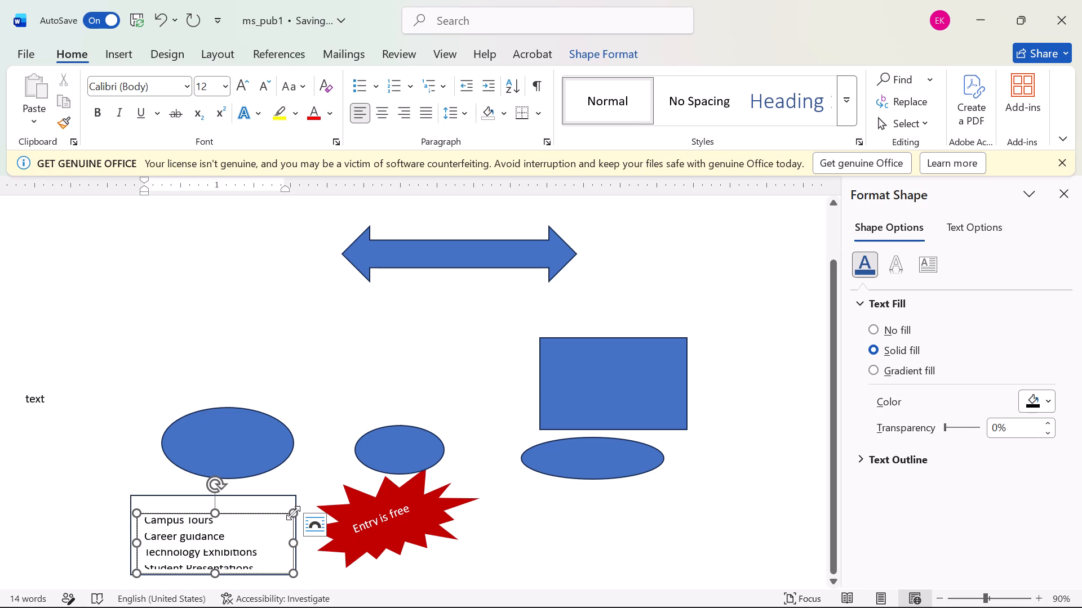
pyautogui.moveTo(293, 513); pyautogui.dragTo(292, 506)
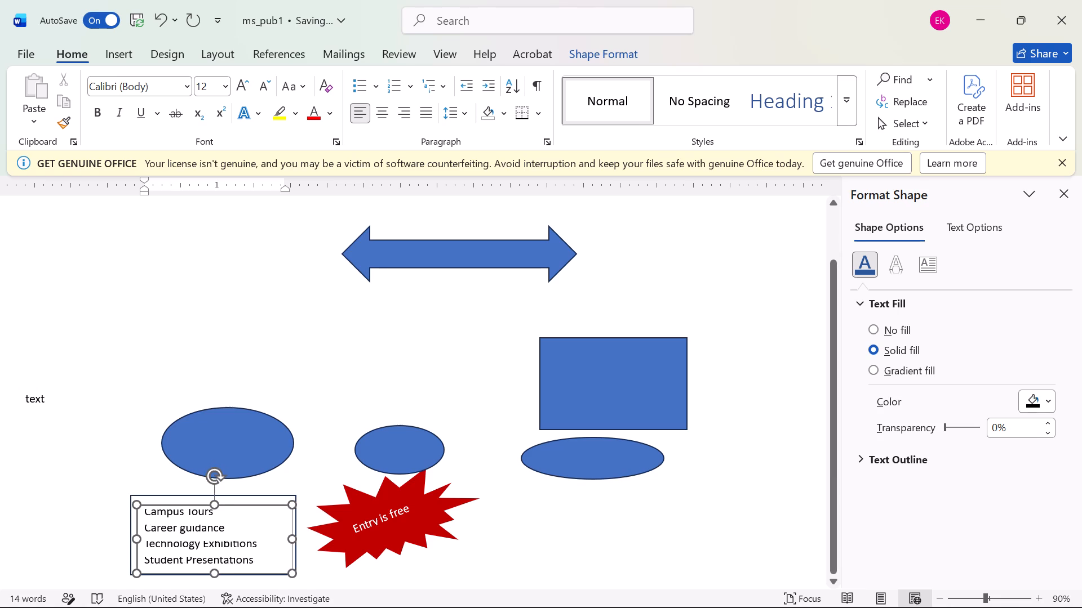
pyautogui.moveTo(292, 506); pyautogui.dragTo(296, 502)
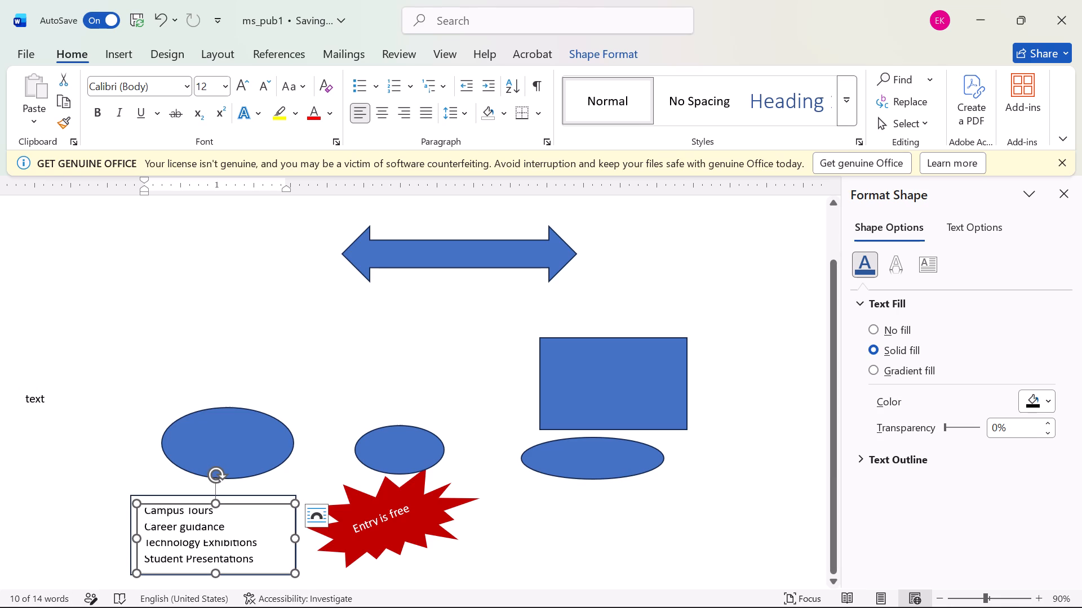
# Enlarge the unfilled rectangle around the text box upward and to the right, up to the bottom of the large oval.
pyautogui.click(296, 495)
pyautogui.click(292, 496)
pyautogui.moveTo(292, 498); pyautogui.dragTo(294, 496)
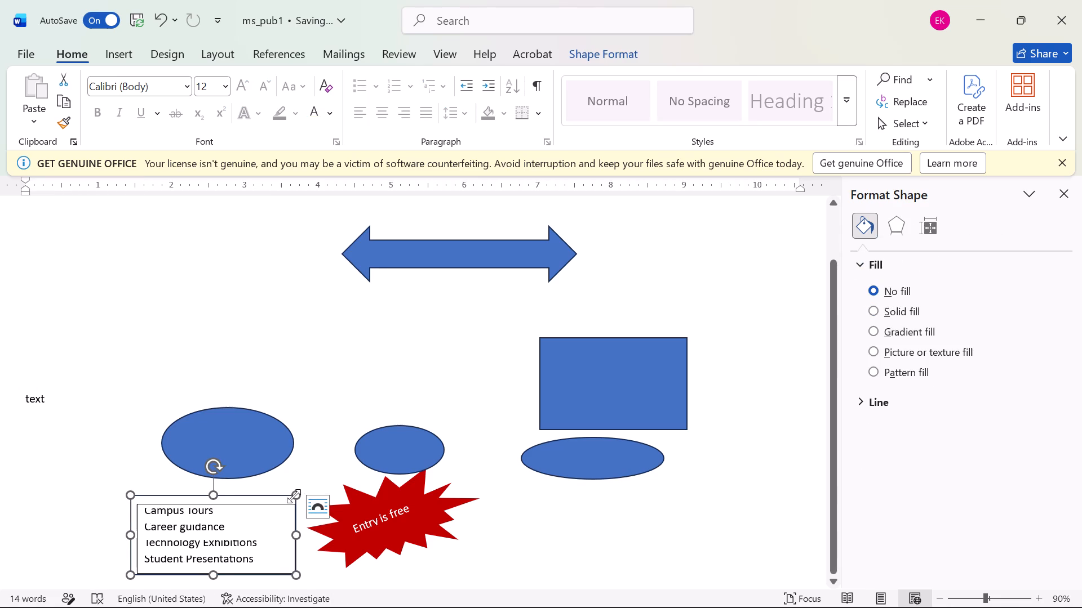
pyautogui.moveTo(294, 496); pyautogui.dragTo(305, 488)
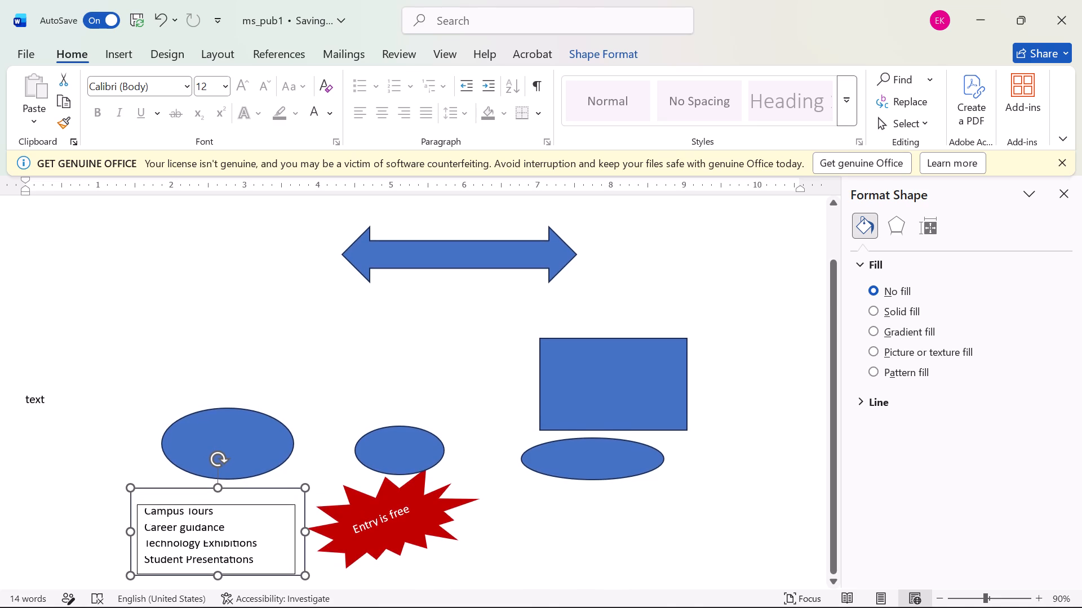
pyautogui.moveTo(305, 488); pyautogui.dragTo(309, 481)
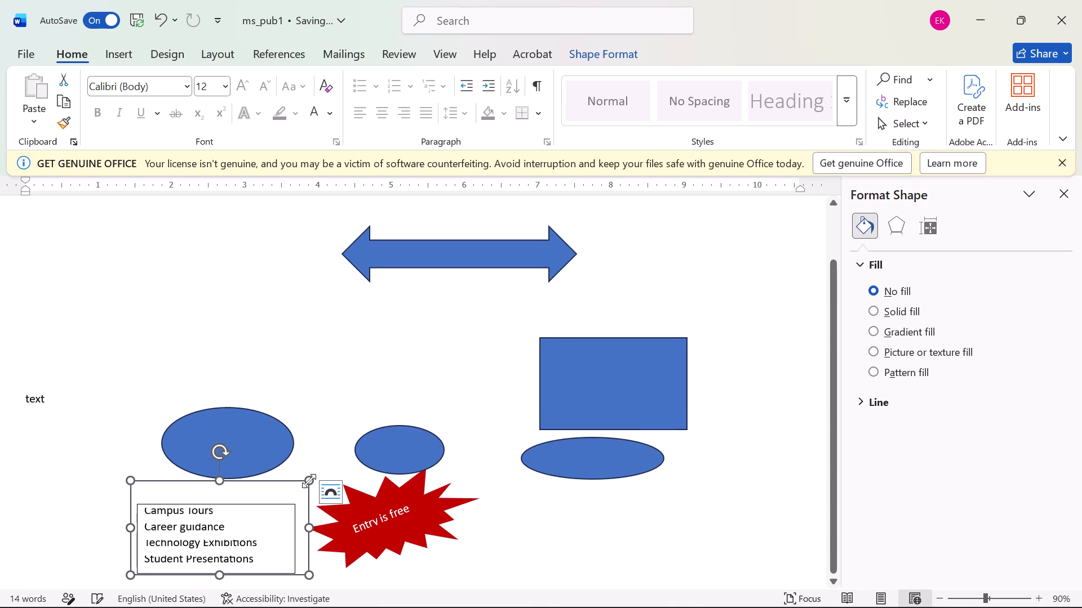
# Widen the text box slightly toward the right edge of the enlarged rectangle and place the cursor after "Campus Tours".
pyautogui.click(292, 515)
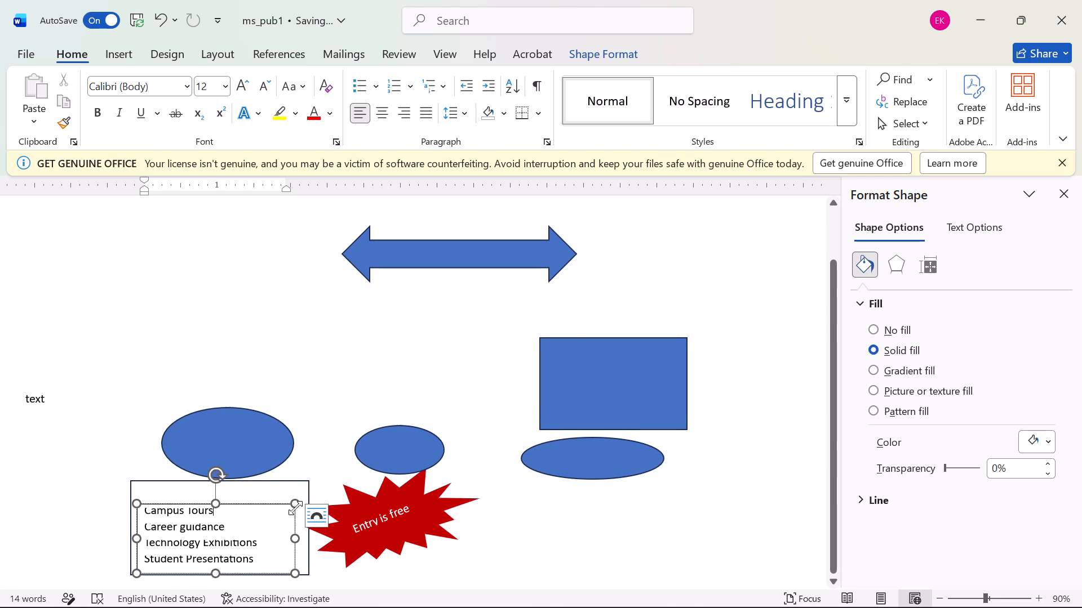
pyautogui.moveTo(296, 506); pyautogui.dragTo(302, 502)
pyautogui.click(229, 513)
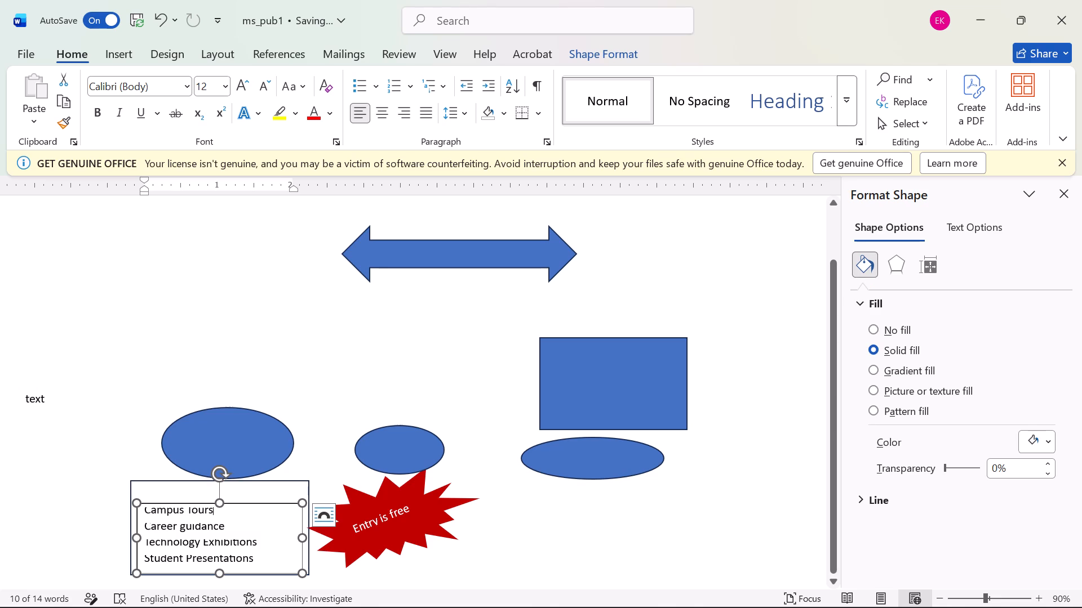
# Enlarge the activities text box upward until its top edge meets the top of the surrounding unfilled rectangle.
pyautogui.moveTo(221, 506); pyautogui.dragTo(221, 504)
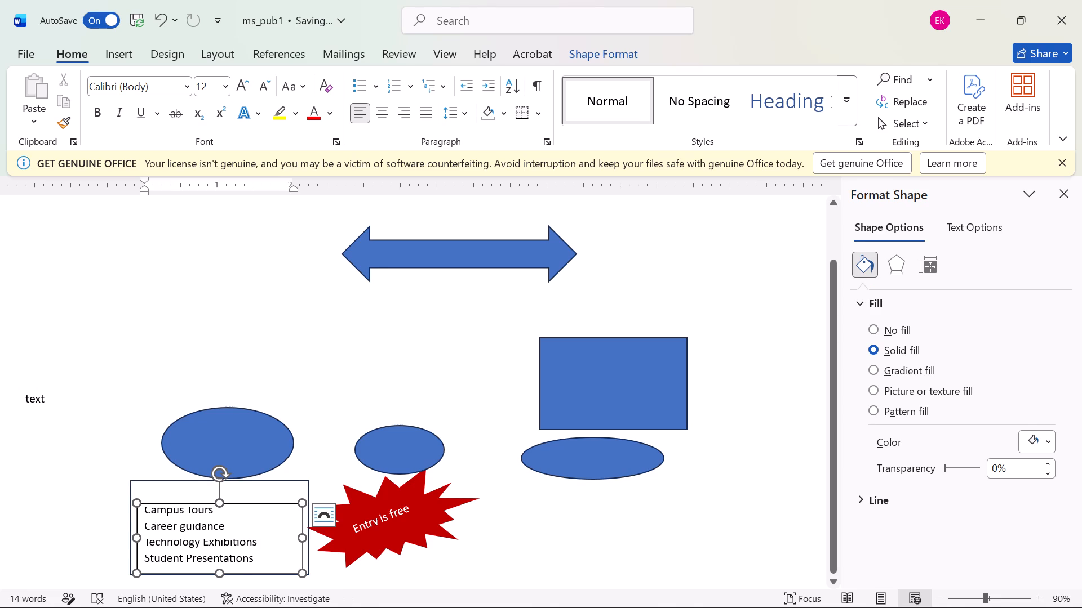
pyautogui.moveTo(221, 504); pyautogui.dragTo(222, 499)
pyautogui.moveTo(220, 499); pyautogui.dragTo(221, 490)
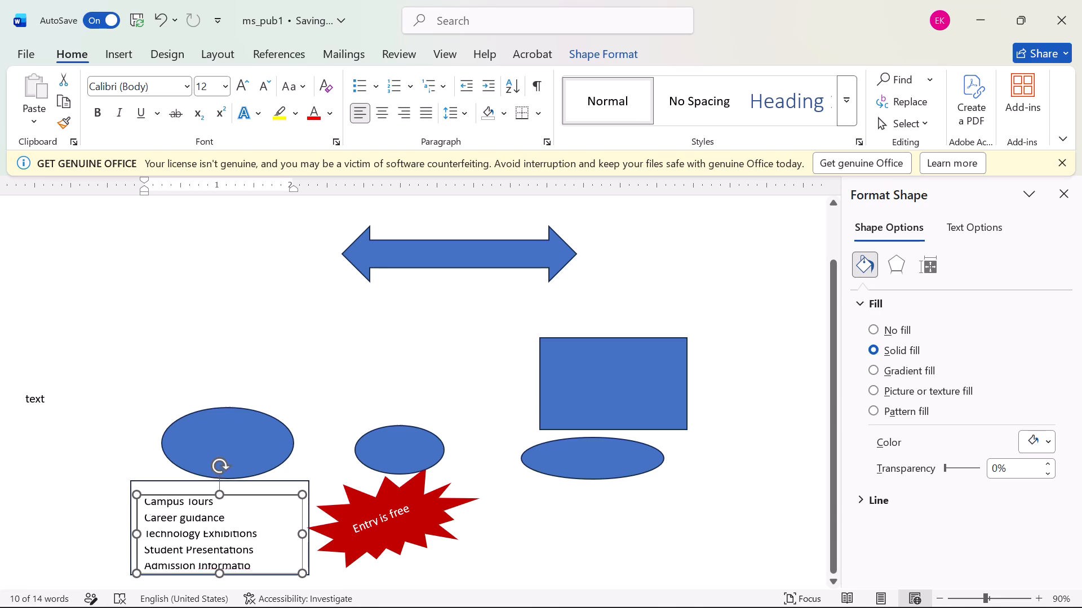
pyautogui.moveTo(221, 490); pyautogui.dragTo(225, 481)
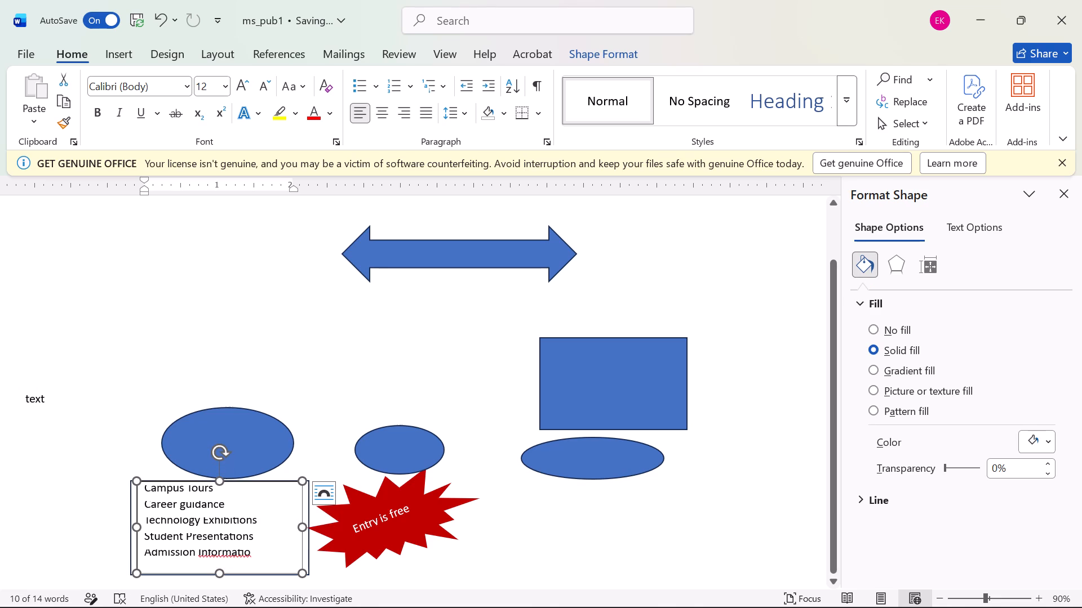
# Complete the last line of the text box so it reads "Admission Information".
pyautogui.click(259, 556)
pyautogui.press('n')
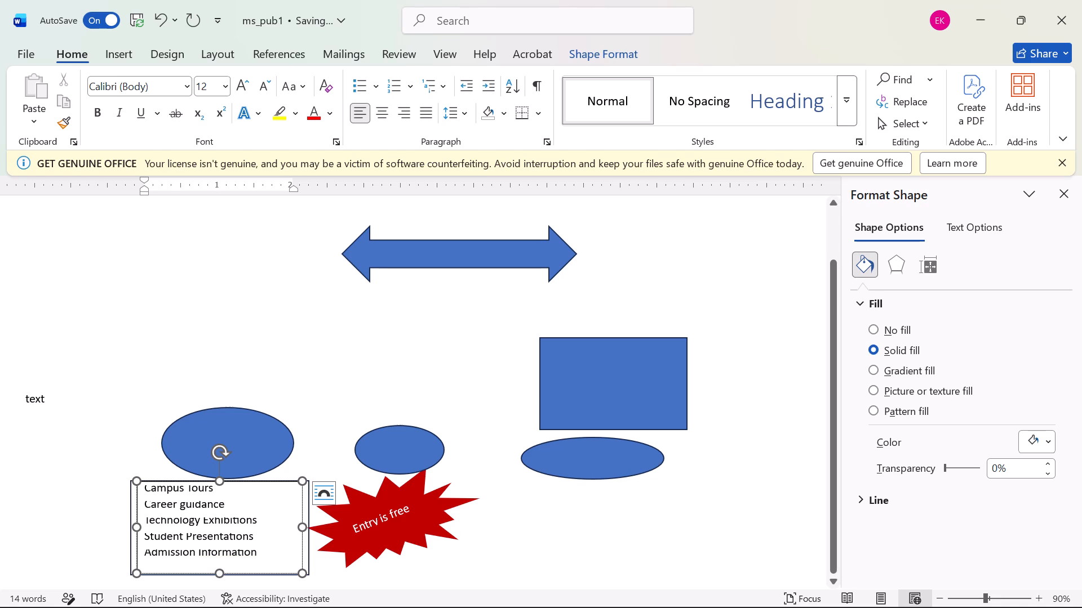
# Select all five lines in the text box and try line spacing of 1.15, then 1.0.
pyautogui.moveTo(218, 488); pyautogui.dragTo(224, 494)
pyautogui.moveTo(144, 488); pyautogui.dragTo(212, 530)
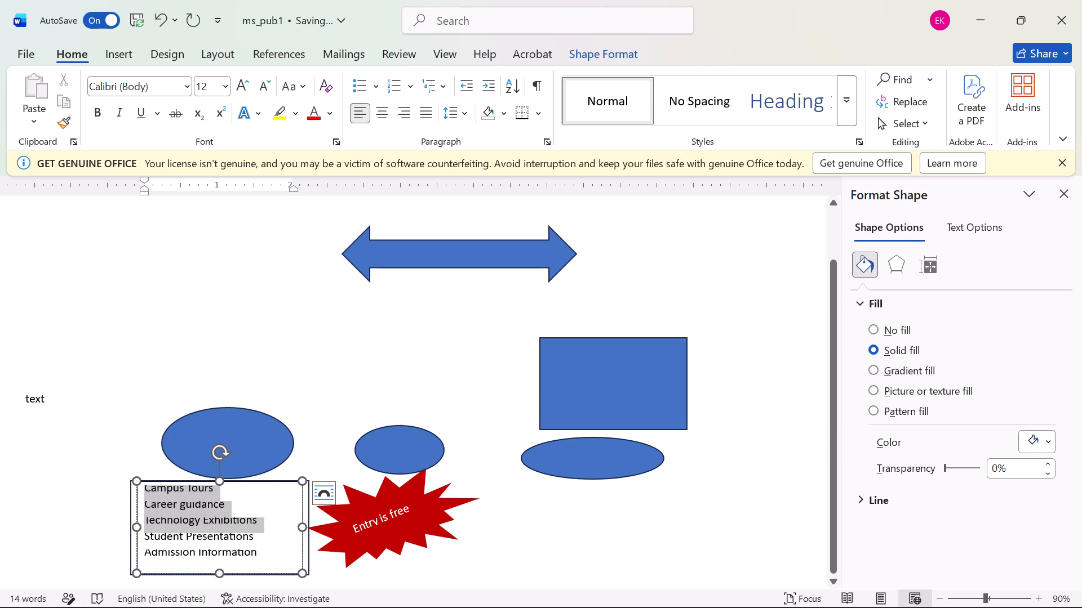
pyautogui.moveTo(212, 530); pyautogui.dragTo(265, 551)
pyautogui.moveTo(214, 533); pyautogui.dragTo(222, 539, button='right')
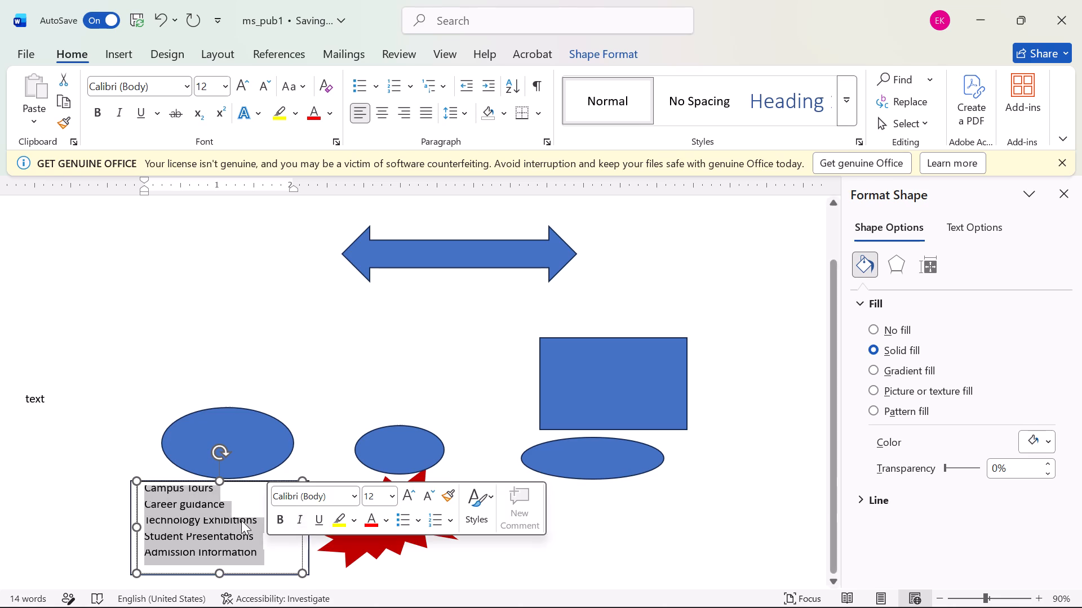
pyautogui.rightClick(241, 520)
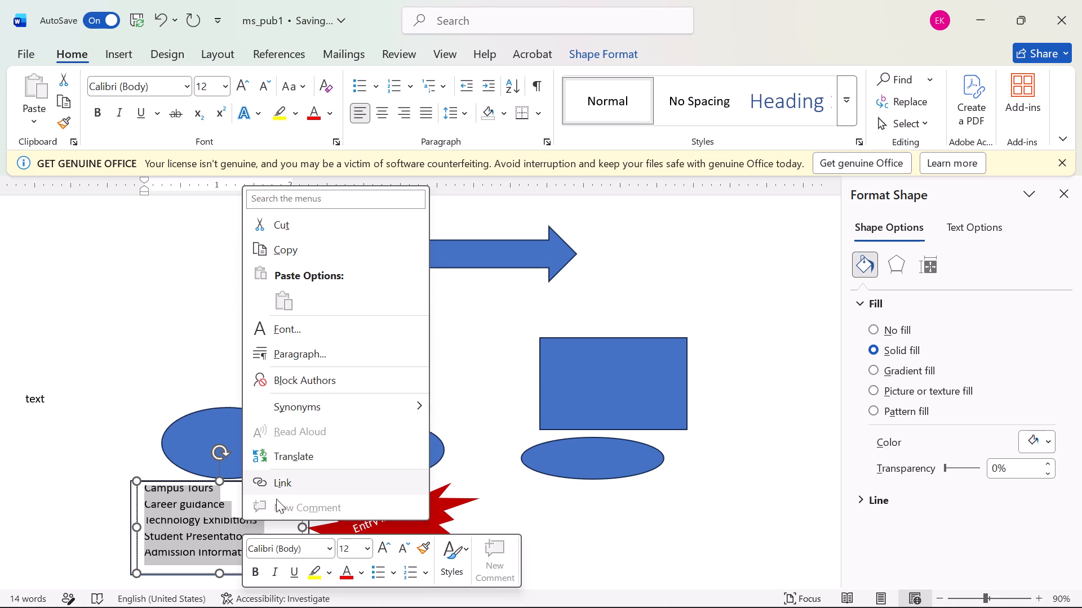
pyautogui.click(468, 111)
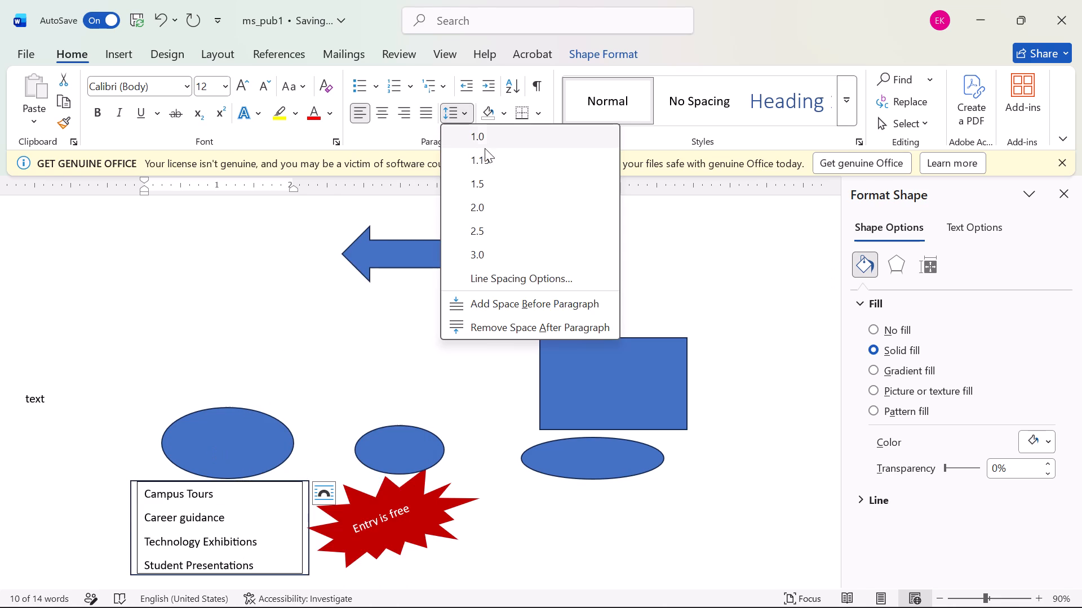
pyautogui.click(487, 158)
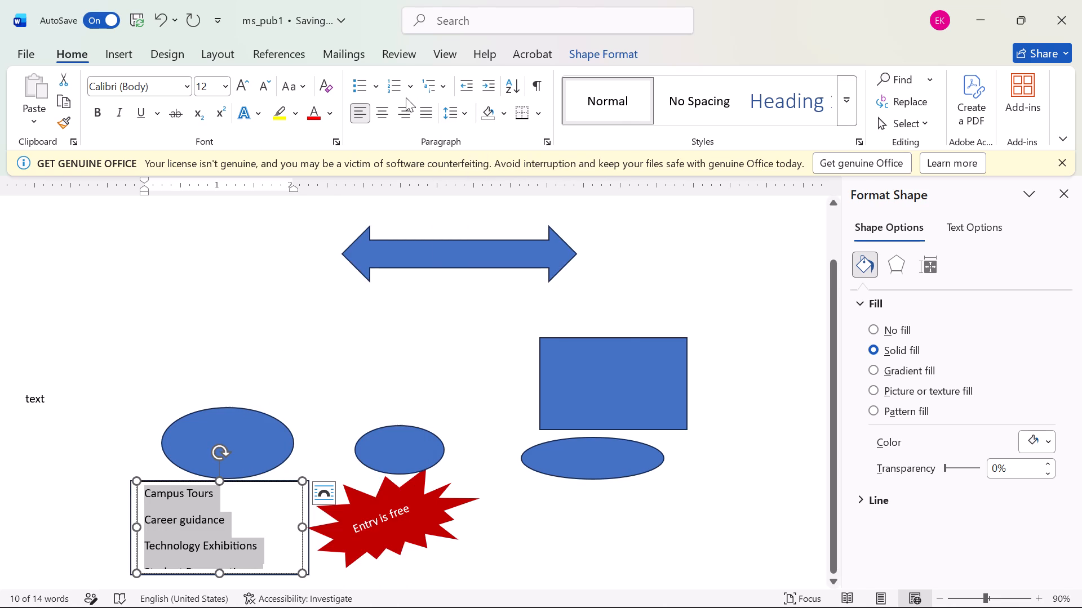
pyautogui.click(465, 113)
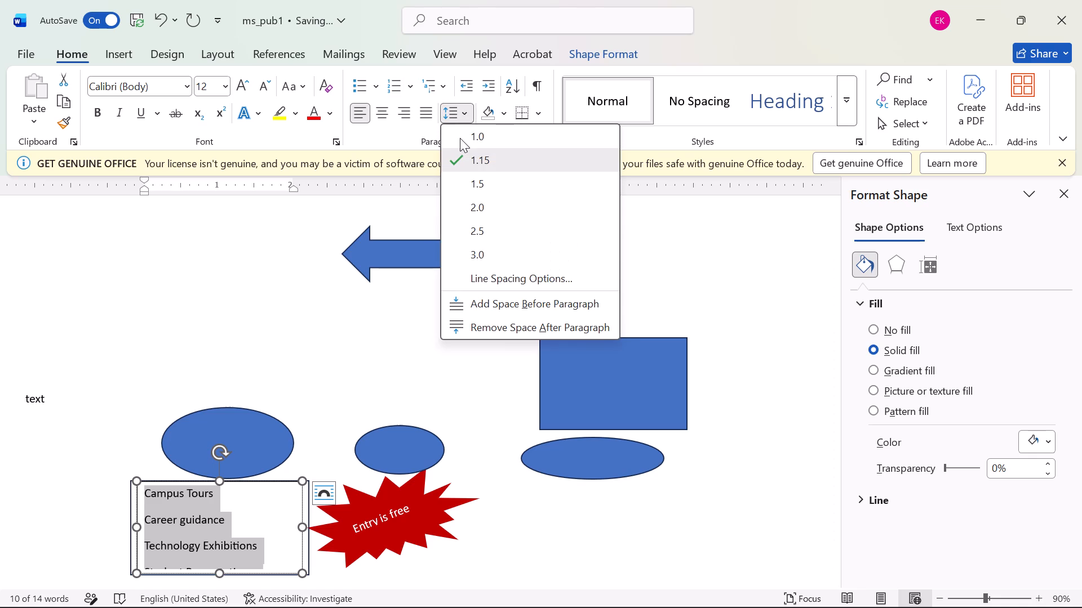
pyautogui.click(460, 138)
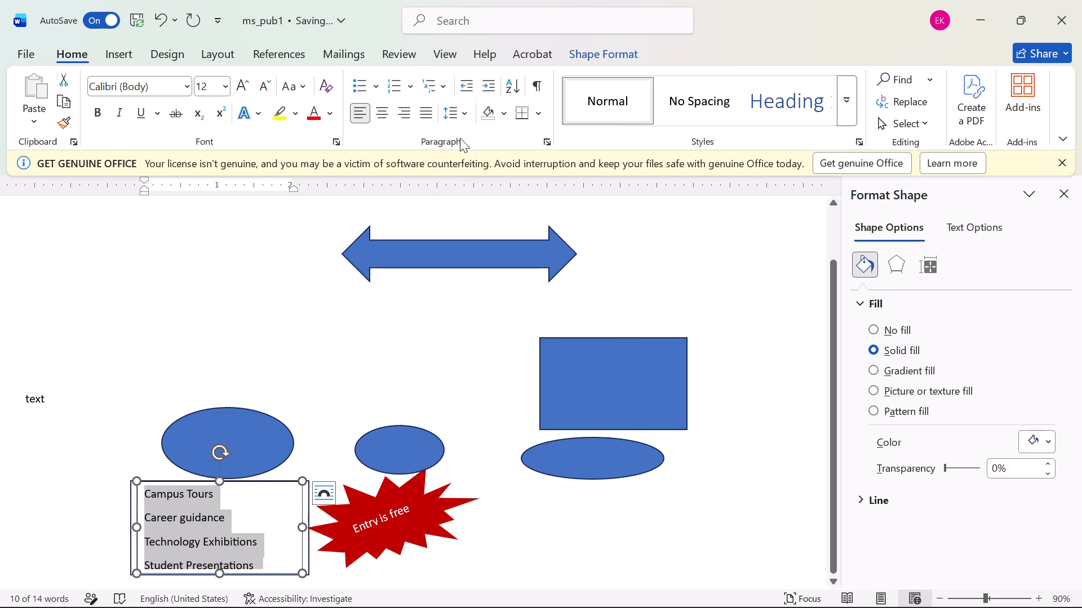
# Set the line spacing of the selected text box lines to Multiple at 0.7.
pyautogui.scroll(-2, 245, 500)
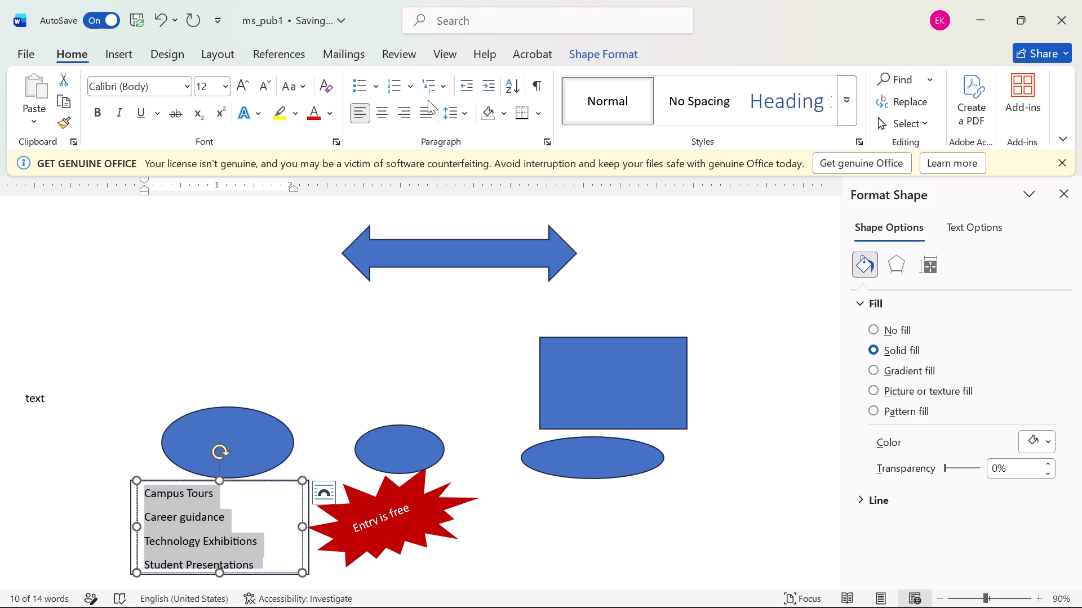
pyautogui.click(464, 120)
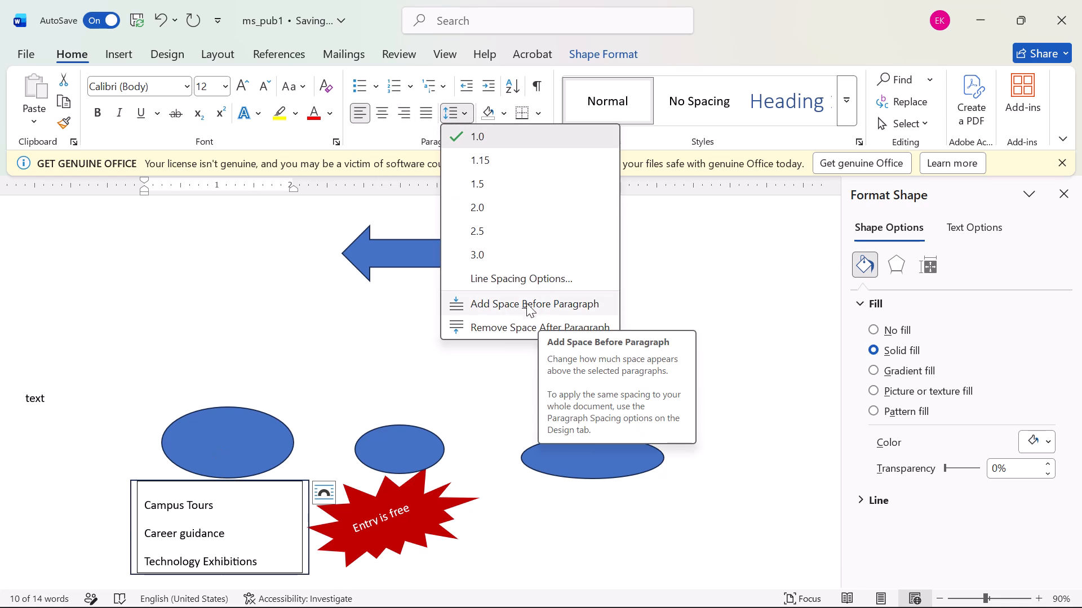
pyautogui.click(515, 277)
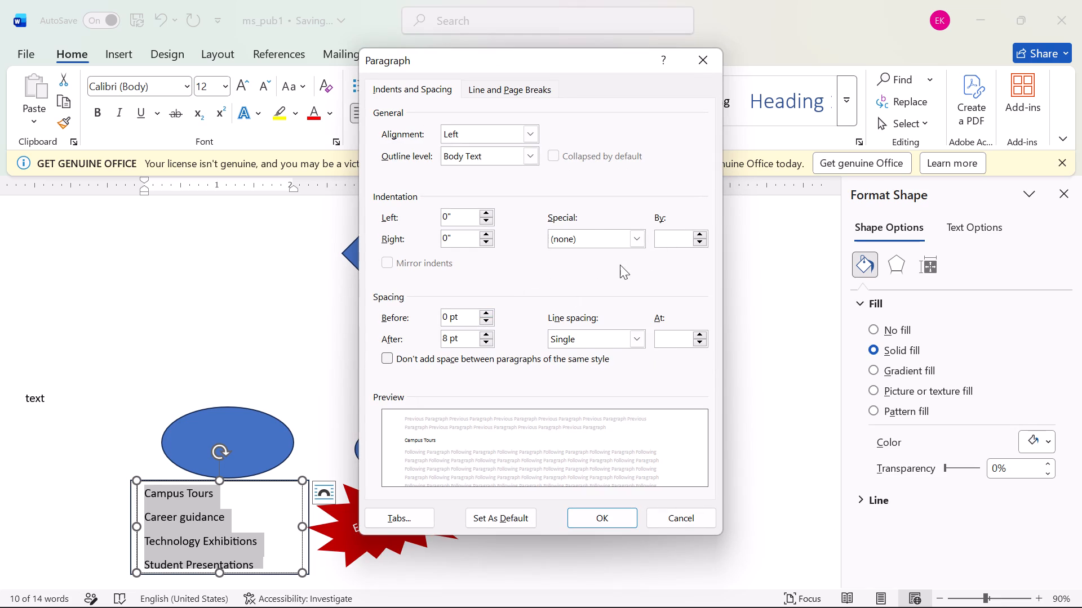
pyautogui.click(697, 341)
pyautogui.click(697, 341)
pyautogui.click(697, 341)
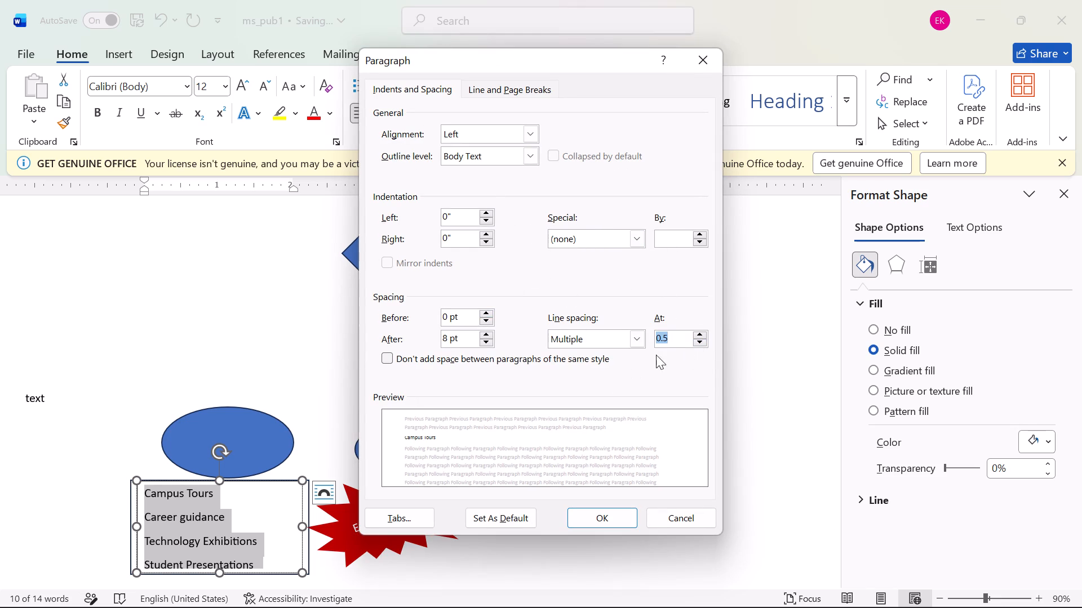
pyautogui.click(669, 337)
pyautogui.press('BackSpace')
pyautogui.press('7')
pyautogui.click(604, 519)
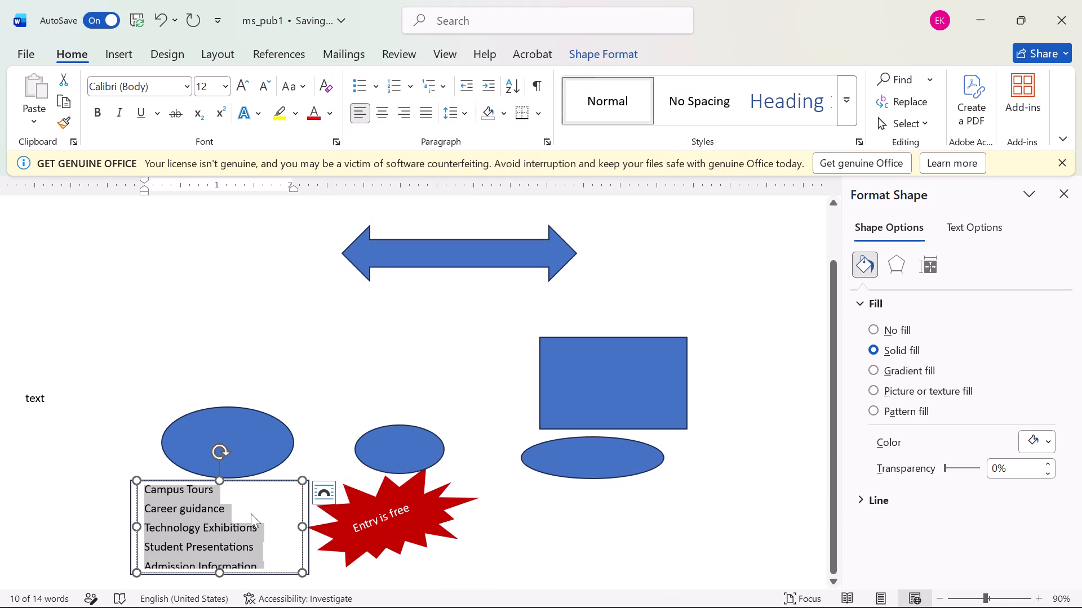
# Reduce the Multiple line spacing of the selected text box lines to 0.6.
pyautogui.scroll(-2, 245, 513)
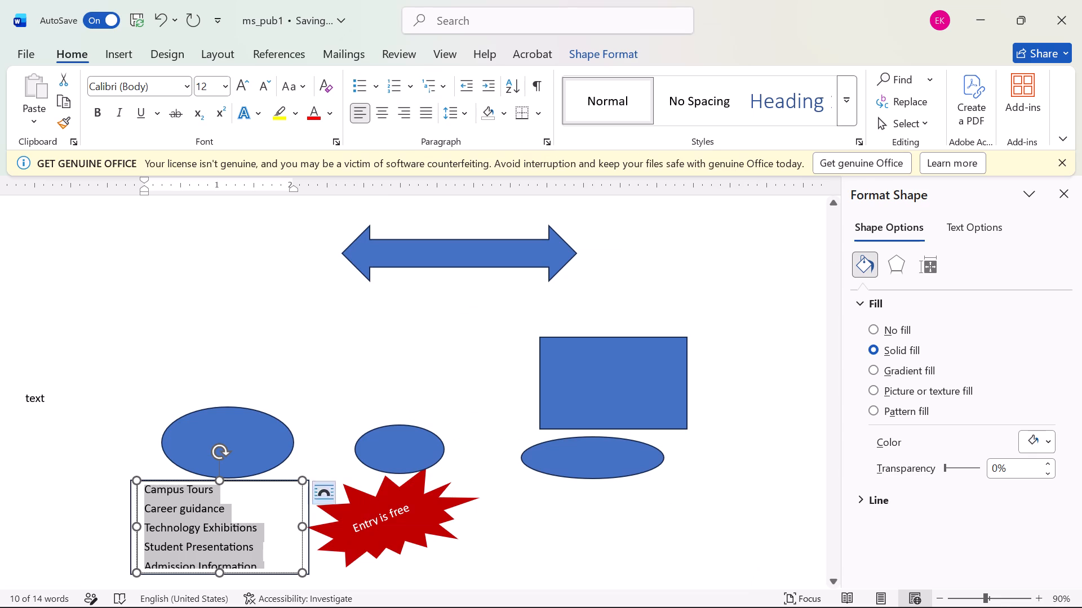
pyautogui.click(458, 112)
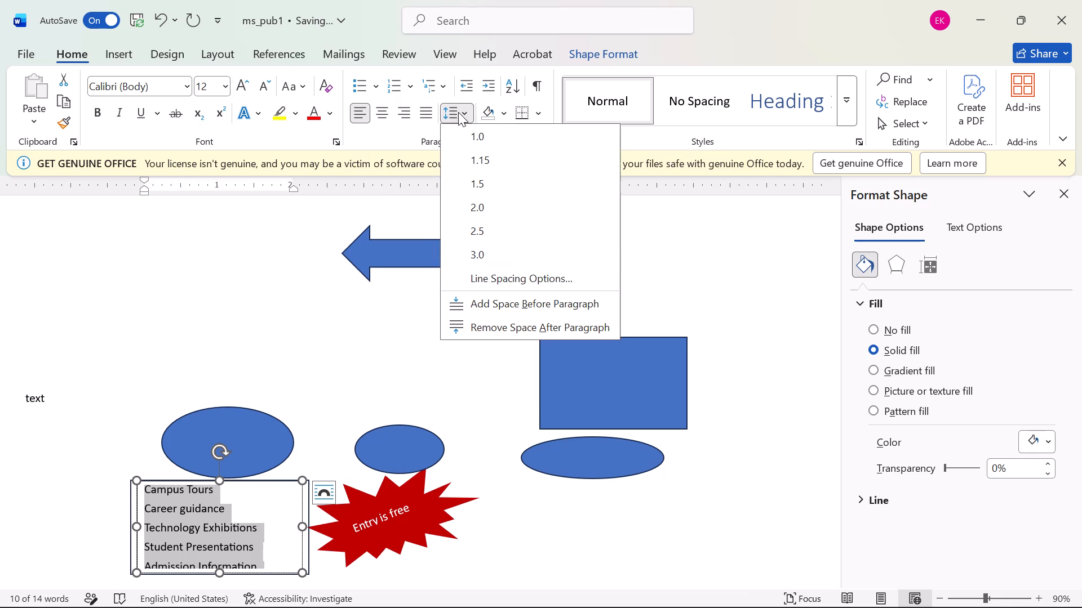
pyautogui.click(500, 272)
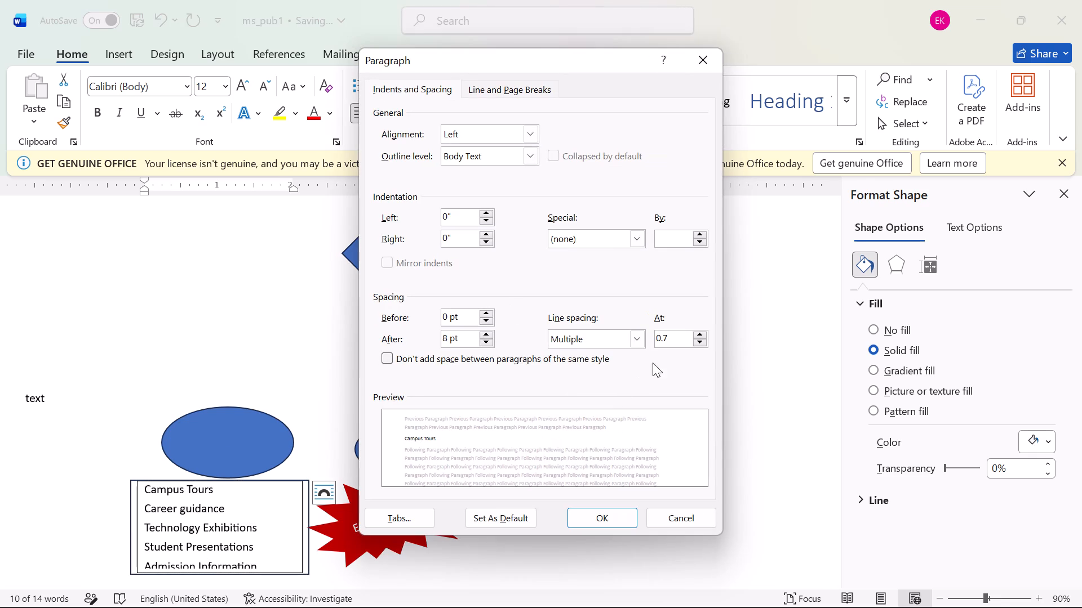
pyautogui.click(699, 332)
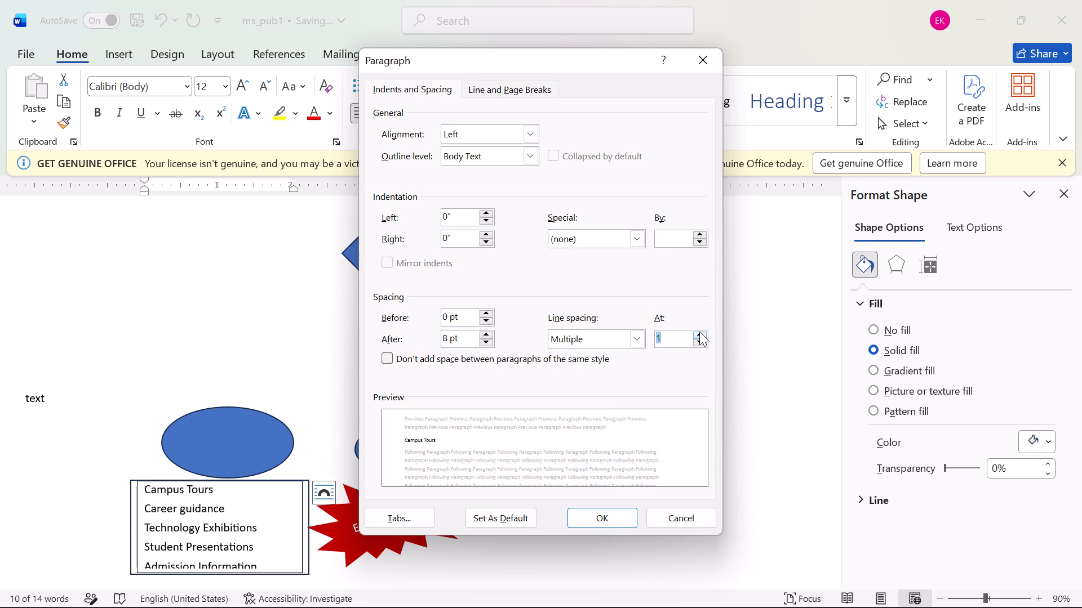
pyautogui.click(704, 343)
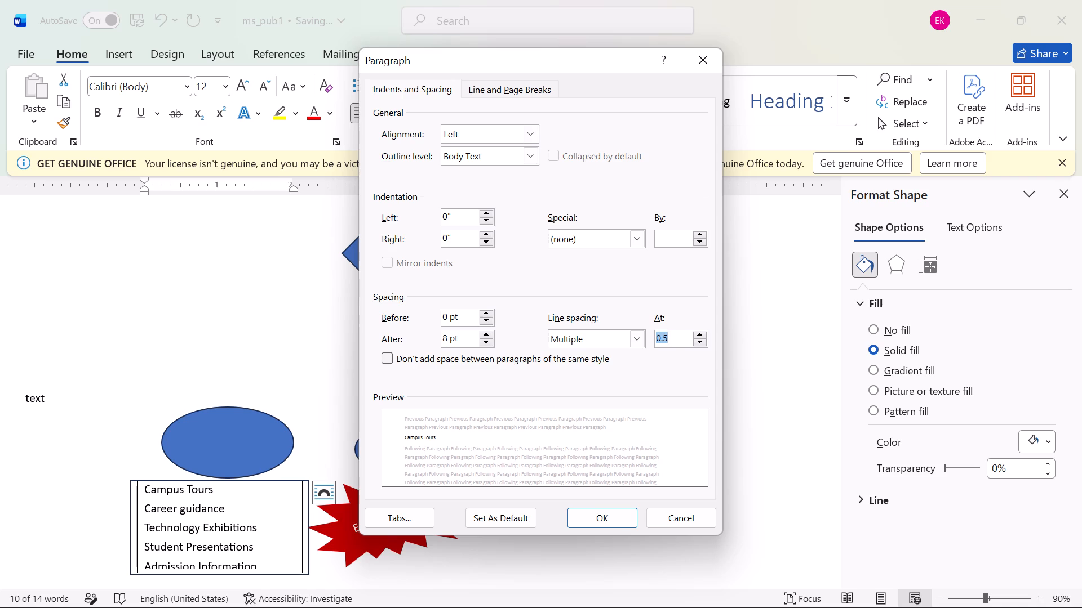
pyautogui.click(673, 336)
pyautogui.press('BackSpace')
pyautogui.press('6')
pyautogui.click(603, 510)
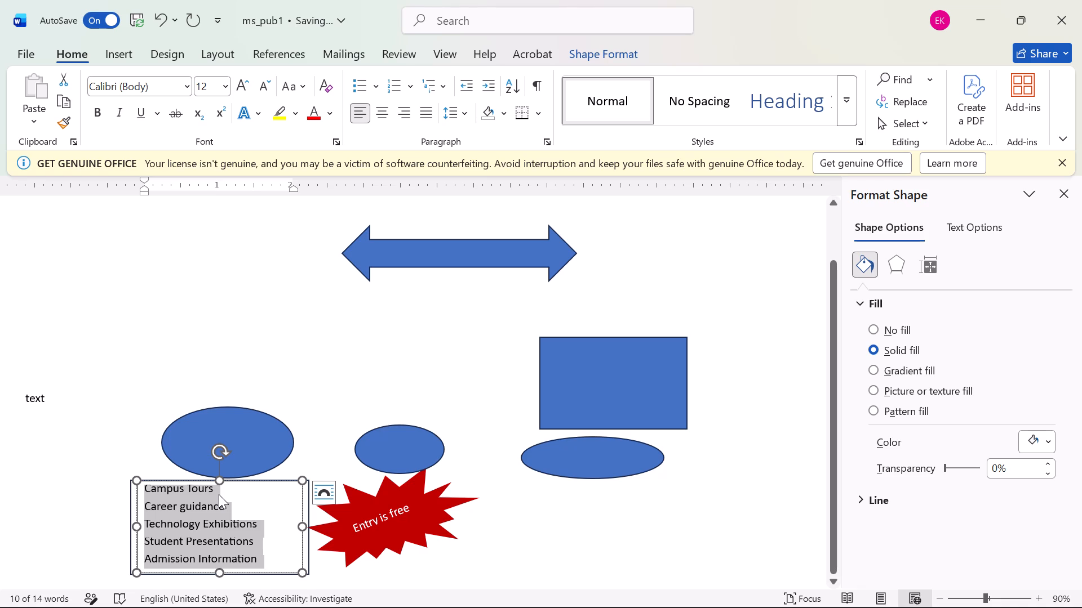
# Set the Multiple line spacing of the five selected text box lines to 0.7.
pyautogui.click(462, 110)
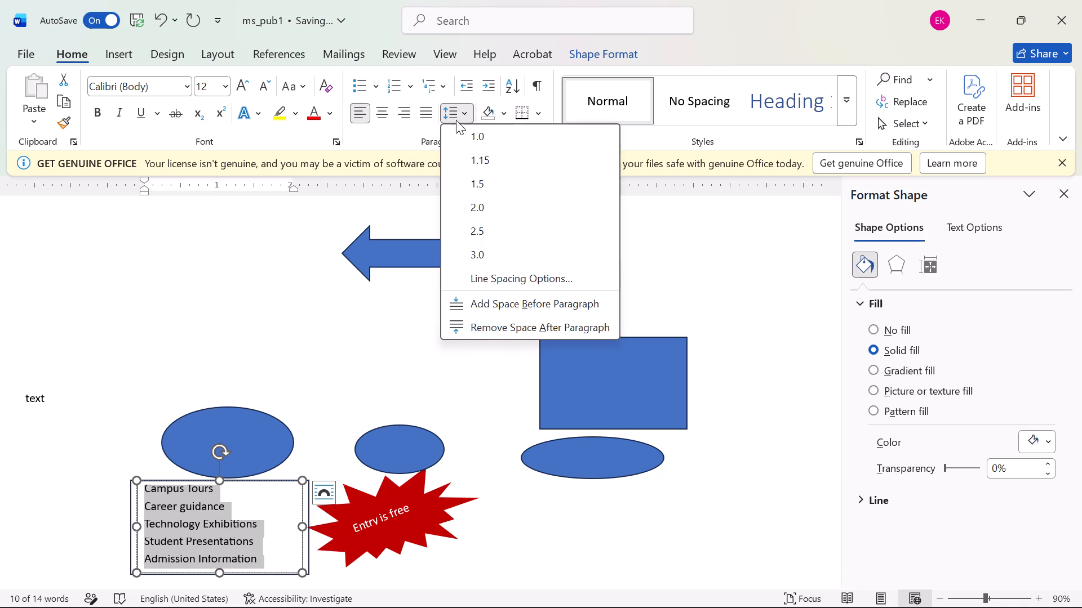
pyautogui.click(509, 279)
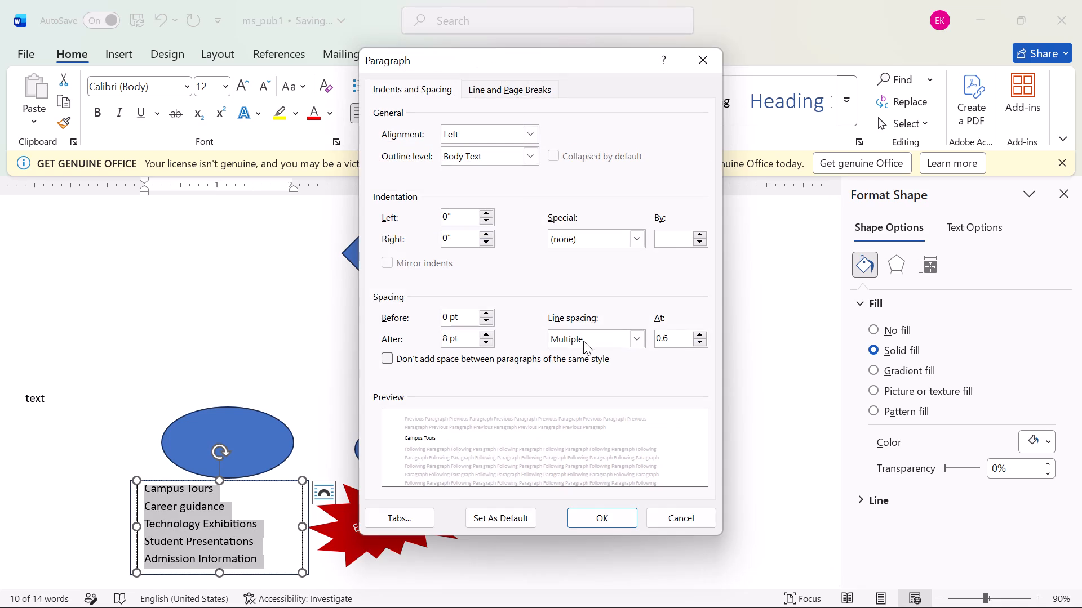
pyautogui.click(679, 334)
pyautogui.press('BackSpace')
pyautogui.press('7')
pyautogui.click(596, 516)
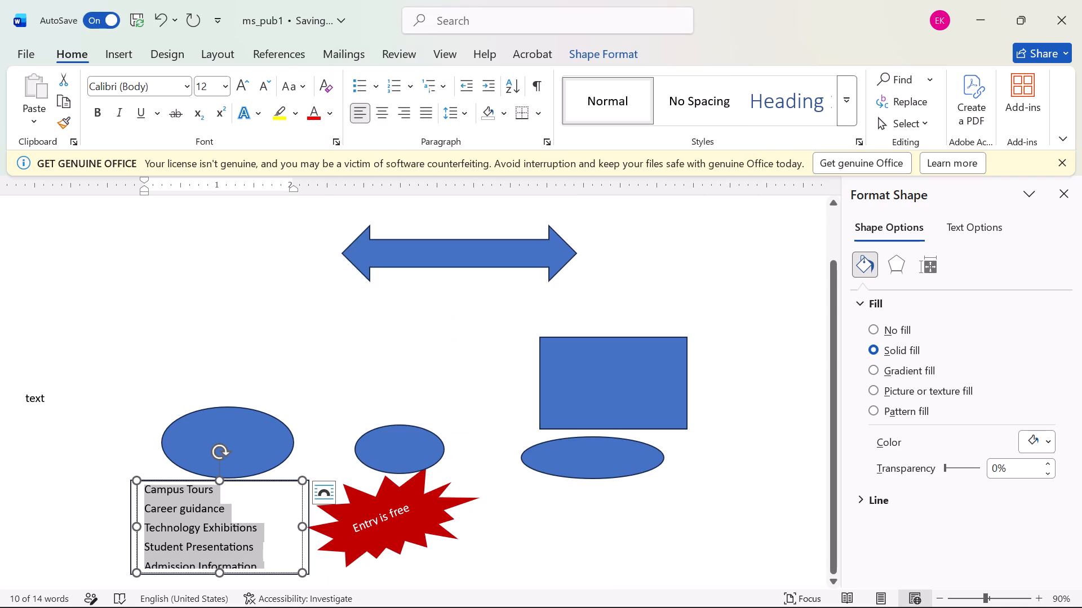
# Move the large oval up and slightly right to leave free space above the framed text box.
pyautogui.click(228, 426)
pyautogui.moveTo(228, 426); pyautogui.dragTo(233, 413)
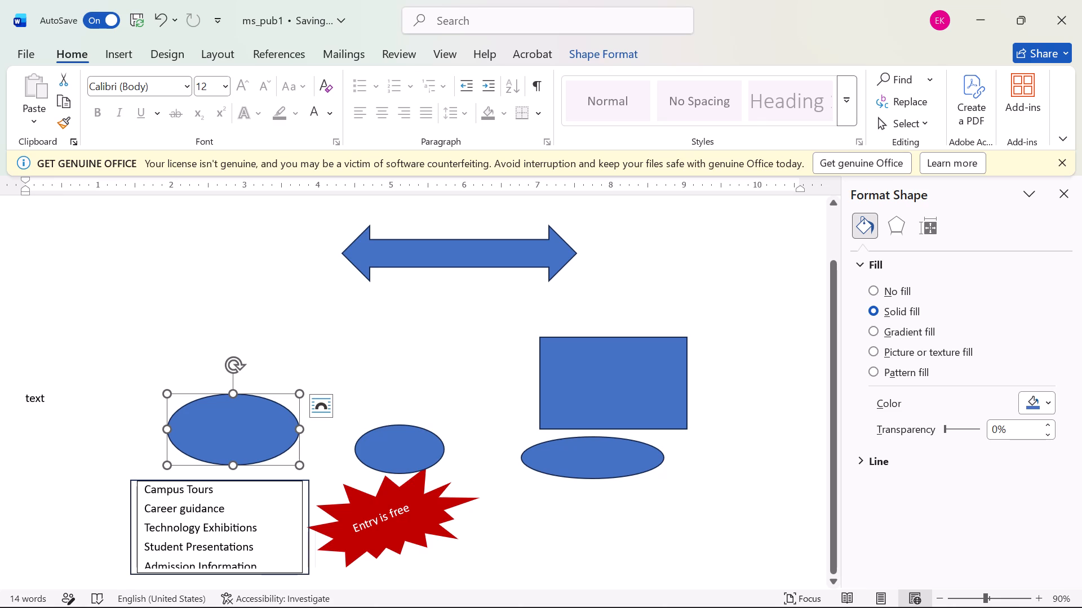
pyautogui.moveTo(214, 425); pyautogui.dragTo(241, 394)
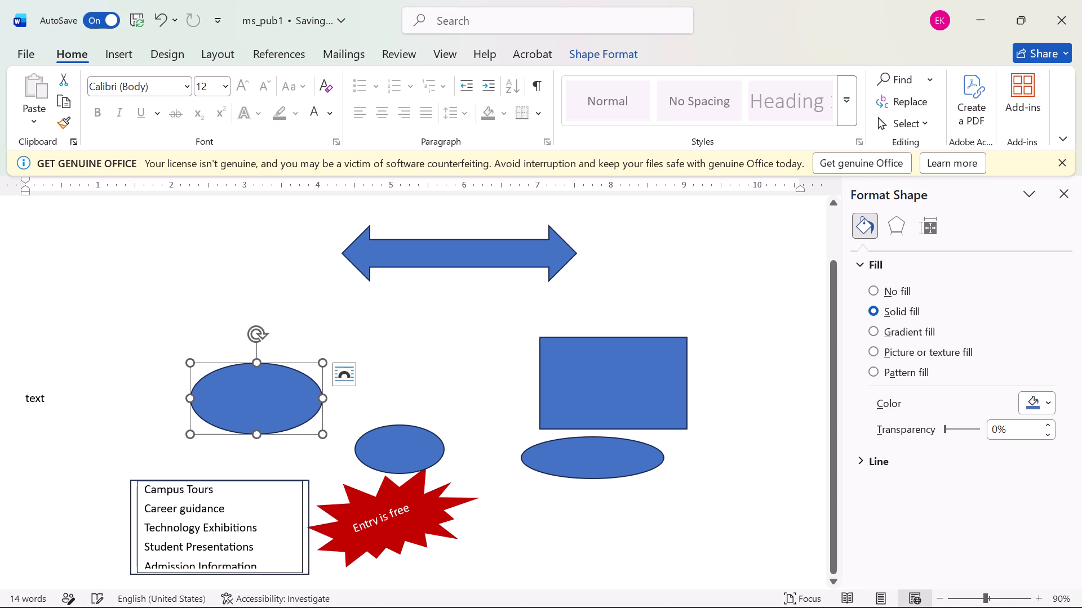
# Enlarge the unfilled rectangle around the text box upward from its upper-left corner into the space below the large oval.
pyautogui.click(140, 486)
pyautogui.click(134, 482)
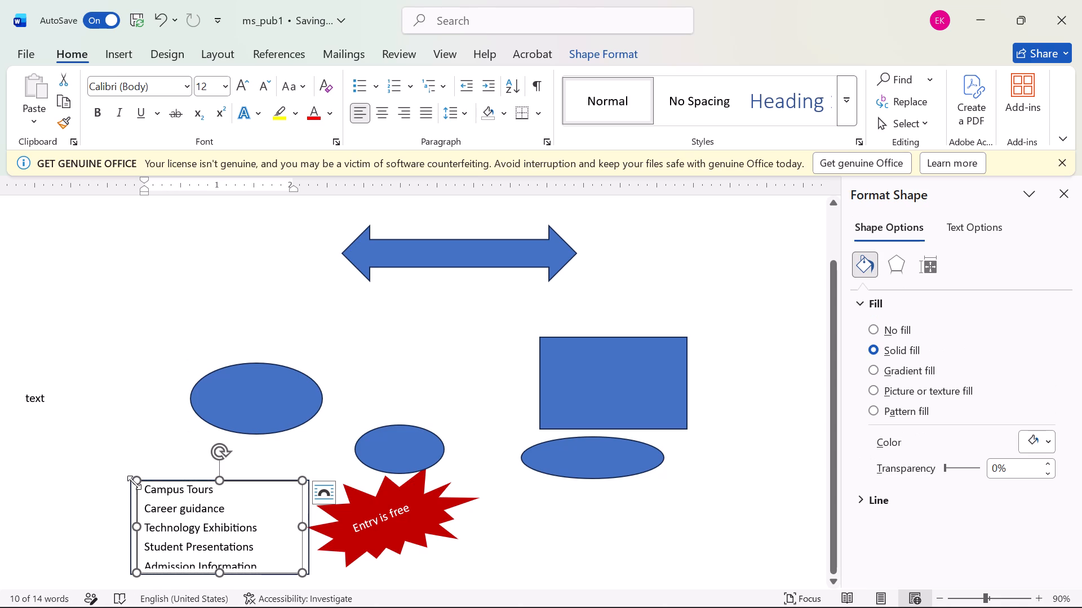
pyautogui.click(127, 491)
pyautogui.click(134, 489)
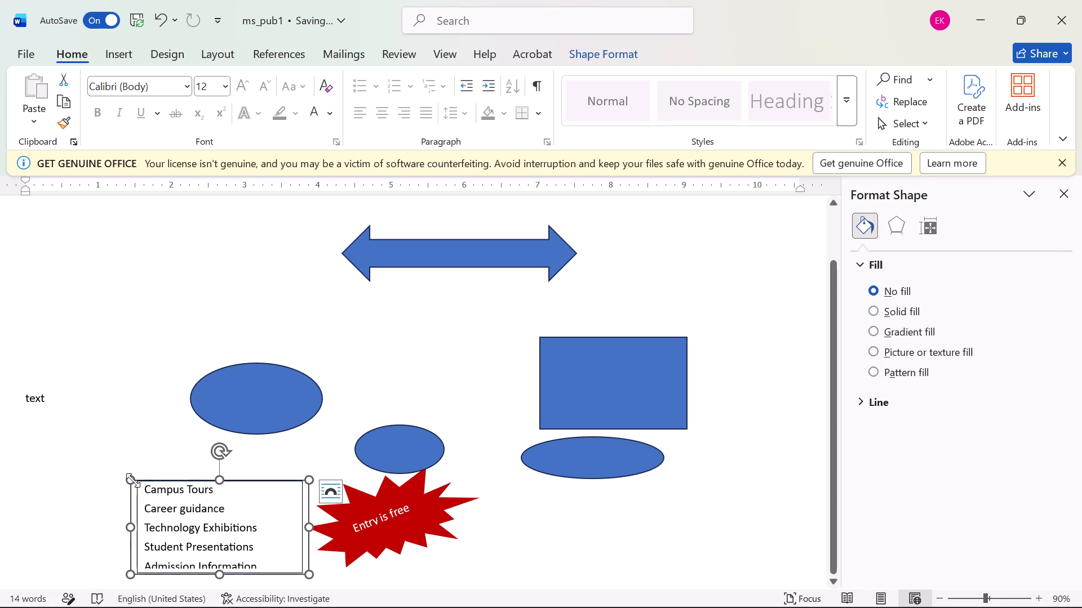
pyautogui.moveTo(133, 480); pyautogui.dragTo(135, 461)
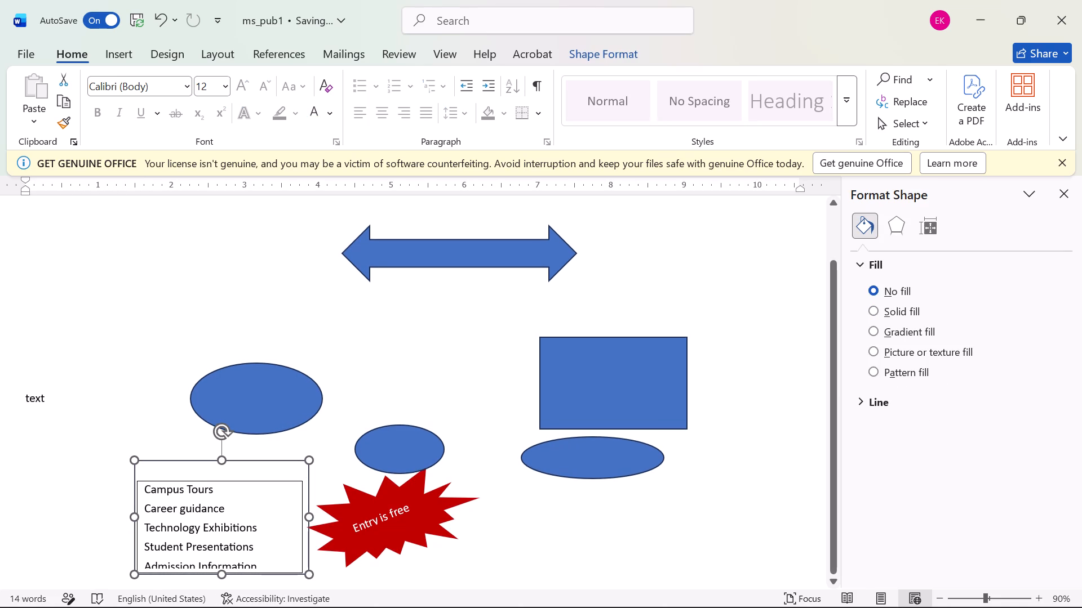
# Widen the unfilled rectangle around the text box outward from its upper-left corner, mainly toward the page's left edge.
pyautogui.moveTo(135, 461); pyautogui.dragTo(133, 459)
pyautogui.moveTo(133, 459); pyautogui.dragTo(123, 458)
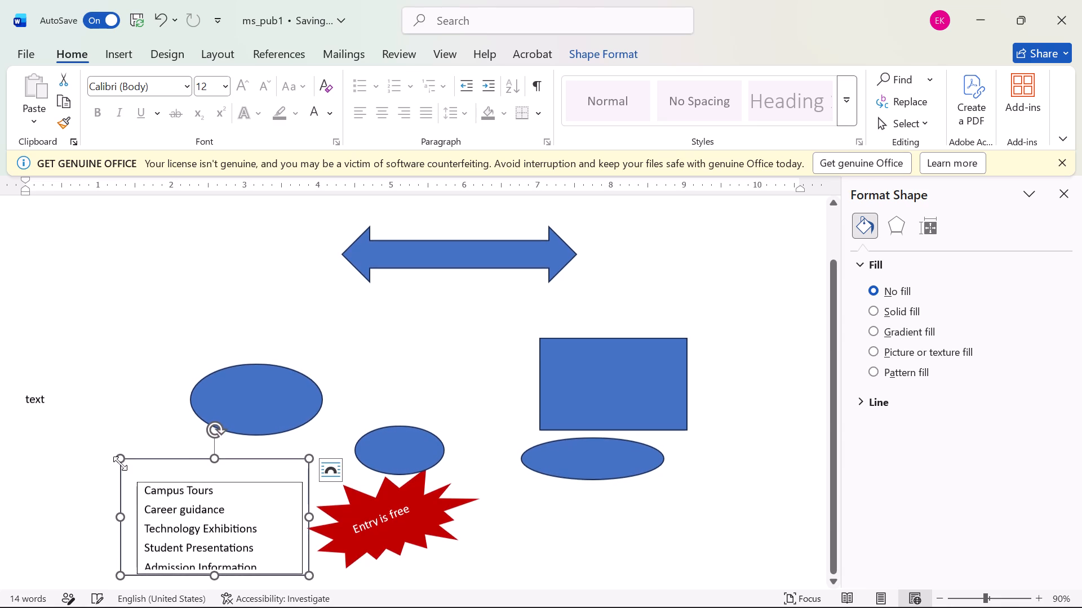
# Enlarge the activities text box from its upper-left corner until its left edge sits just inside the surrounding rectangle.
pyautogui.click(139, 484)
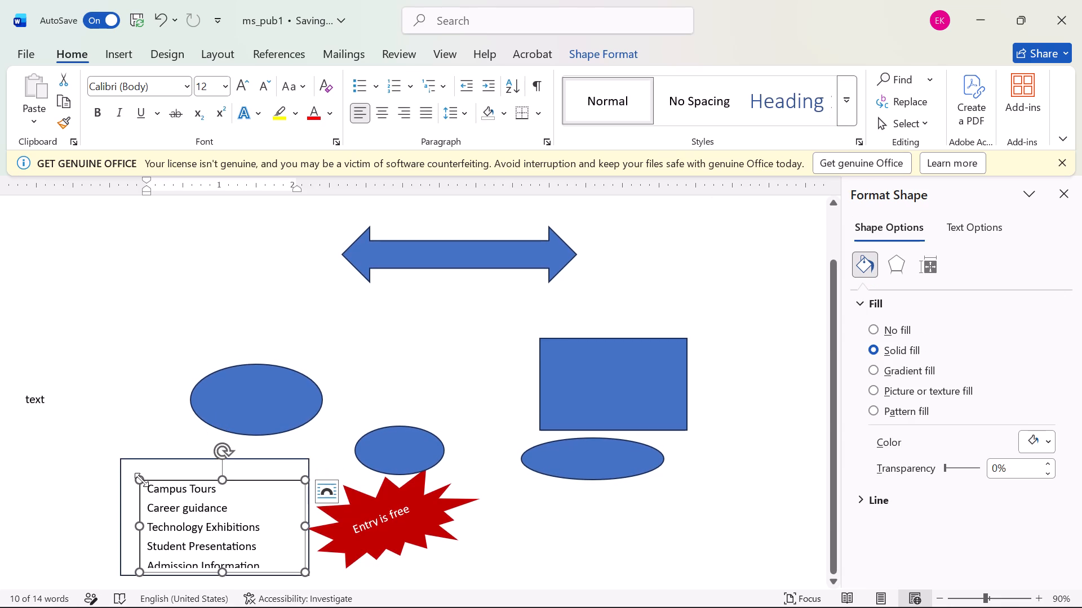
pyautogui.moveTo(141, 480); pyautogui.dragTo(138, 475)
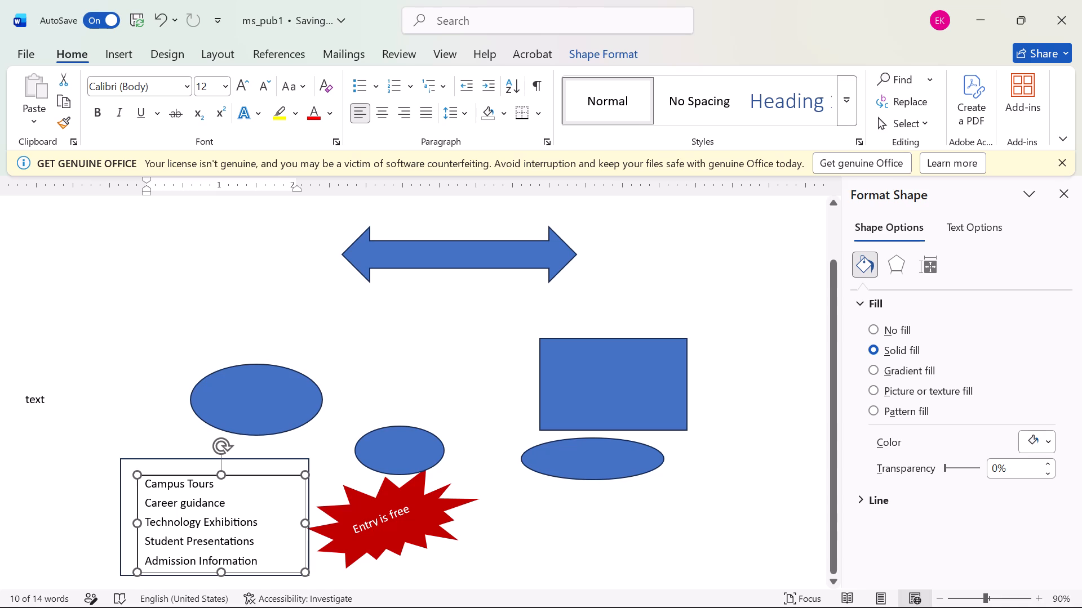
pyautogui.moveTo(138, 475); pyautogui.dragTo(123, 474)
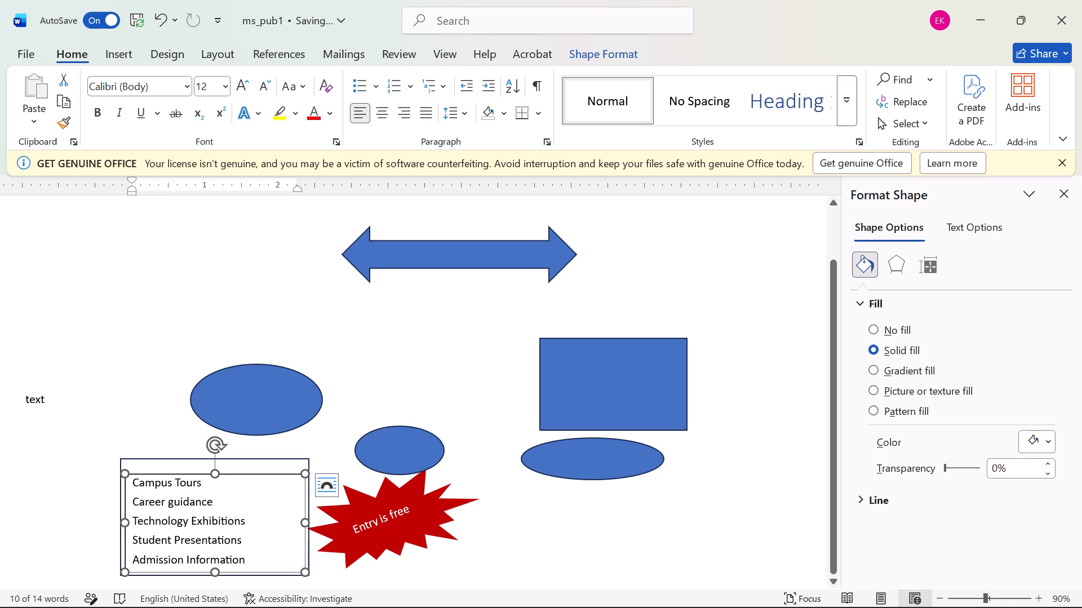
# Enlarge the unfilled rectangle downward from its lower-right corner to about 1.78" high by 2.62" wide.
pyautogui.click(286, 461)
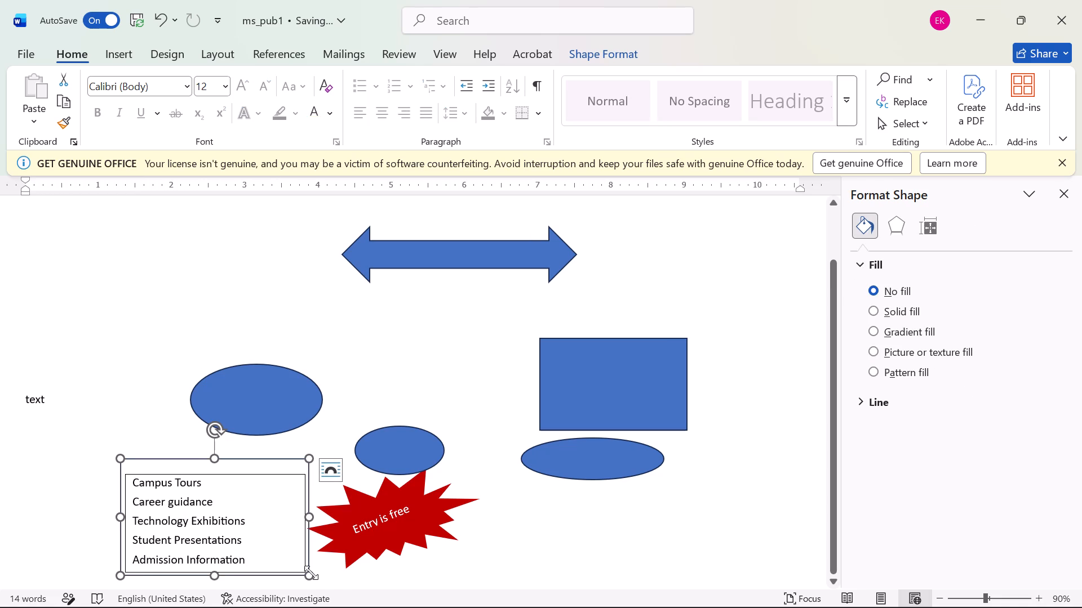
pyautogui.moveTo(311, 573); pyautogui.dragTo(313, 585)
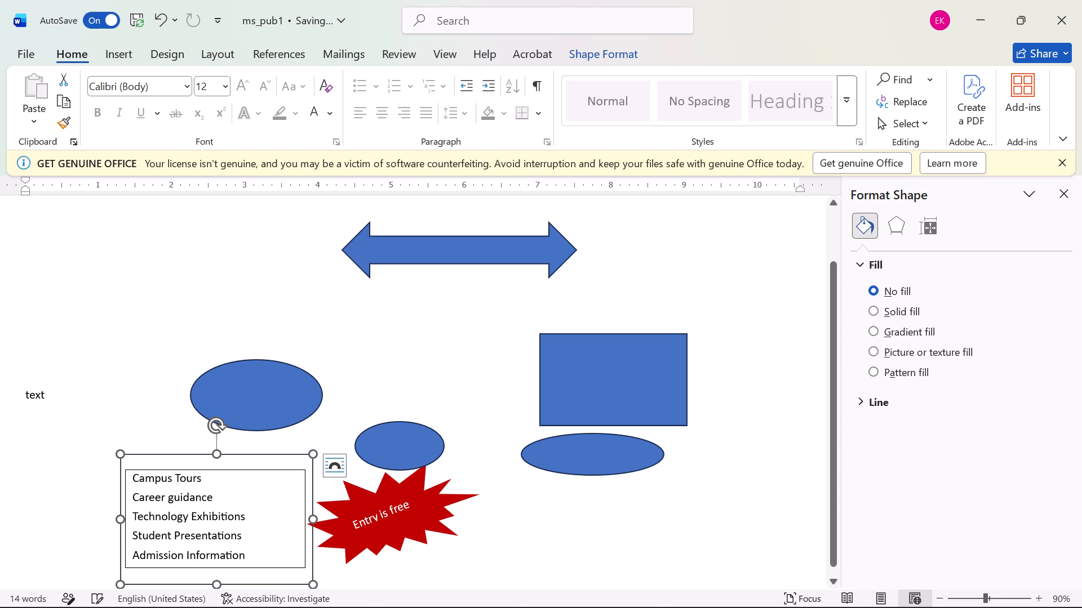
# Resize the activities text box to about 1.31" by 2.54", leaving a gap beneath the frame's top edge and filling its lower part.
pyautogui.click(287, 540)
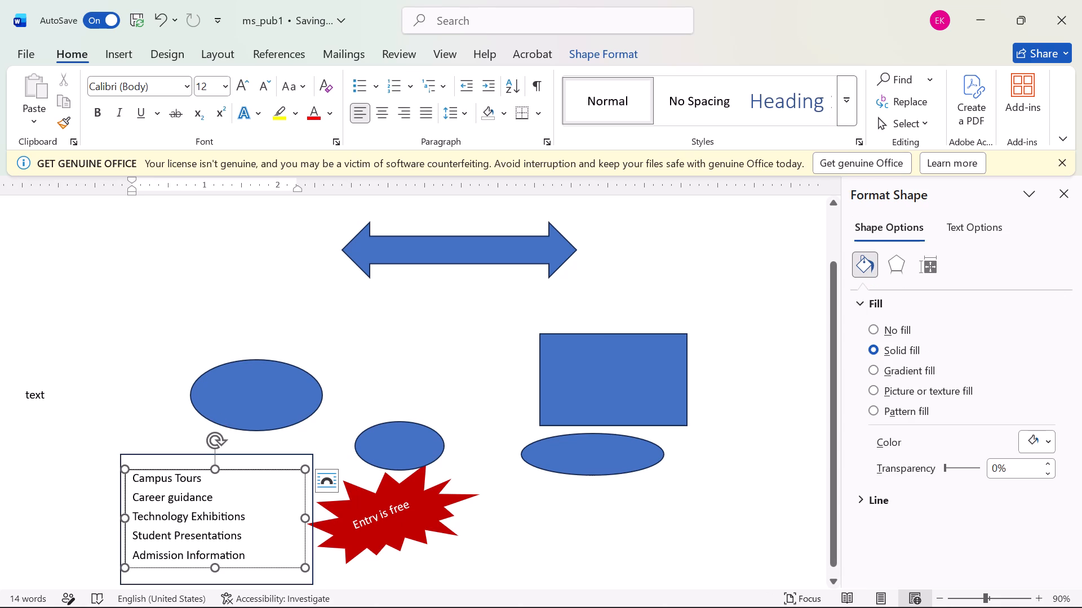
pyautogui.moveTo(214, 566); pyautogui.dragTo(211, 574)
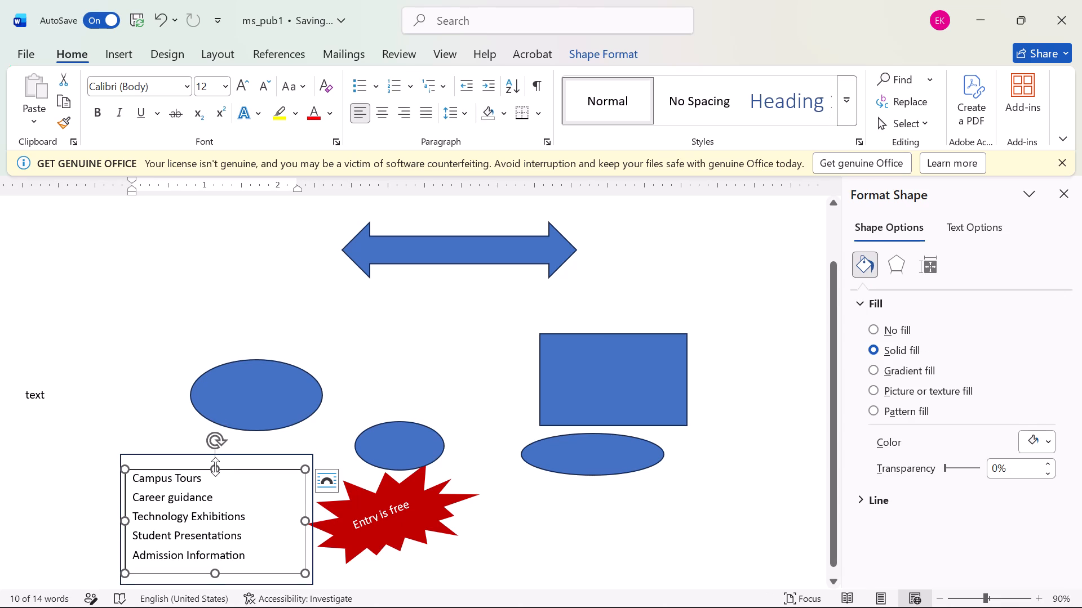
pyautogui.moveTo(212, 469); pyautogui.dragTo(215, 483)
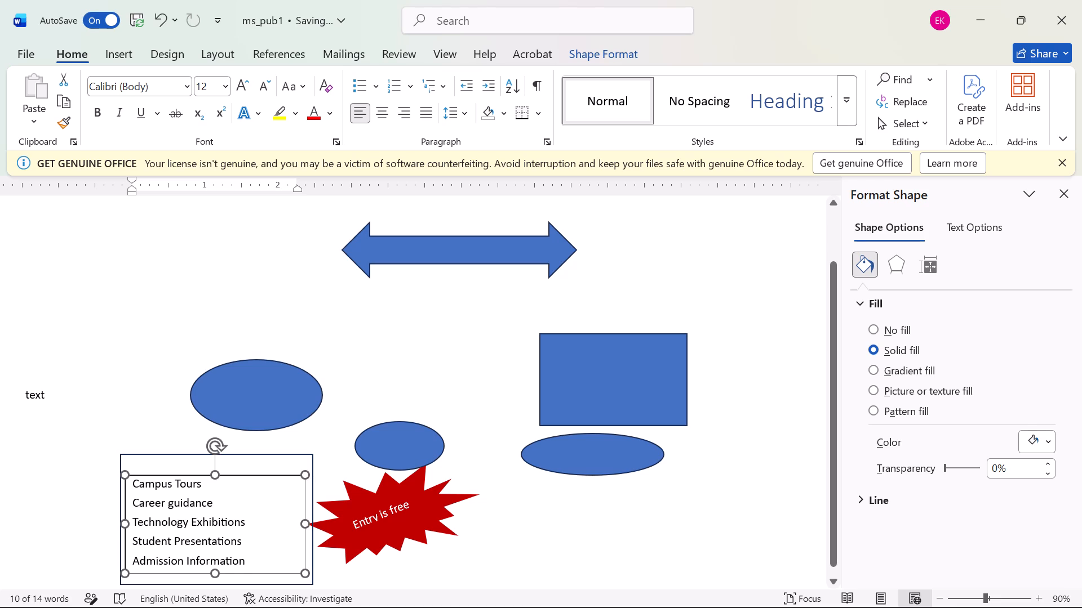
pyautogui.moveTo(215, 483); pyautogui.dragTo(218, 481)
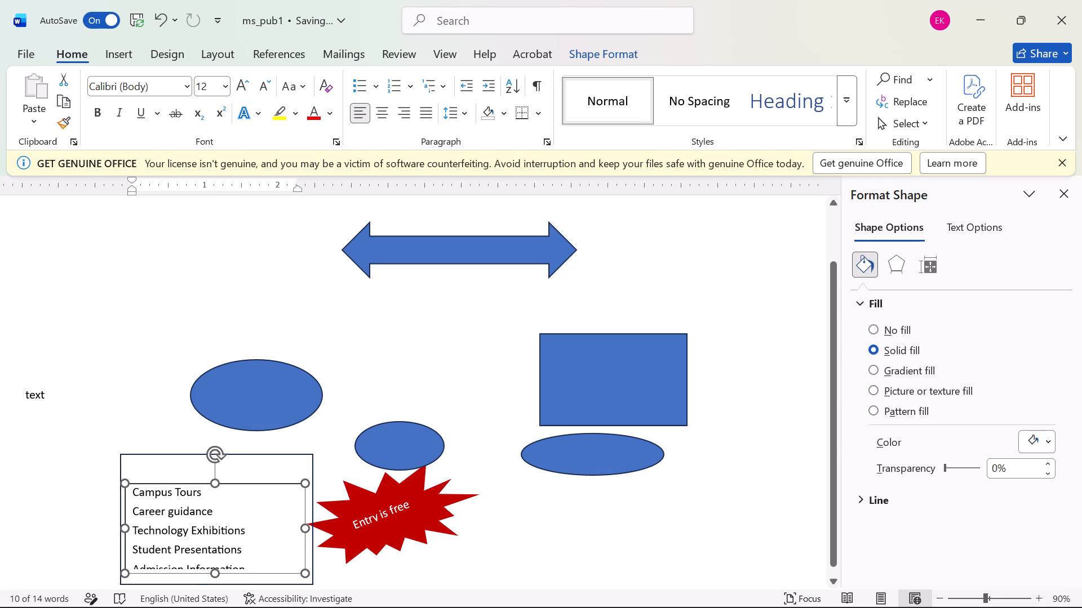
pyautogui.moveTo(218, 481); pyautogui.dragTo(220, 474)
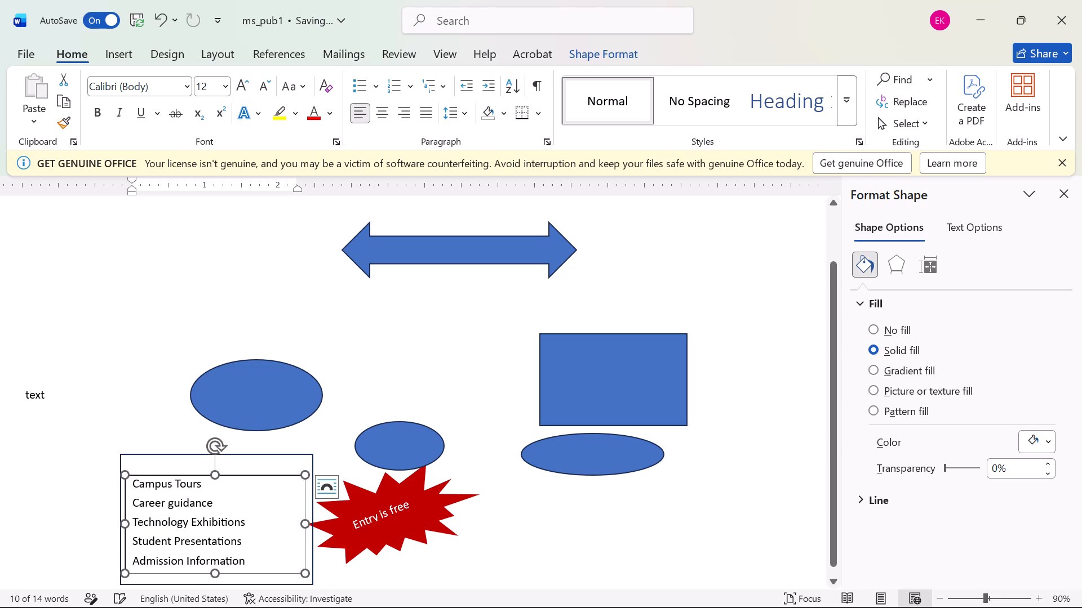
pyautogui.moveTo(304, 569); pyautogui.dragTo(303, 582)
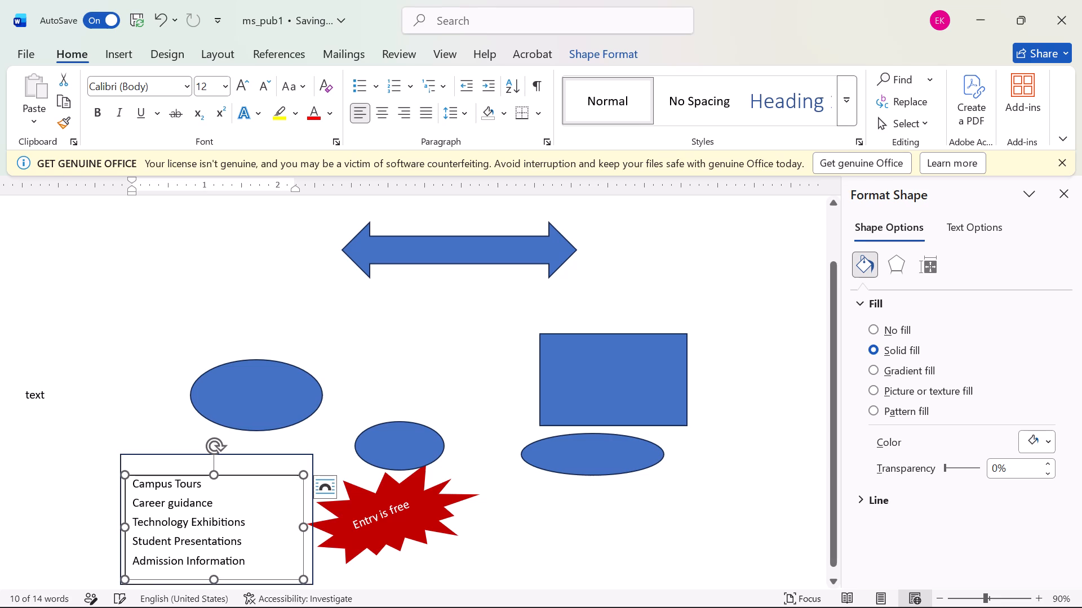
pyautogui.moveTo(300, 473); pyautogui.dragTo(300, 488)
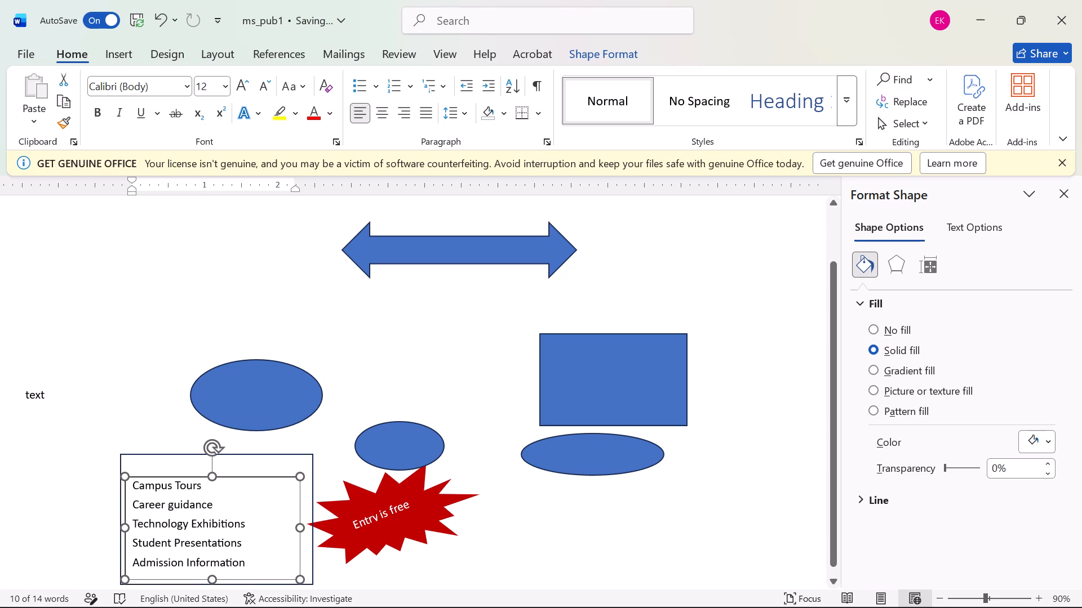
pyautogui.moveTo(300, 488); pyautogui.dragTo(307, 493)
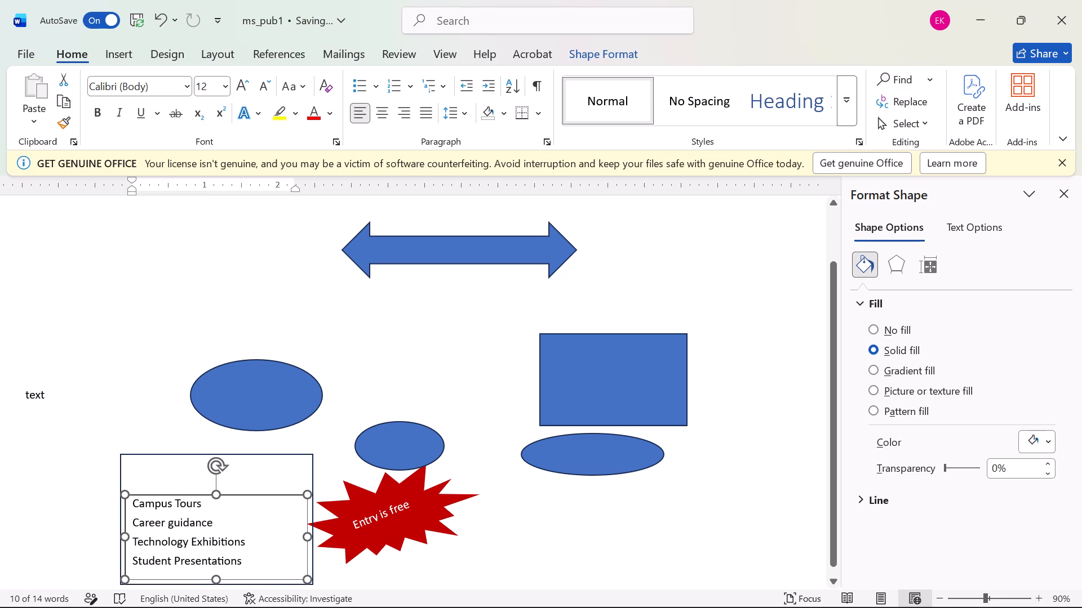
pyautogui.moveTo(307, 493); pyautogui.dragTo(311, 484)
pyautogui.click(249, 509)
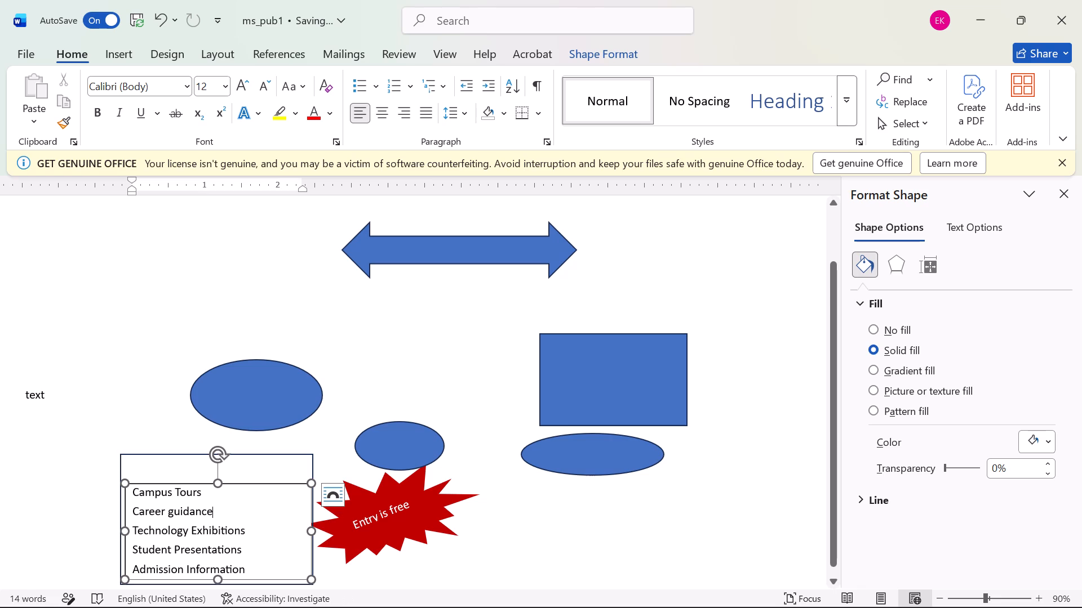
# Apply check-mark bullets to all five activity lines, from Campus Tours to Admission Information.
pyautogui.moveTo(178, 451); pyautogui.dragTo(178, 457)
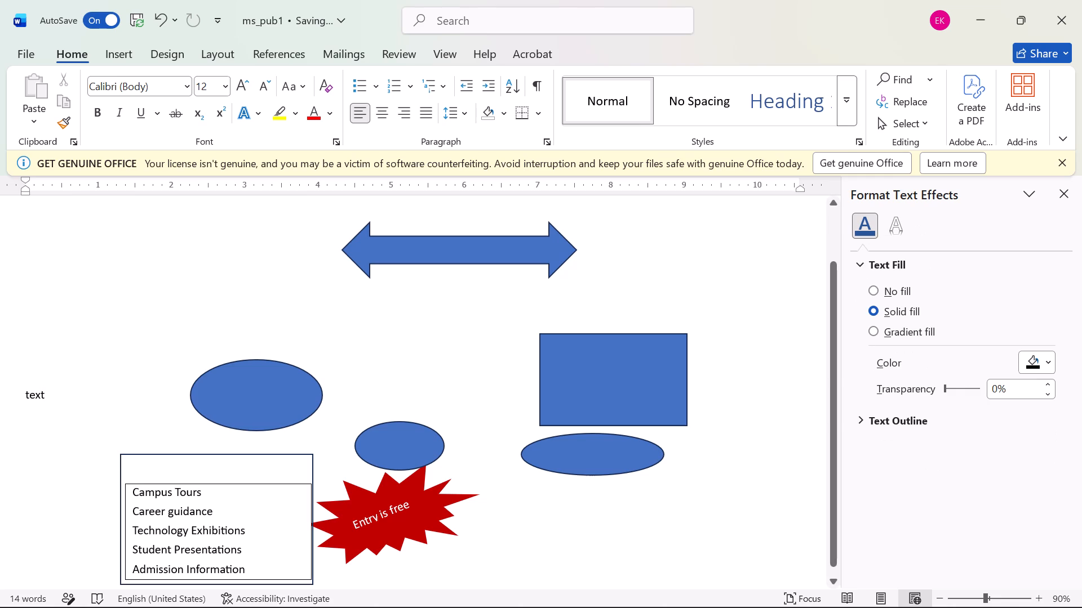
pyautogui.moveTo(135, 489); pyautogui.dragTo(221, 565)
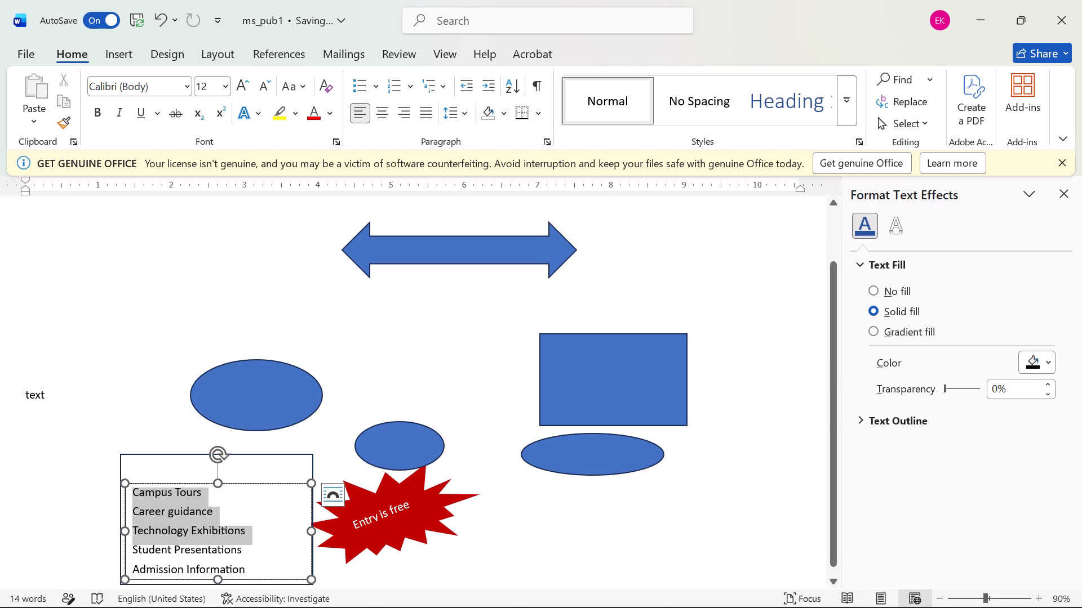
pyautogui.moveTo(221, 565); pyautogui.dragTo(221, 569)
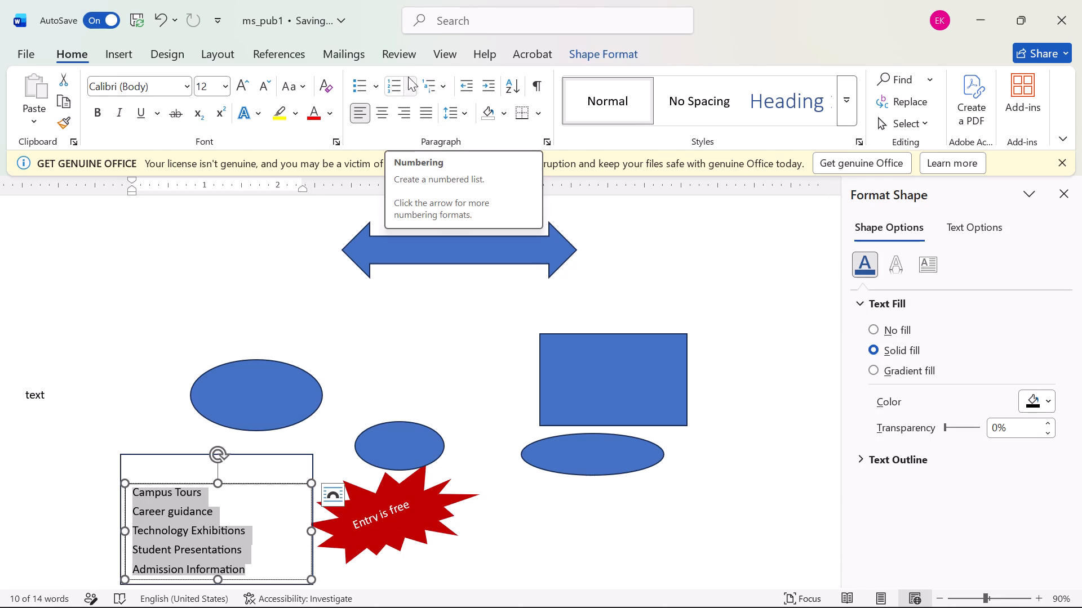
pyautogui.click(379, 84)
pyautogui.click(420, 176)
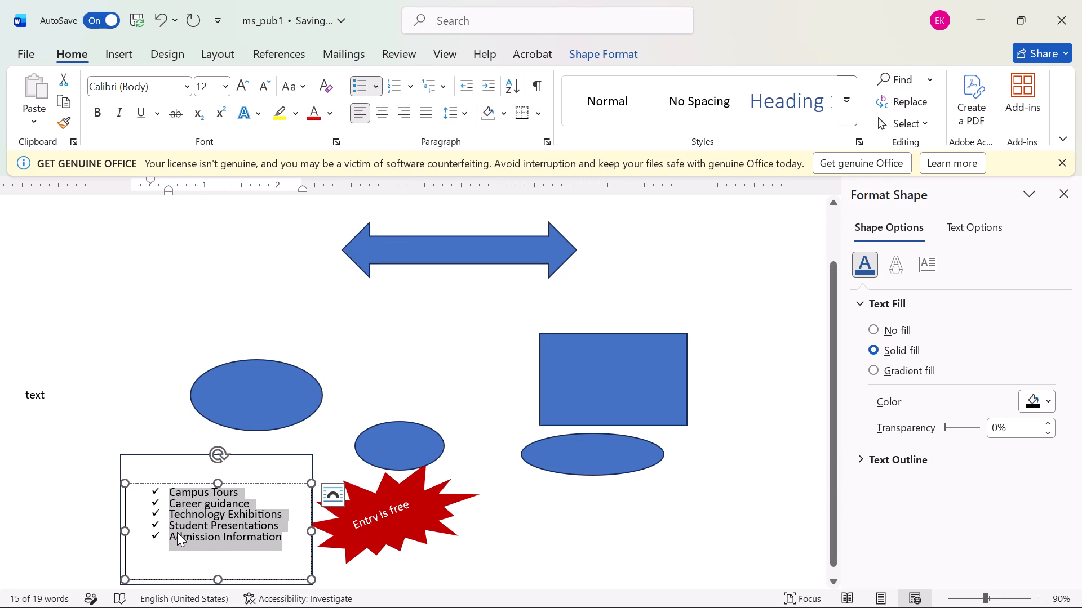
# Set the shape fill of the activities text box to No Fill.
pyautogui.click(156, 472)
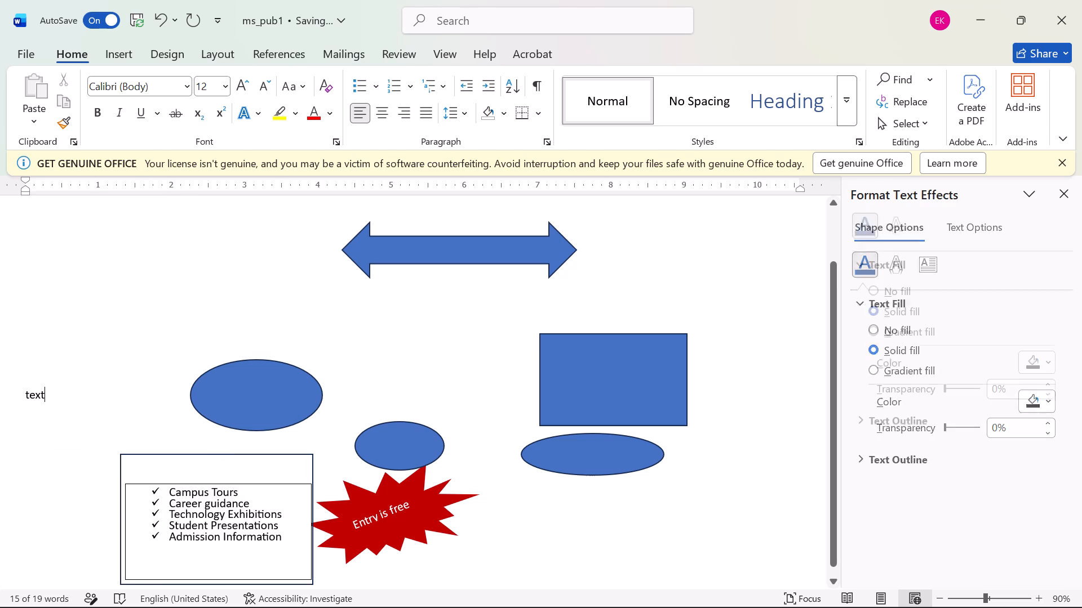
pyautogui.click(144, 513)
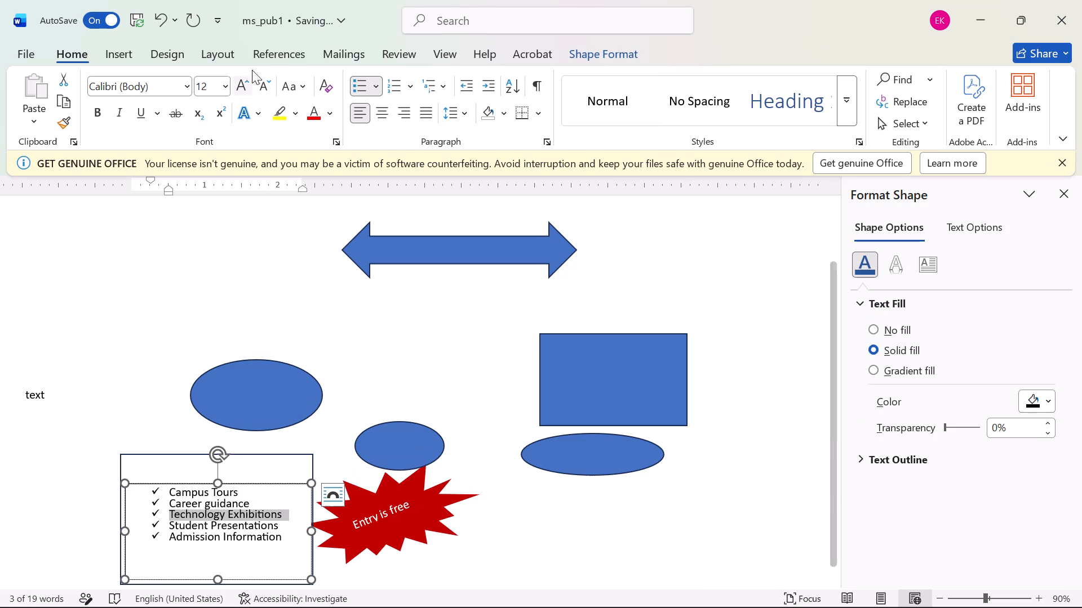
pyautogui.moveTo(636, 53); pyautogui.dragTo(640, 44)
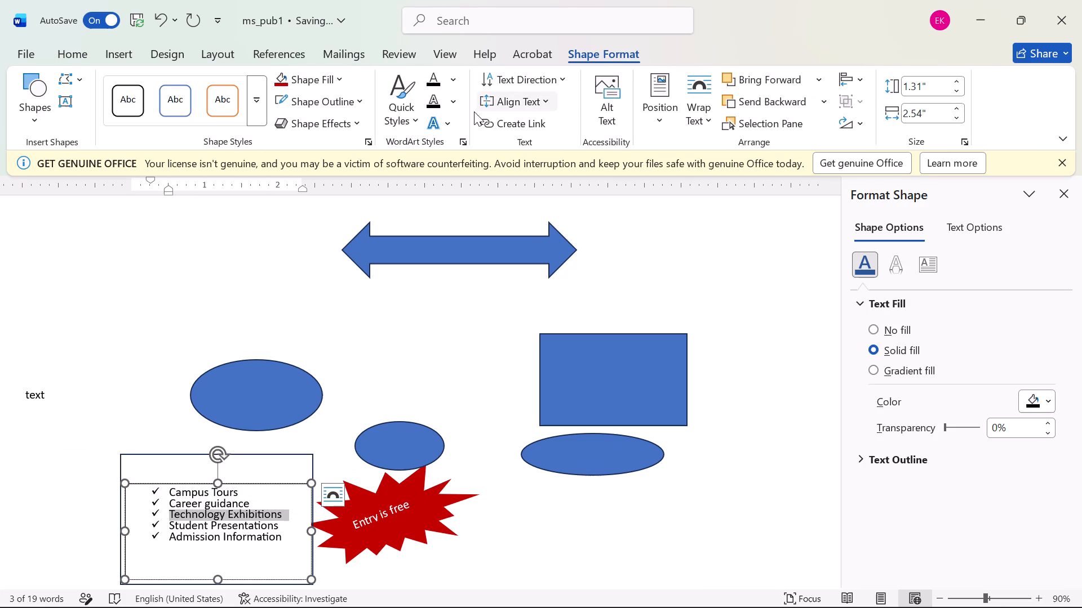
pyautogui.click(340, 79)
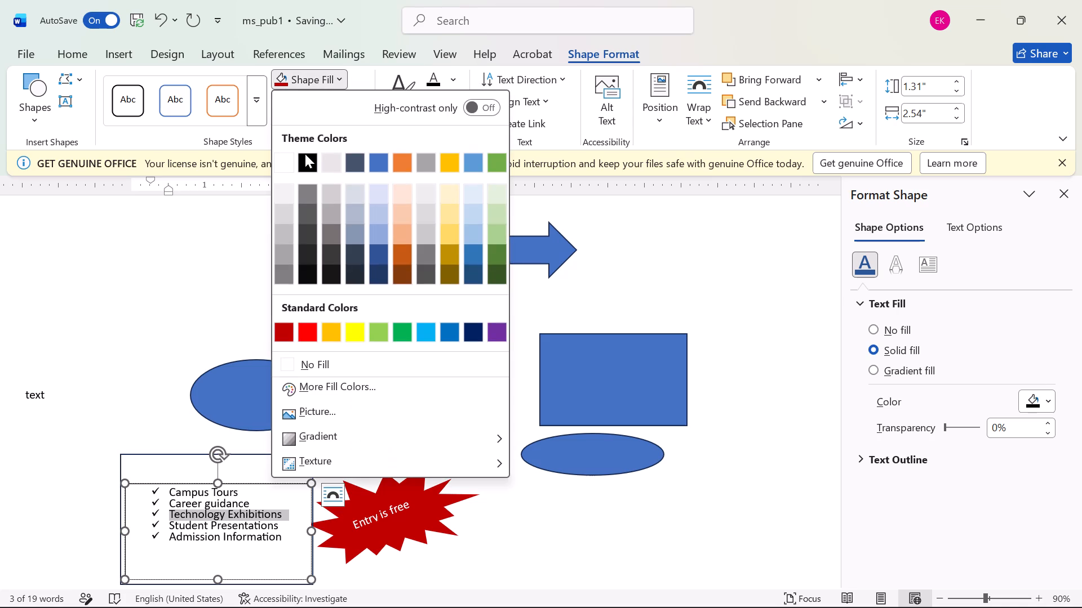
pyautogui.click(311, 359)
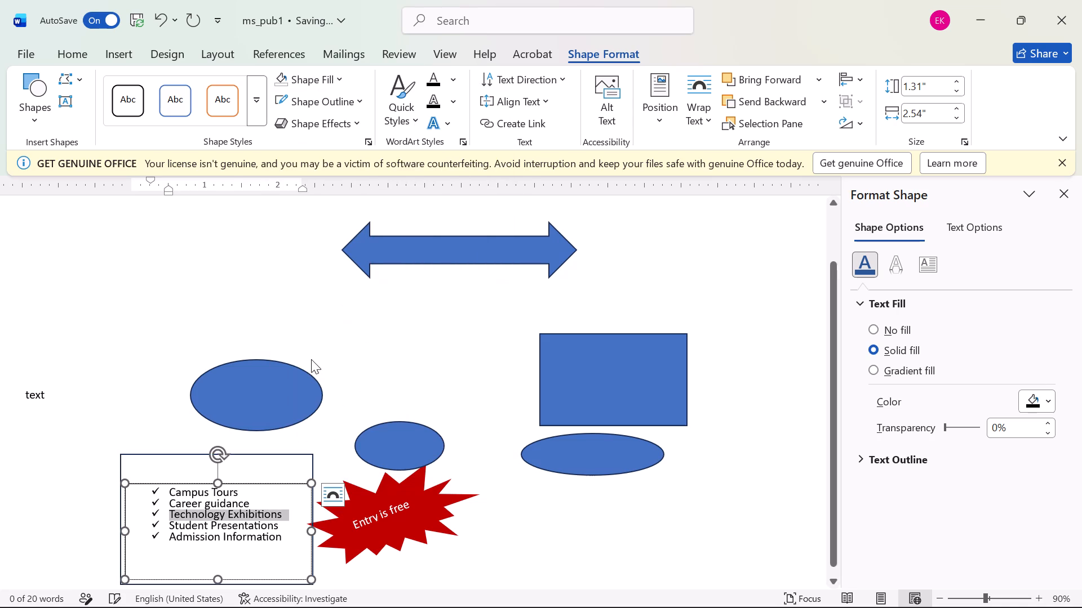
# Set the shape outline of the activities text box to No Outline, keeping only the surrounding rectangle as its frame.
pyautogui.click(271, 463)
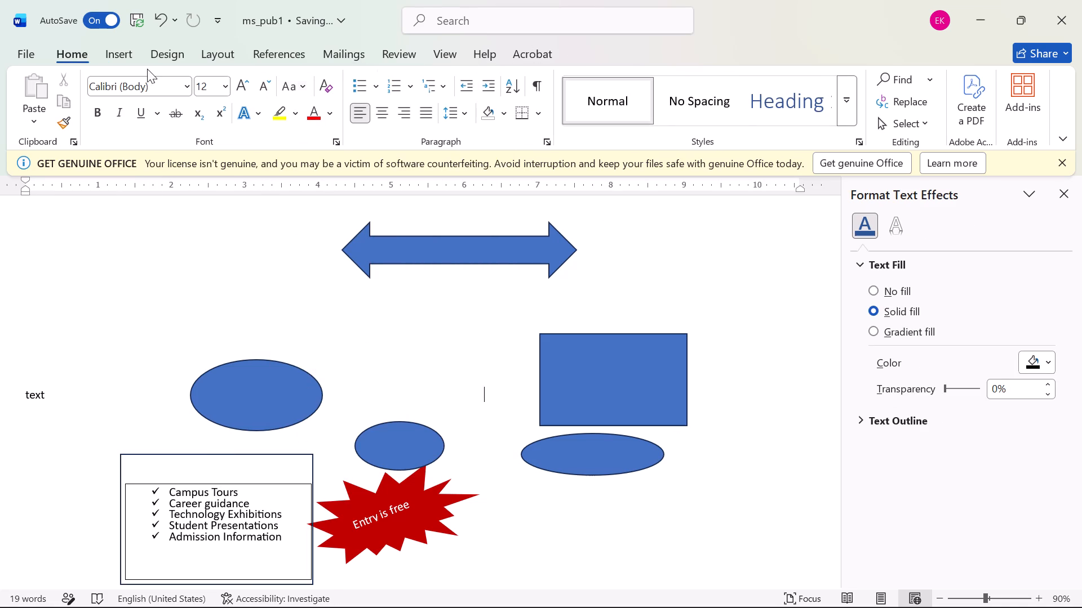
pyautogui.click(111, 44)
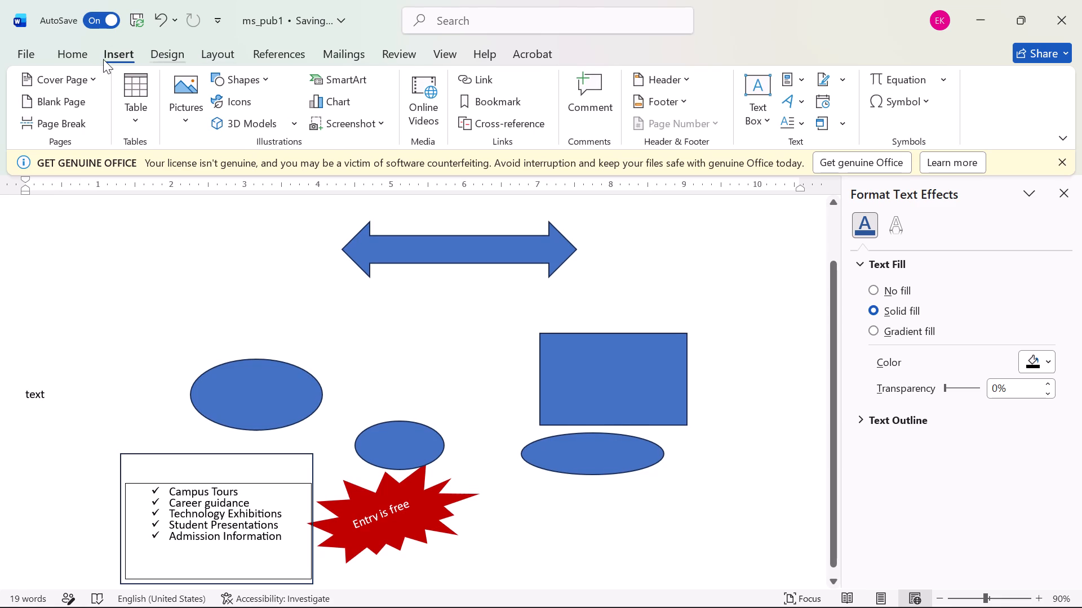
pyautogui.click(86, 59)
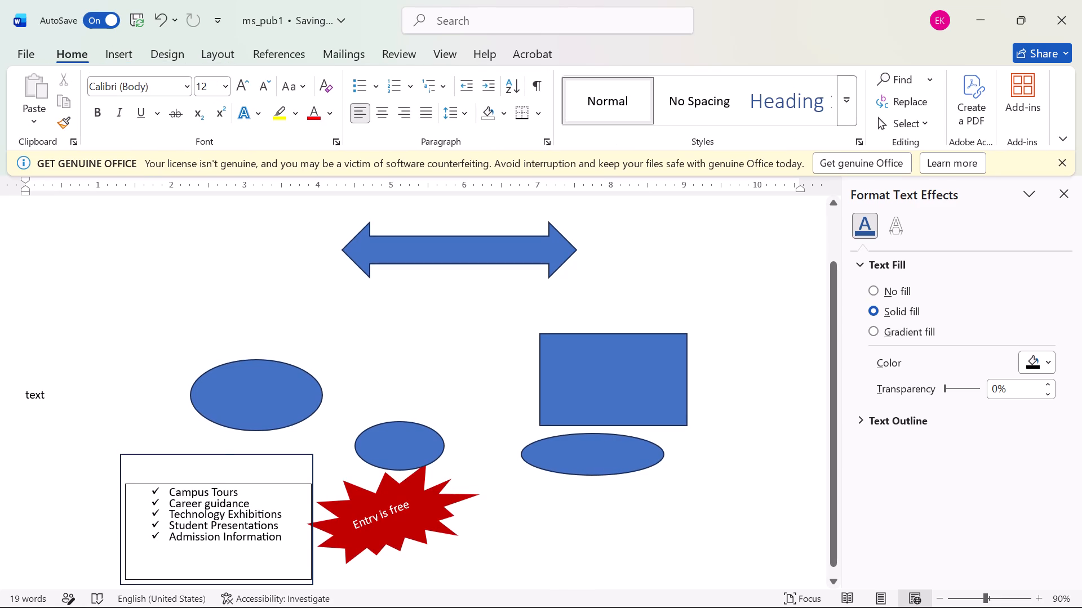
pyautogui.click(150, 498)
pyautogui.click(600, 65)
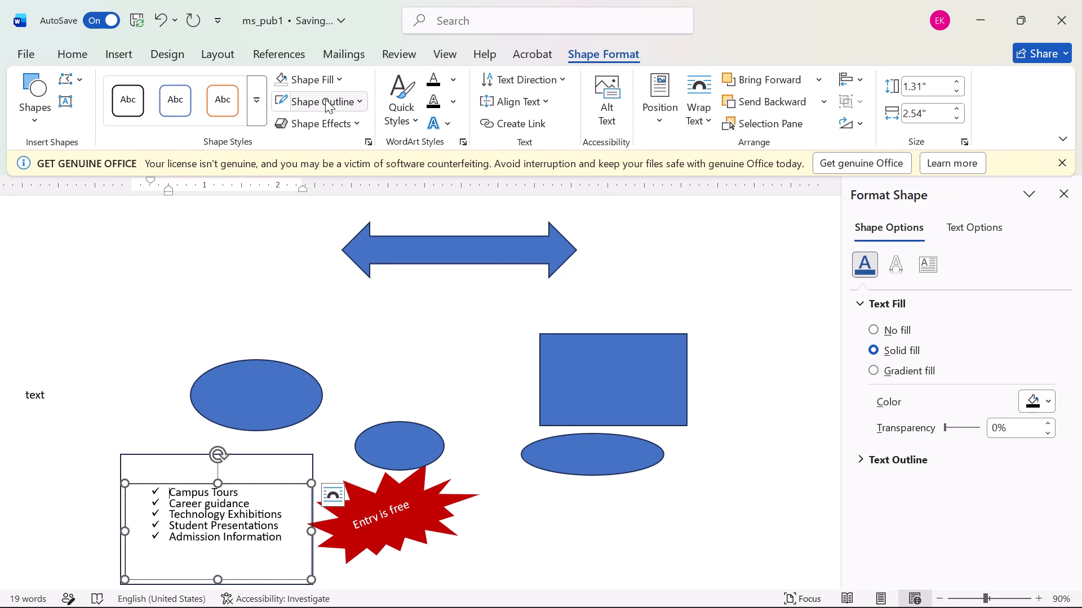
pyautogui.click(360, 110)
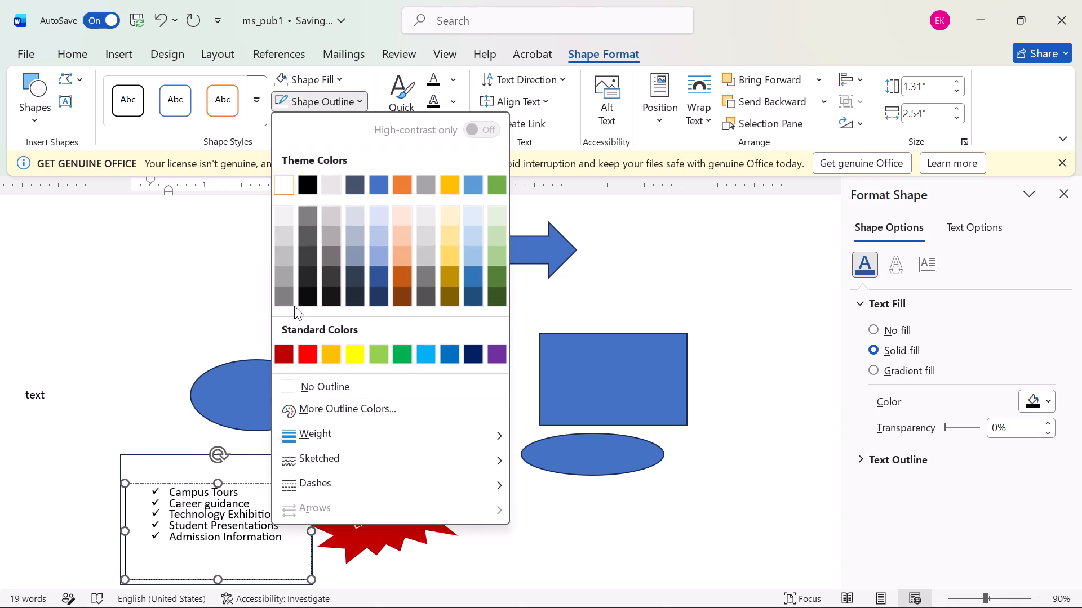
pyautogui.click(309, 379)
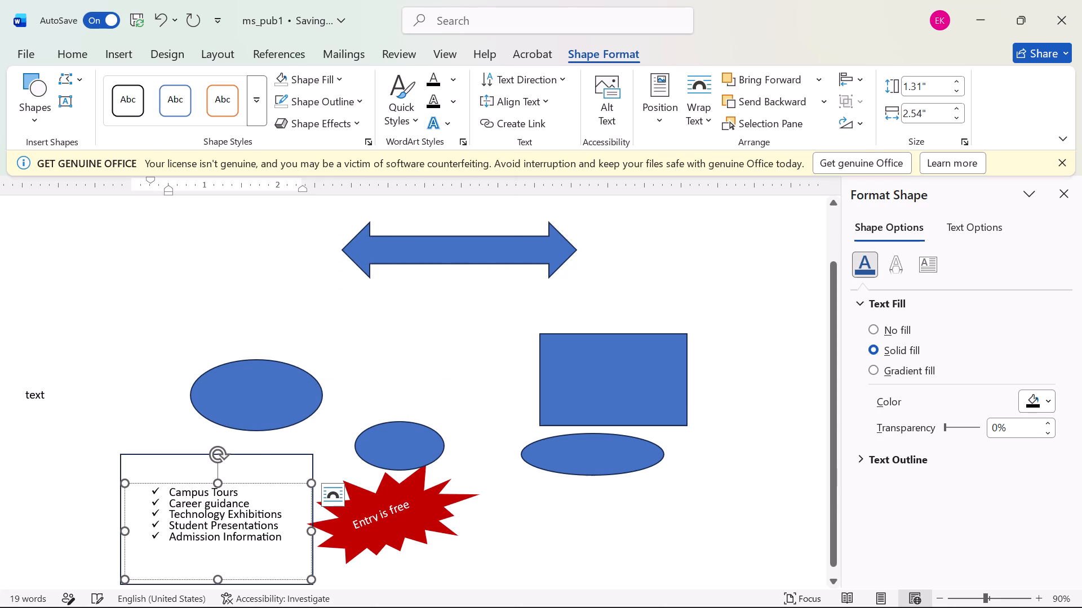
# Draw a left-right block arrow about 0.05" high and 1.68" wide along the top edge of the activities frame.
pyautogui.click(280, 460)
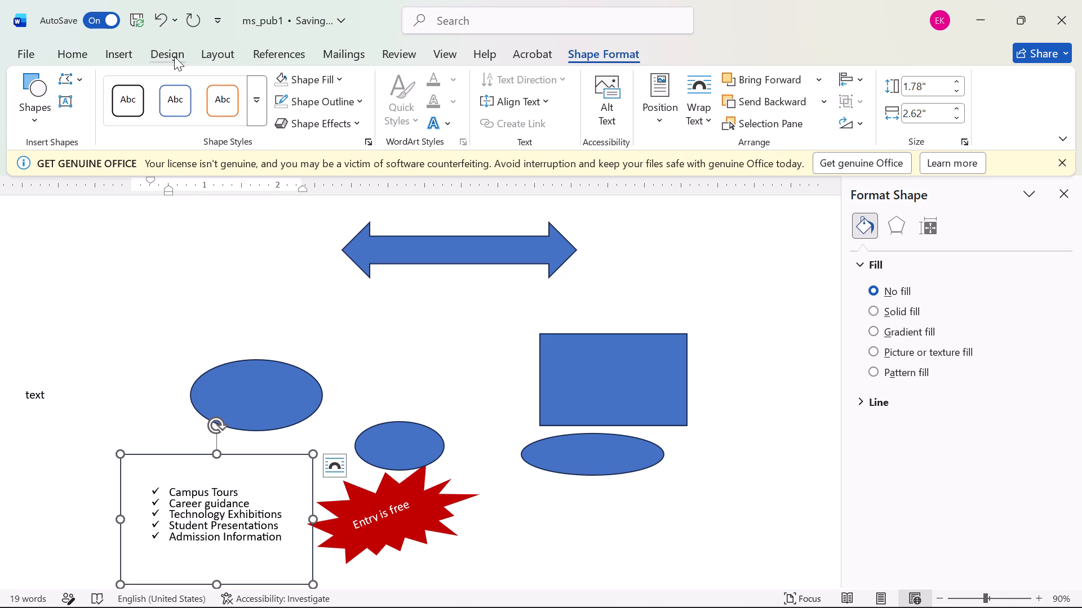
pyautogui.click(125, 51)
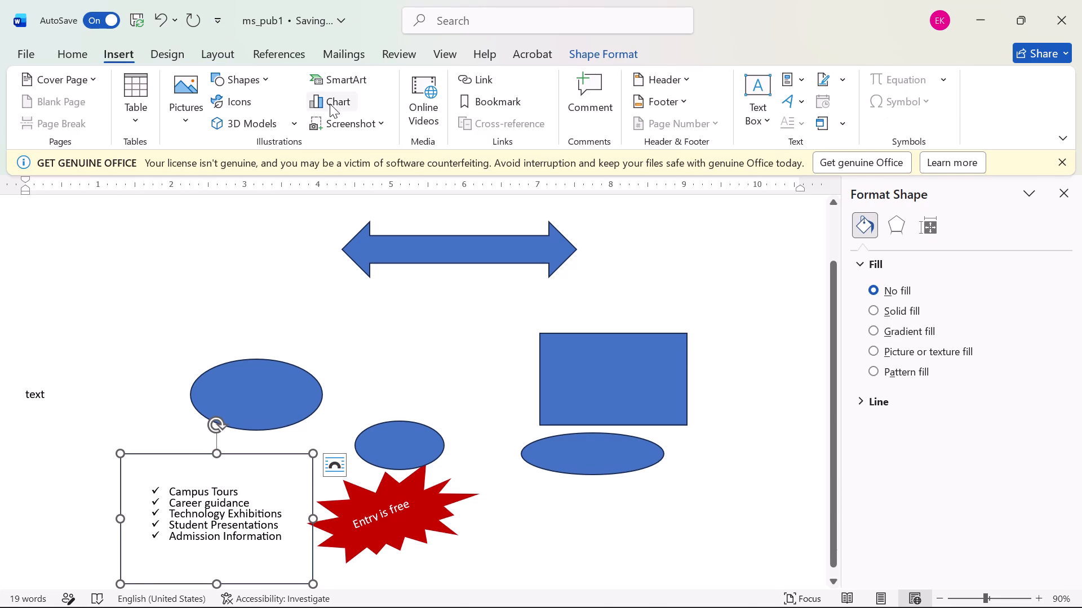
pyautogui.click(259, 75)
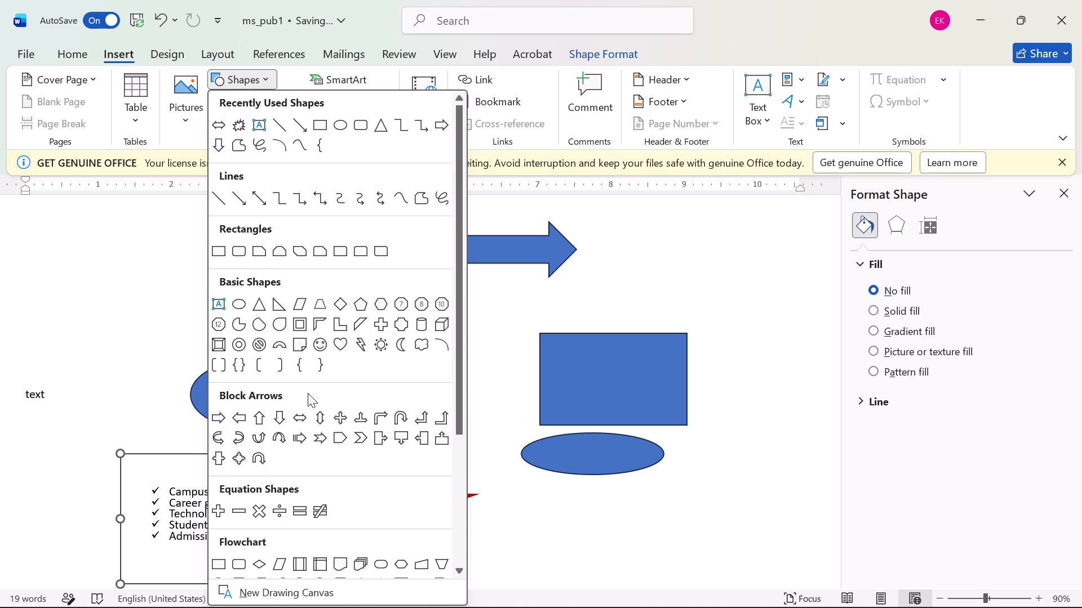
pyautogui.click(305, 415)
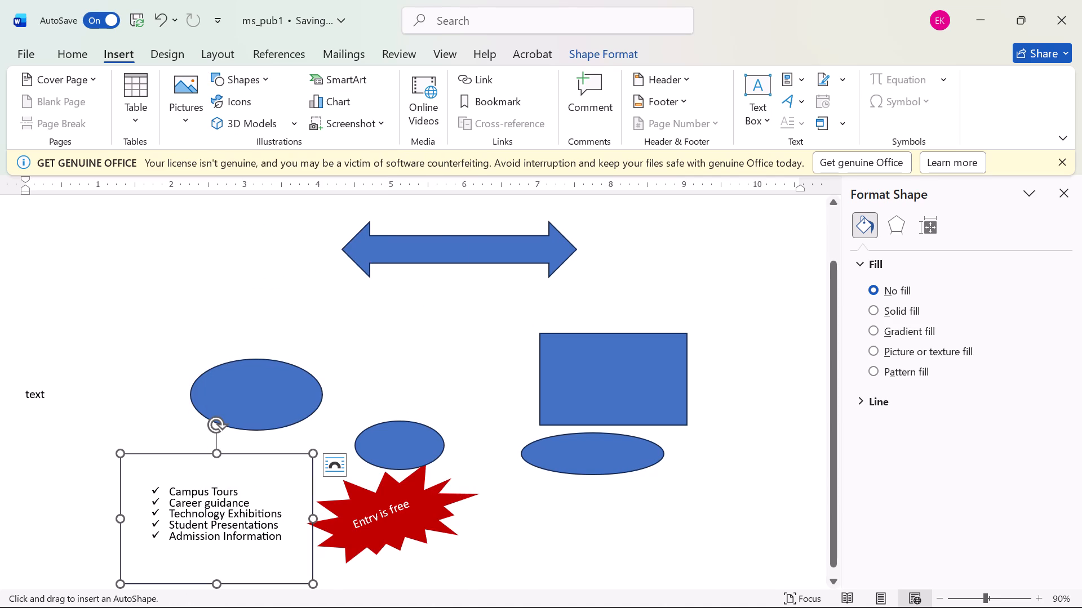
pyautogui.moveTo(136, 457); pyautogui.dragTo(181, 470)
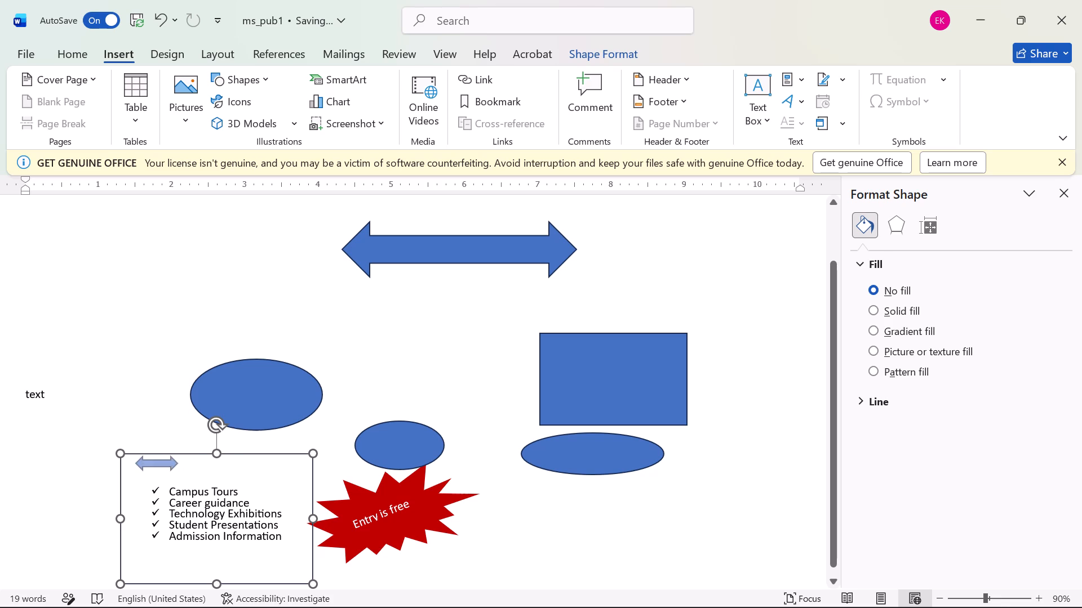
pyautogui.moveTo(181, 470); pyautogui.dragTo(264, 471)
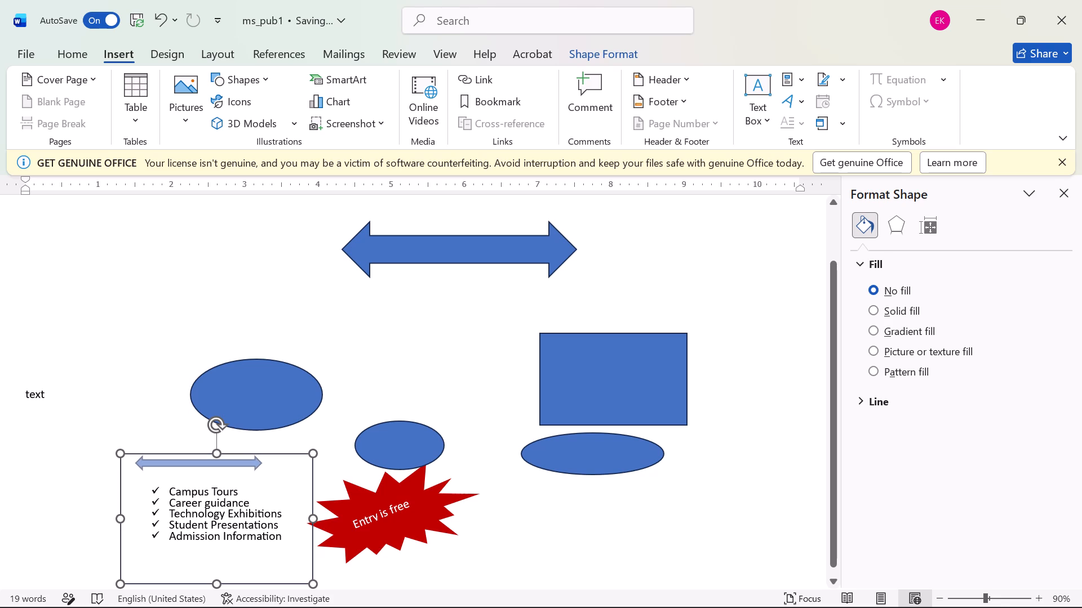
pyautogui.moveTo(264, 471); pyautogui.dragTo(256, 451)
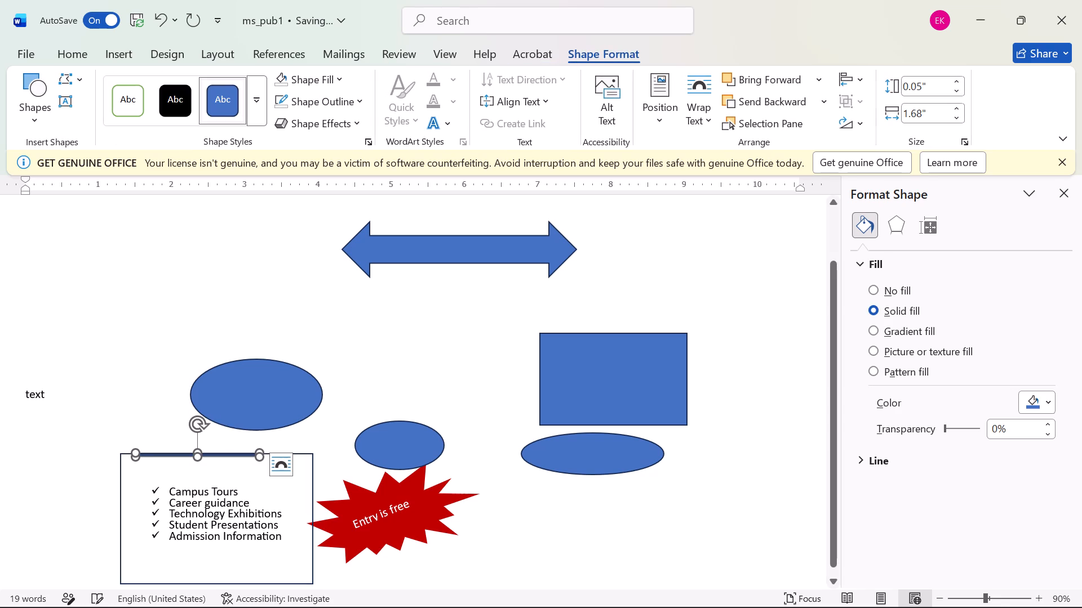
# Enlarge the new left-right arrow to about 0.81" by 2.18", straddling the activities frame's top edge above the list.
pyautogui.moveTo(137, 450); pyautogui.dragTo(133, 443)
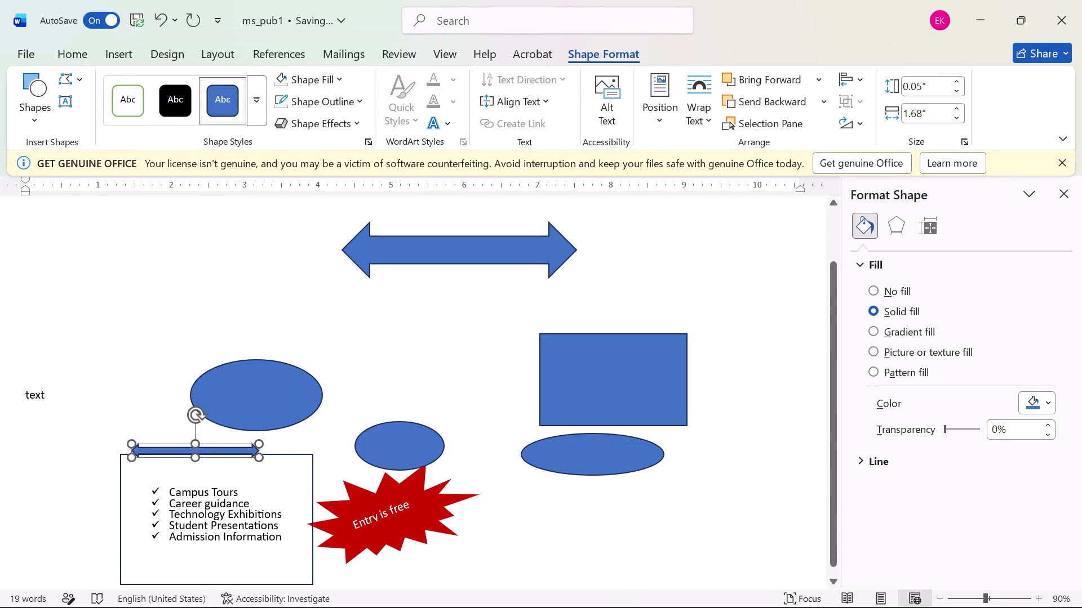
pyautogui.moveTo(226, 444); pyautogui.dragTo(240, 453)
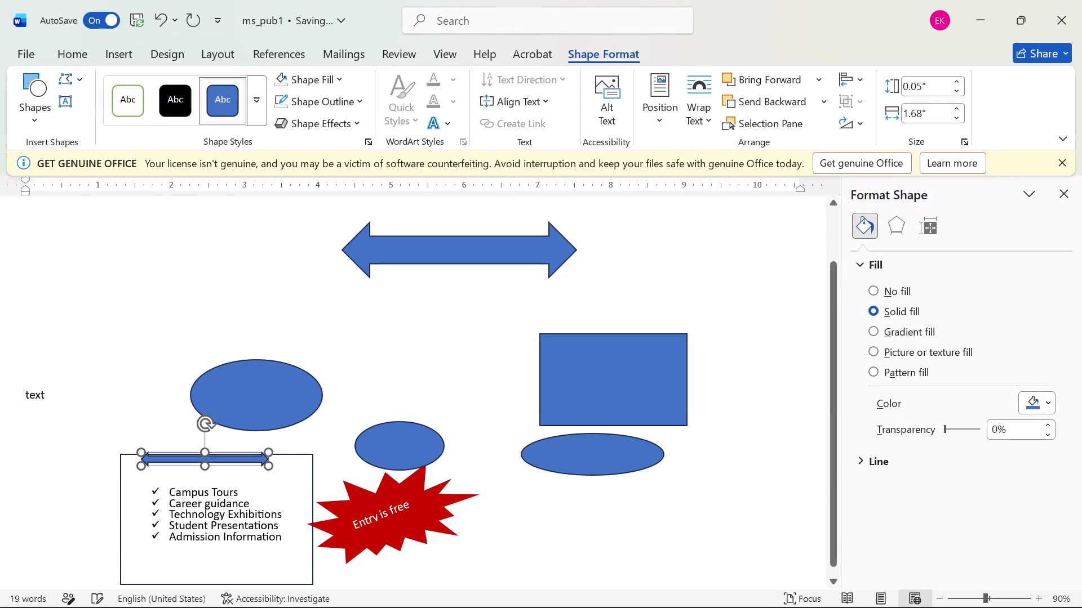
pyautogui.click(240, 453)
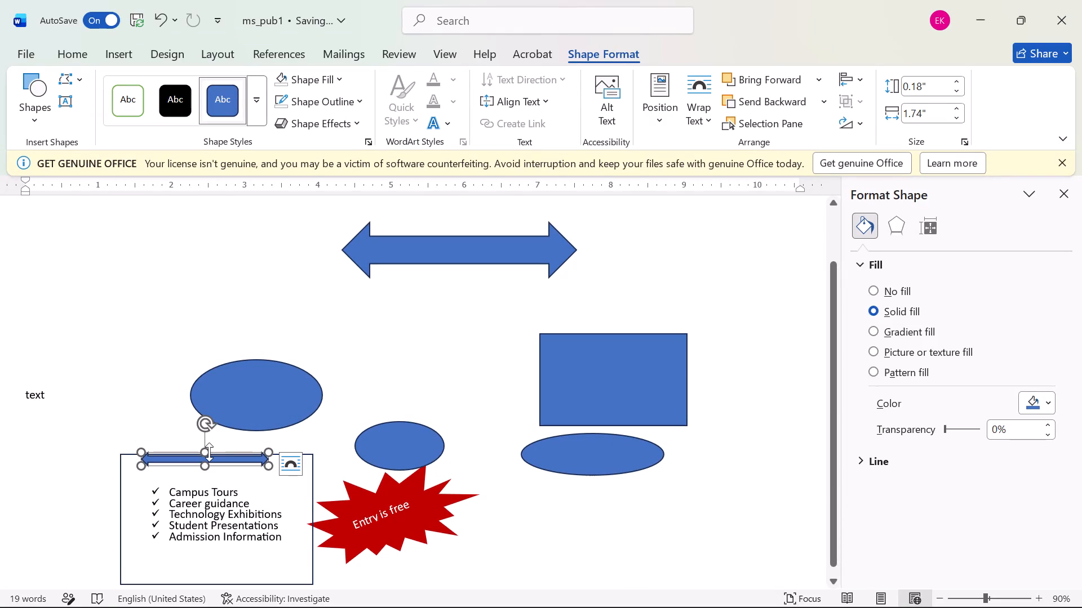
pyautogui.moveTo(207, 452); pyautogui.dragTo(209, 447)
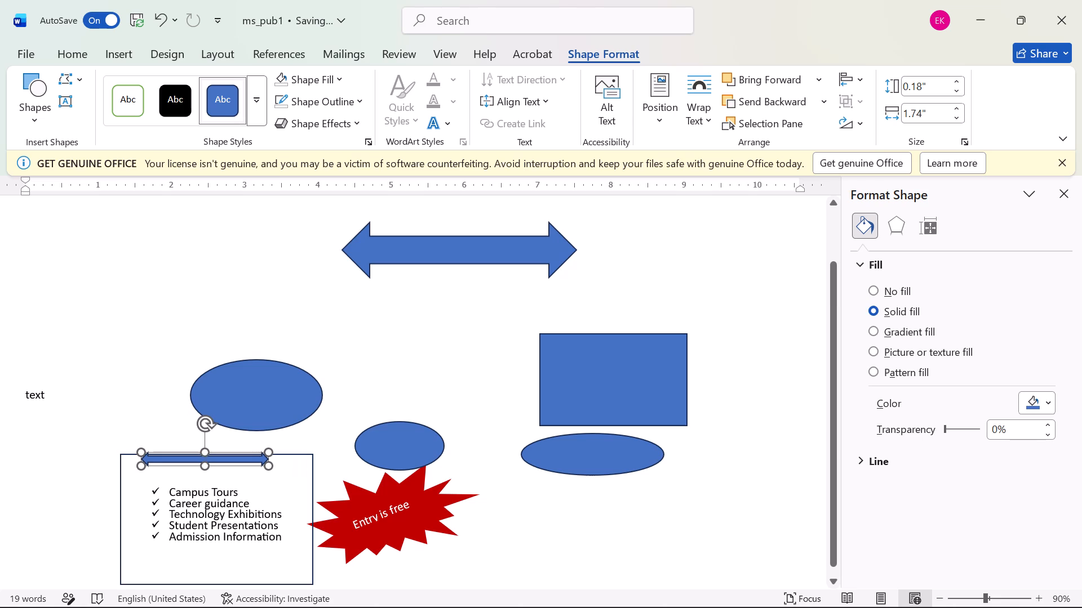
pyautogui.moveTo(209, 447); pyautogui.dragTo(212, 437)
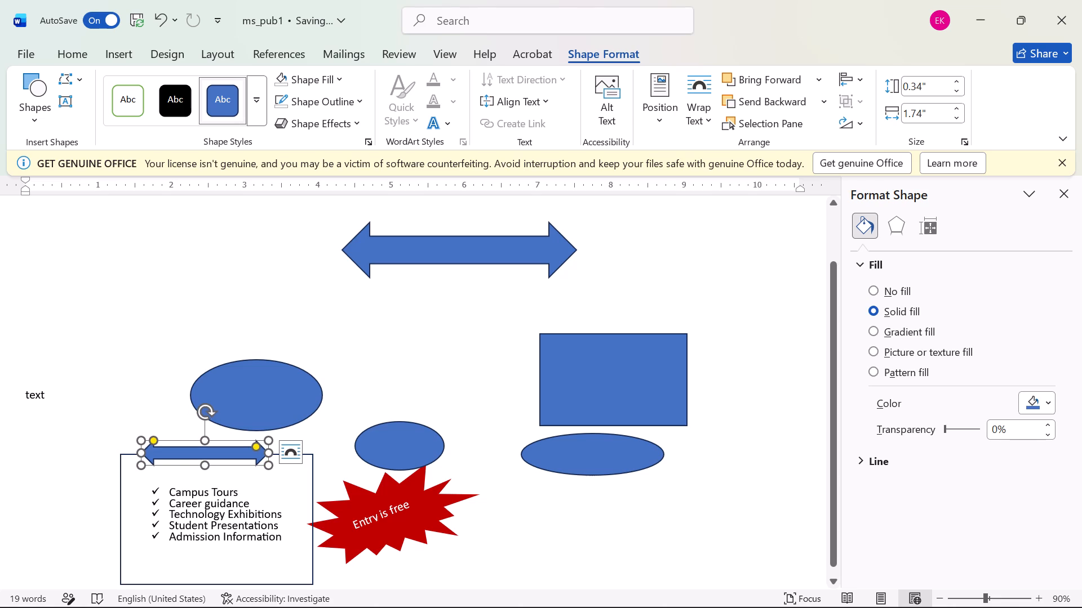
pyautogui.moveTo(206, 462); pyautogui.dragTo(209, 476)
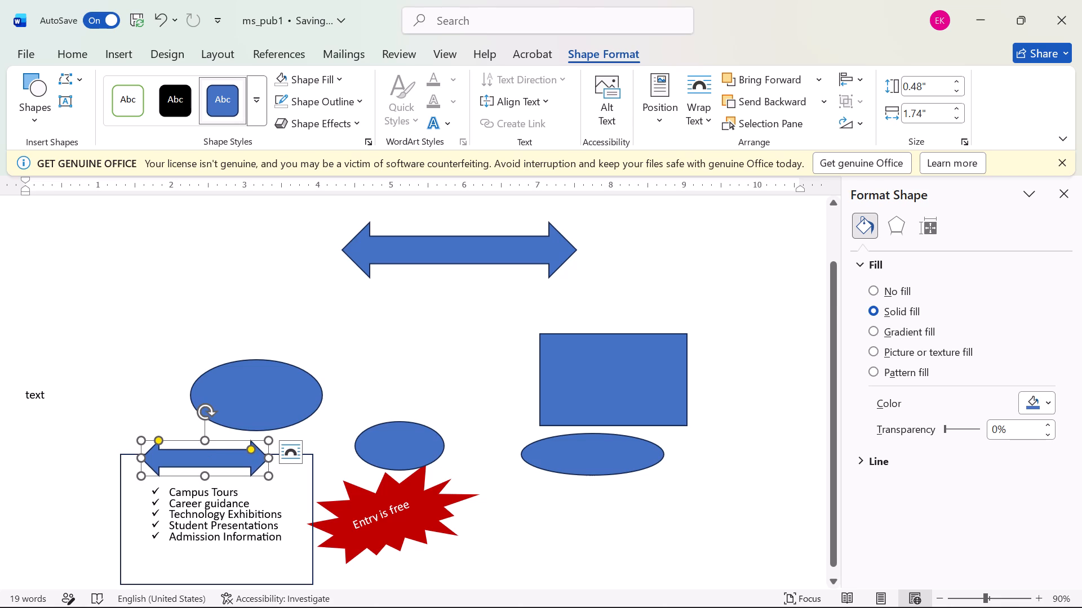
pyautogui.moveTo(204, 436); pyautogui.dragTo(210, 428)
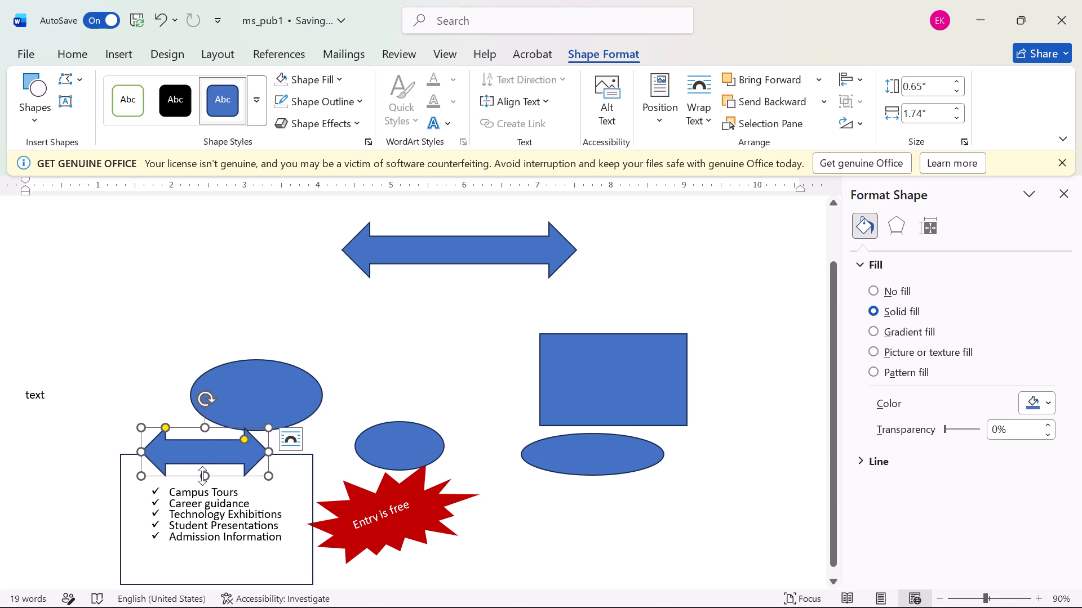
pyautogui.click(203, 473)
pyautogui.moveTo(269, 450); pyautogui.dragTo(283, 458)
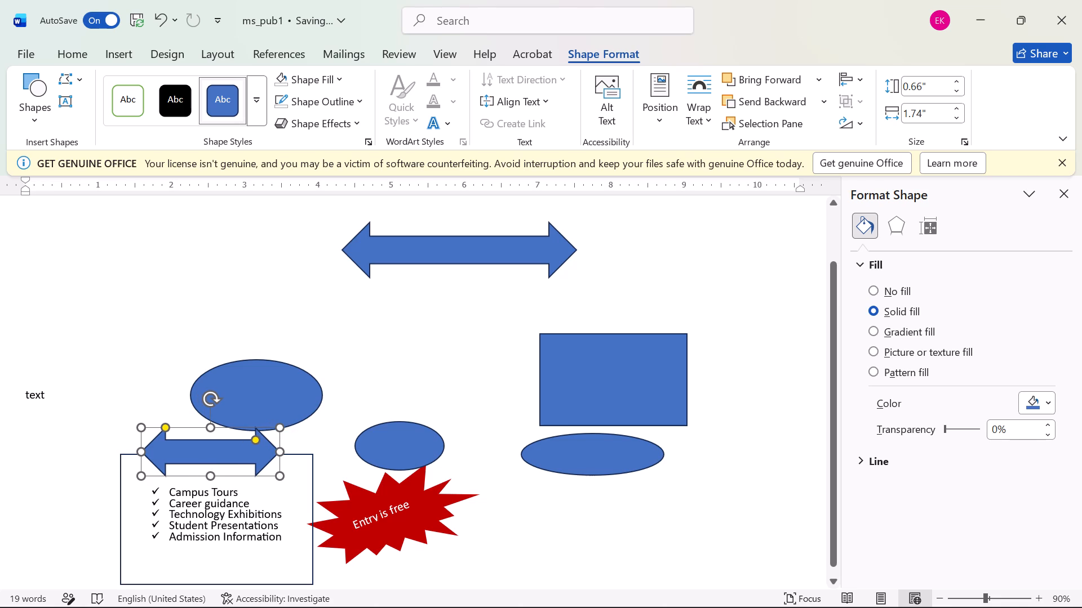
pyautogui.moveTo(283, 458); pyautogui.dragTo(294, 463)
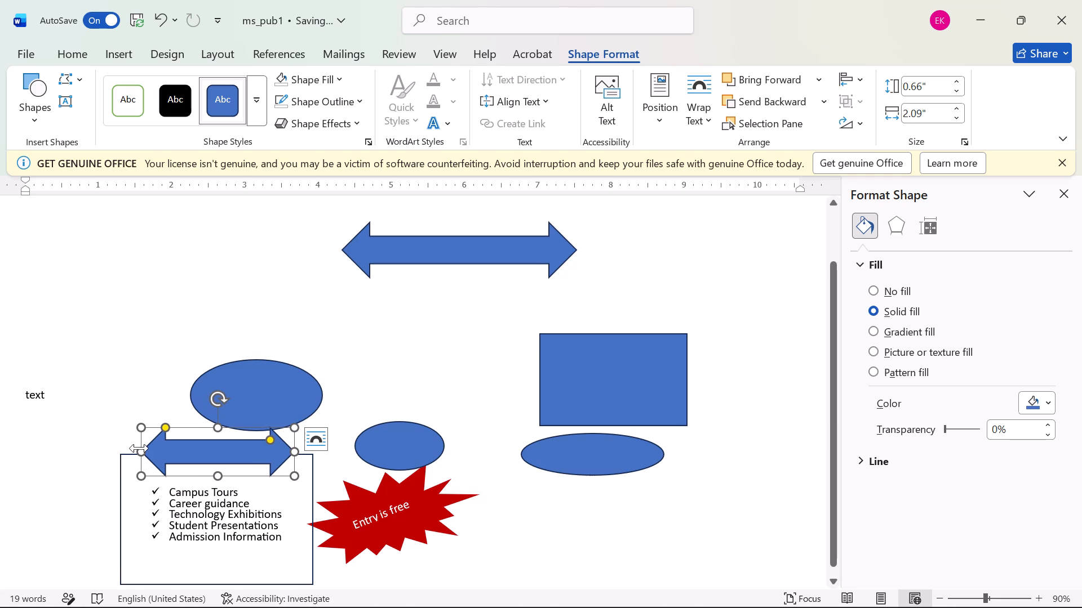
pyautogui.click(139, 448)
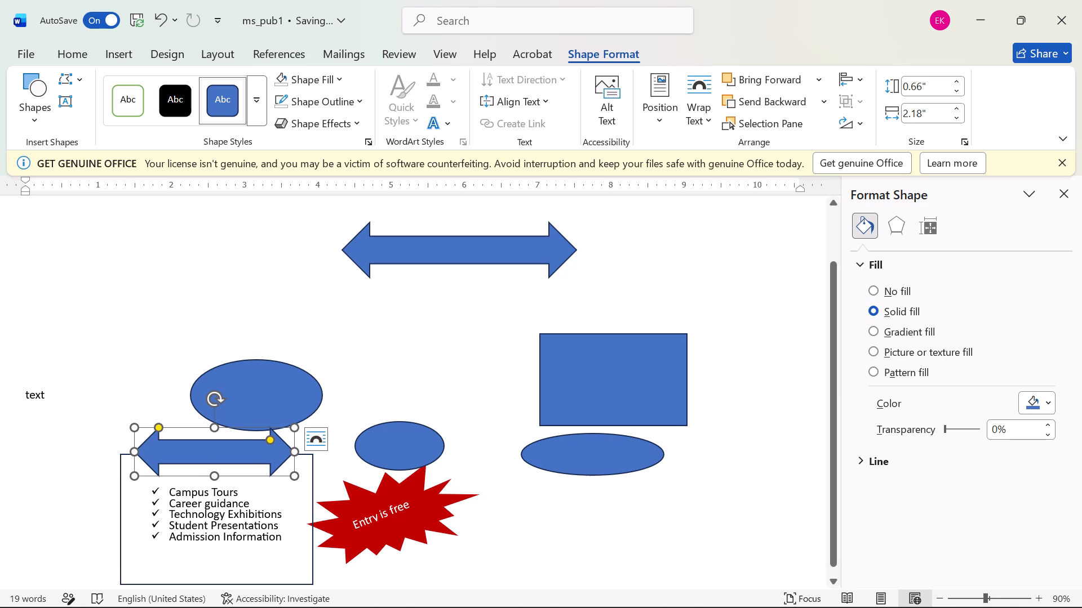
pyautogui.moveTo(214, 474); pyautogui.dragTo(214, 479)
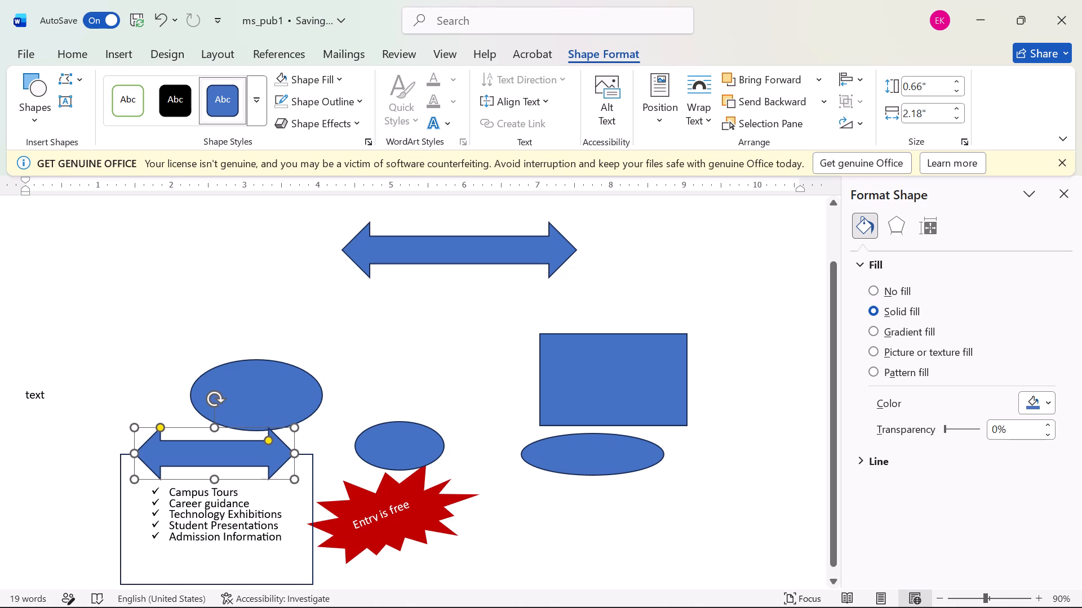
pyautogui.moveTo(214, 479); pyautogui.dragTo(221, 485)
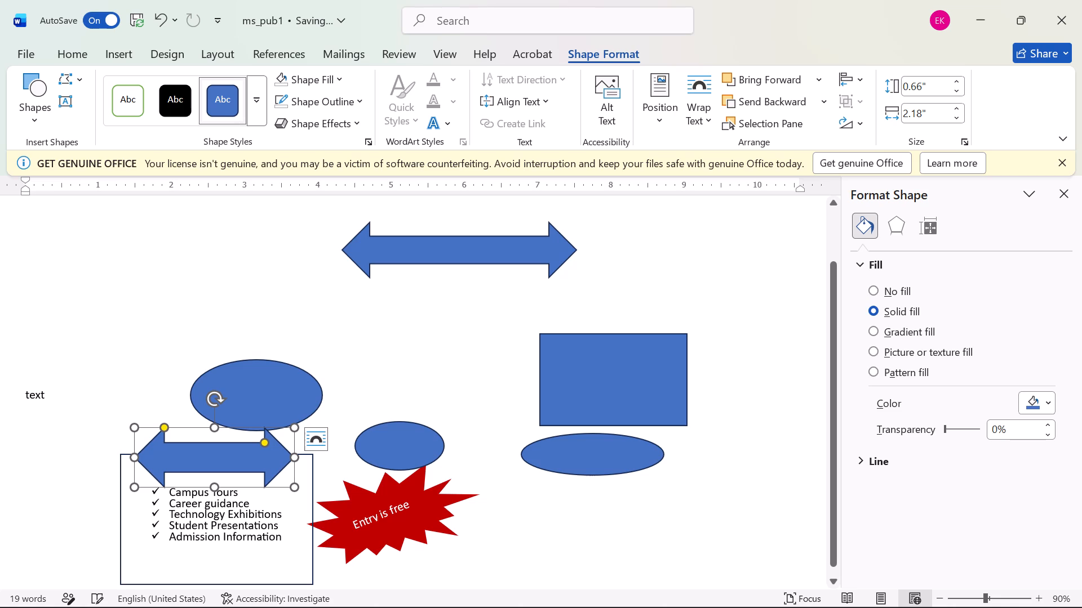
# Give the new arrow the white theme style with black outline and fill it with a darker blue theme colour.
pyautogui.click(183, 450)
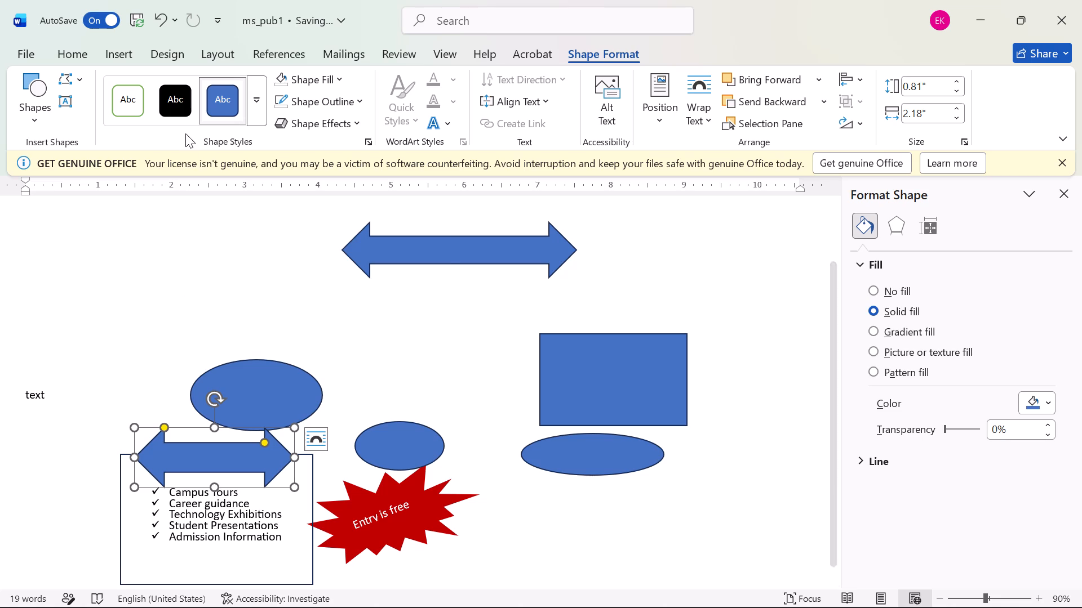
pyautogui.click(263, 109)
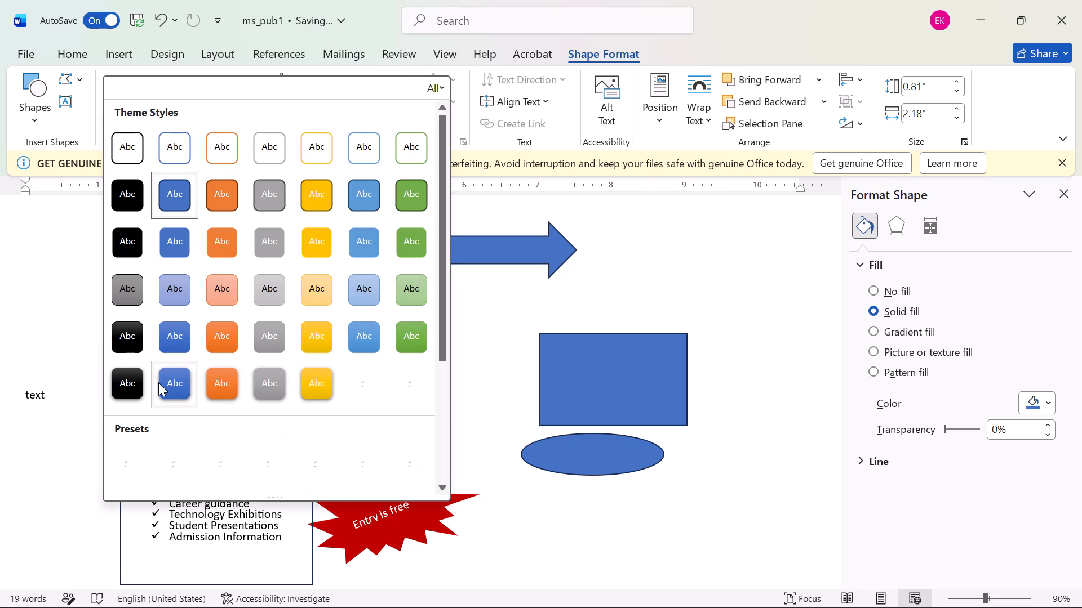
pyautogui.click(134, 143)
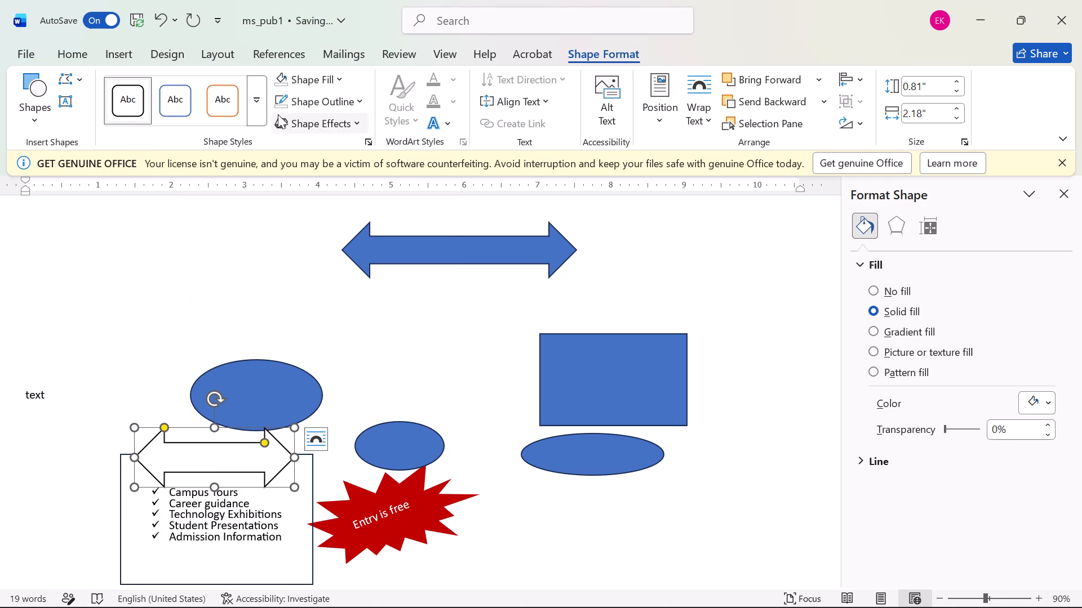
pyautogui.click(317, 85)
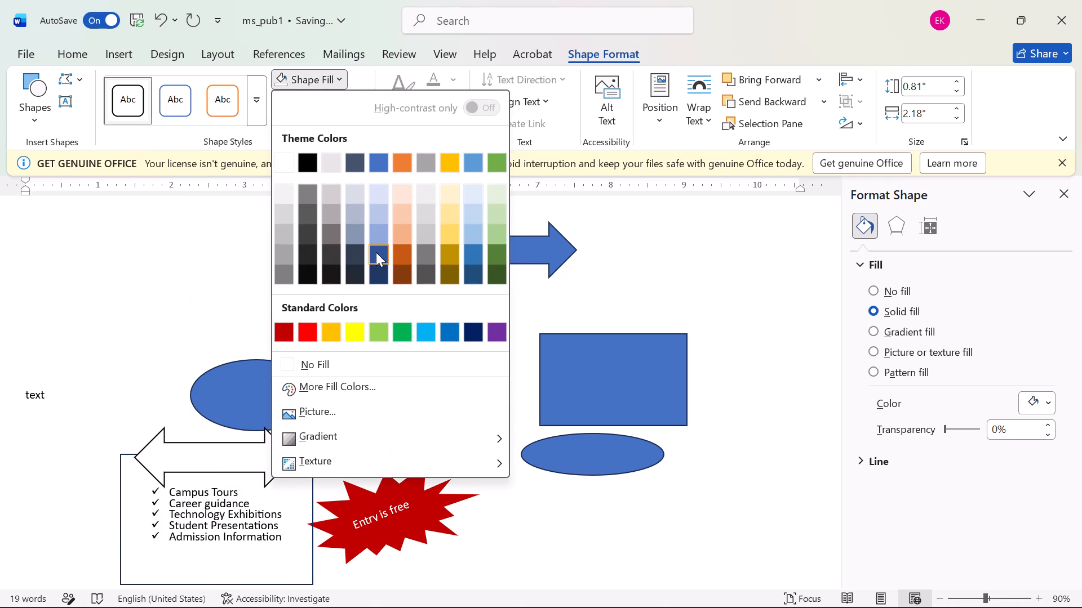
pyautogui.click(376, 252)
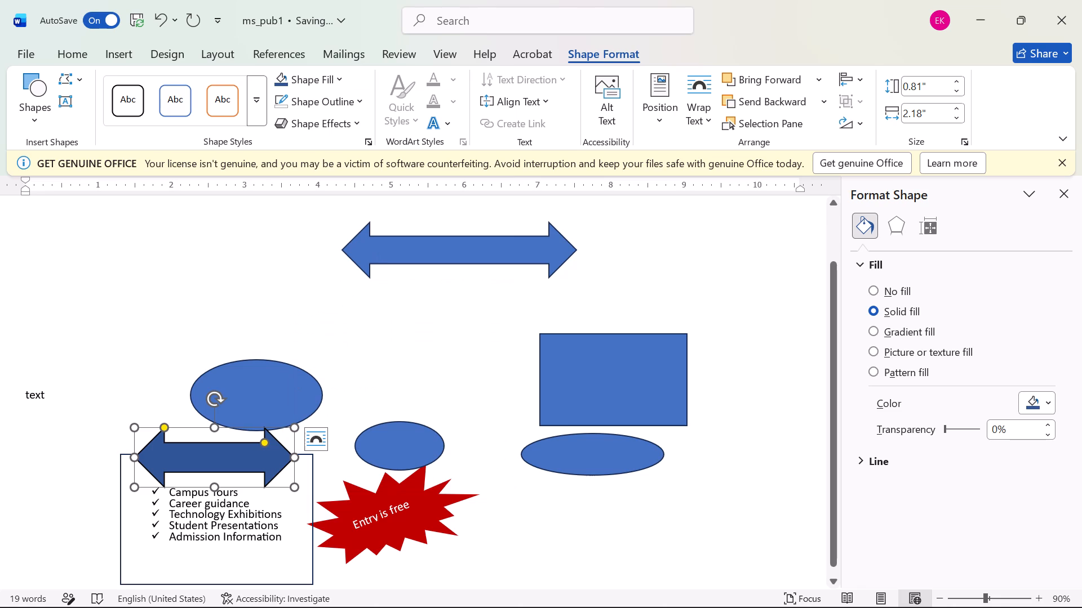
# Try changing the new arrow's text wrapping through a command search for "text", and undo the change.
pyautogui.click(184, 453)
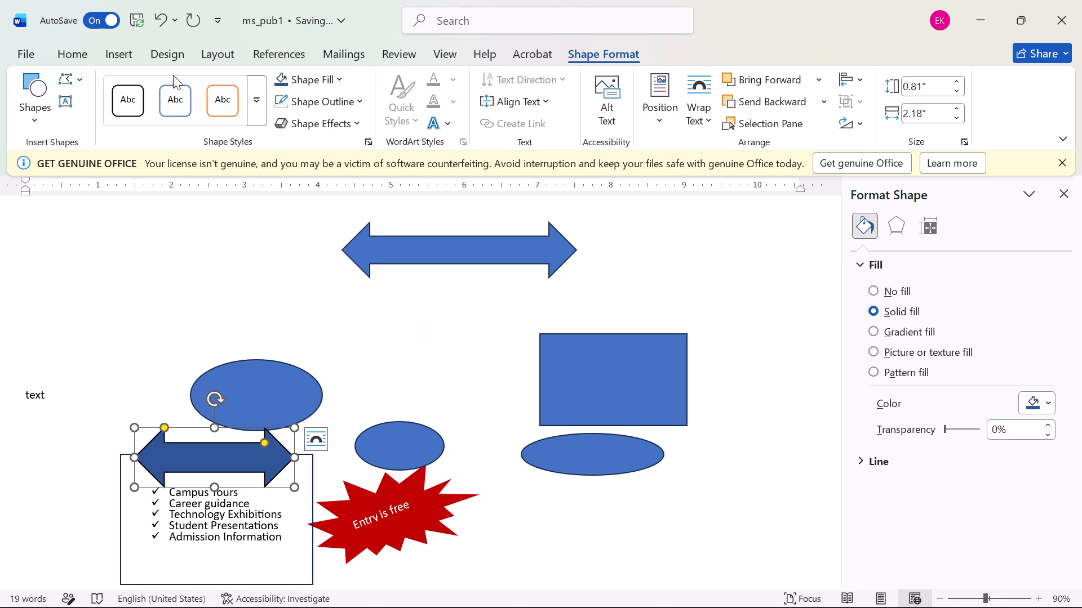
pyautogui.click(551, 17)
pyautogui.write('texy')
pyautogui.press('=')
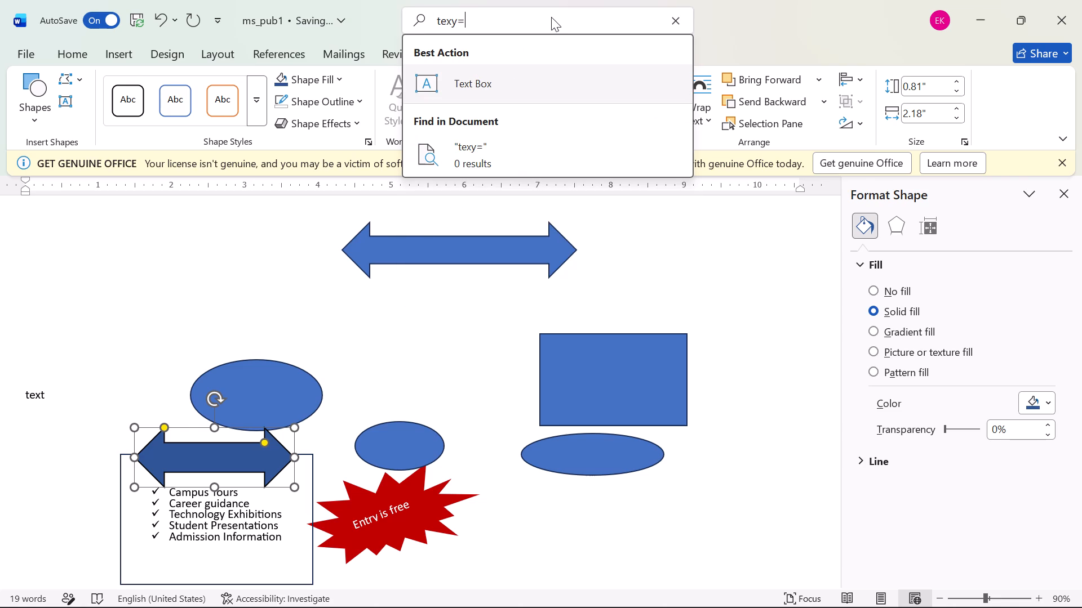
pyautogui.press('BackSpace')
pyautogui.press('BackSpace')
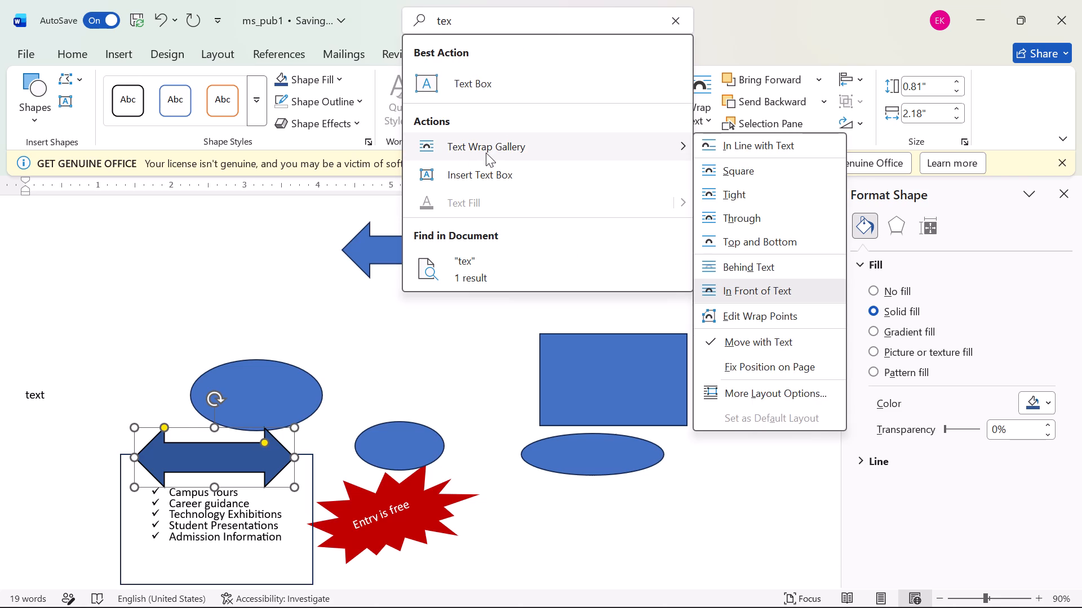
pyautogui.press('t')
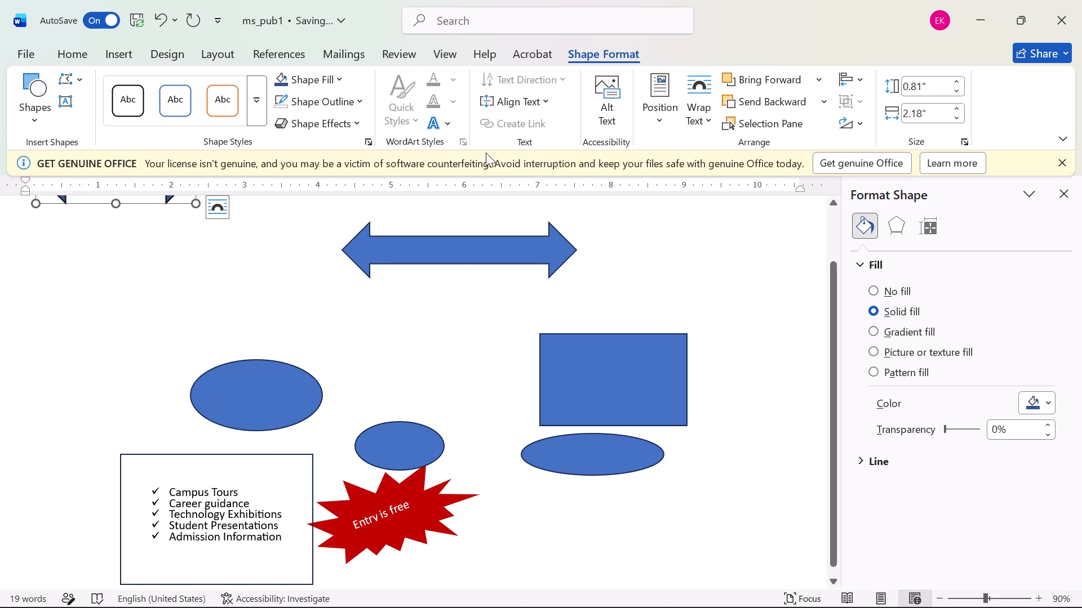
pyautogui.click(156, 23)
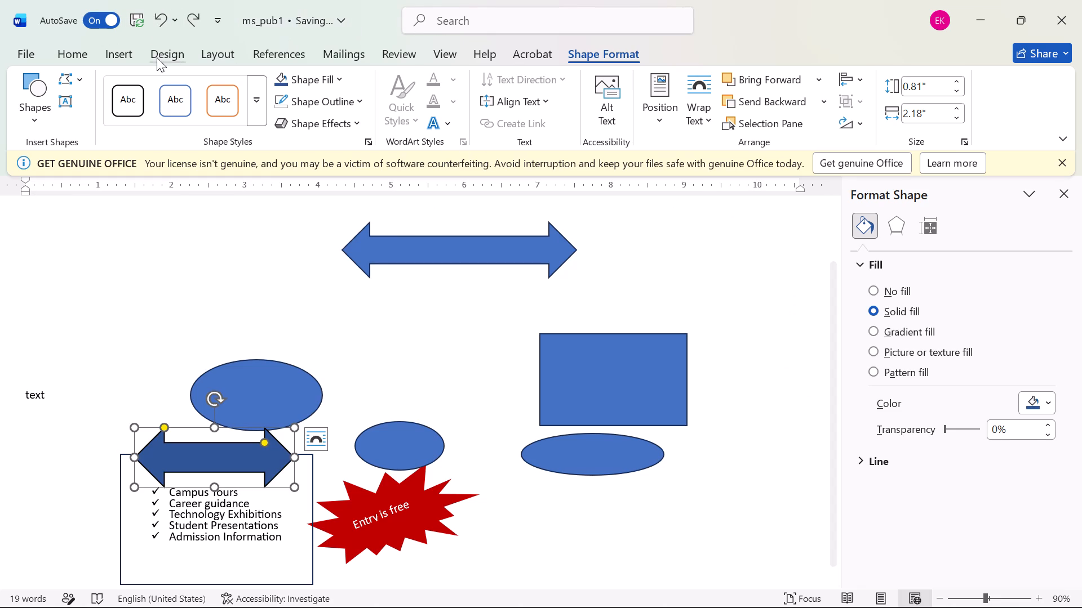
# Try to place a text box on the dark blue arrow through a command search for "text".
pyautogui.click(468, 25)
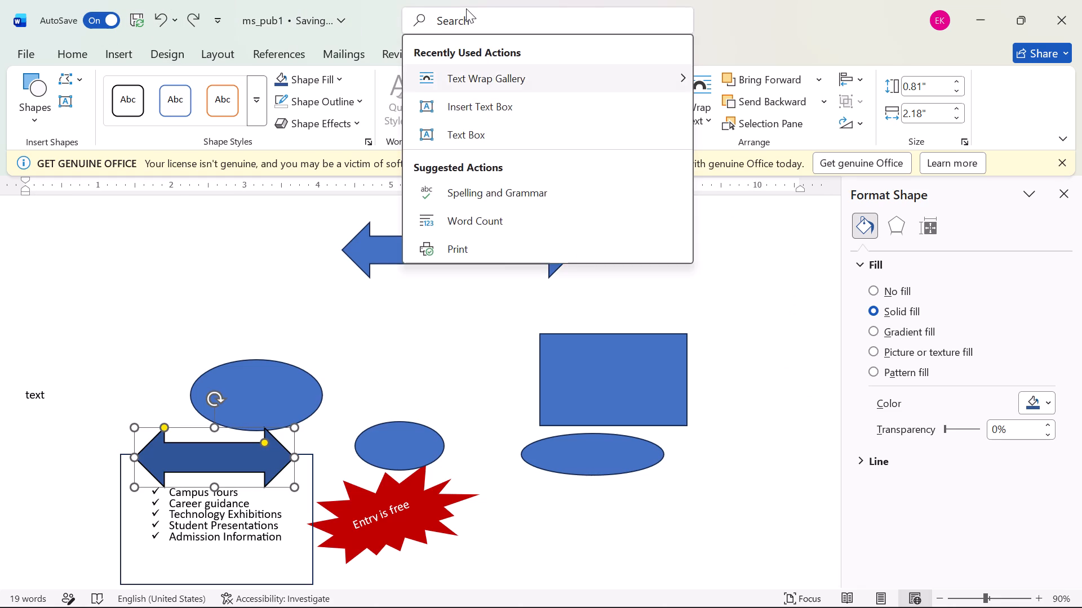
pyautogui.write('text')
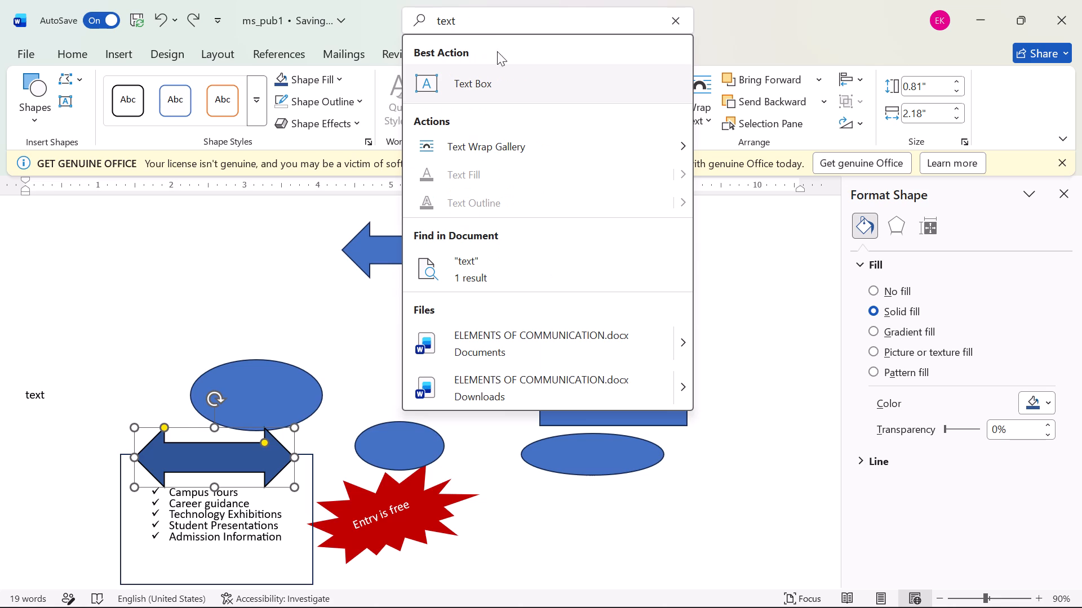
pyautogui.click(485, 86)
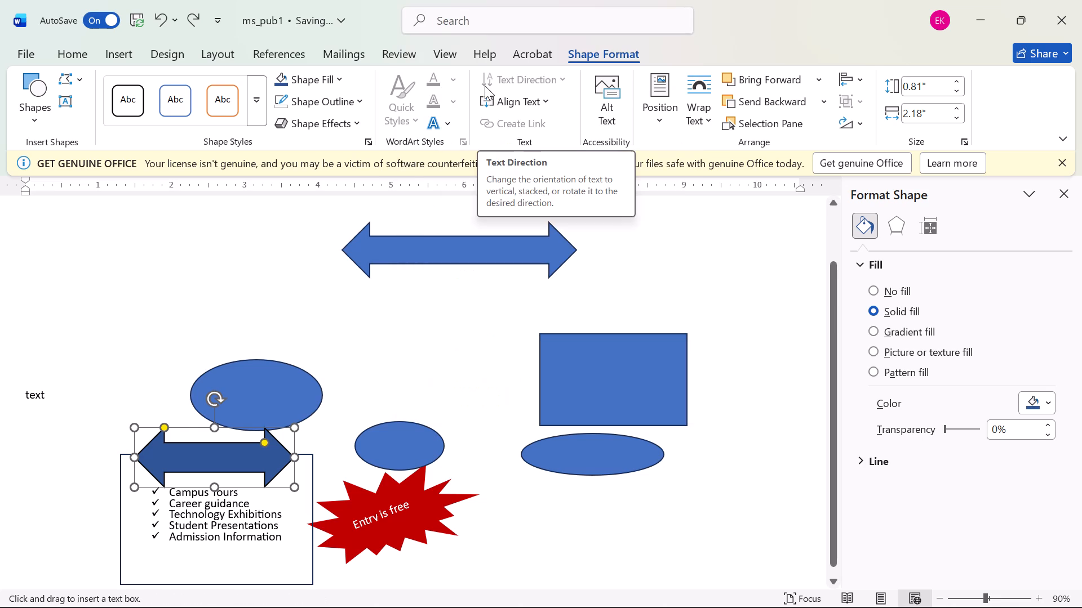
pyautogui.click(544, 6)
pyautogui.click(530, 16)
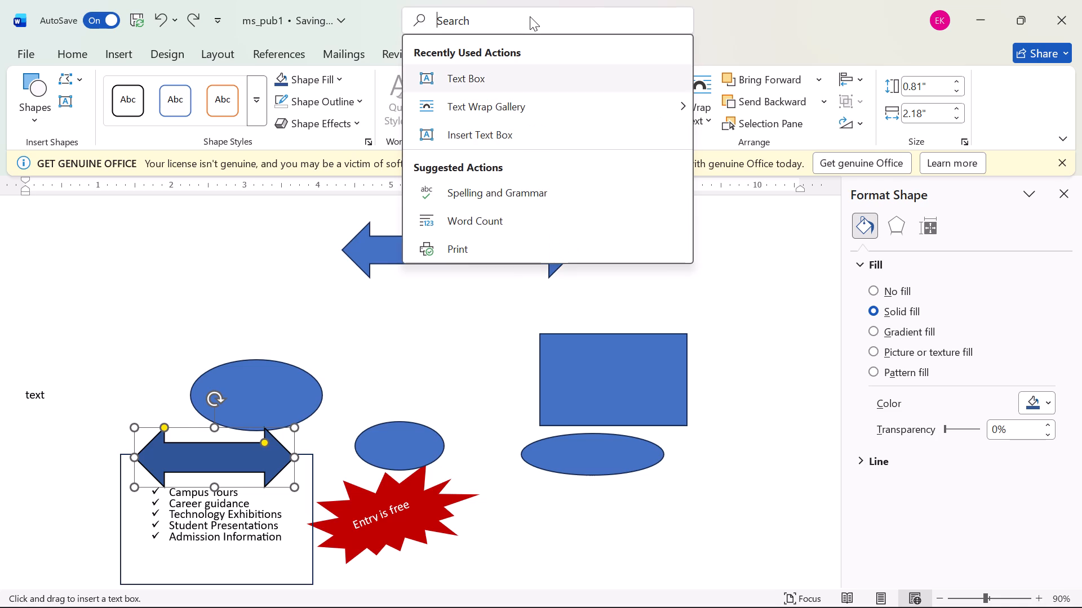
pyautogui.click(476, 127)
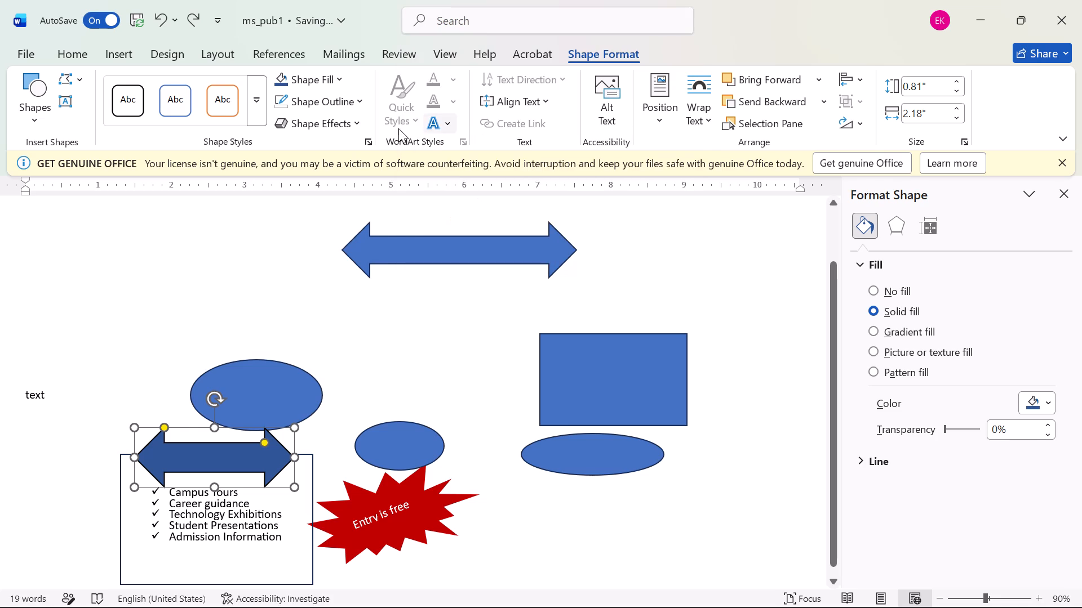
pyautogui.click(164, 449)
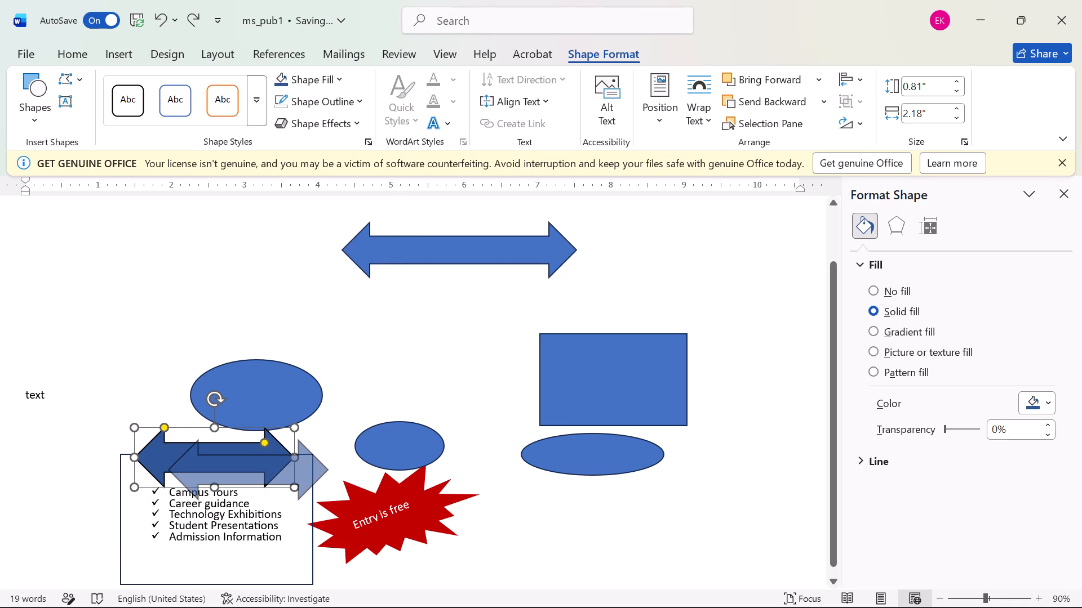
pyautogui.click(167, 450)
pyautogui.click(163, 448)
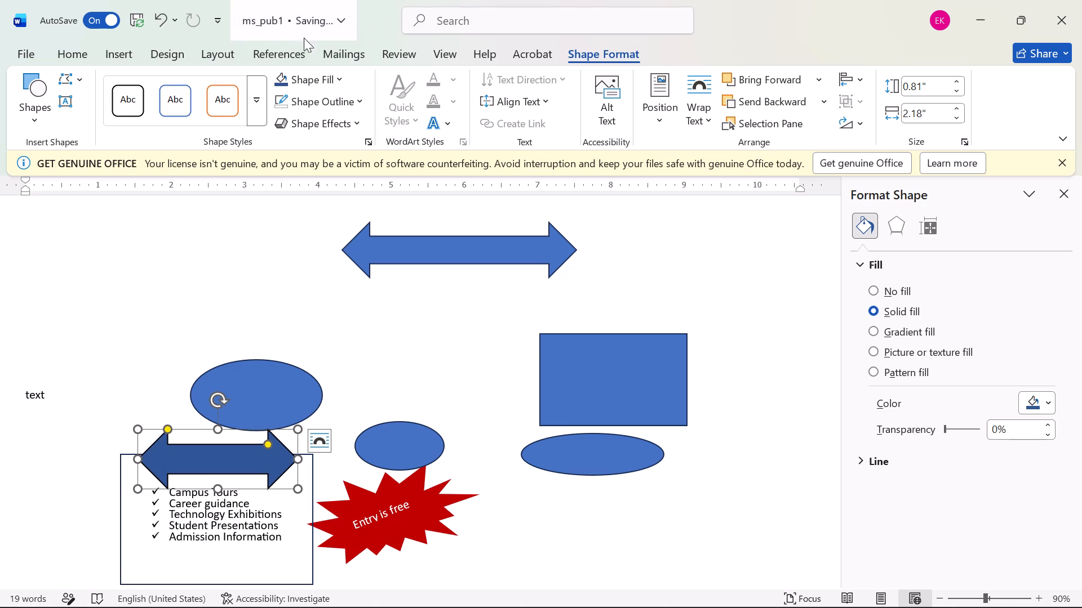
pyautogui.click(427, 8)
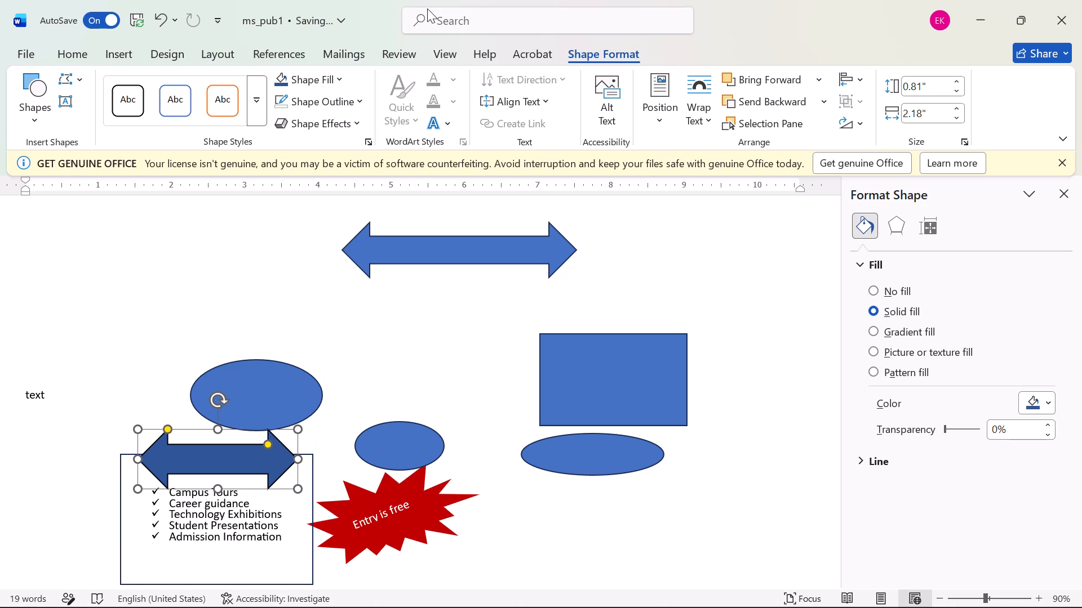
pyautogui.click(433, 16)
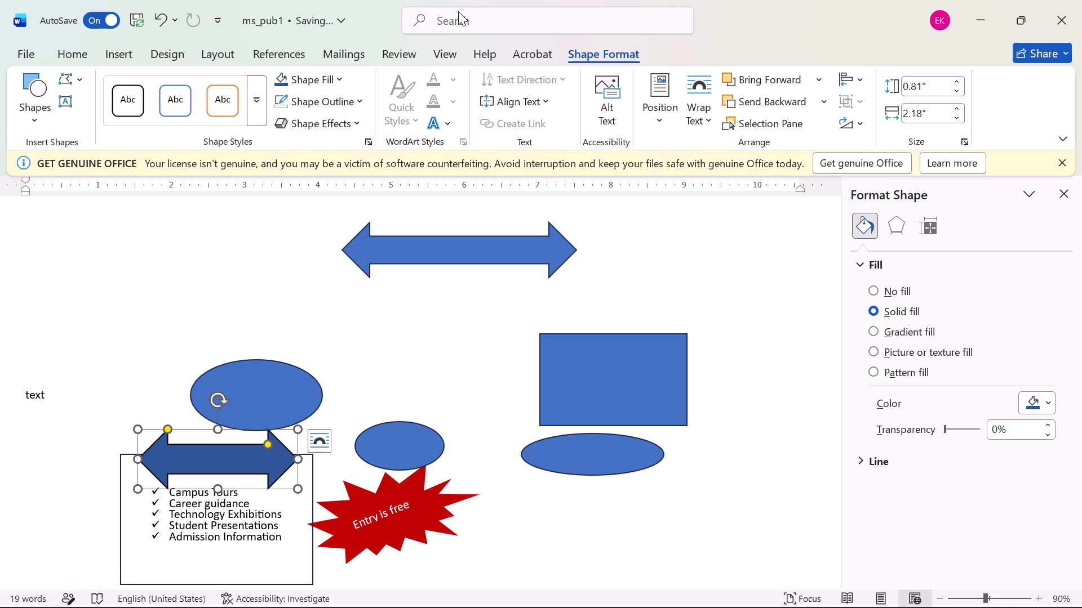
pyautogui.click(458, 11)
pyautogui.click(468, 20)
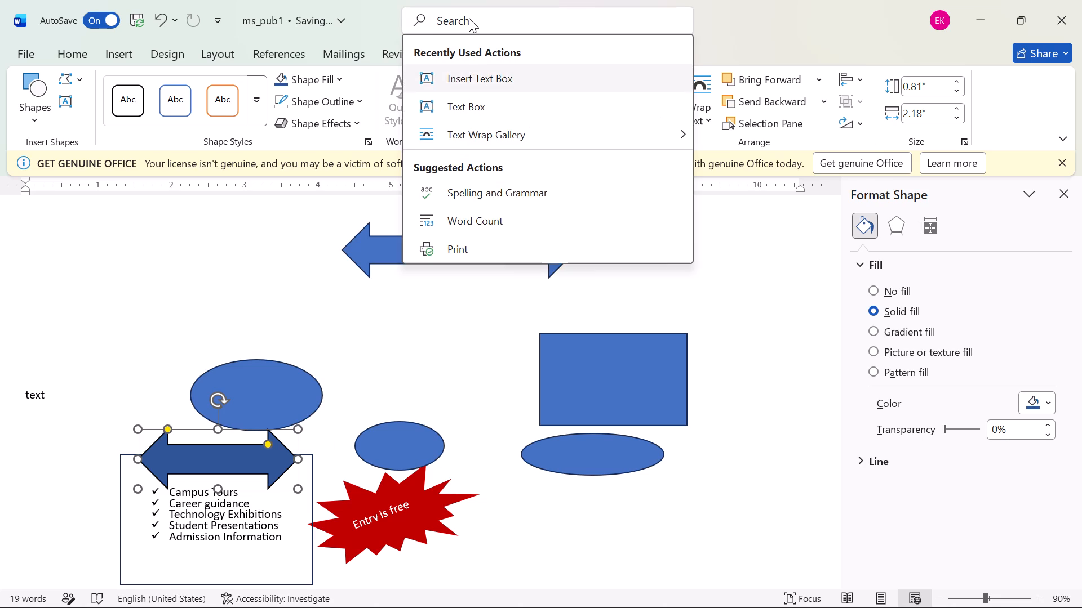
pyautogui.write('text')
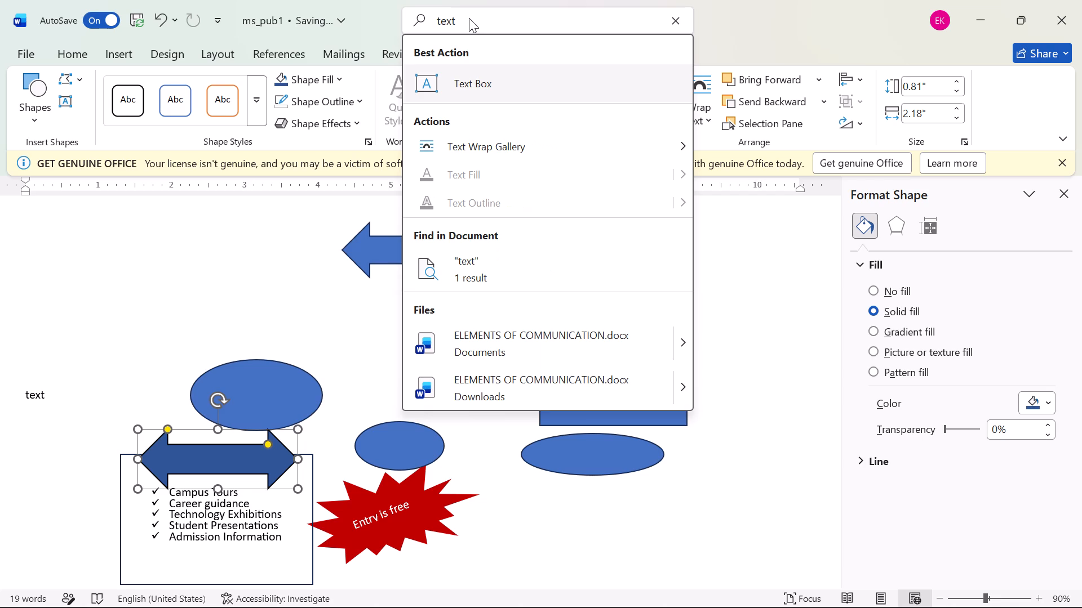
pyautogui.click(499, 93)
# Find the Insert Text Box command and draw a text box about 0.31" high and 1.52" wide inside the dark blue arrow.
pyautogui.click(457, 19)
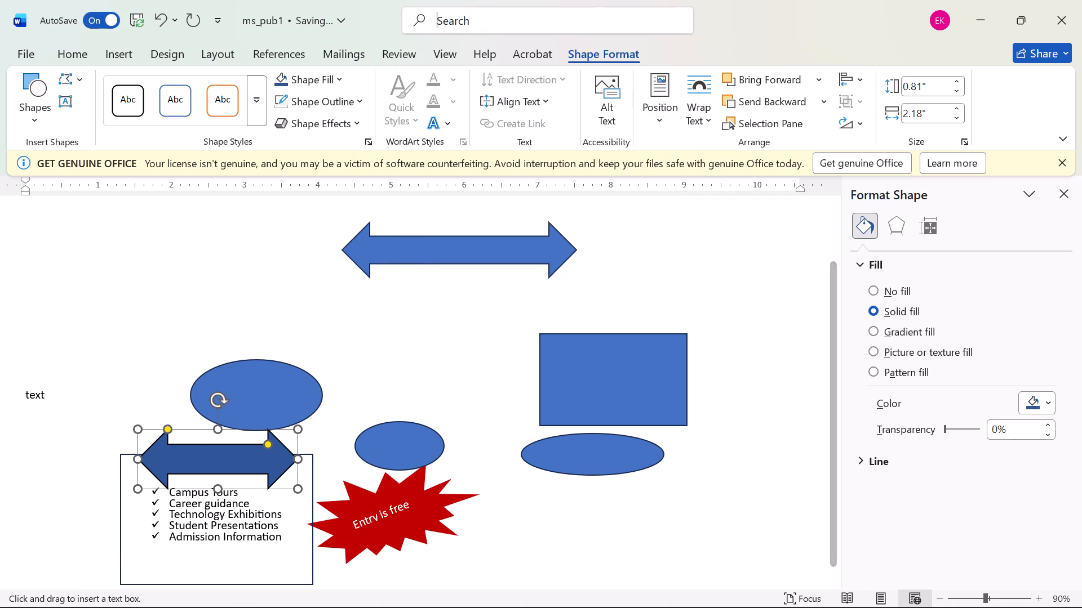
pyautogui.write('text')
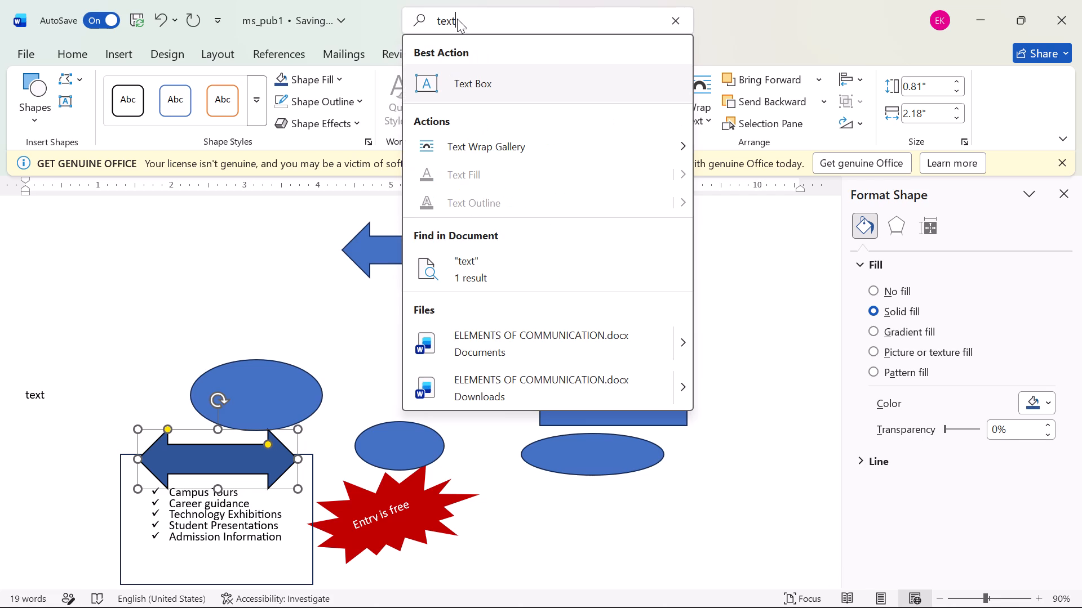
pyautogui.press('BackSpace')
pyautogui.press('BackSpace')
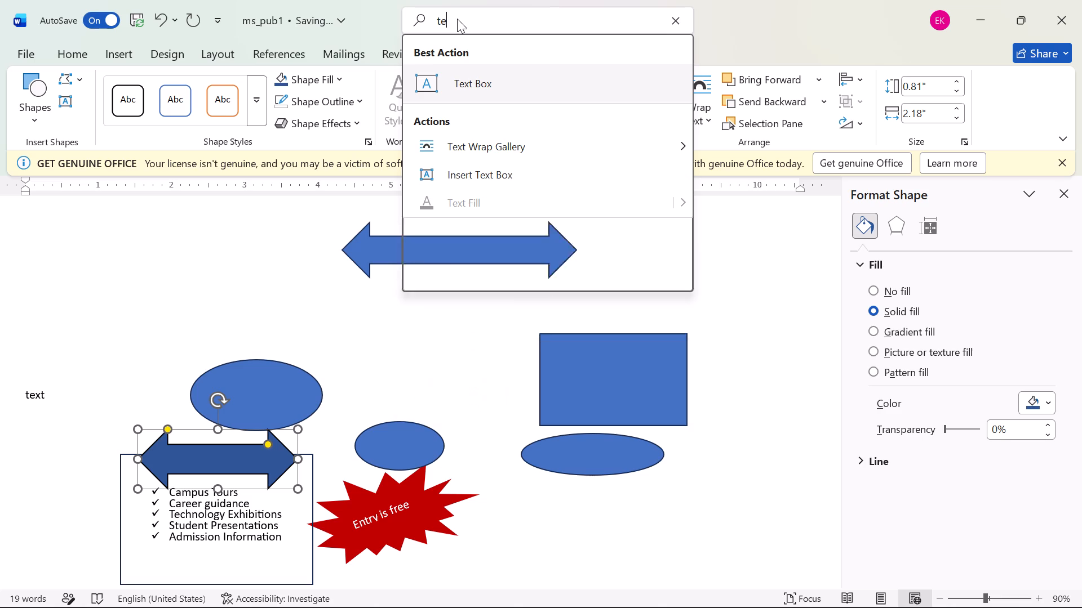
pyautogui.press('BackSpace')
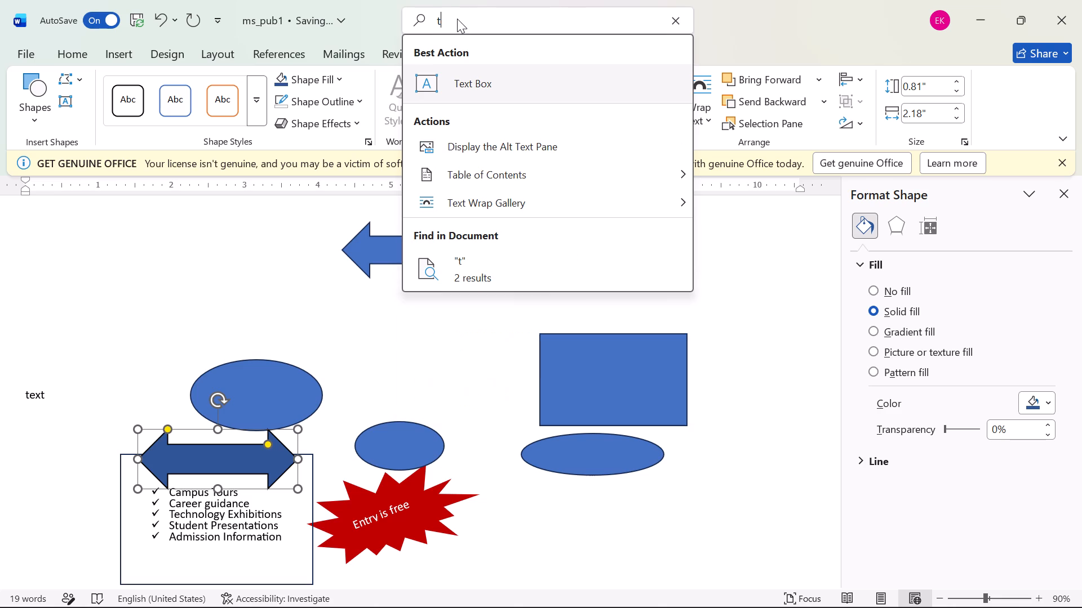
pyautogui.press('BackSpace')
pyautogui.write('ins')
pyautogui.write('ee')
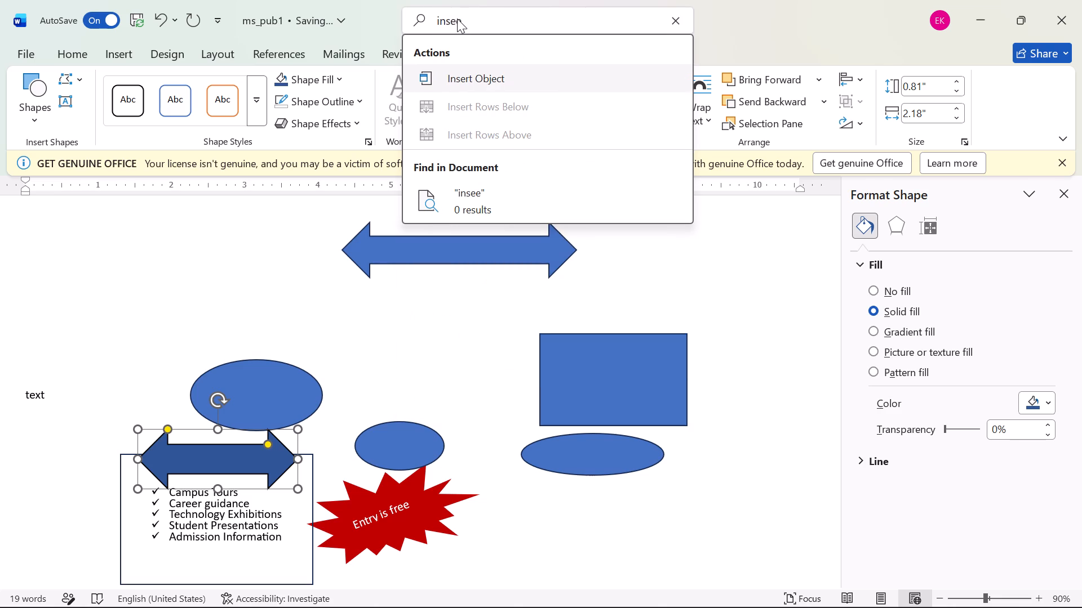
pyautogui.press('BackSpace')
pyautogui.write('rt')
pyautogui.press('space')
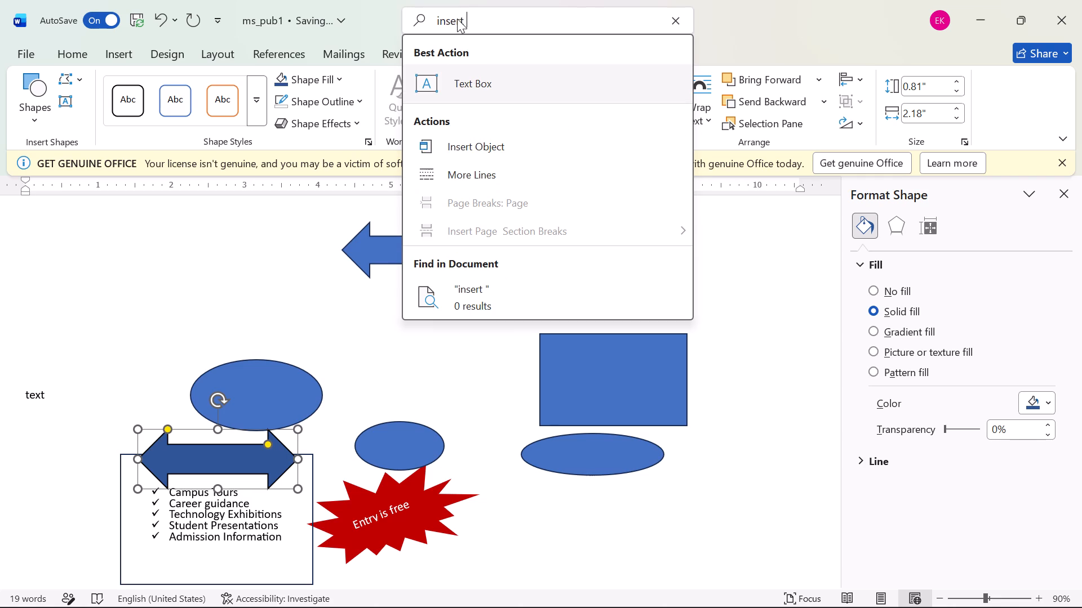
pyautogui.write('tex')
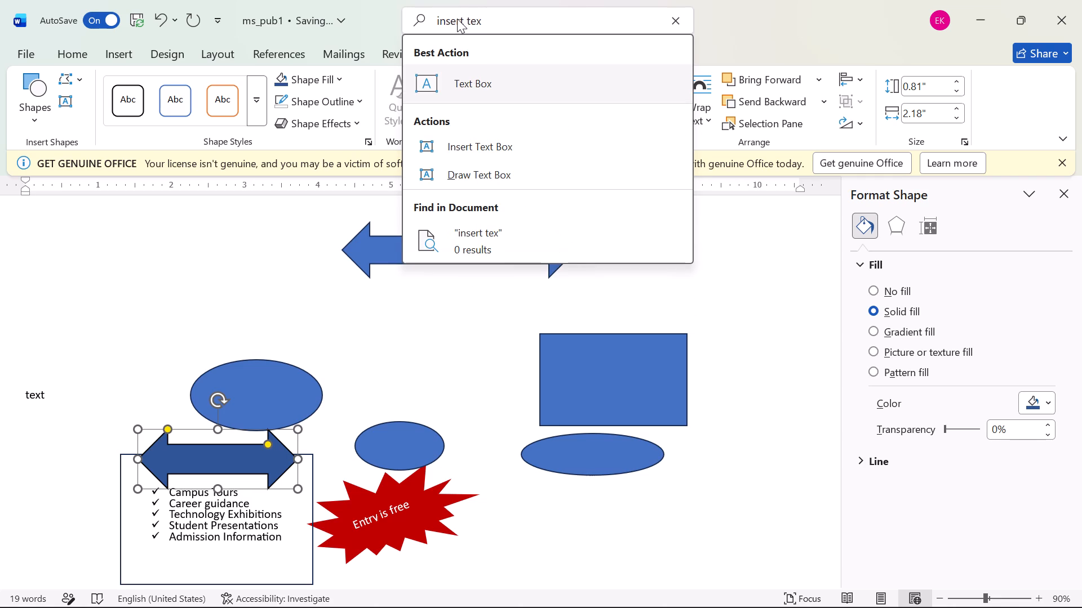
pyautogui.click(478, 142)
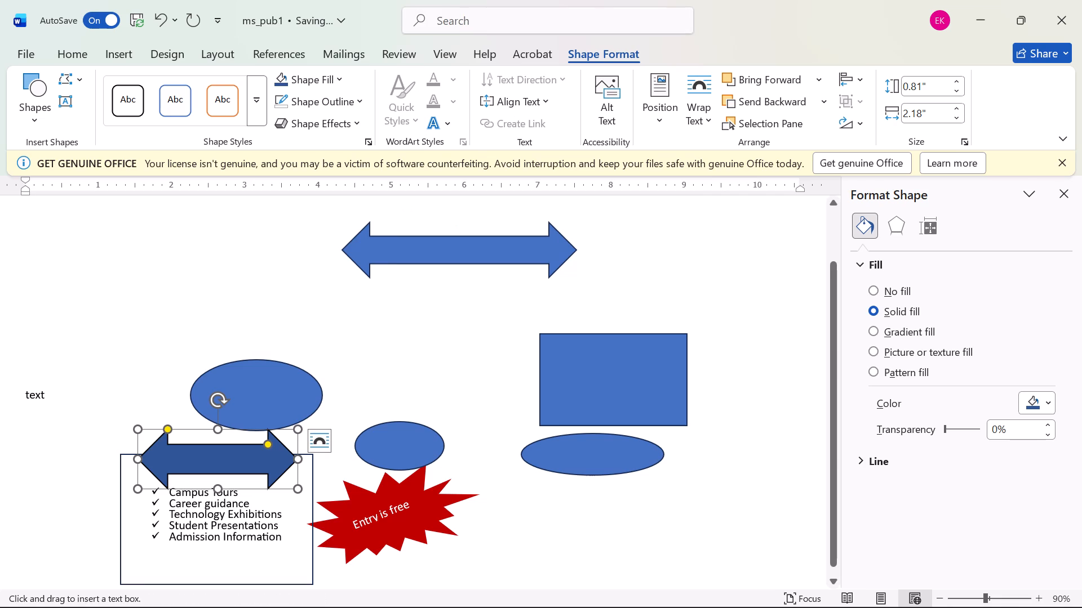
pyautogui.moveTo(165, 449); pyautogui.dragTo(254, 465)
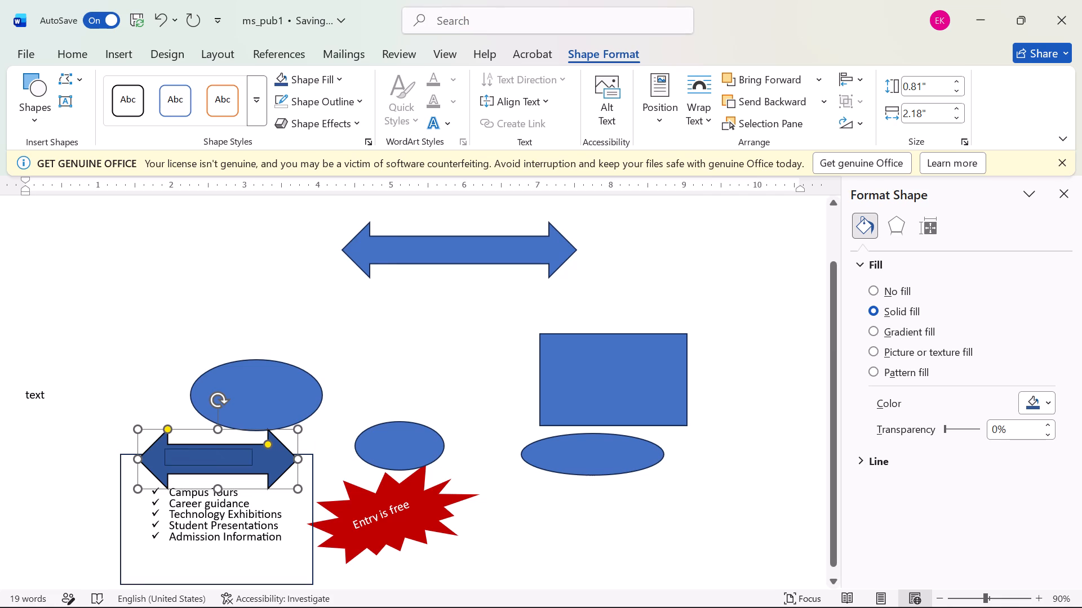
pyautogui.moveTo(254, 465); pyautogui.dragTo(277, 468)
pyautogui.moveTo(277, 468); pyautogui.dragTo(276, 472)
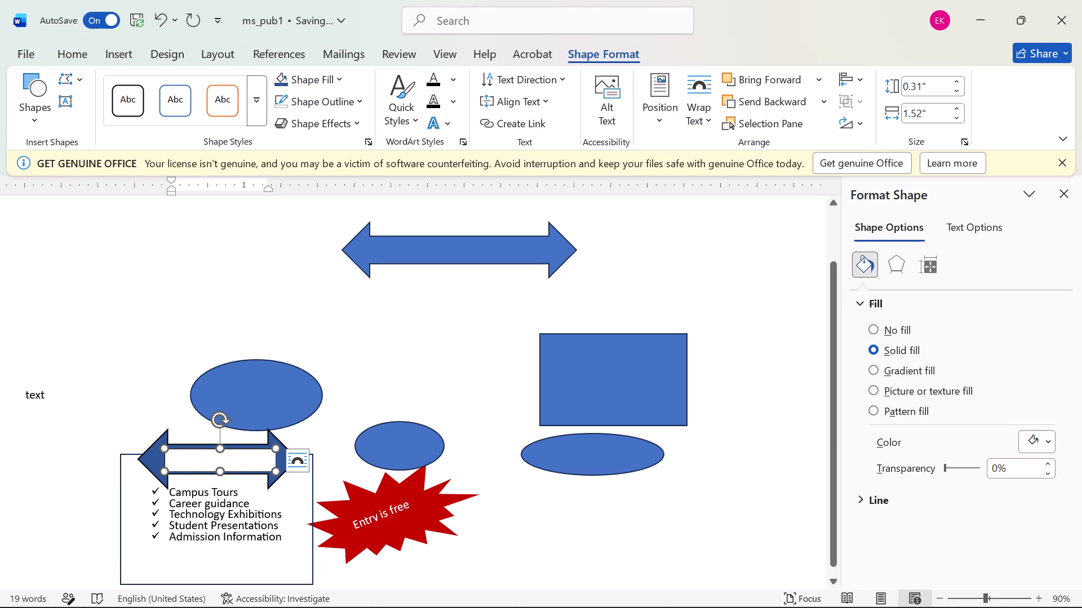
# Enter "Activities" in the new text box on the dark blue arrow.
pyautogui.hotkey('shift', 'a')
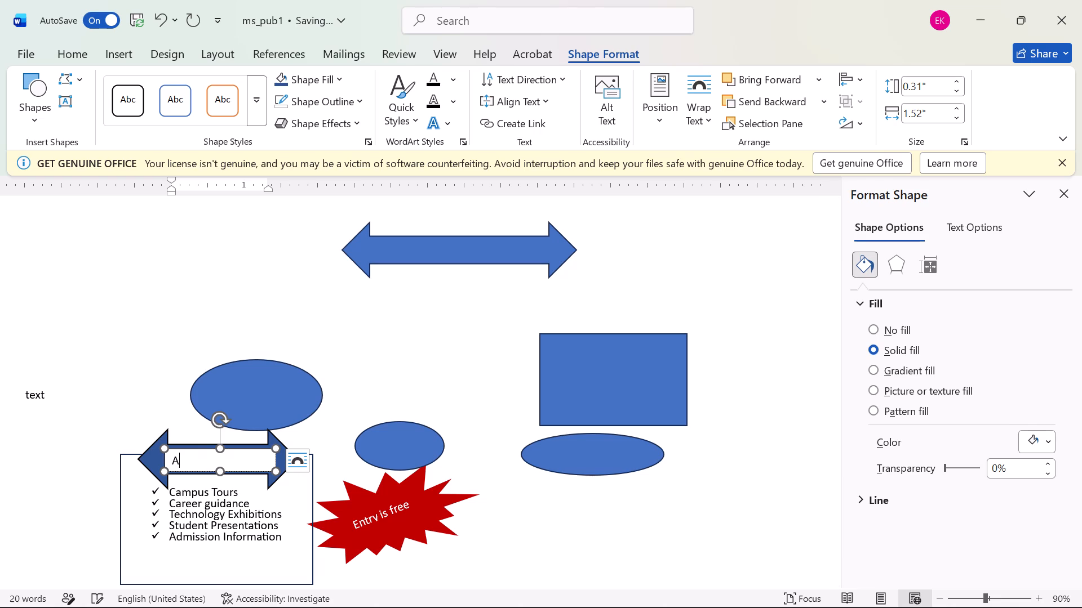
pyautogui.write('ct')
pyautogui.write('ivities')
# Insert eight spaces before "Activities" to shift the word towards the middle of its text box.
pyautogui.press('Left')
pyautogui.press('Left')
pyautogui.press('Left')
pyautogui.press('Left')
pyautogui.press('Left')
pyautogui.press('Left')
pyautogui.press('Left')
pyautogui.press('Left')
pyautogui.press('Left')
pyautogui.press('Left')
pyautogui.press('Left')
pyautogui.press('space')
pyautogui.press('space')
pyautogui.press('space')
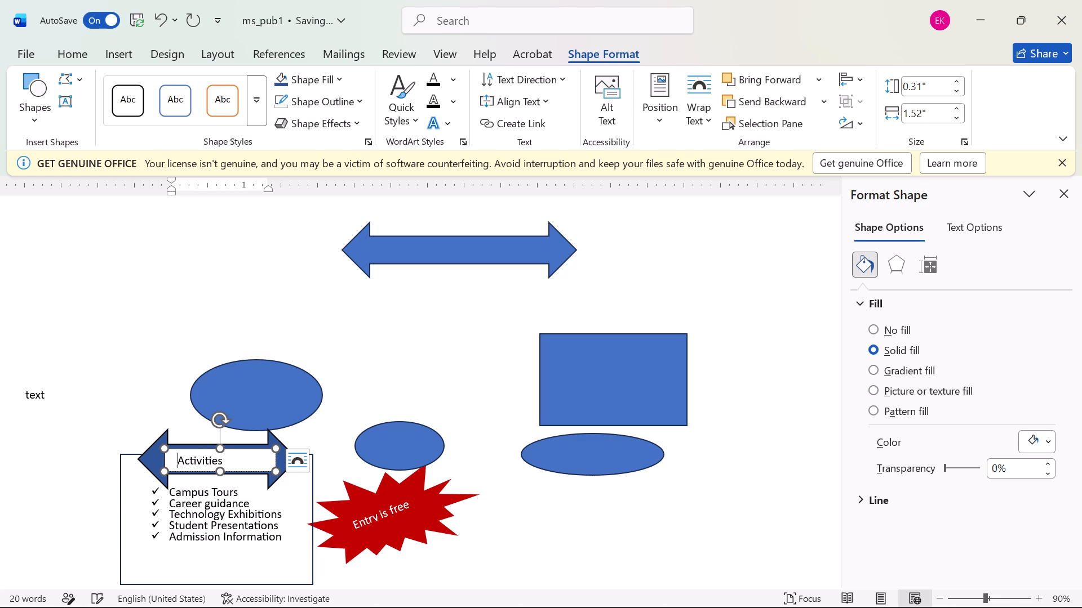
pyautogui.press('space')
pyautogui.press('space')
pyautogui.press('space')
pyautogui.press('space')
pyautogui.press('space')
# Set the font size of the "Activities" heading to 14.
pyautogui.moveTo(236, 462); pyautogui.dragTo(204, 452)
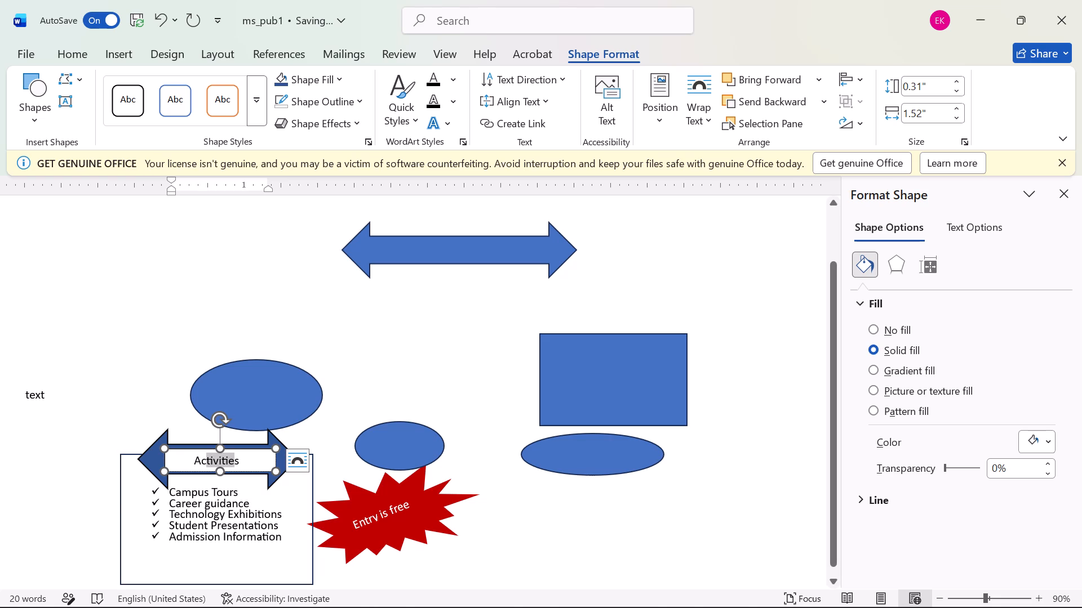
pyautogui.moveTo(204, 452); pyautogui.dragTo(269, 473)
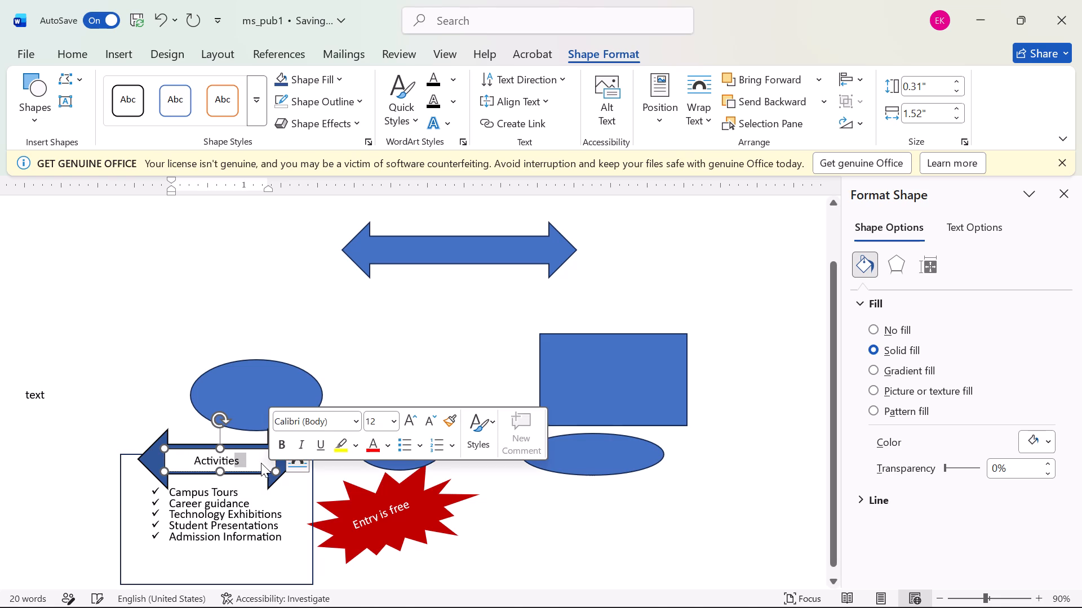
pyautogui.click(244, 455)
pyautogui.moveTo(249, 459); pyautogui.dragTo(190, 450)
pyautogui.click(77, 47)
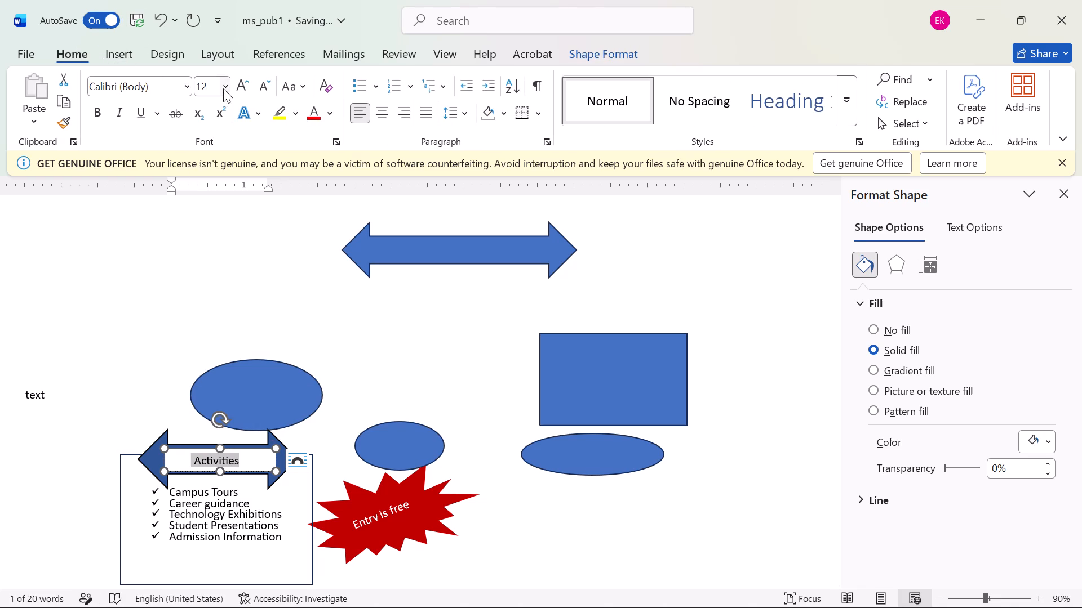
pyautogui.click(225, 87)
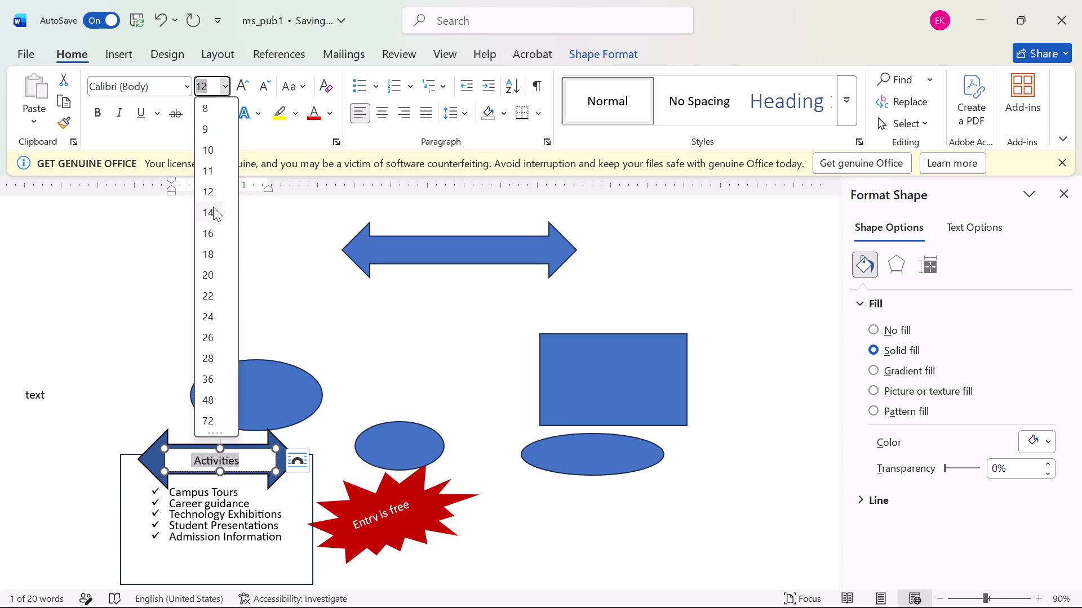
pyautogui.click(213, 207)
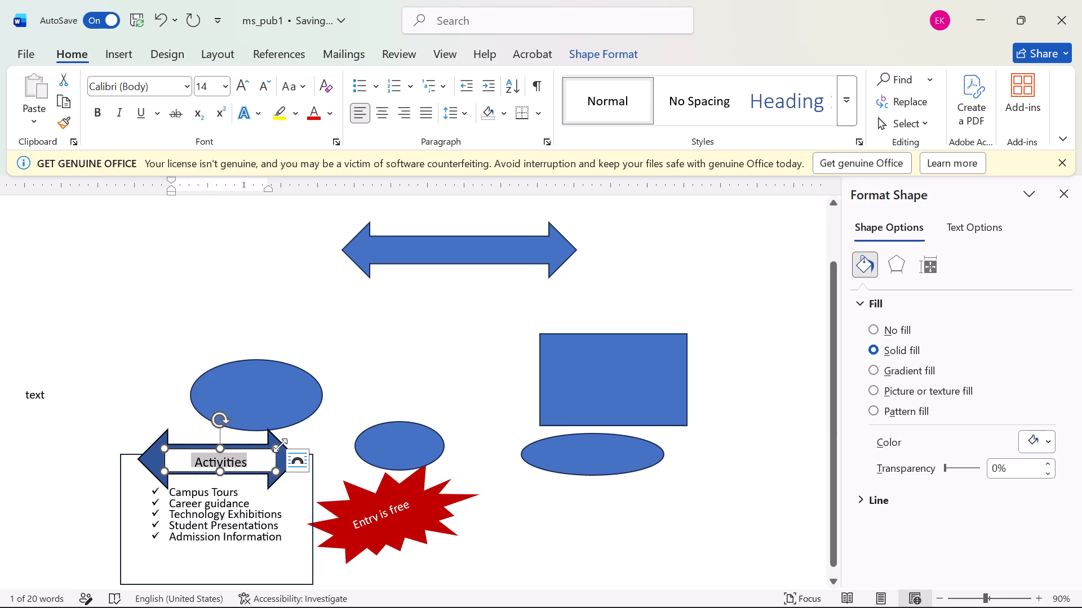
# Enlarge the "Activities" text box slightly from its upper-right corner.
pyautogui.moveTo(278, 450); pyautogui.dragTo(278, 445)
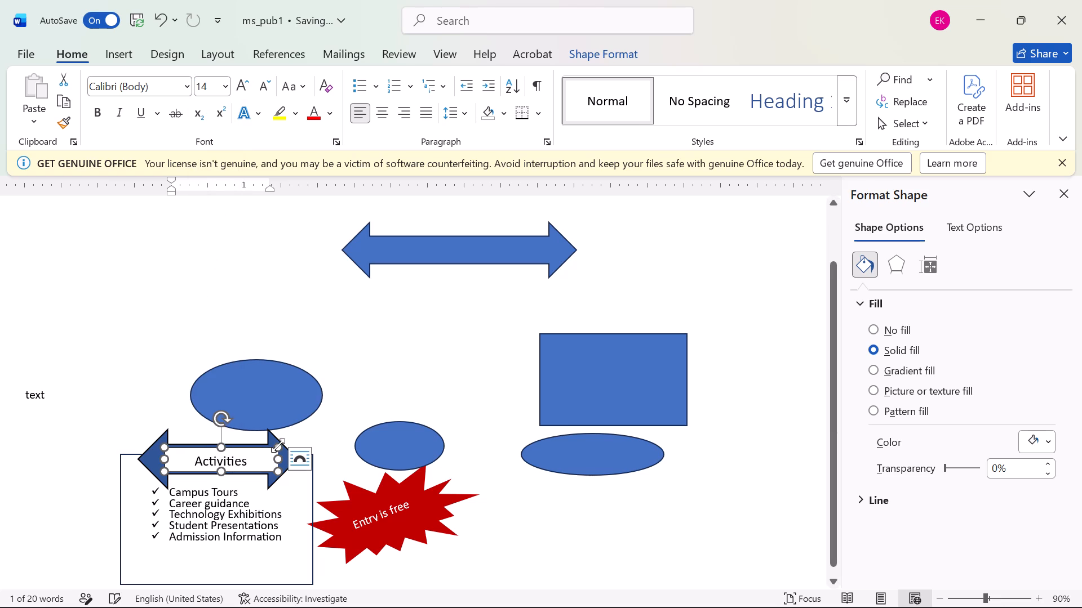
# Italicize the "Activities" heading on the dark blue arrow.
pyautogui.moveTo(194, 460); pyautogui.dragTo(216, 469)
pyautogui.moveTo(216, 469); pyautogui.dragTo(269, 473)
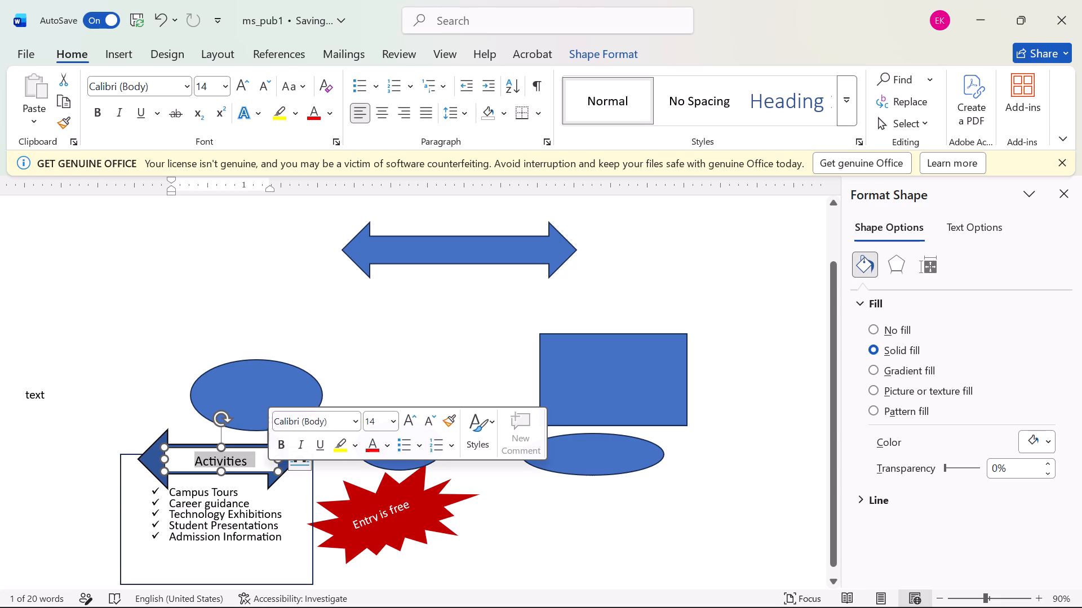
pyautogui.hotkey('ctrl', 'i')
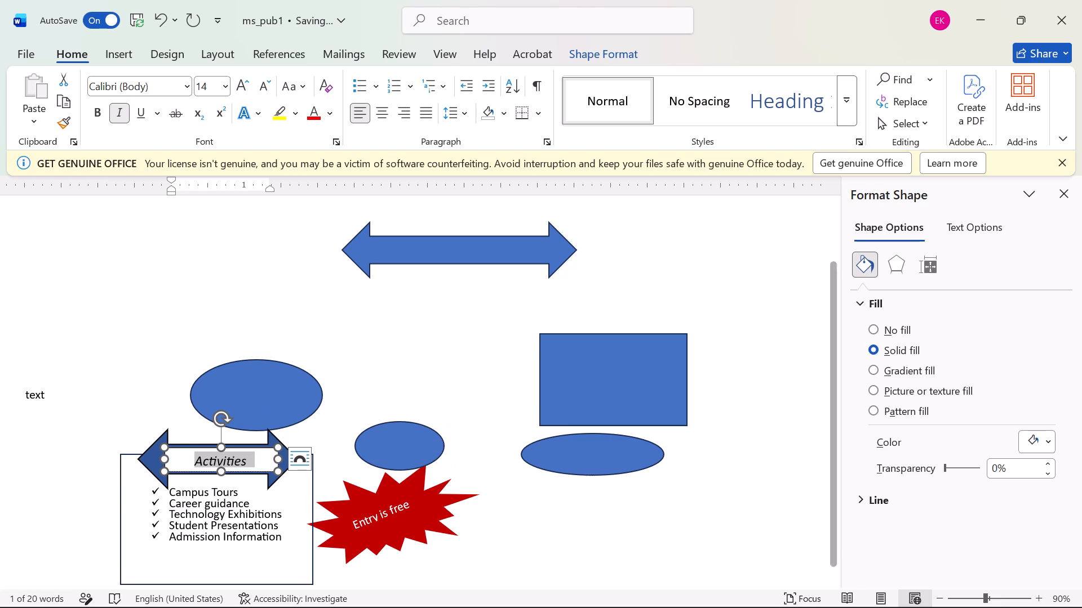
# Change the font of the "Activities" heading to Times New Roman.
pyautogui.click(192, 88)
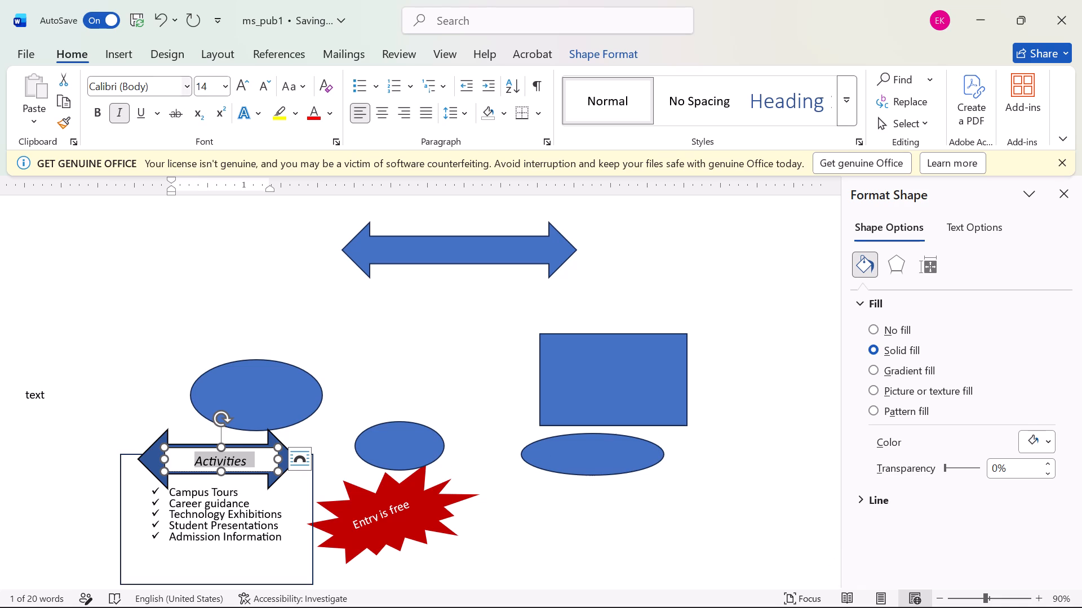
pyautogui.click(185, 81)
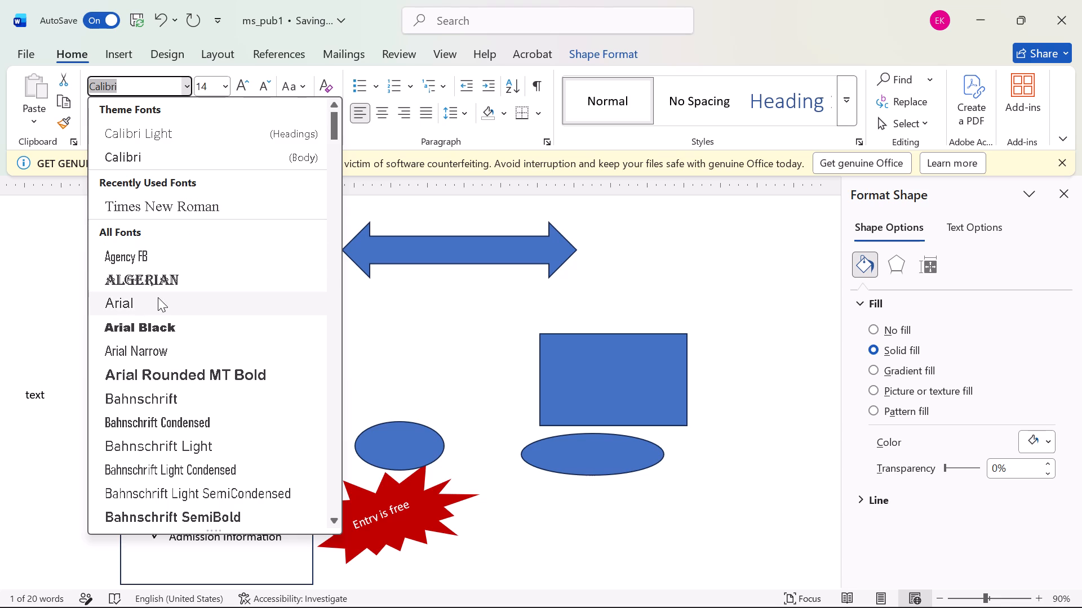
pyautogui.scroll(-6, 150, 366)
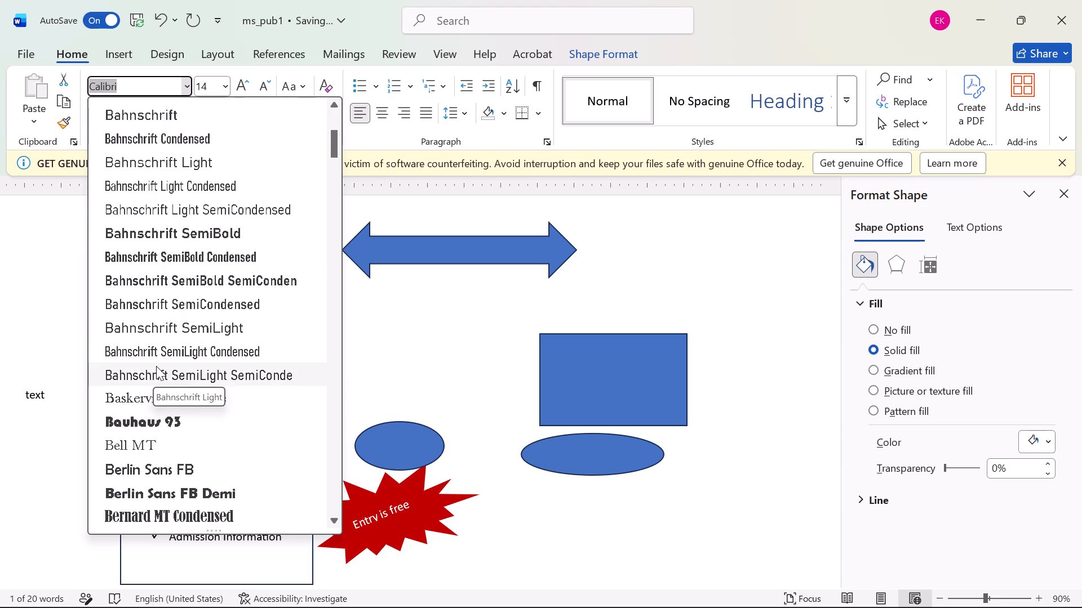
pyautogui.scroll(-2, 156, 366)
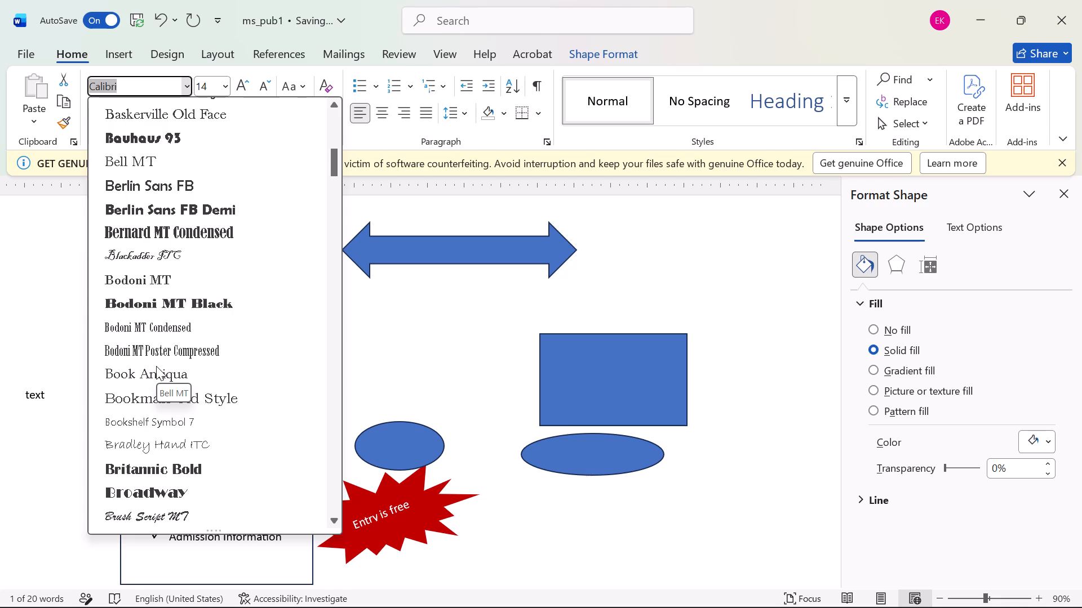
pyautogui.scroll(-5, 158, 365)
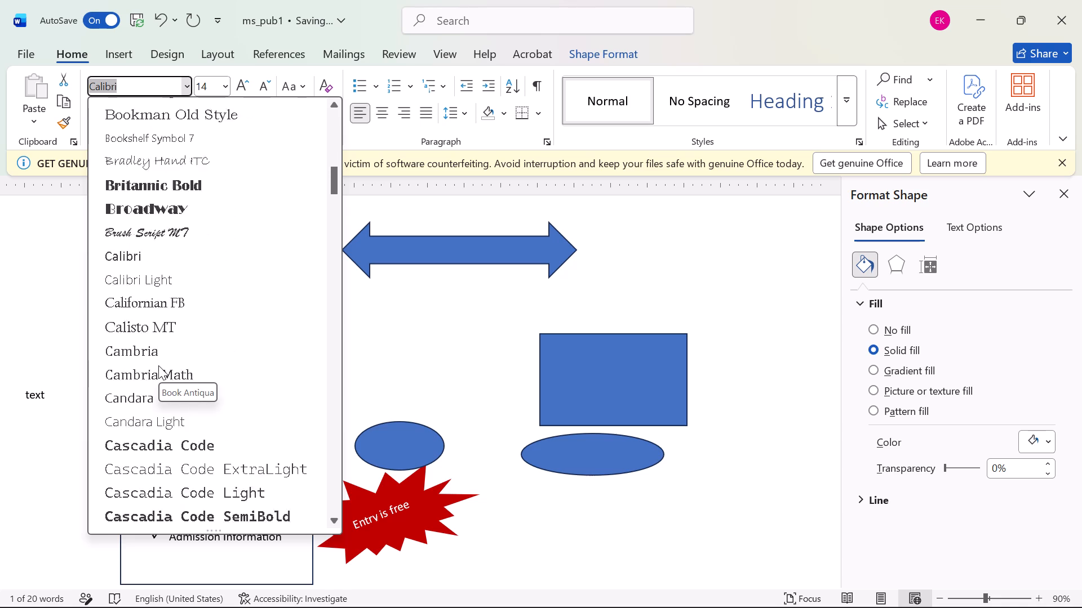
pyautogui.scroll(-6, 159, 363)
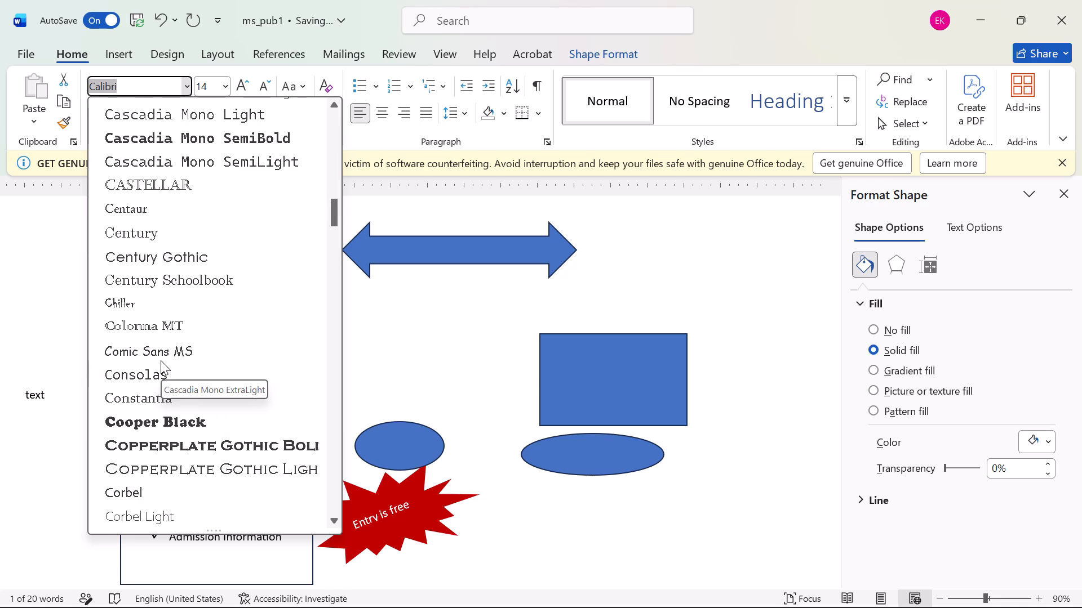
pyautogui.scroll(-11, 161, 360)
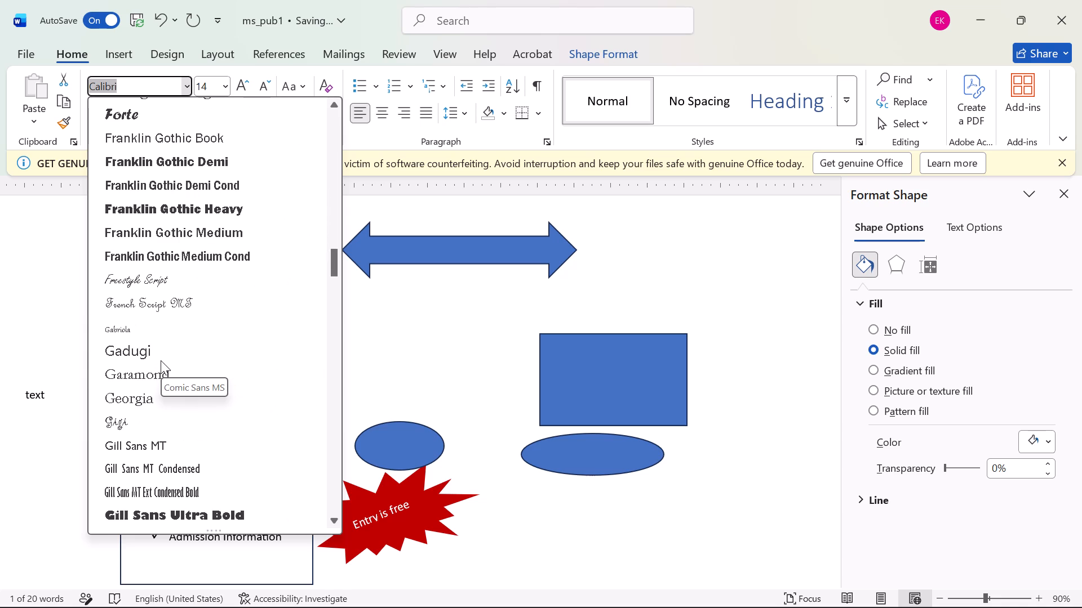
pyautogui.scroll(-4, 161, 360)
pyautogui.scroll(11, 161, 360)
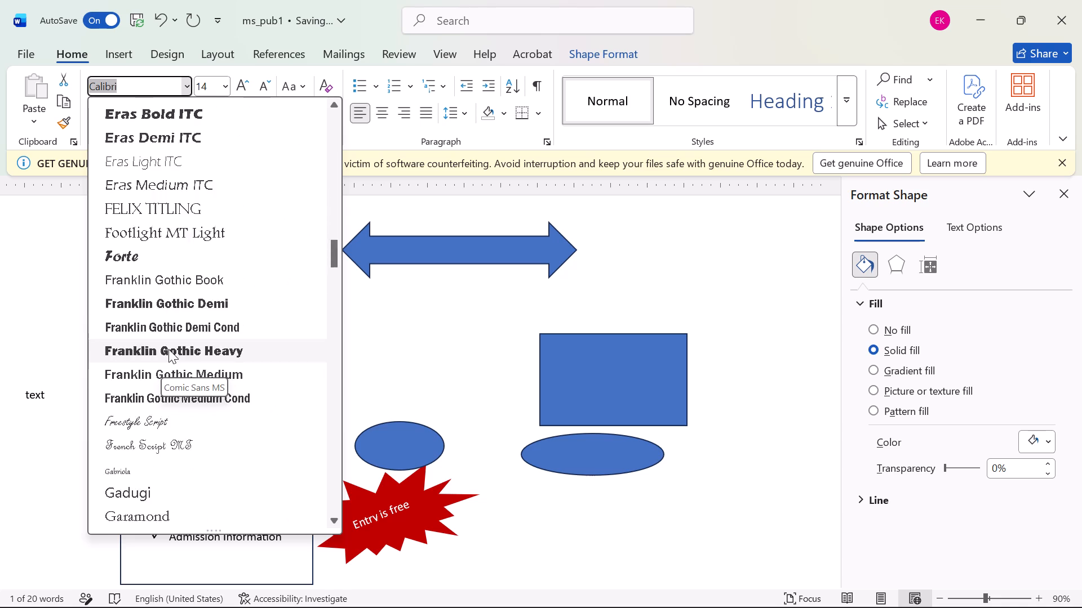
pyautogui.scroll(5, 168, 349)
pyautogui.click(146, 80)
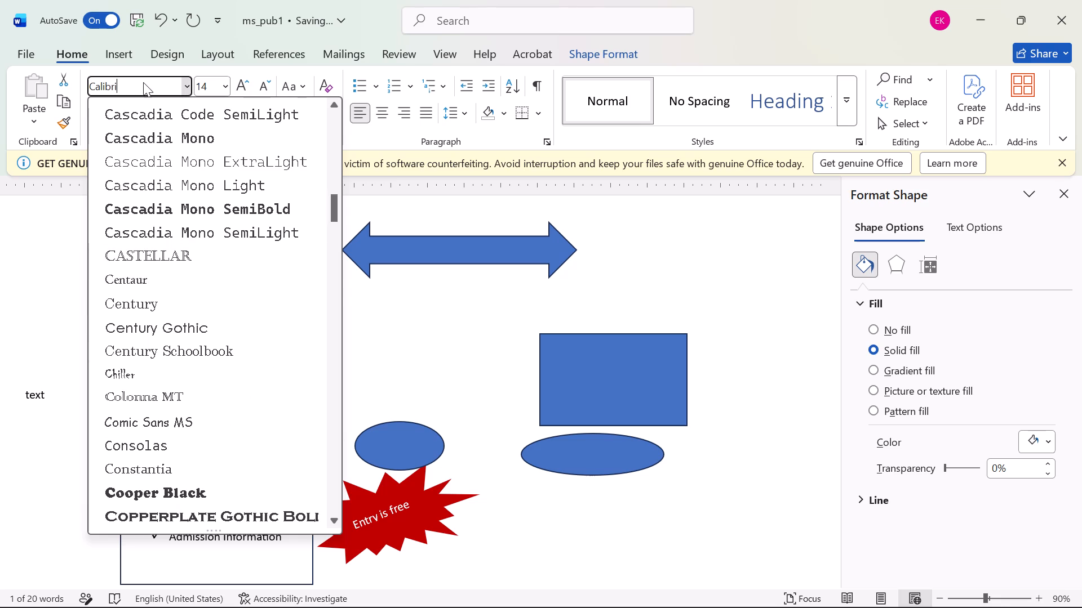
pyautogui.press('BackSpace')
pyautogui.press('BackSpace')
pyautogui.press('BackSpace')
pyautogui.press('BackSpace')
pyautogui.press('BackSpace')
pyautogui.press('BackSpace')
pyautogui.press('BackSpace')
pyautogui.write('time')
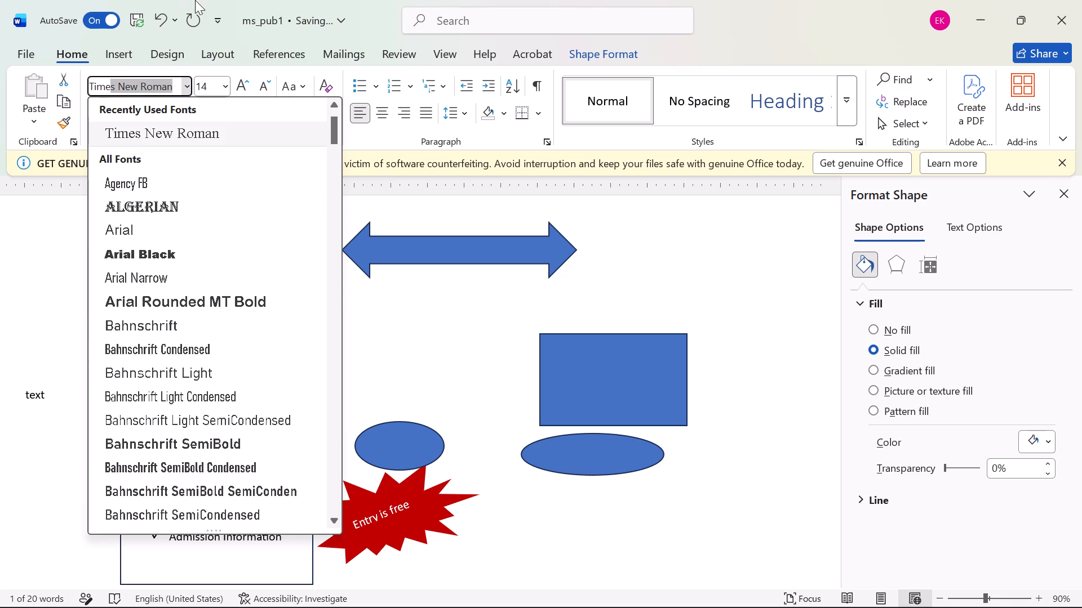
pyautogui.click(176, 131)
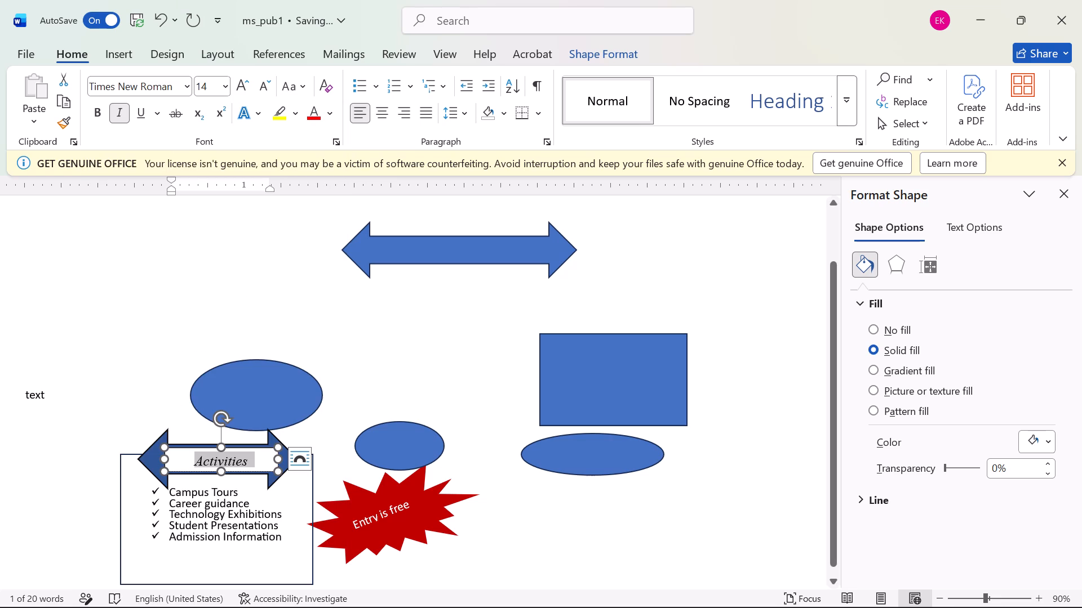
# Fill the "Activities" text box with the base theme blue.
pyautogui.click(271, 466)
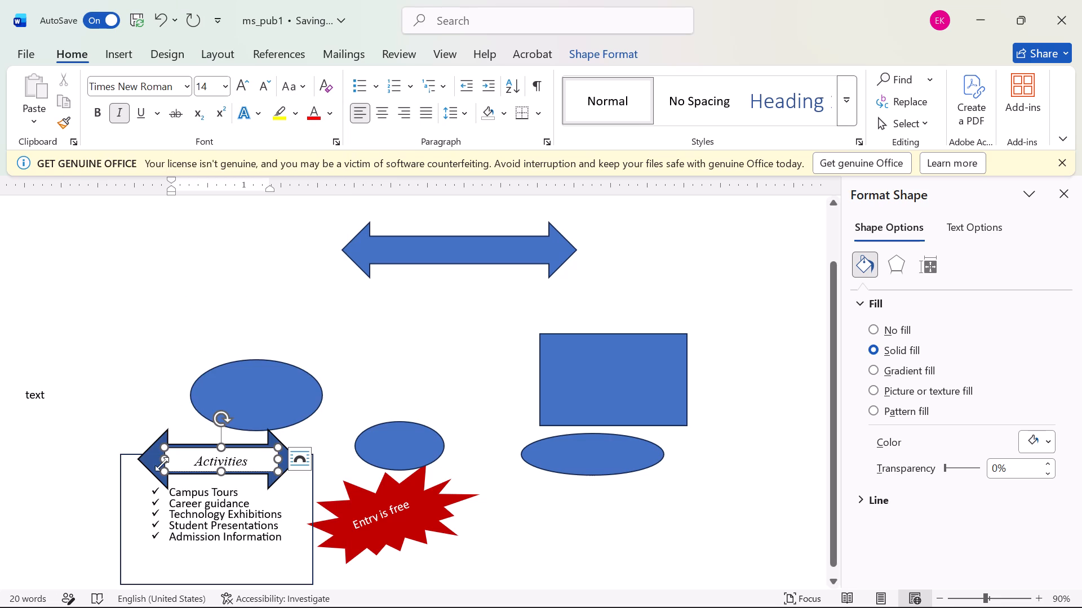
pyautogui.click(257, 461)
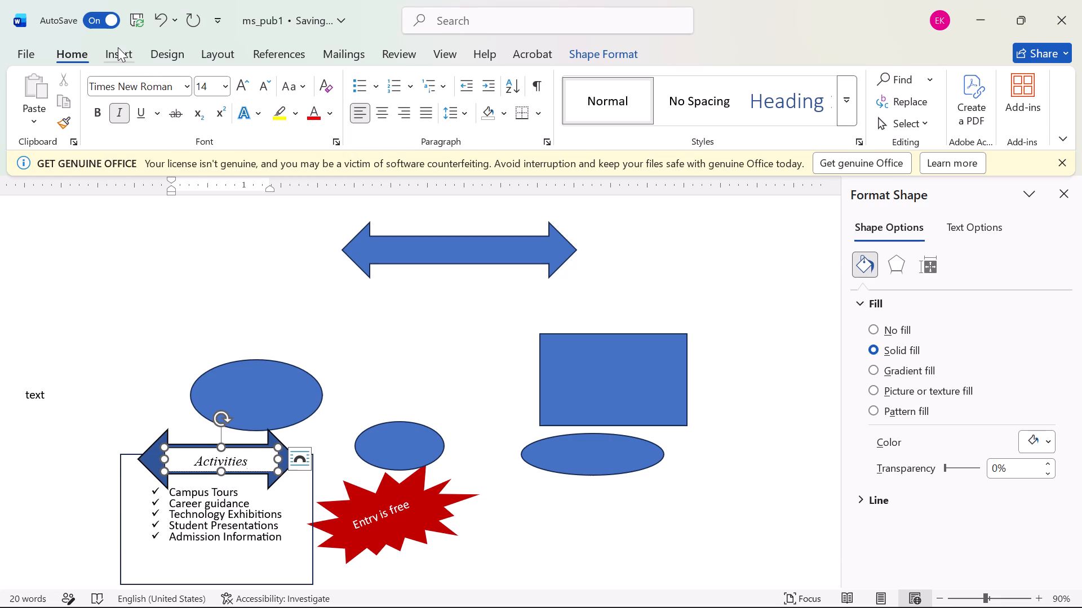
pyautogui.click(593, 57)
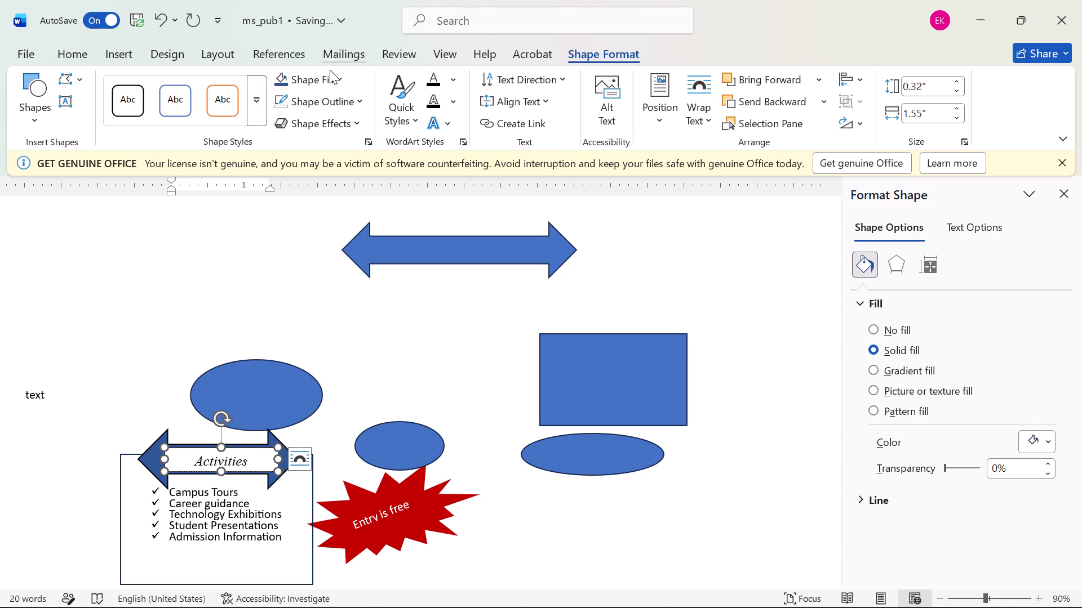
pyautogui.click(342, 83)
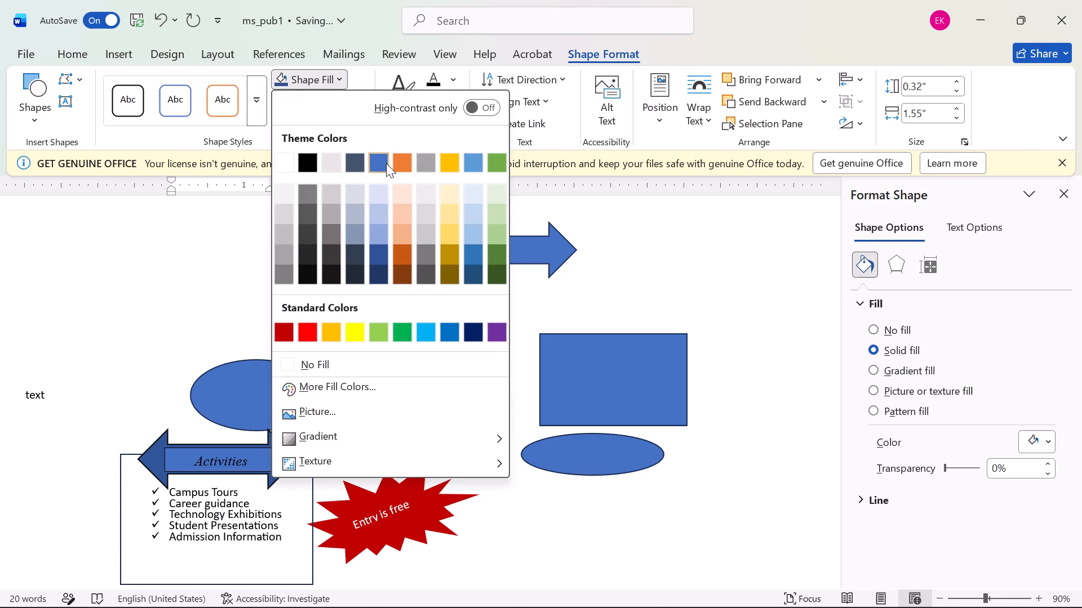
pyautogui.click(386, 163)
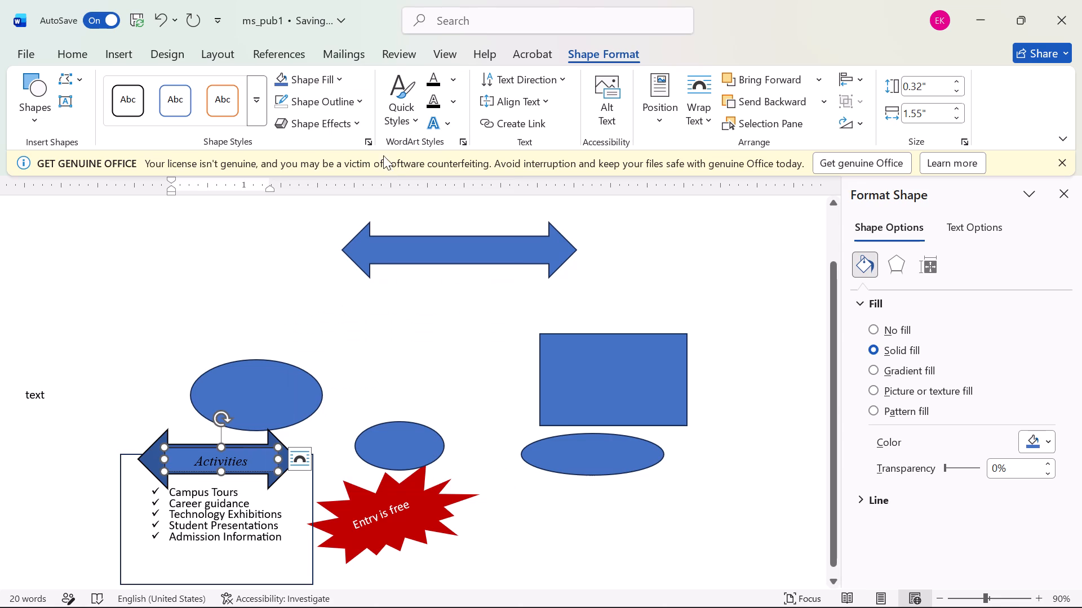
# Remove the outline from the "Activities" text box.
pyautogui.click(352, 102)
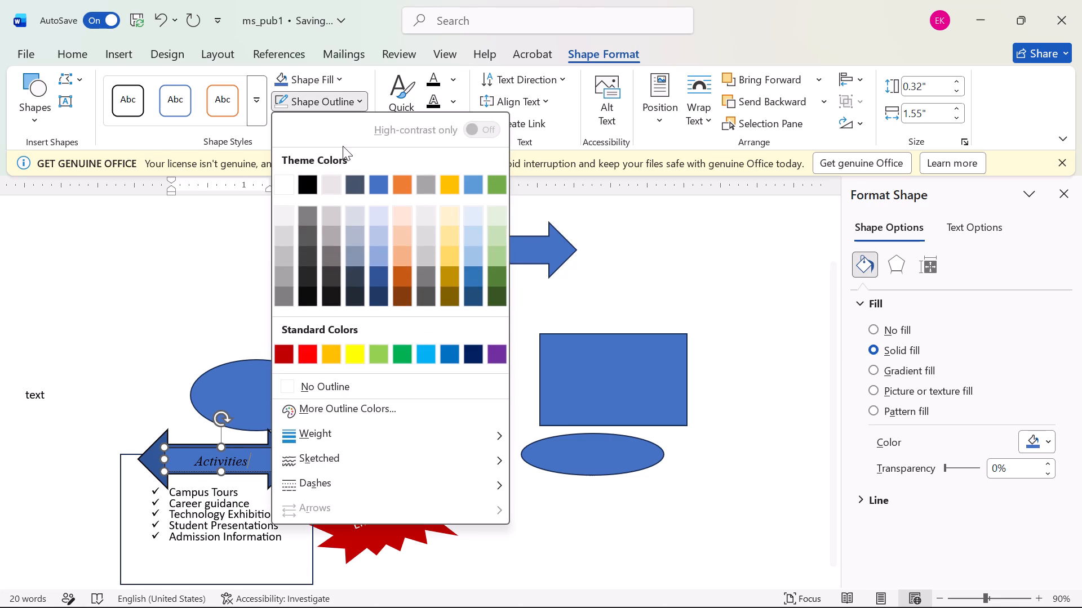
pyautogui.click(283, 386)
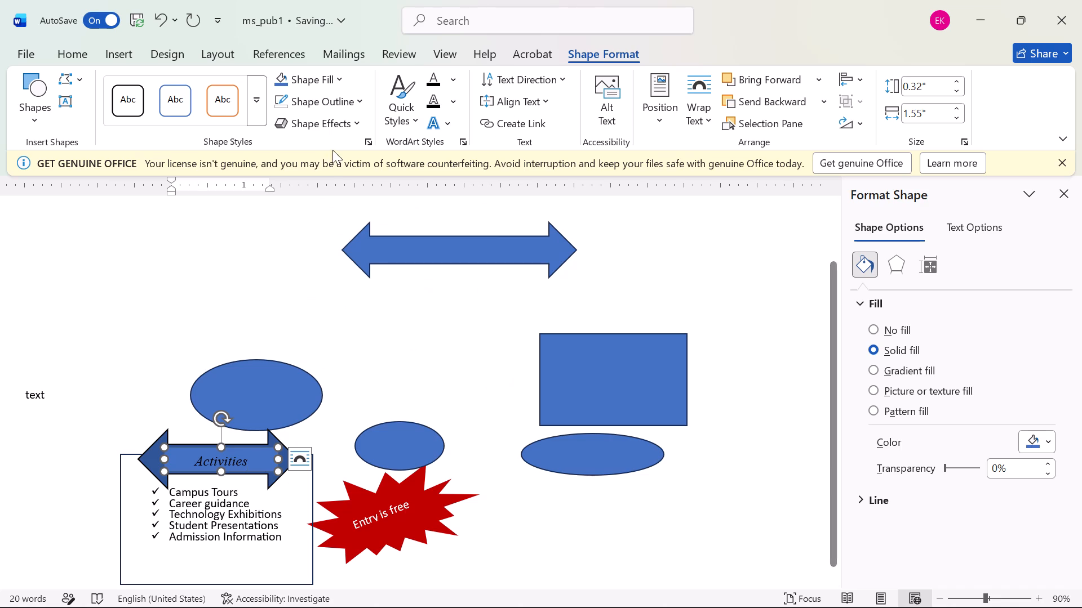
# Fill the "Activities" text box with the darker theme blue that matches the arrow behind it.
pyautogui.click(332, 77)
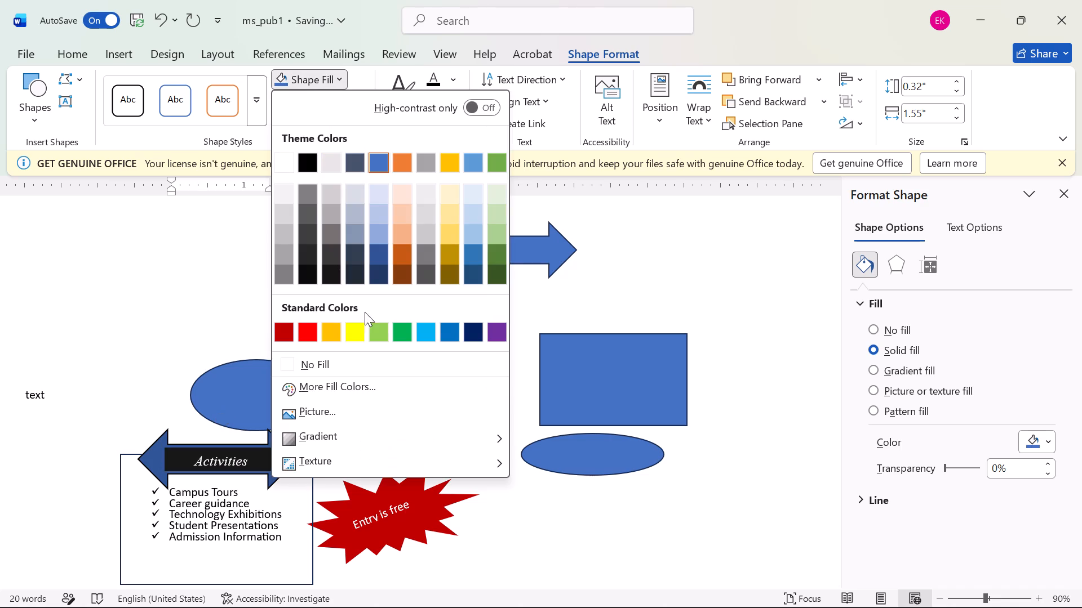
pyautogui.click(373, 256)
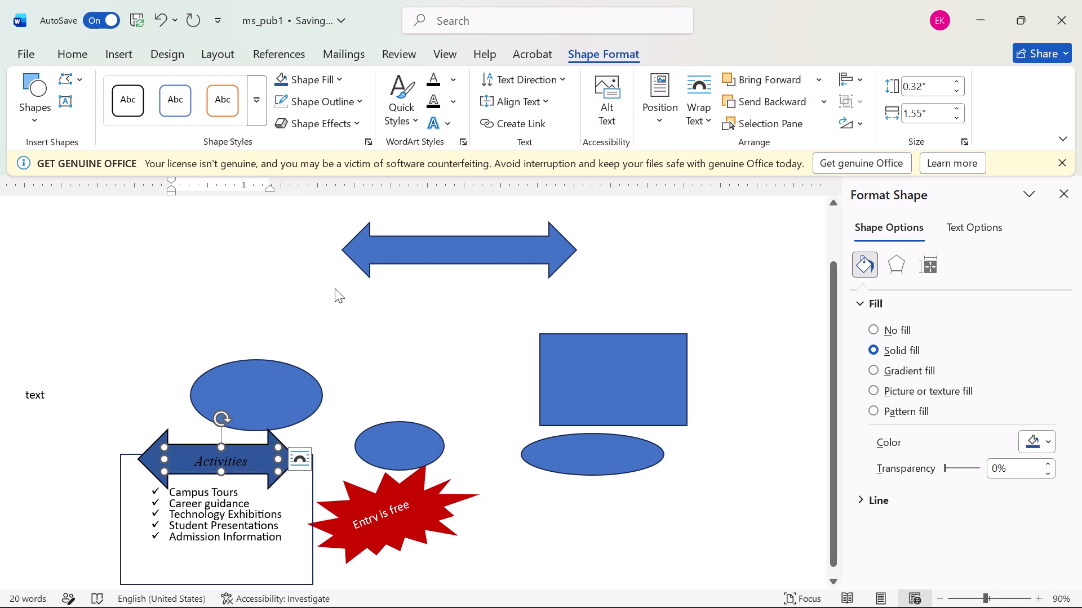
pyautogui.click(176, 345)
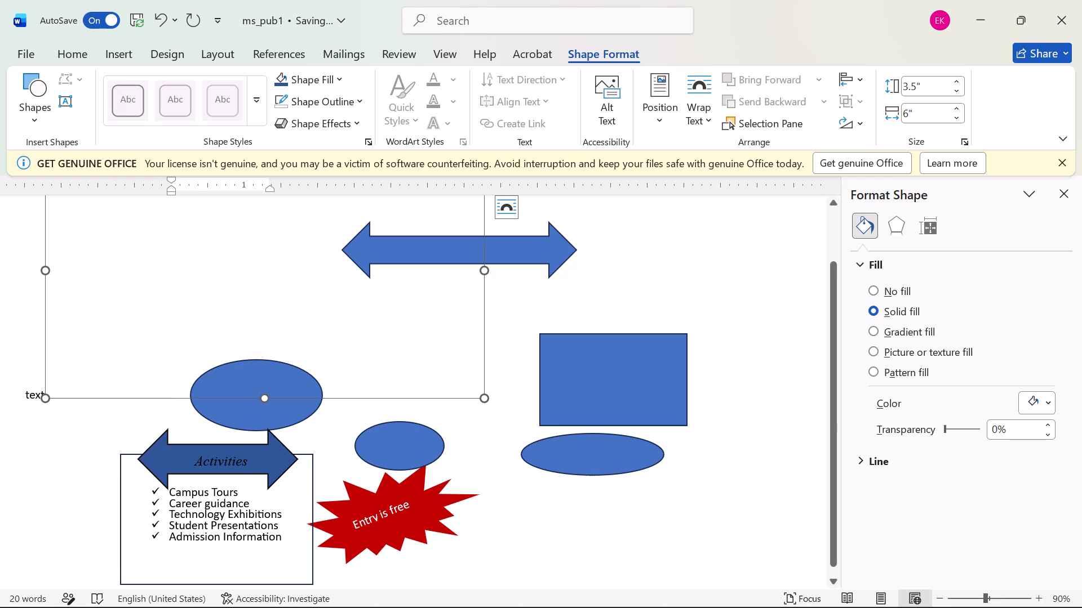
# Change the text colour of the "Activities" heading to white.
pyautogui.click(243, 461)
pyautogui.moveTo(246, 462); pyautogui.dragTo(215, 453)
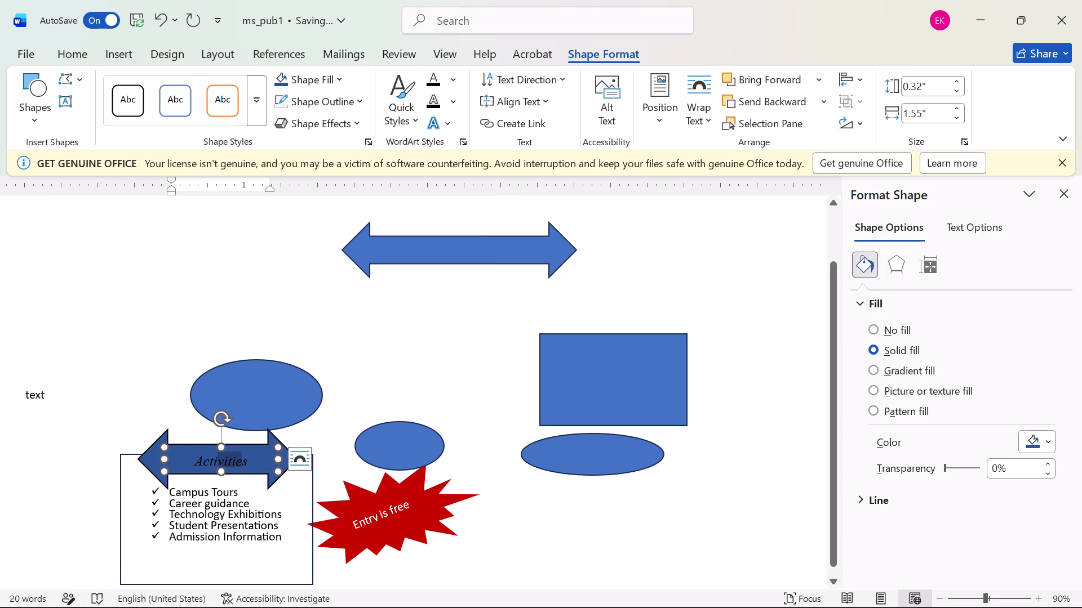
pyautogui.moveTo(215, 453); pyautogui.dragTo(214, 452)
pyautogui.click(263, 460)
pyautogui.moveTo(259, 463); pyautogui.dragTo(224, 448)
pyautogui.moveTo(224, 448); pyautogui.dragTo(189, 453)
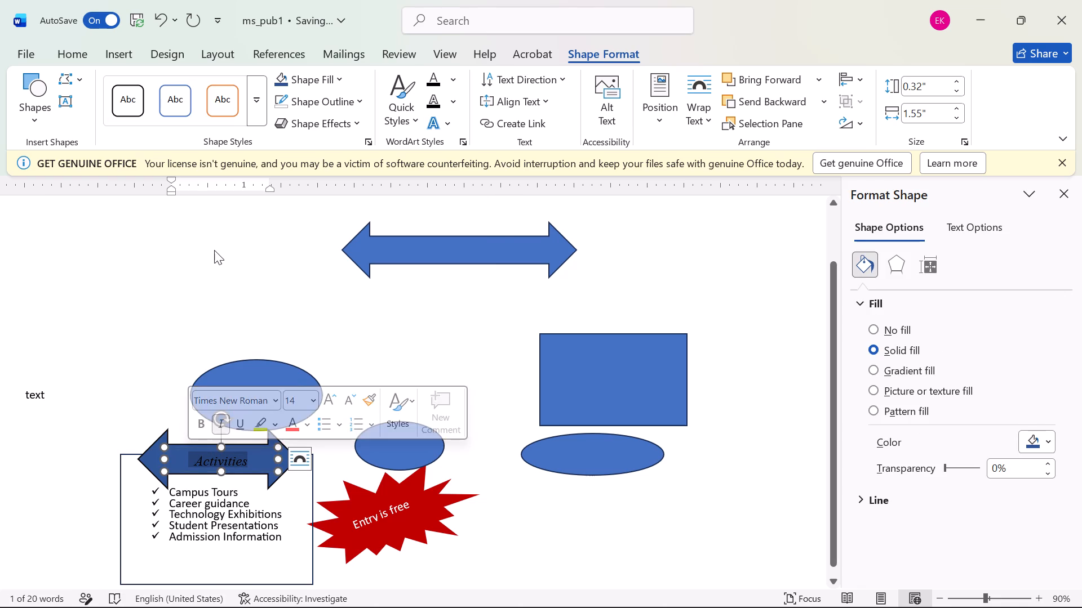
pyautogui.click(444, 77)
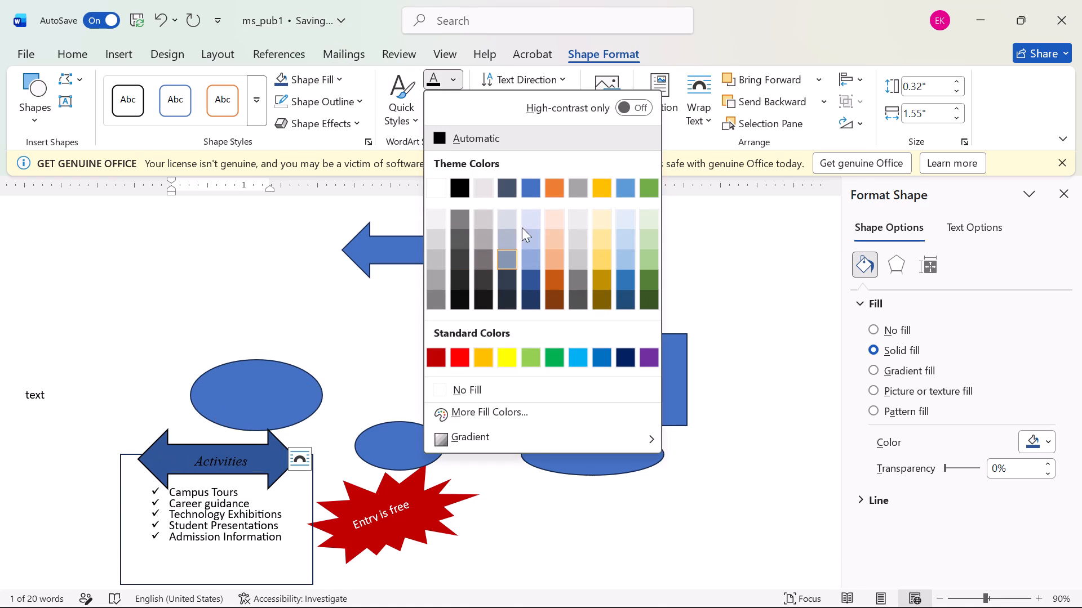
pyautogui.click(437, 187)
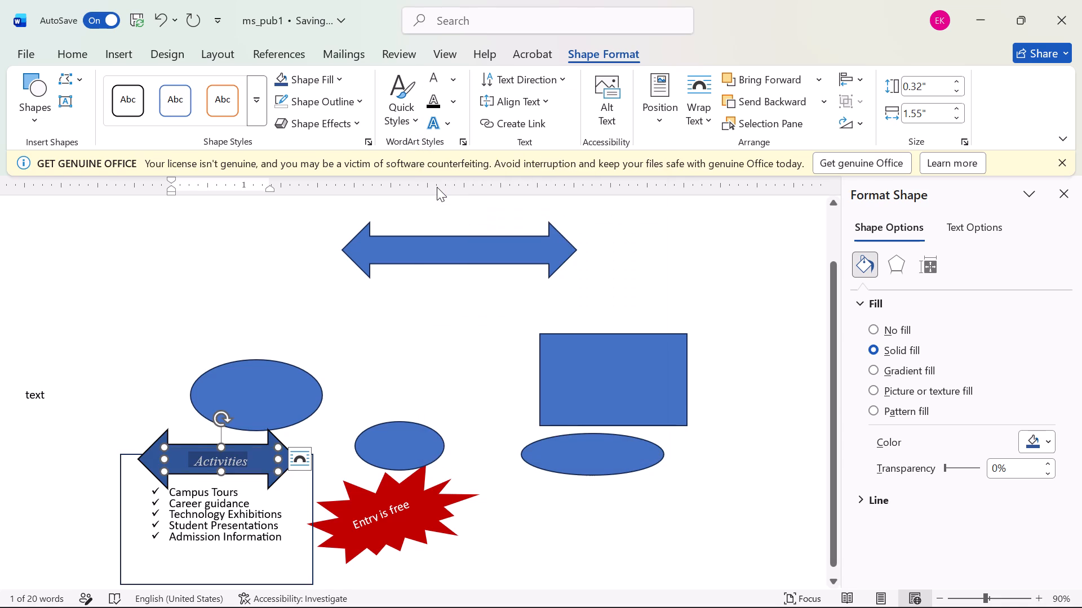
pyautogui.click(294, 244)
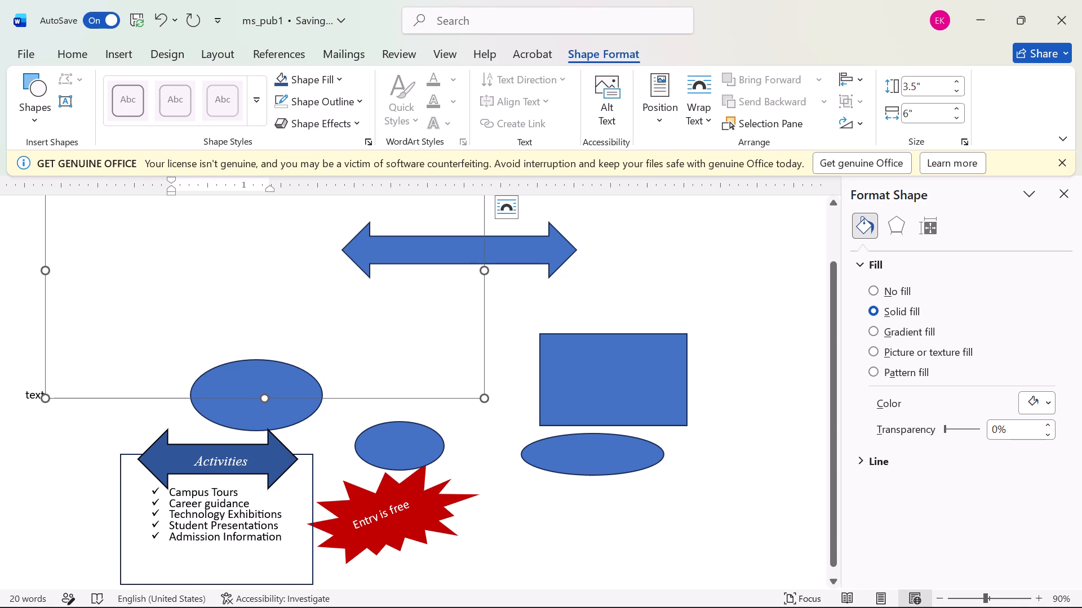
# Set the outline of the frame around the check-marked list to Blue, Accent 1, Darker 25%.
pyautogui.click(256, 571)
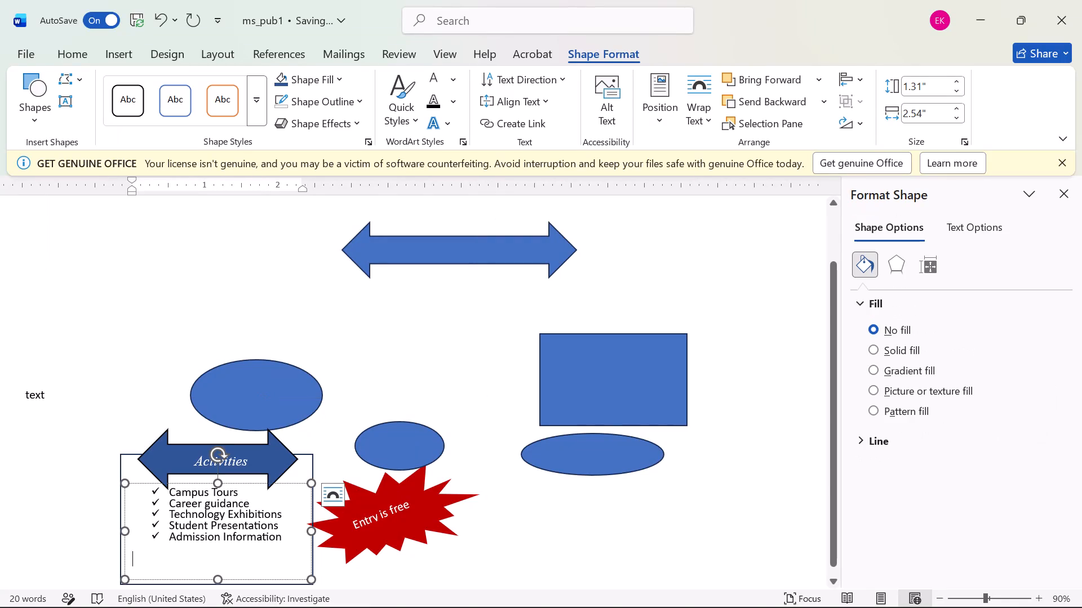
pyautogui.click(281, 585)
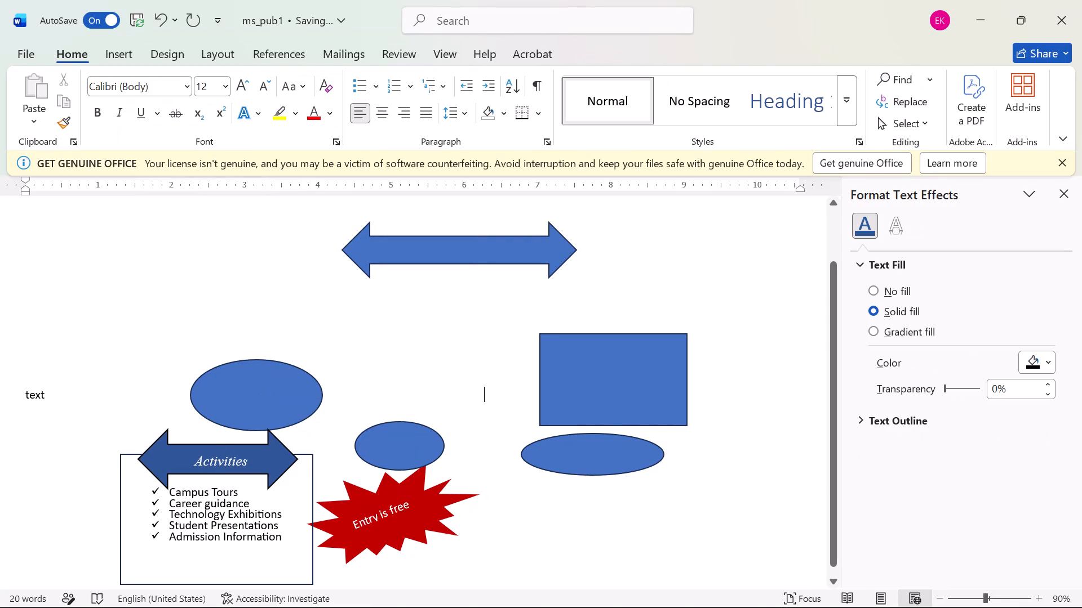
pyautogui.click(308, 454)
pyautogui.click(312, 464)
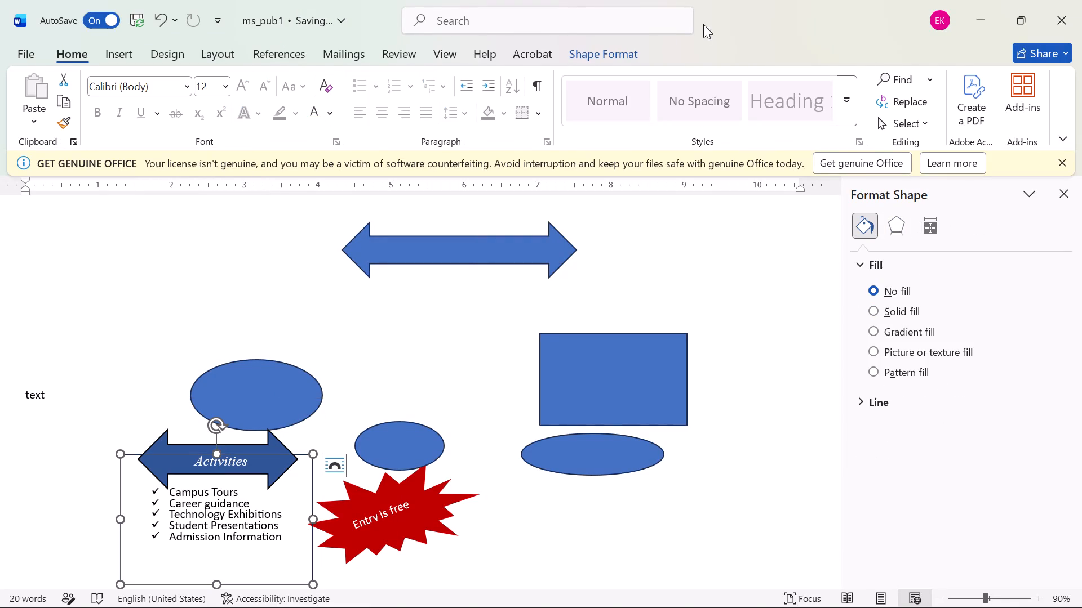
pyautogui.click(601, 50)
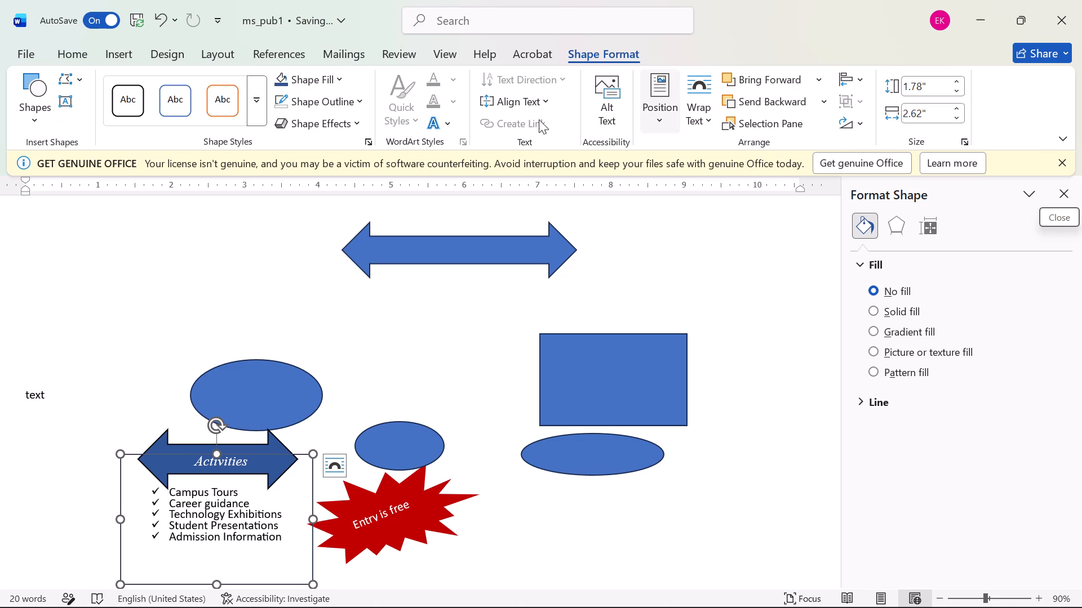
pyautogui.click(354, 87)
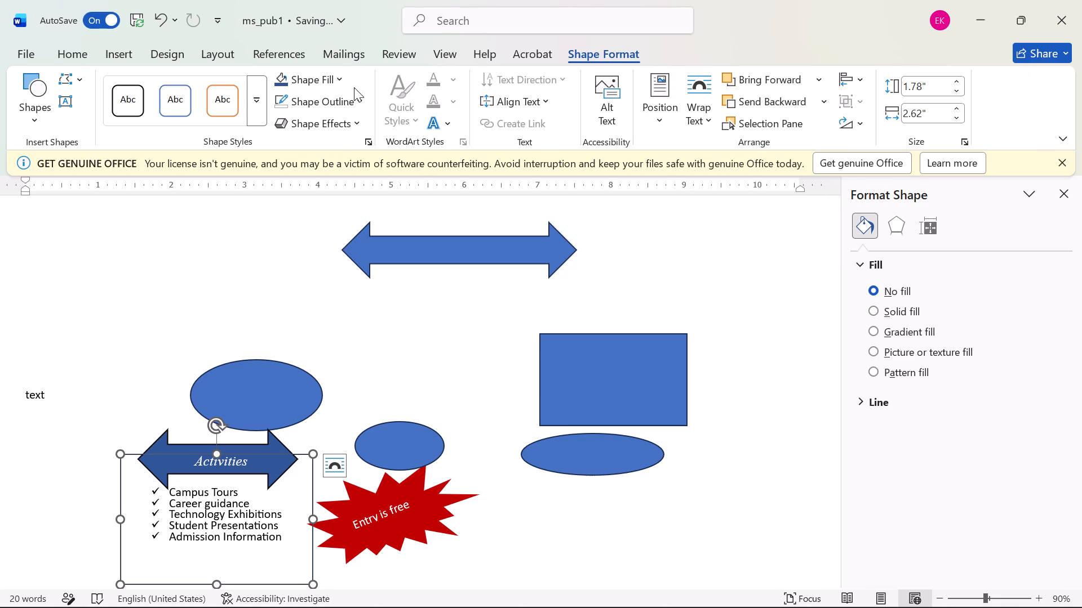
pyautogui.click(349, 98)
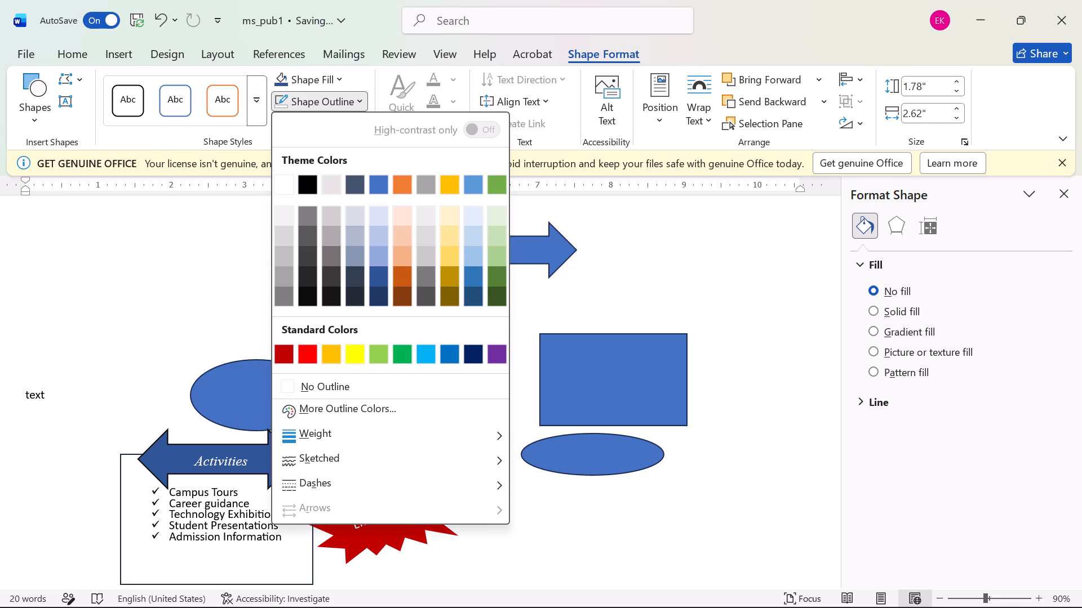
pyautogui.click(128, 472)
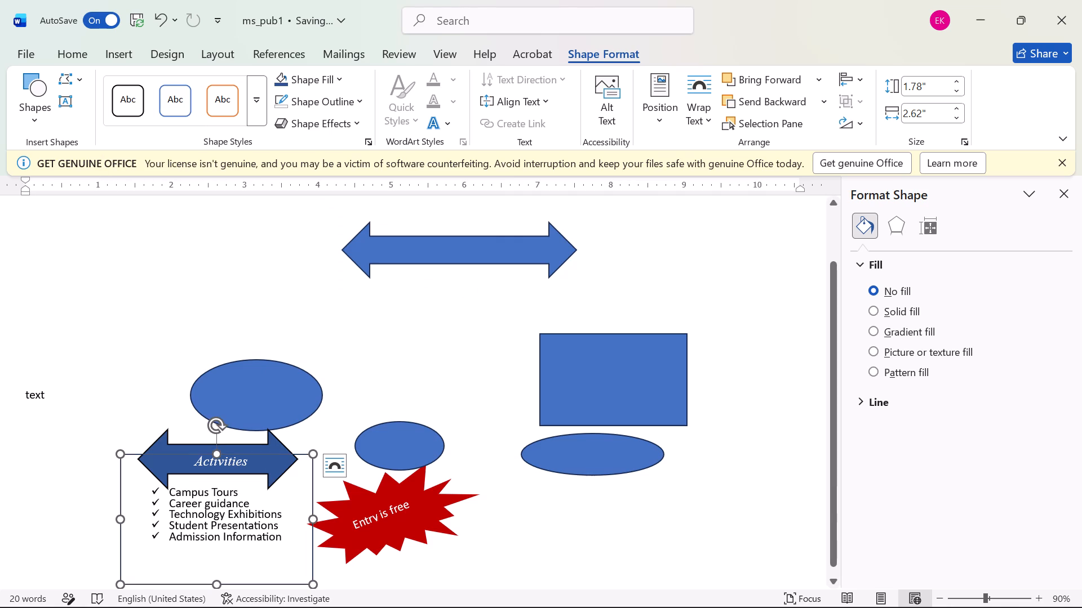
pyautogui.click(335, 83)
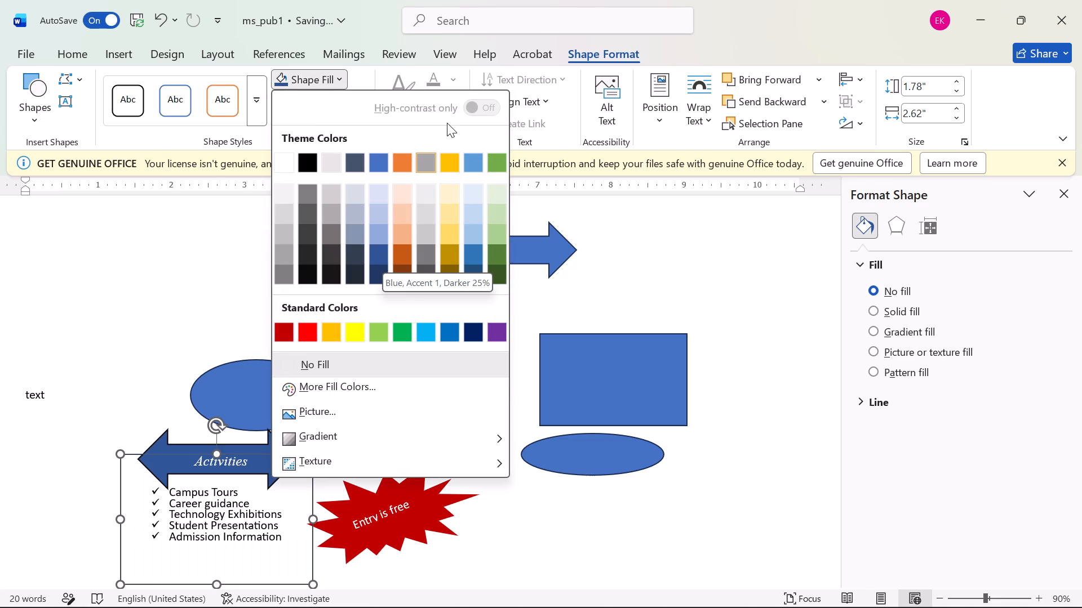
pyautogui.click(168, 320)
pyautogui.click(361, 100)
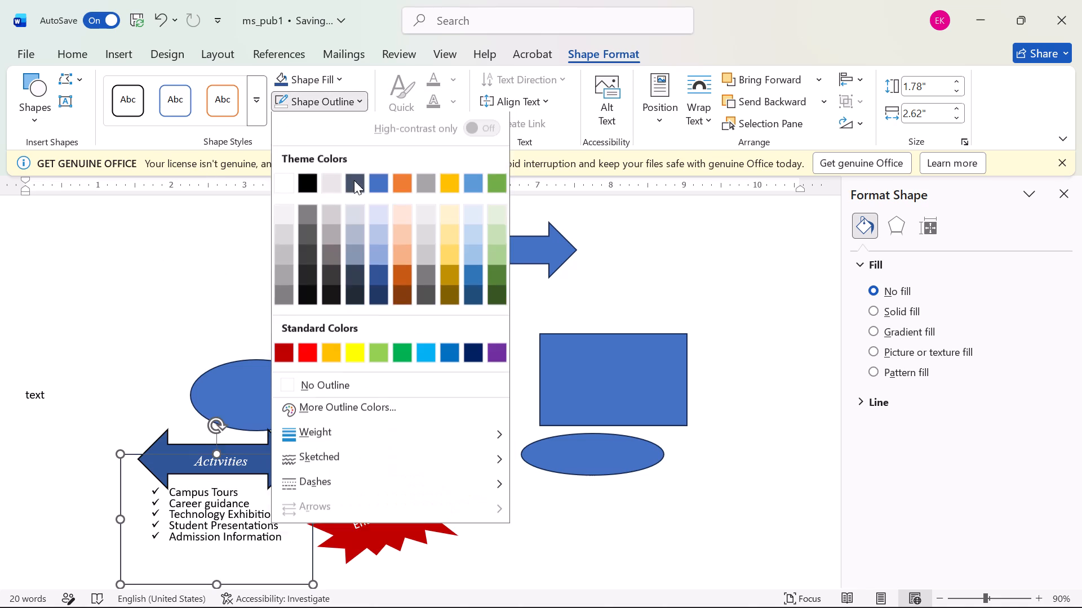
pyautogui.click(382, 274)
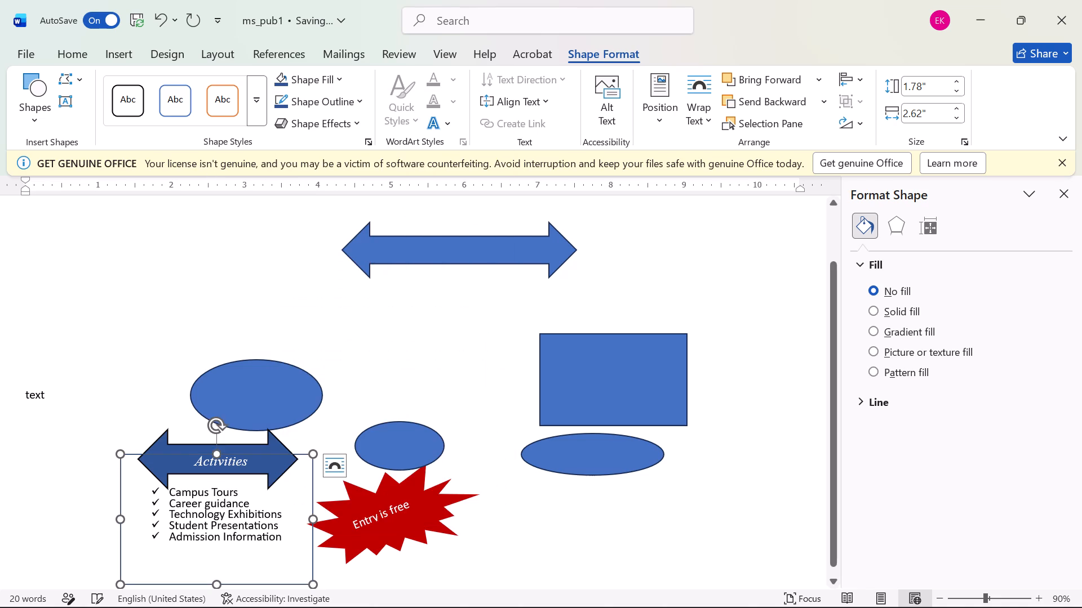
# Delete the empty drawing canvas that overlaps the area above the "Activities" arrow.
pyautogui.click(160, 373)
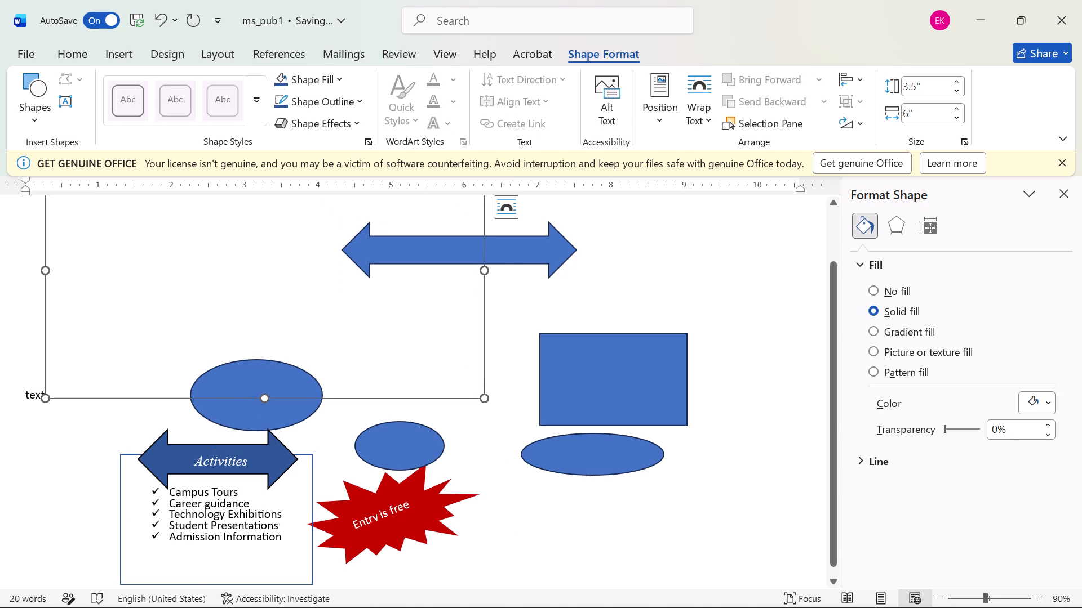
pyautogui.moveTo(482, 401); pyautogui.dragTo(127, 287)
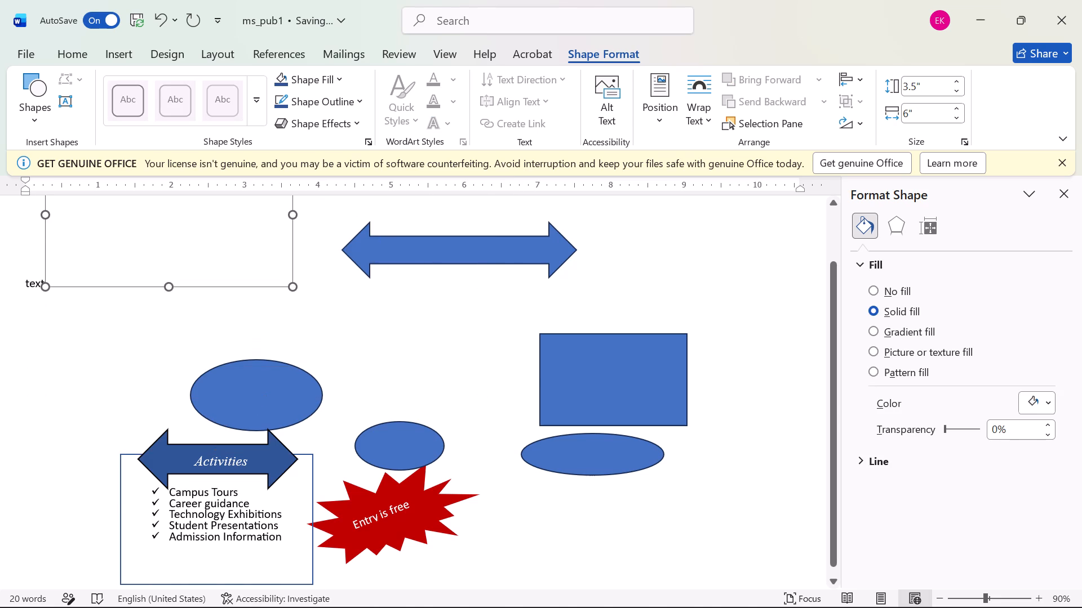
pyautogui.click(133, 262)
pyautogui.press('BackSpace')
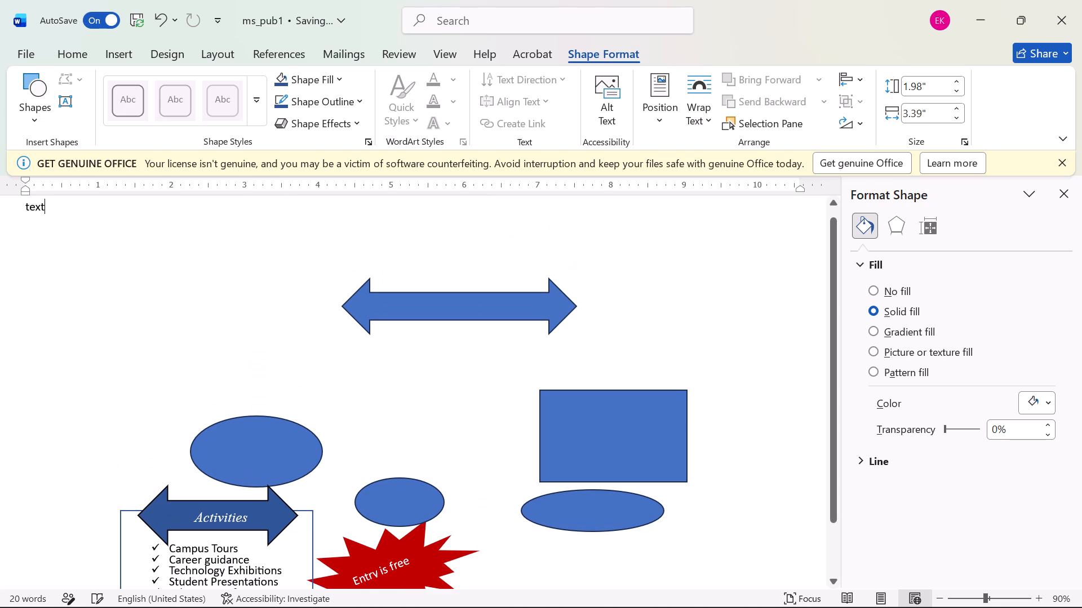
# Delete the stray word "text" from the page and save the document.
pyautogui.press('BackSpace')
pyautogui.press('BackSpace')
pyautogui.press('BackSpace')
pyautogui.press('BackSpace')
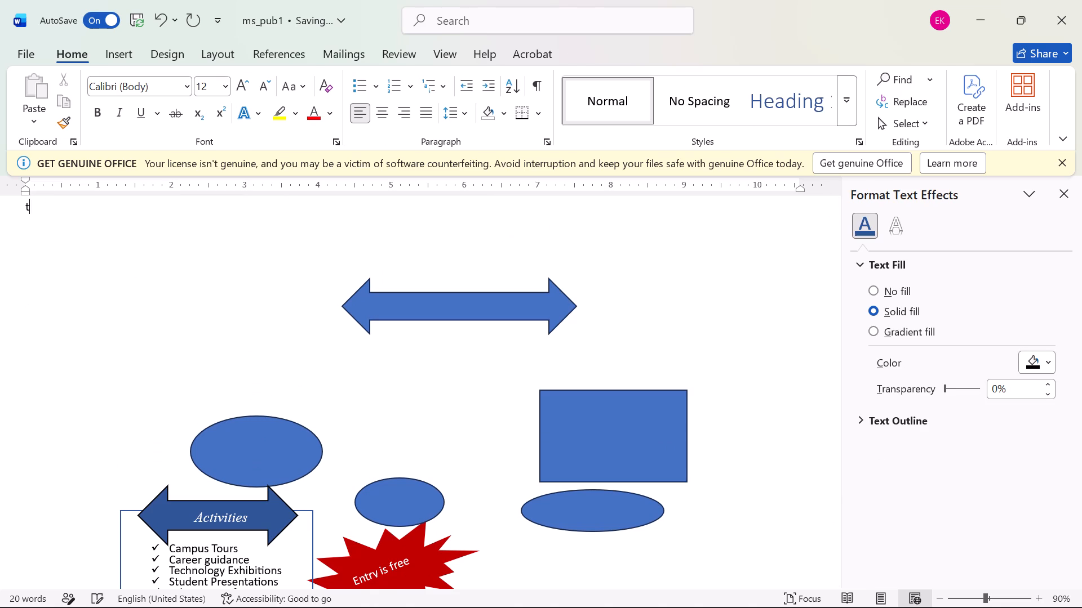
pyautogui.press('BackSpace')
pyautogui.hotkey('ctrl', 's')
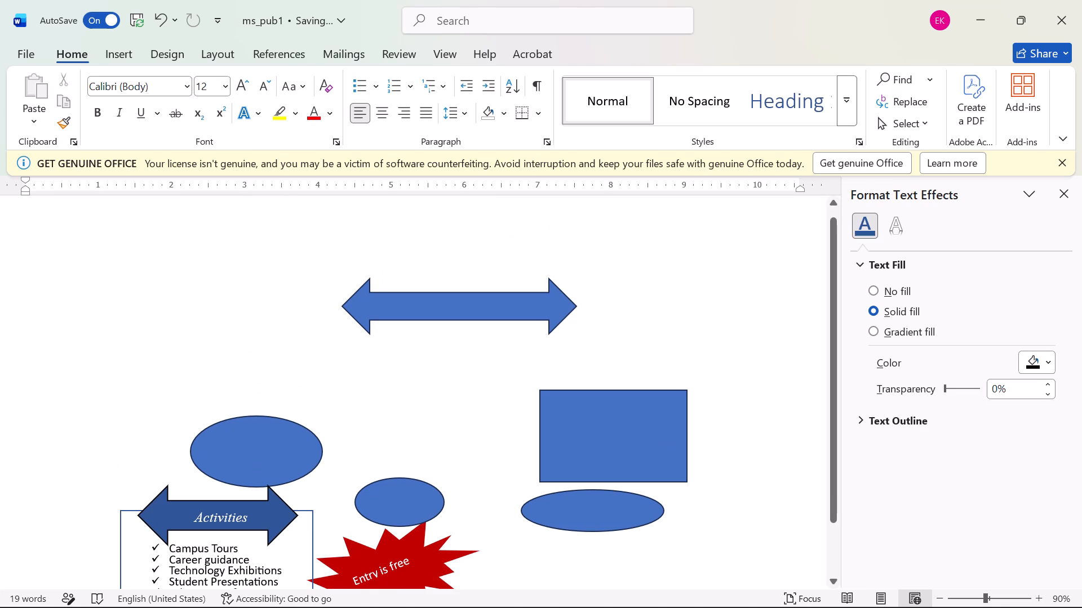
# Stretch the oval above the "Activities" arrow sideways to roughly the width of the list frame below.
pyautogui.scroll(-3, 246, 473)
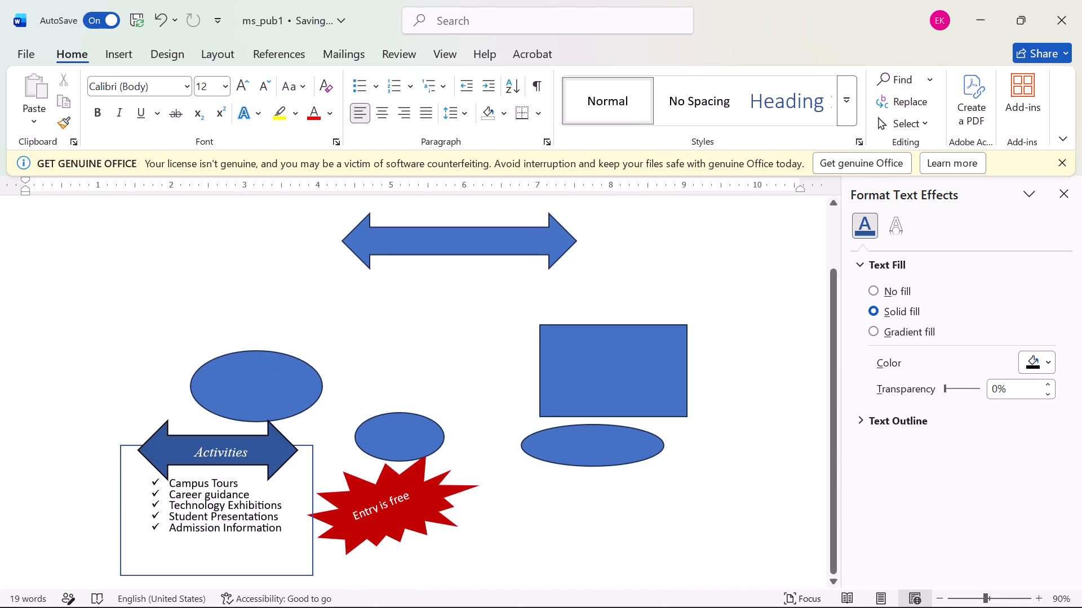
pyautogui.click(218, 373)
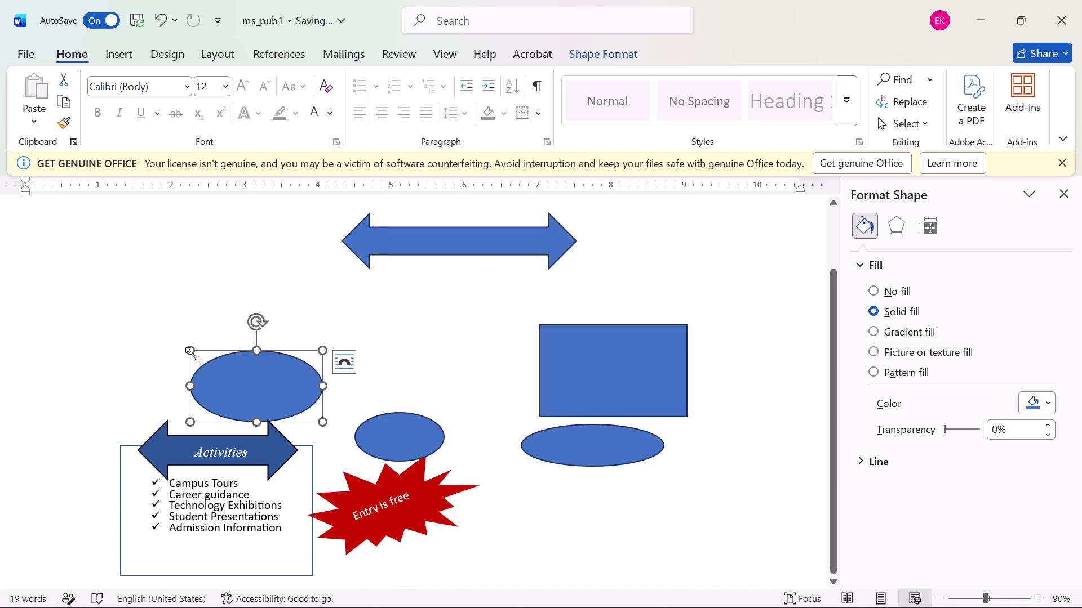
pyautogui.moveTo(191, 351); pyautogui.dragTo(179, 366)
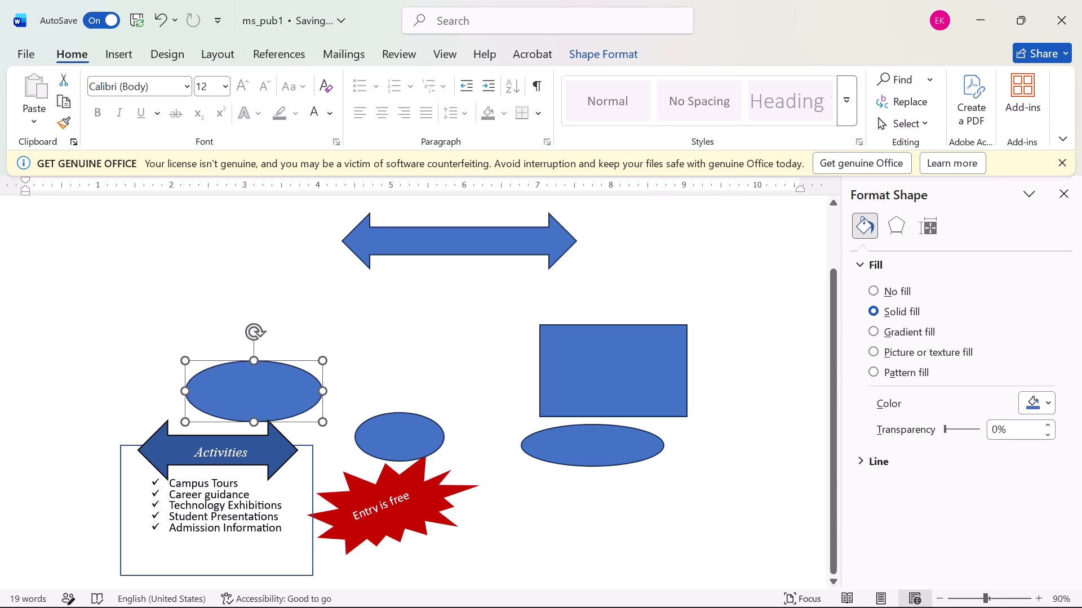
pyautogui.moveTo(179, 366); pyautogui.dragTo(138, 365)
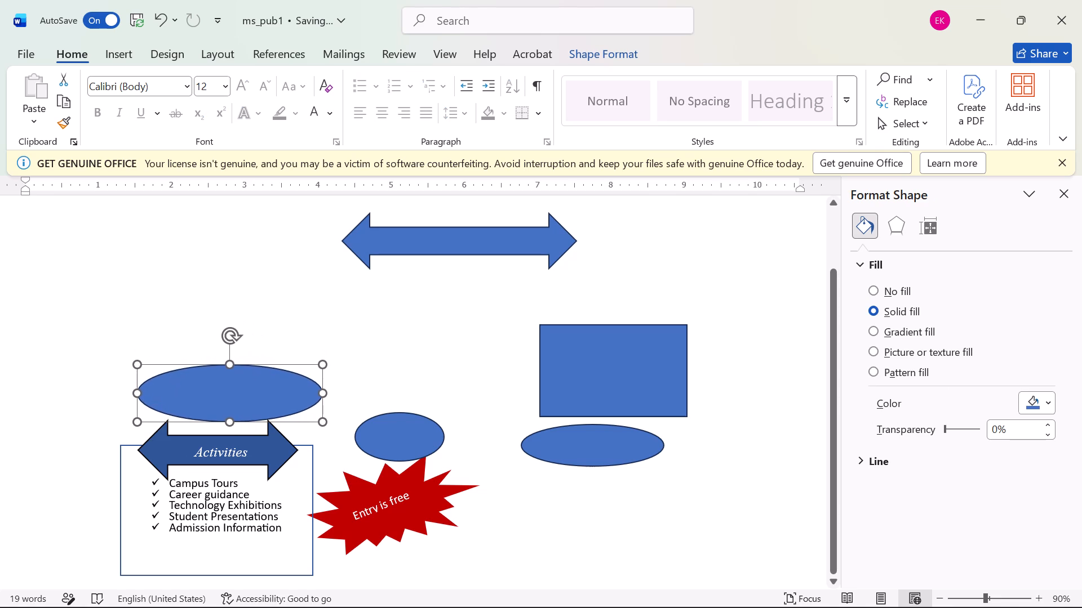
pyautogui.moveTo(138, 365); pyautogui.dragTo(127, 352)
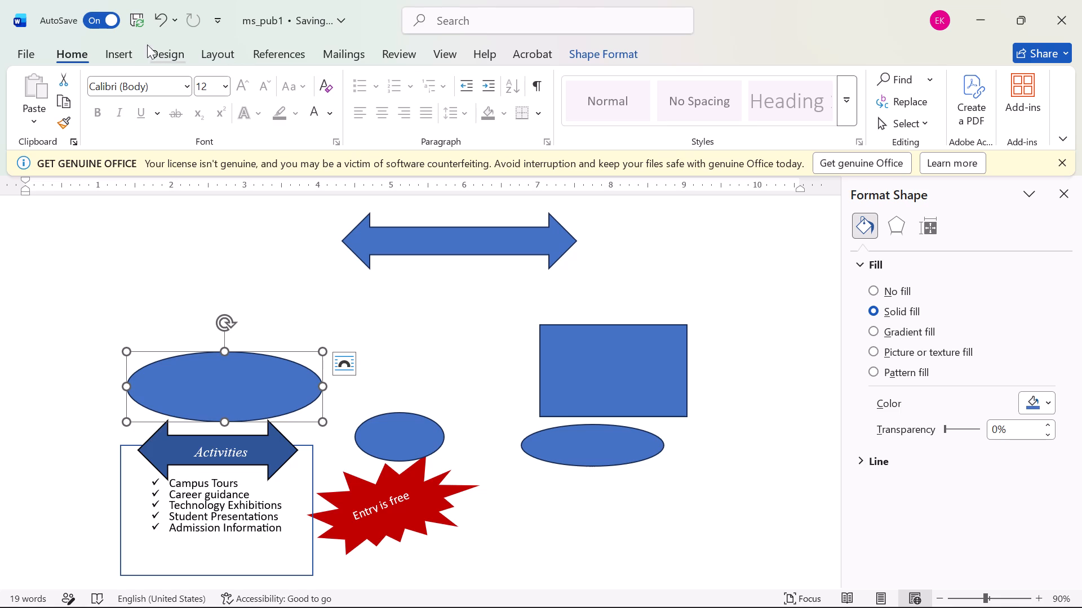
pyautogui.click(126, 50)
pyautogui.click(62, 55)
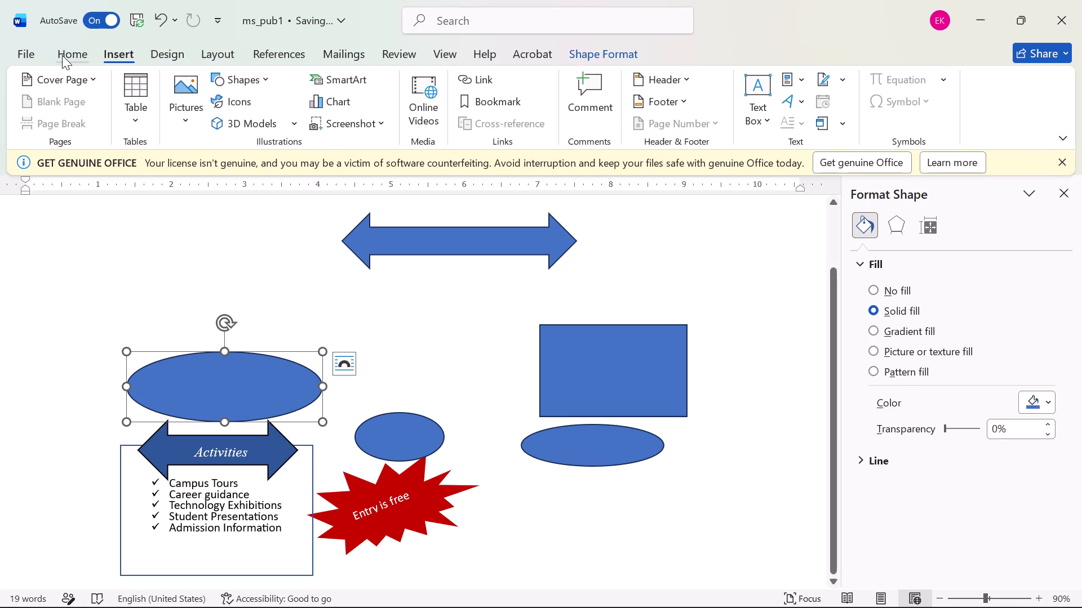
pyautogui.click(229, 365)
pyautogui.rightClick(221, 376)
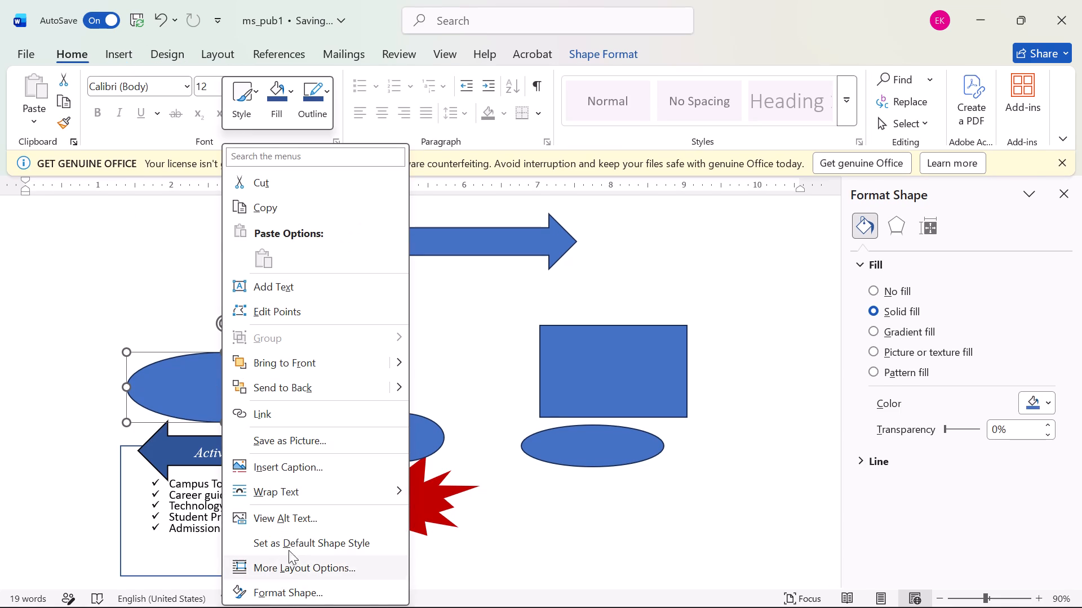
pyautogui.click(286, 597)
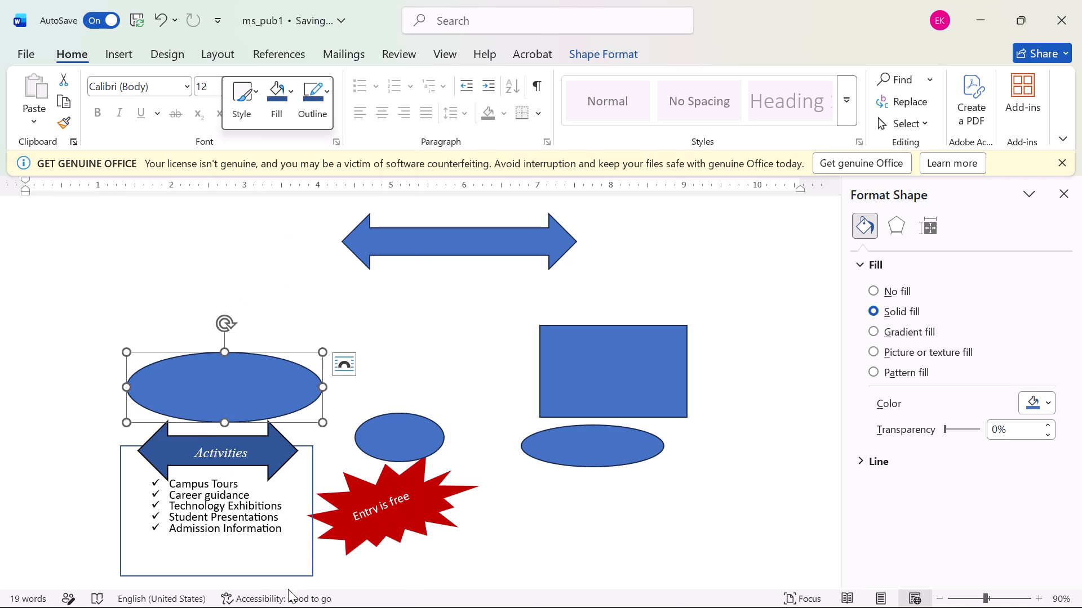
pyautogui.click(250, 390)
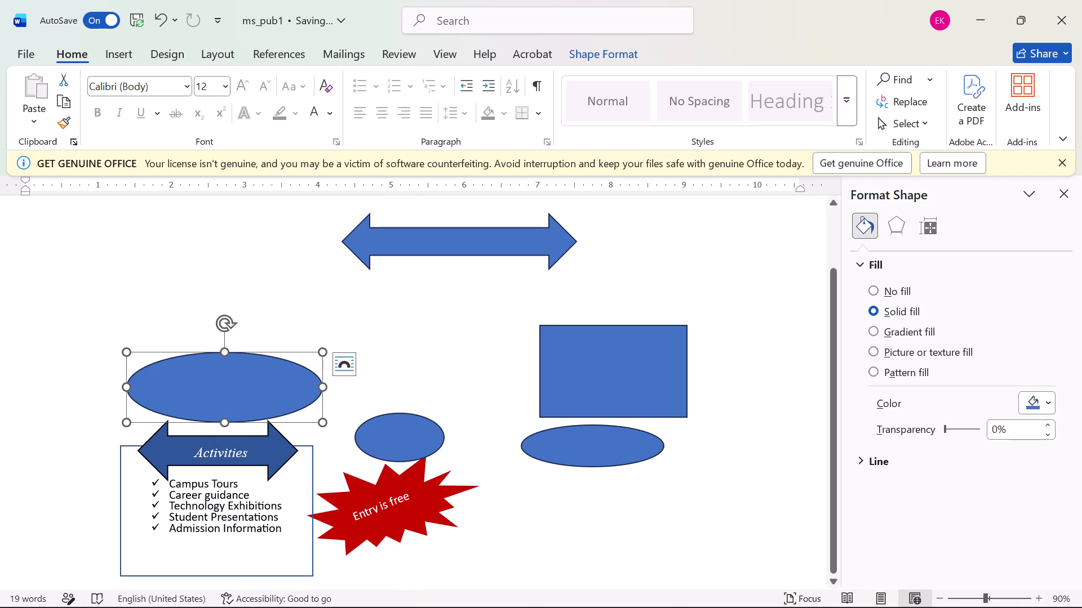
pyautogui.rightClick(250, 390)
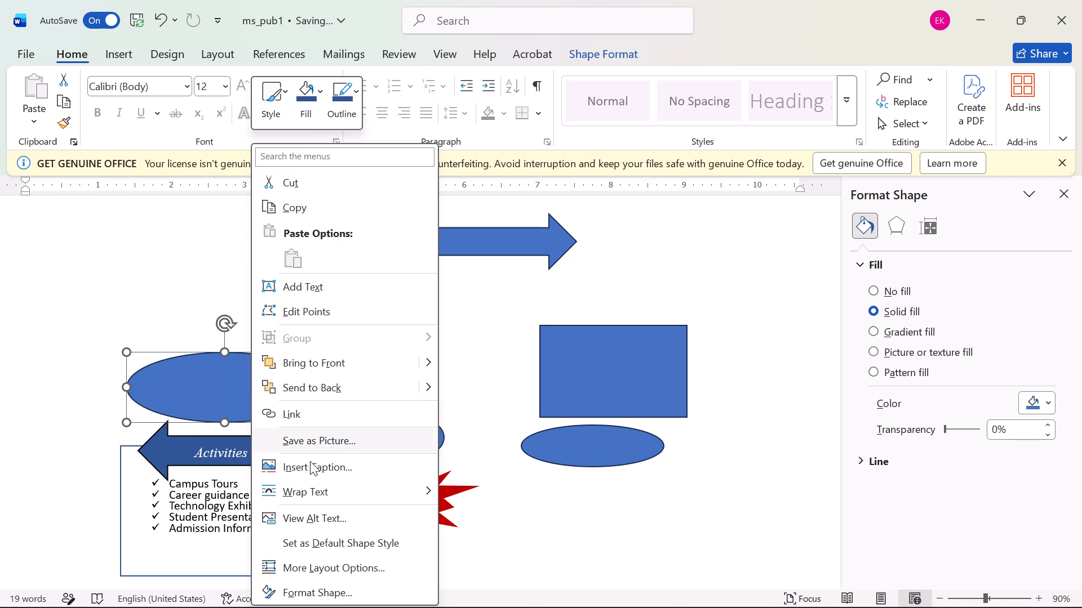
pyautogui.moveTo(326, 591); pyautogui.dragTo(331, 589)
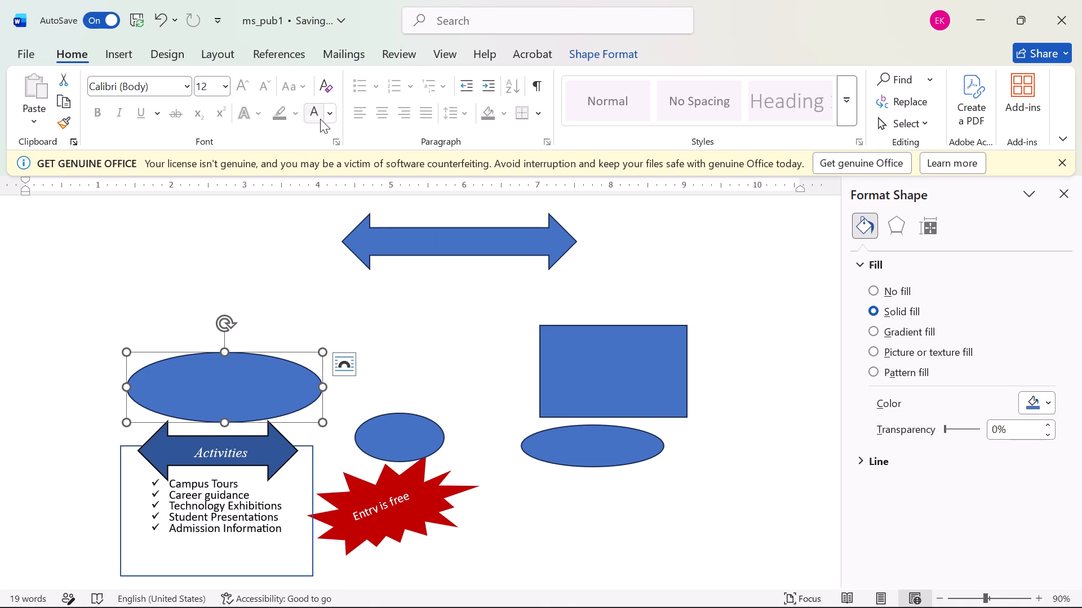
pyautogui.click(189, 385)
# Search the commands for "insert tex" and draw a small text box inside the widened oval above "Activities".
pyautogui.click(120, 51)
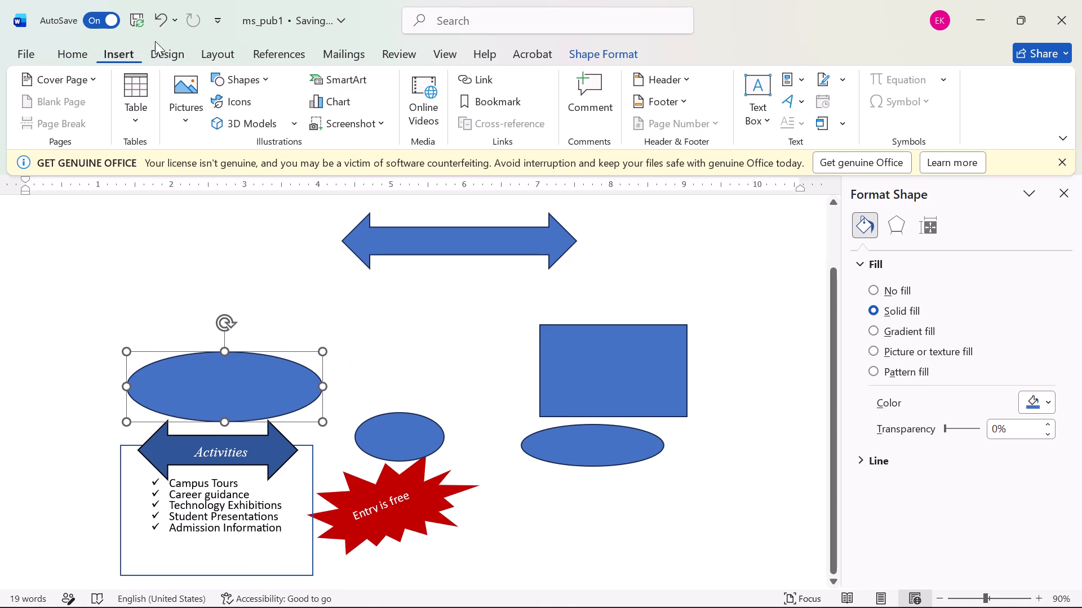
pyautogui.click(466, 13)
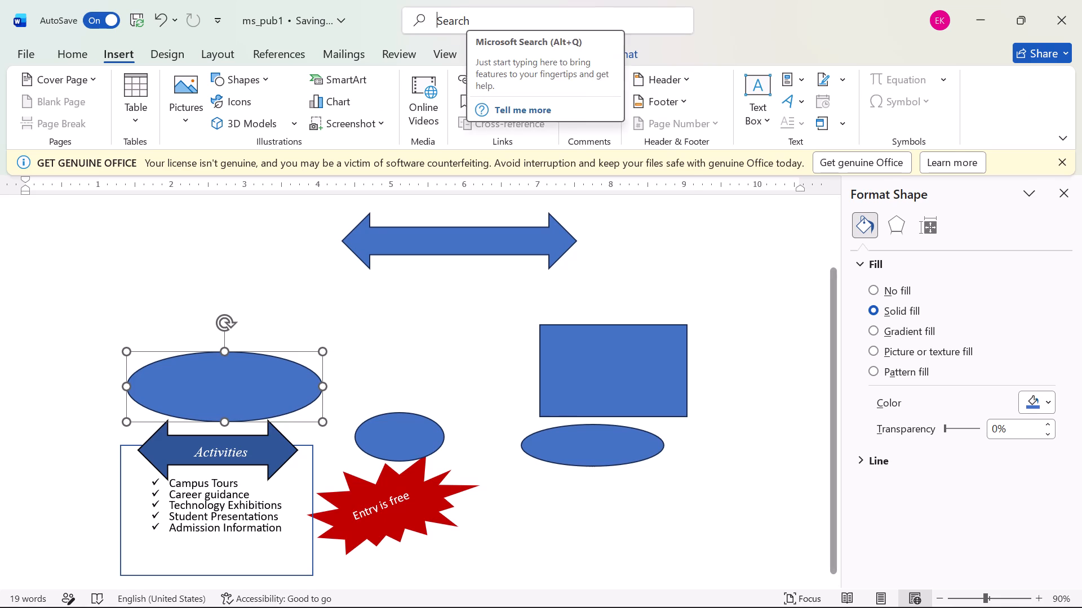
pyautogui.press('t')
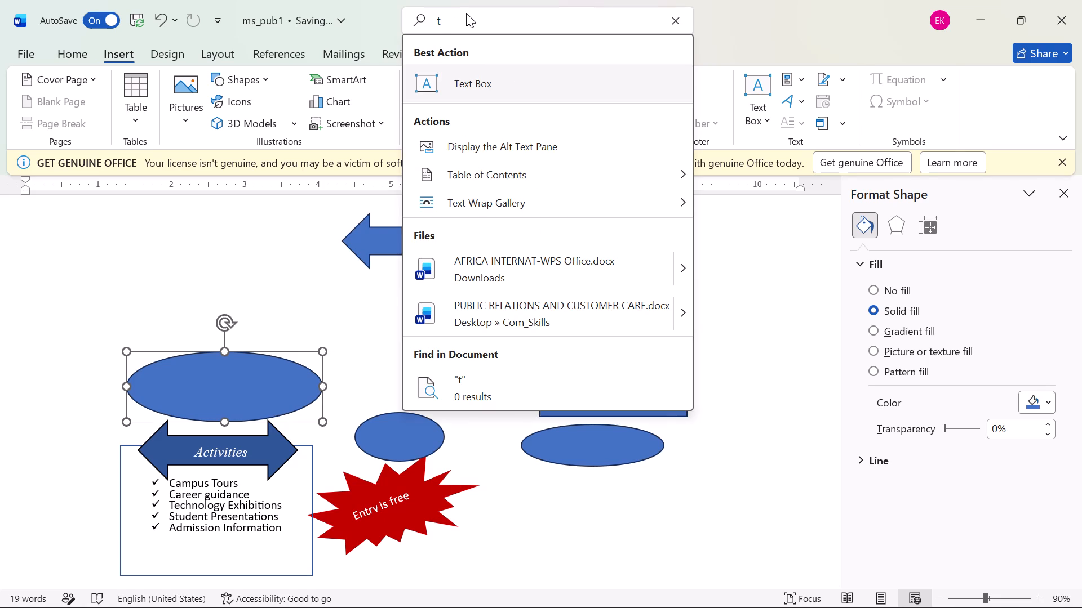
pyautogui.press('BackSpace')
pyautogui.write('insert')
pyautogui.press('space')
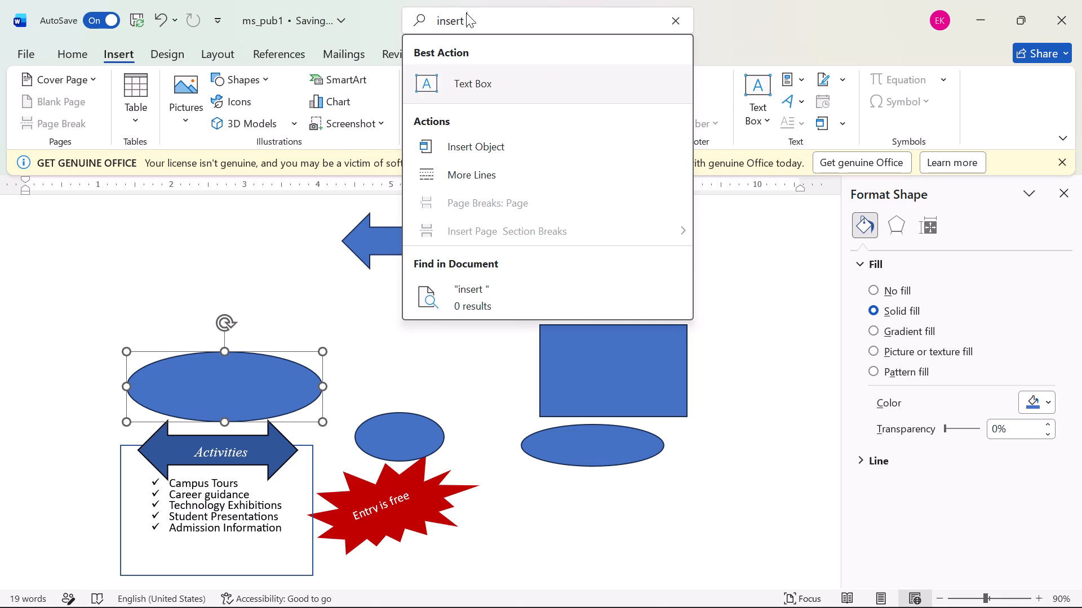
pyautogui.write('tex')
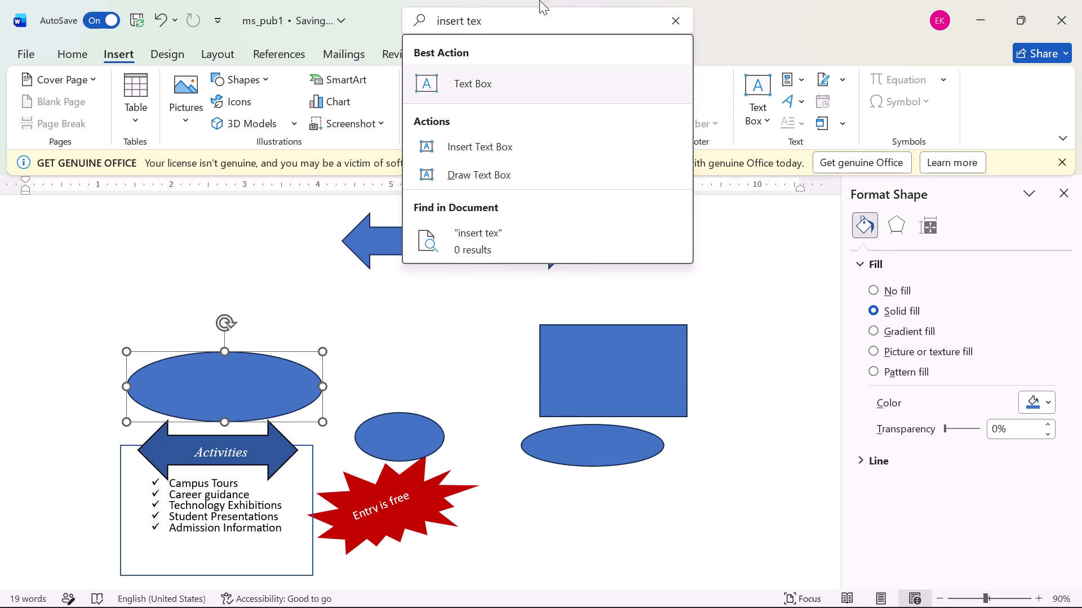
pyautogui.click(506, 139)
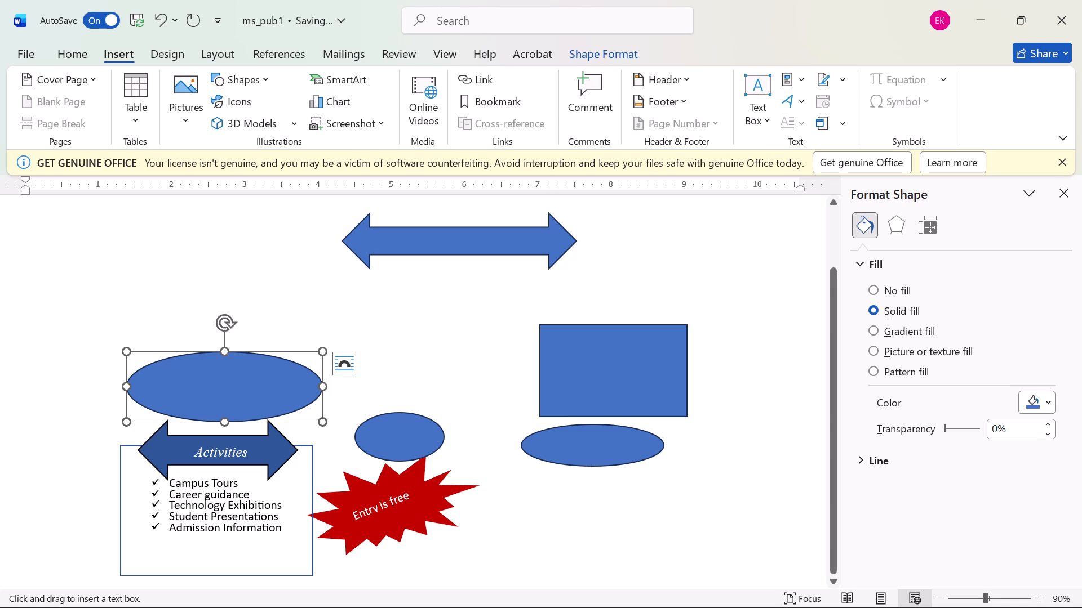
pyautogui.moveTo(187, 373); pyautogui.dragTo(261, 391)
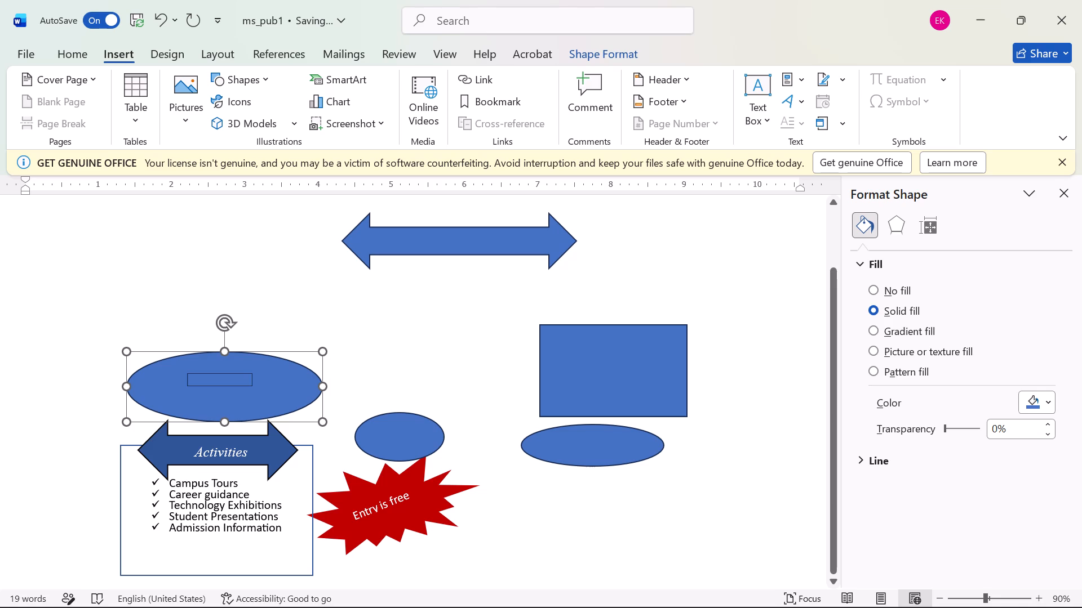
# Enlarge the small text box inside the oval above "Activities" to about 0.63" high by 1.51" wide.
pyautogui.moveTo(261, 391); pyautogui.dragTo(295, 410)
pyautogui.moveTo(189, 376); pyautogui.dragTo(185, 360)
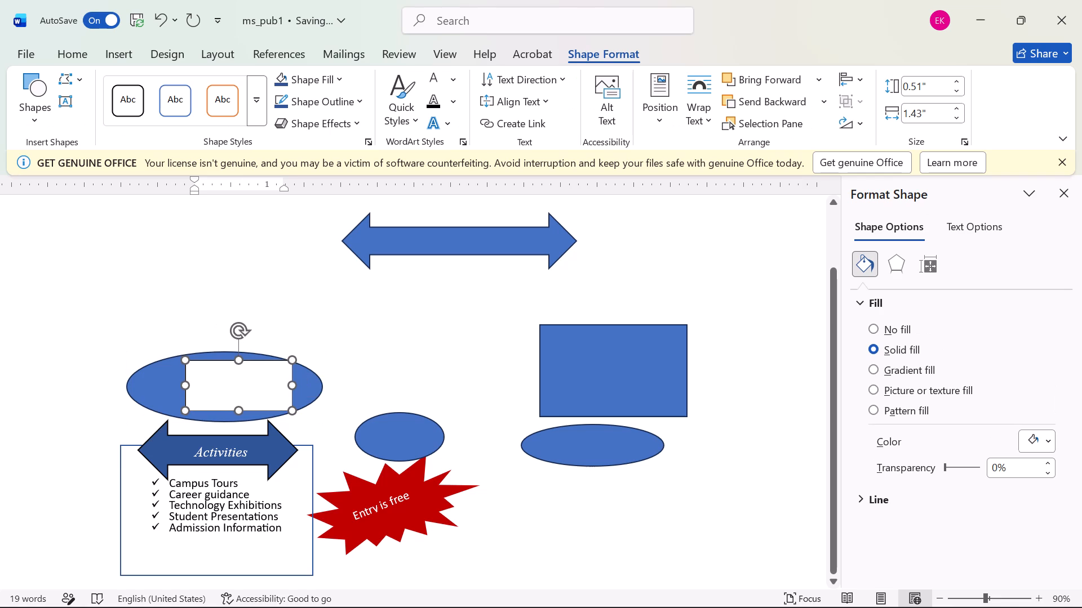
pyautogui.moveTo(185, 360); pyautogui.dragTo(181, 364)
pyautogui.click(193, 373)
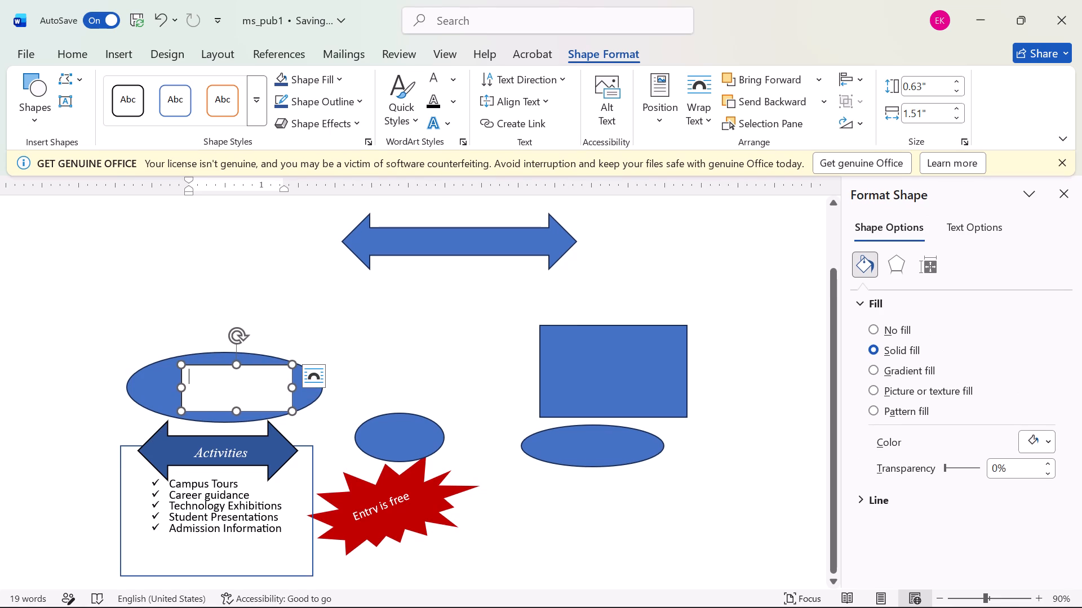
# Enter "Date:", "28 November" and "2026" on three separate lines in the oval's text box.
pyautogui.write('Date')
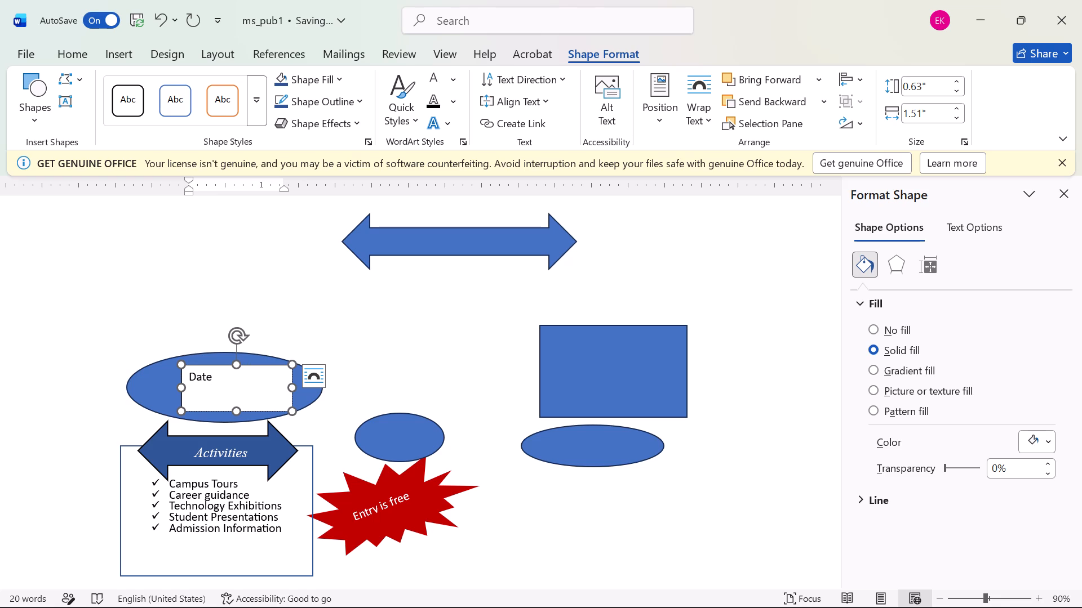
pyautogui.hotkey('shift', ':')
pyautogui.press('Return')
pyautogui.press('2')
pyautogui.press('8')
pyautogui.press('space')
pyautogui.write('November')
pyautogui.press('Return')
pyautogui.write('2026')
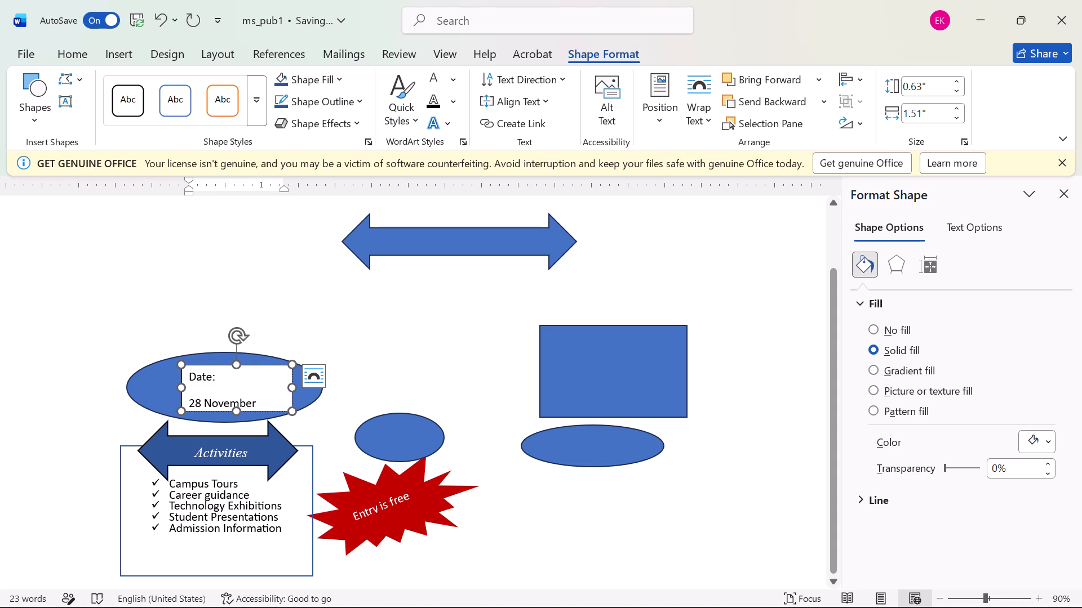
# Set the line spacing of the "Date:" and "28 November" lines to Multiple at 0.6.
pyautogui.moveTo(188, 381); pyautogui.dragTo(240, 419)
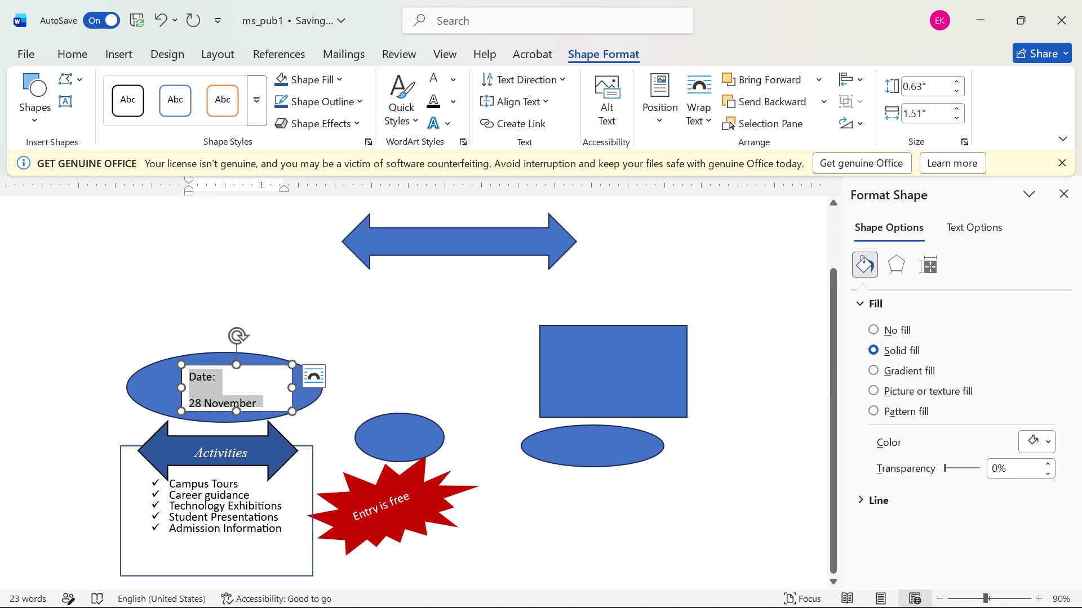
pyautogui.moveTo(240, 419); pyautogui.dragTo(240, 418)
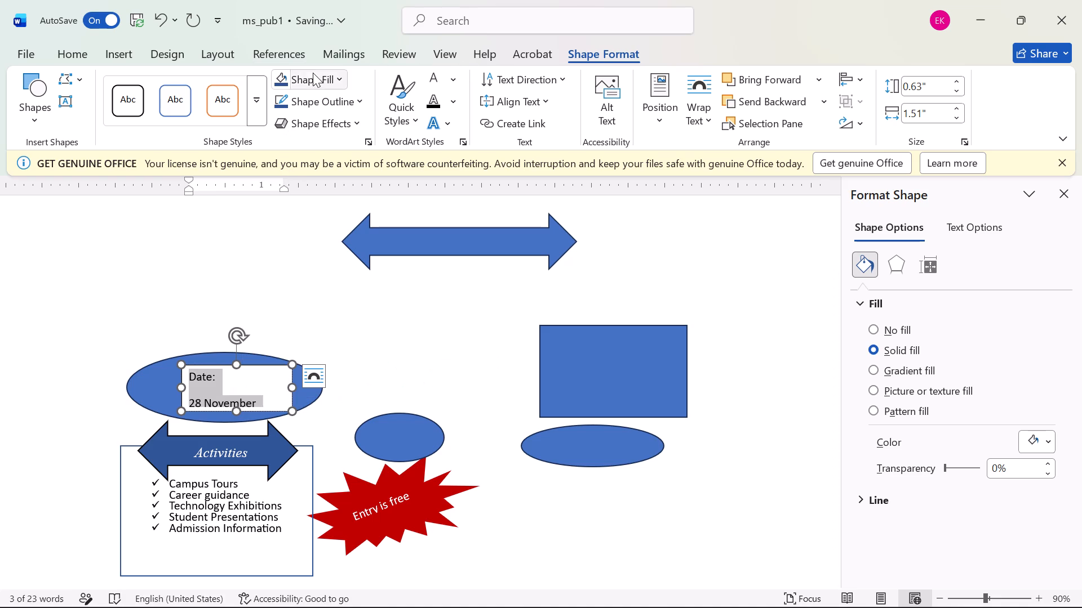
pyautogui.click(78, 51)
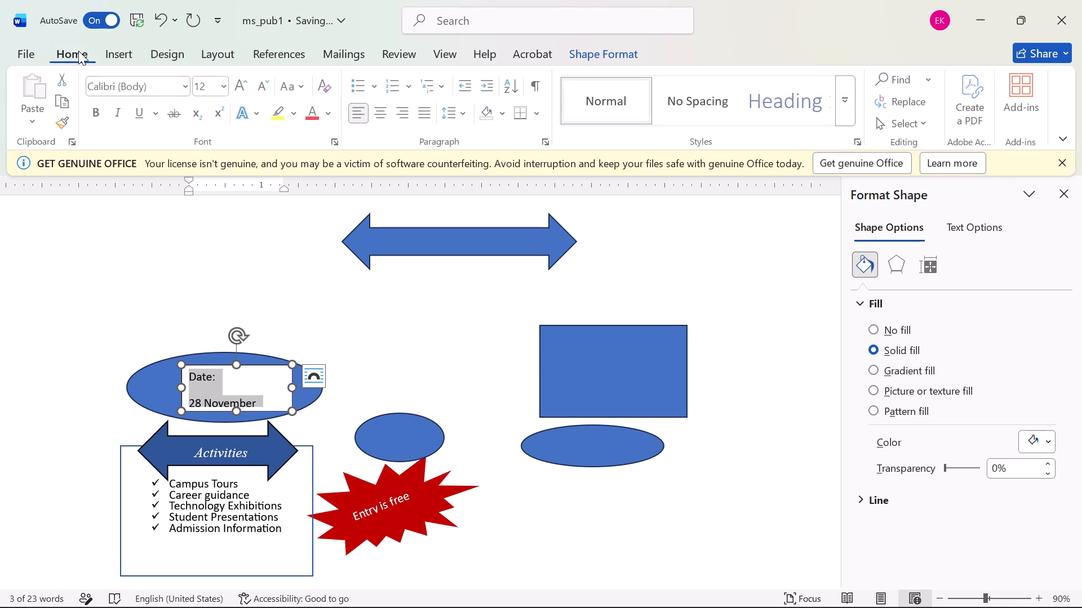
pyautogui.click(456, 109)
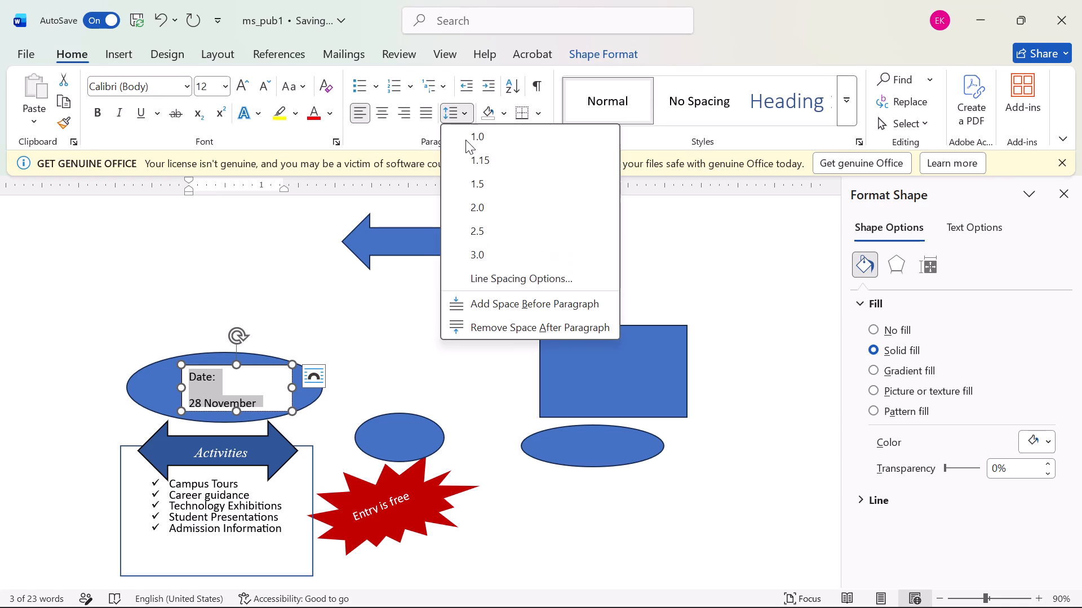
pyautogui.click(549, 281)
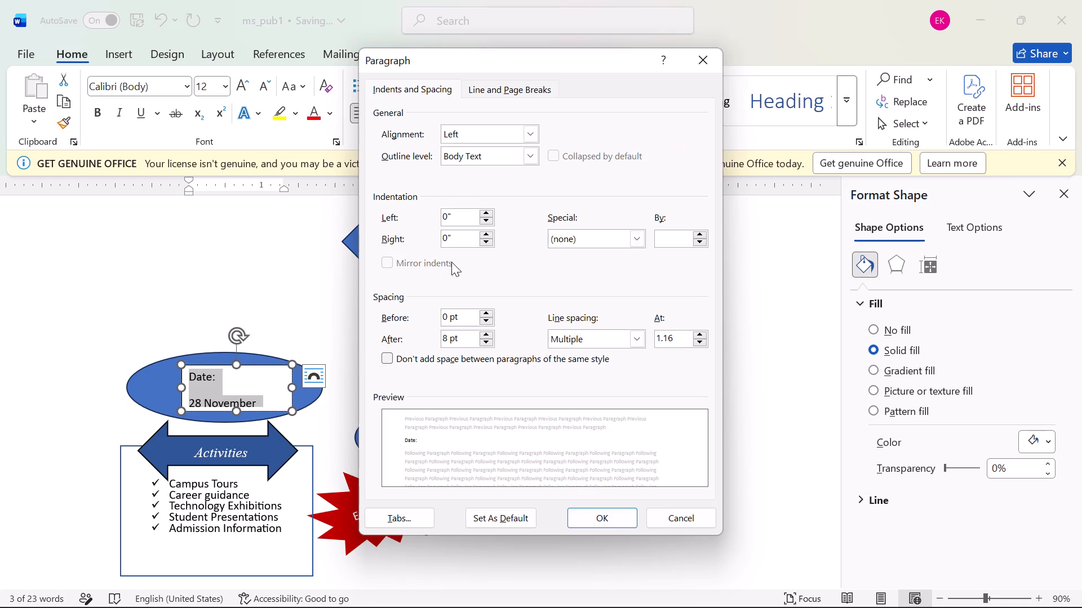
pyautogui.click(705, 342)
pyautogui.click(697, 343)
pyautogui.click(668, 333)
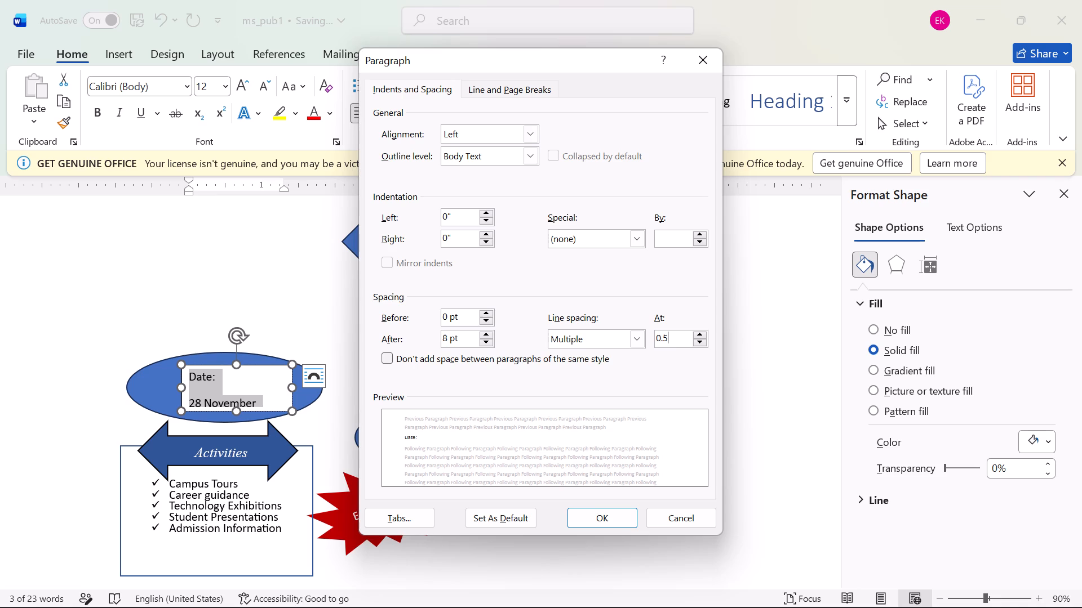
pyautogui.press('BackSpace')
pyautogui.press('6')
pyautogui.click(611, 530)
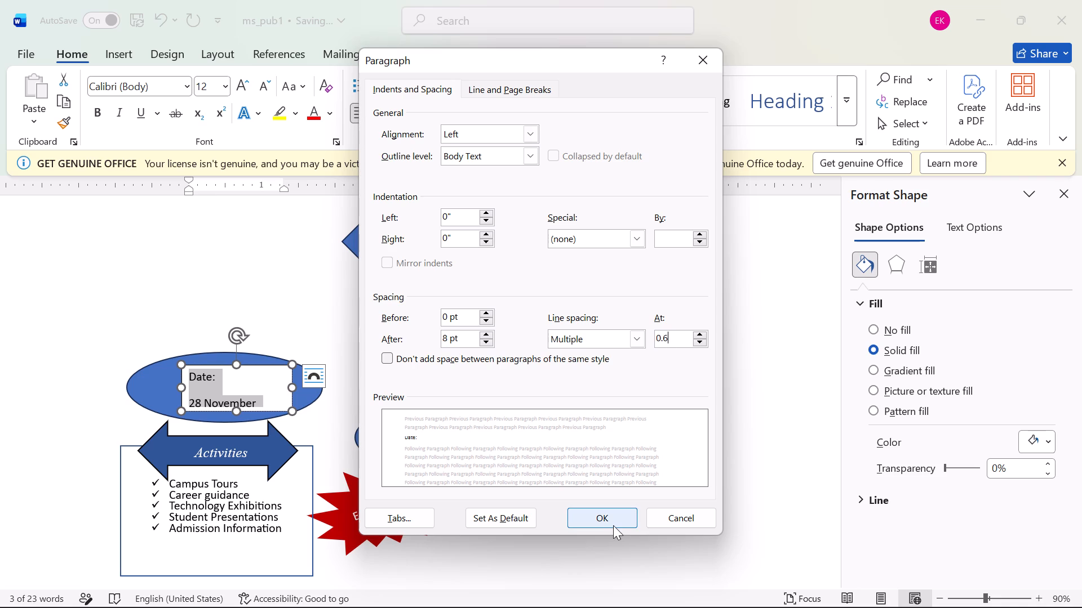
pyautogui.click(613, 522)
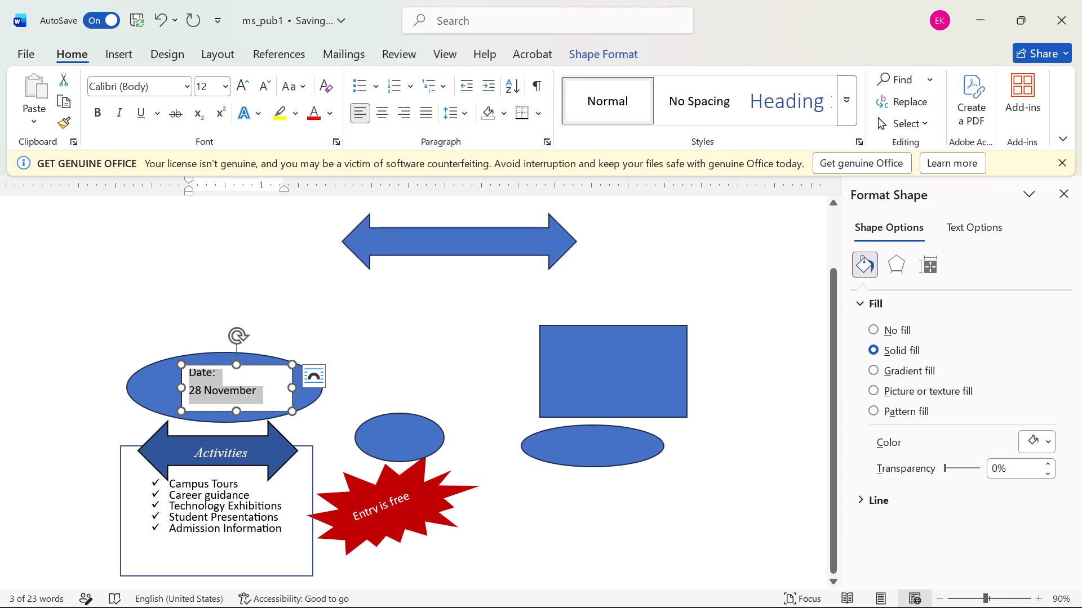
# Extend the date text box slightly at its upper-left corner and enlarge the oval behind it upward.
pyautogui.click(229, 370)
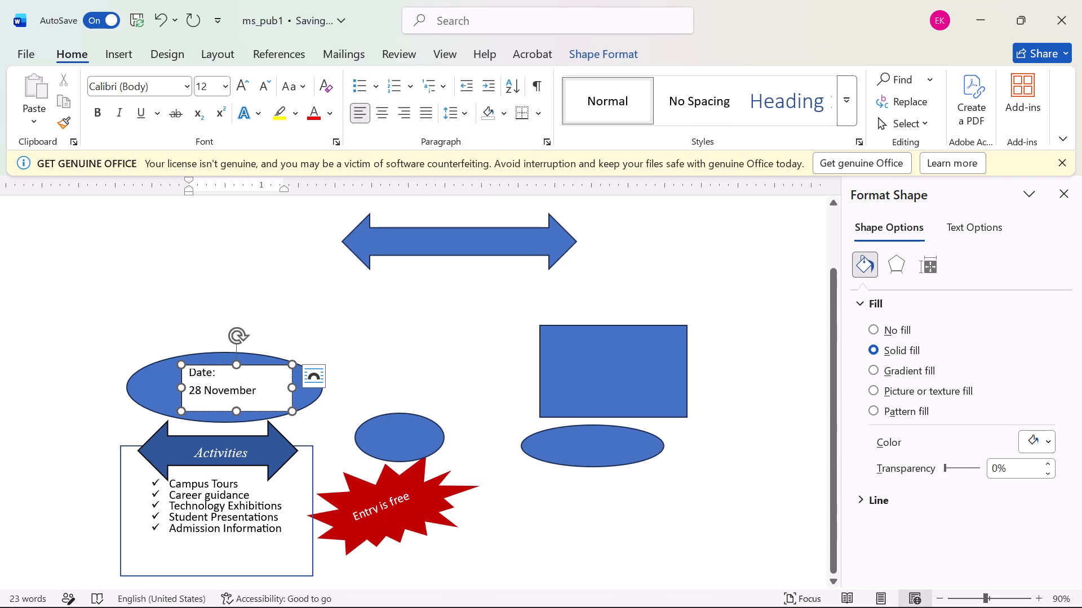
pyautogui.click(180, 362)
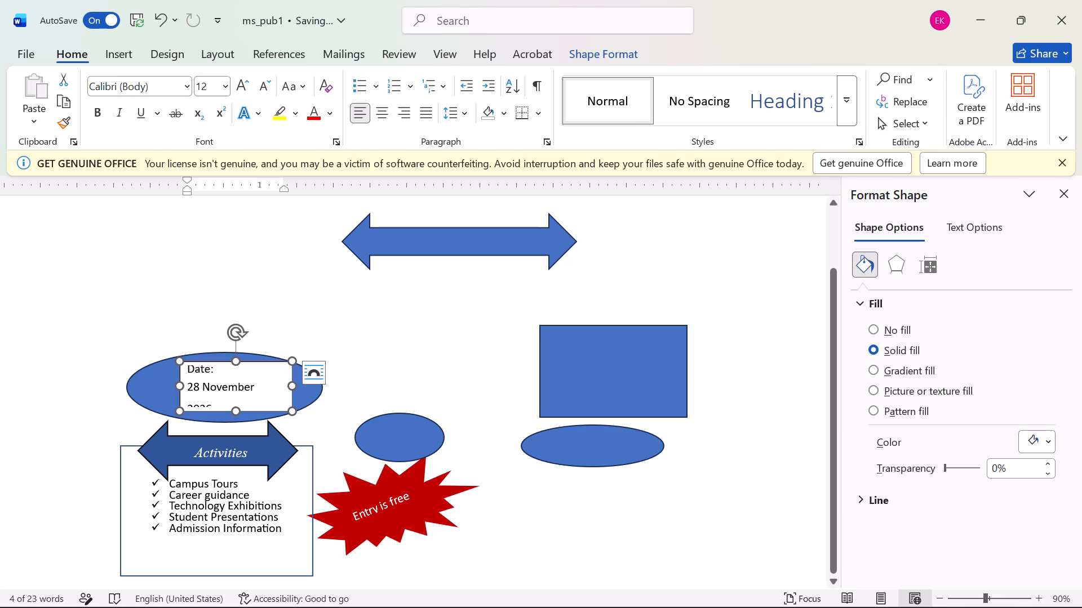
pyautogui.click(150, 400)
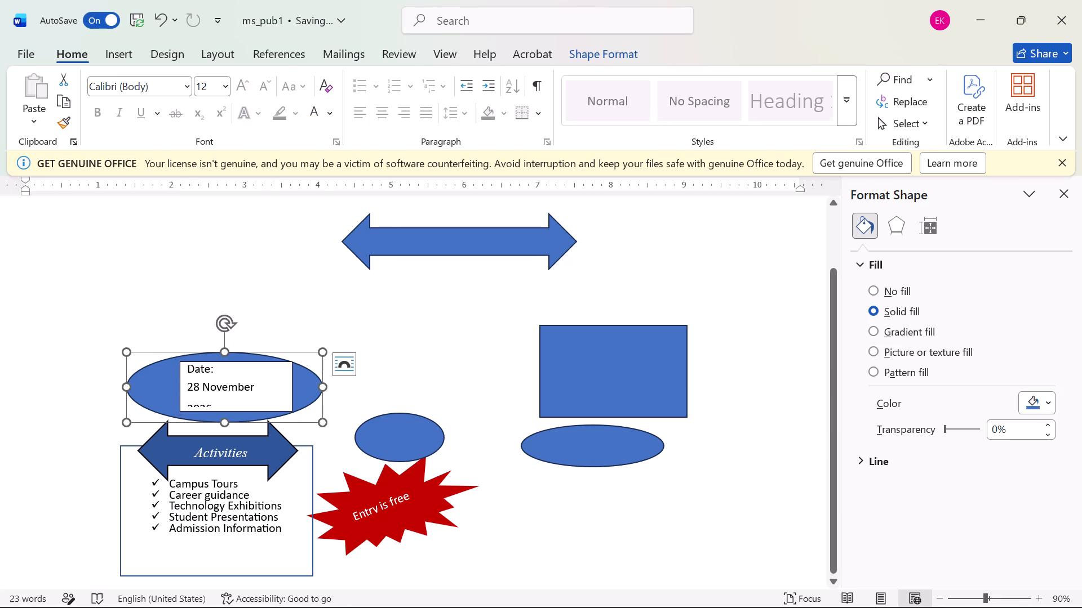
pyautogui.click(129, 416)
pyautogui.moveTo(127, 351); pyautogui.dragTo(122, 336)
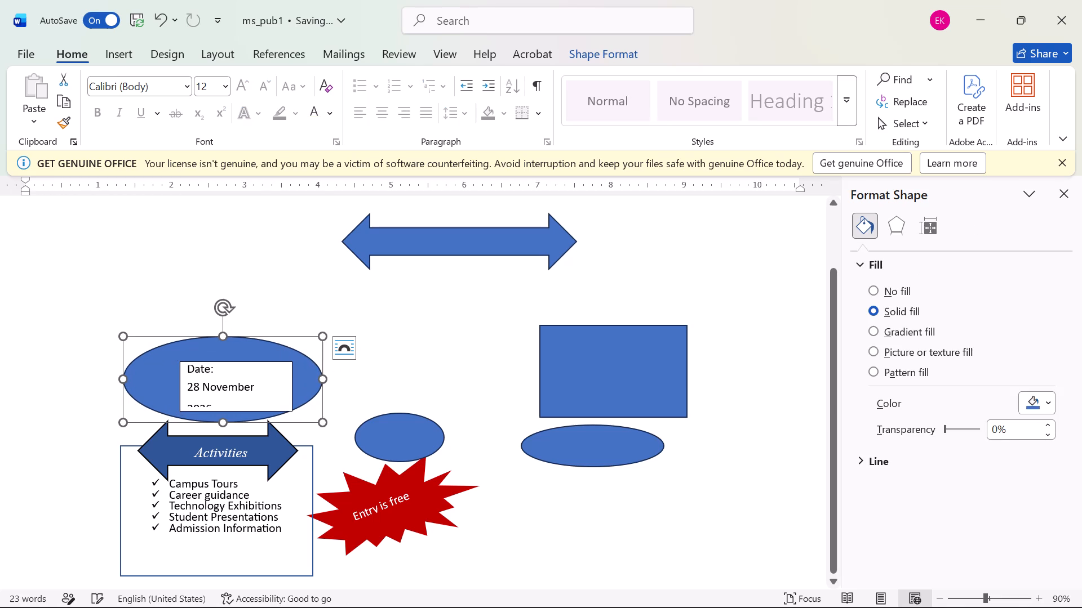
# Centre the date text box within the oval and enlarge it enough to fit the "2026" line.
pyautogui.click(243, 369)
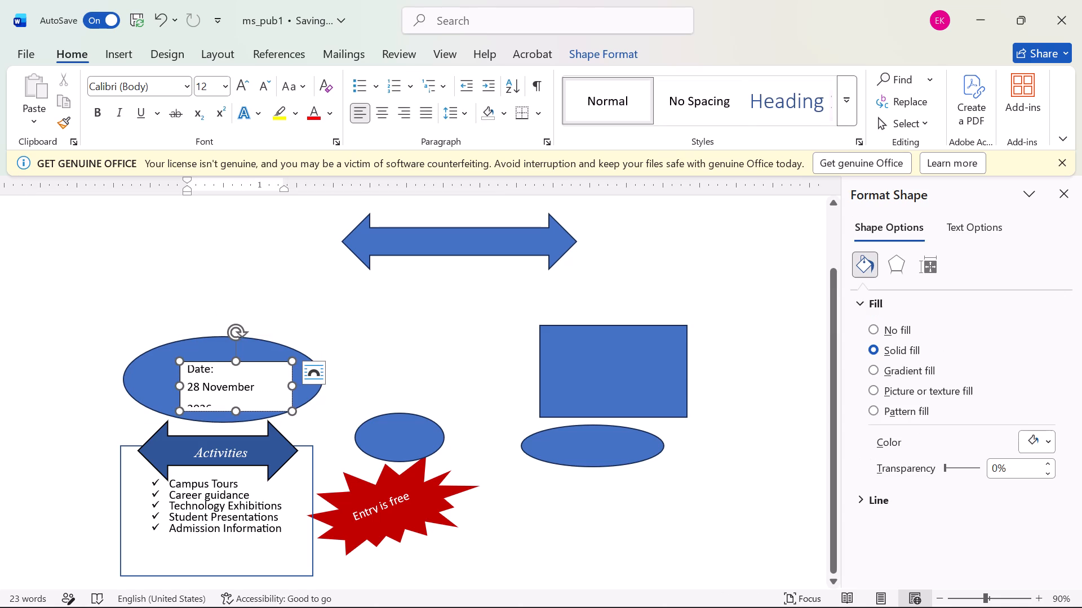
pyautogui.click(269, 372)
pyautogui.click(277, 382)
pyautogui.moveTo(277, 382); pyautogui.dragTo(284, 369)
pyautogui.moveTo(261, 359); pyautogui.dragTo(249, 352)
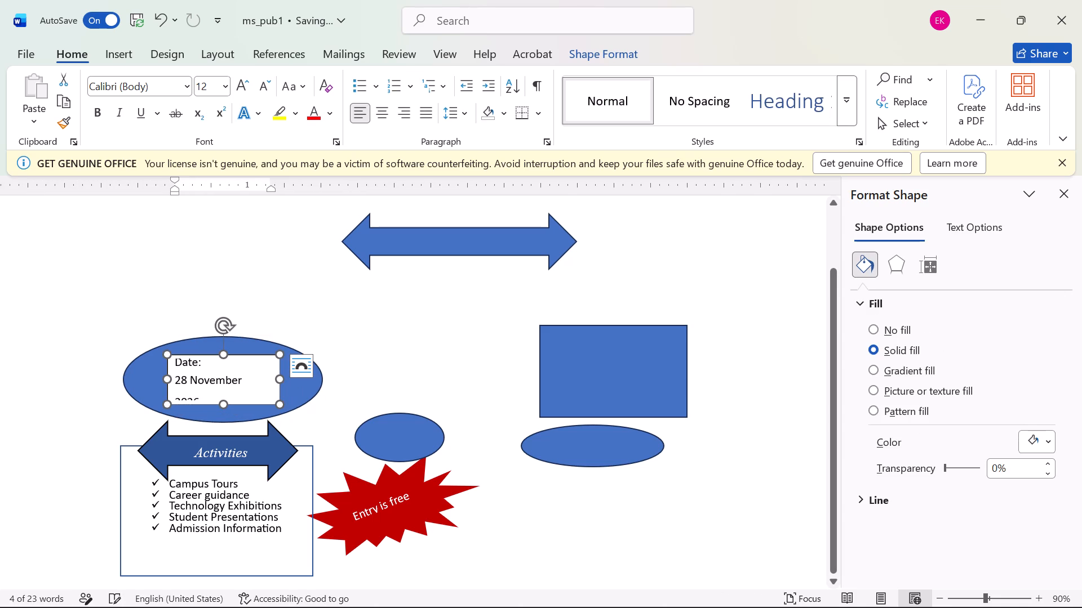
pyautogui.moveTo(276, 355); pyautogui.dragTo(285, 355)
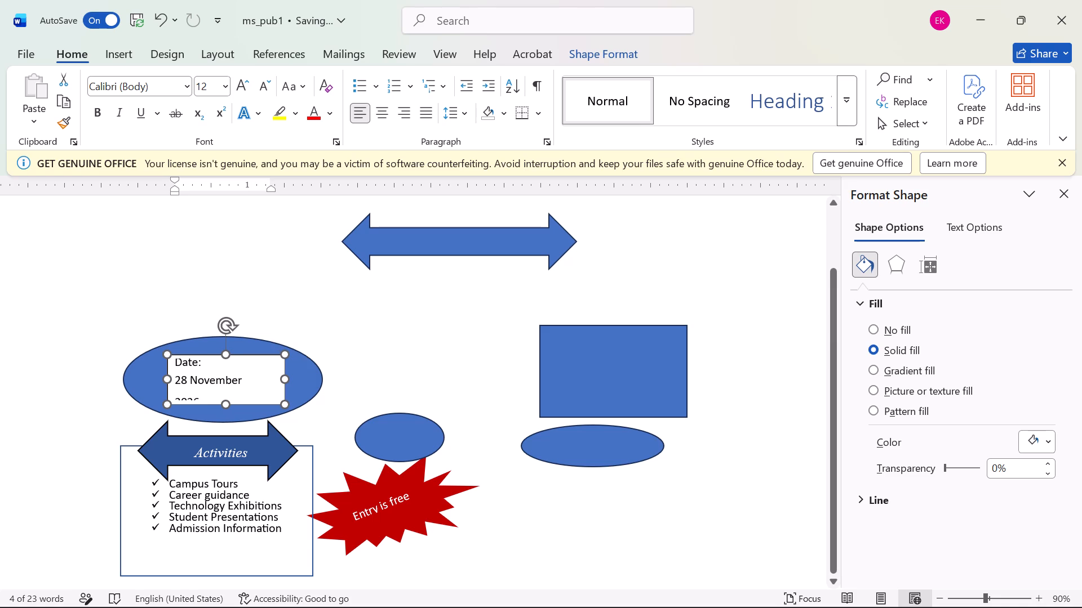
pyautogui.moveTo(285, 401); pyautogui.dragTo(287, 409)
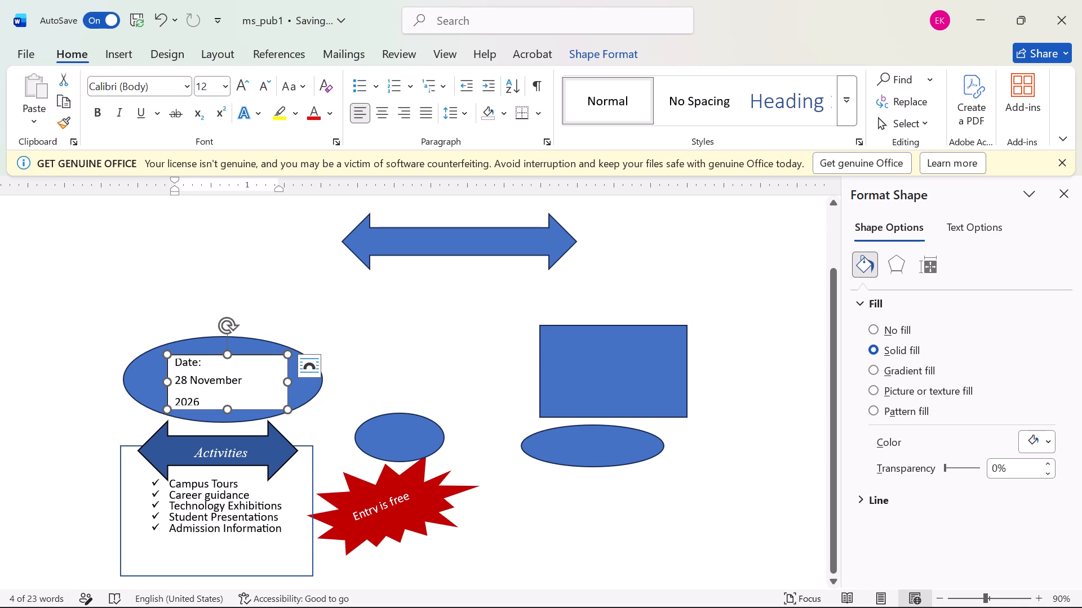
pyautogui.click(164, 355)
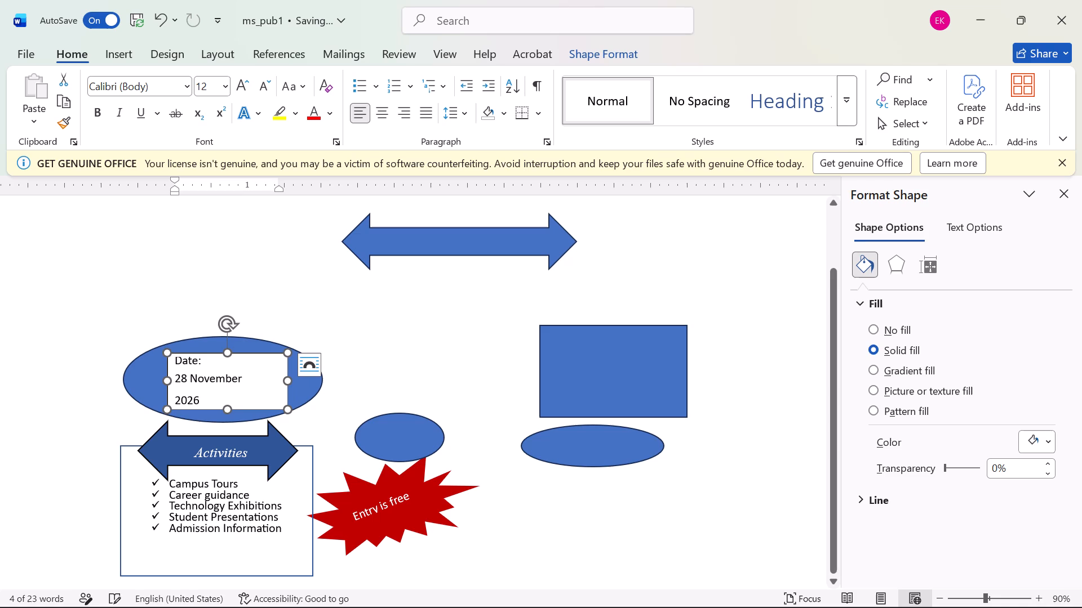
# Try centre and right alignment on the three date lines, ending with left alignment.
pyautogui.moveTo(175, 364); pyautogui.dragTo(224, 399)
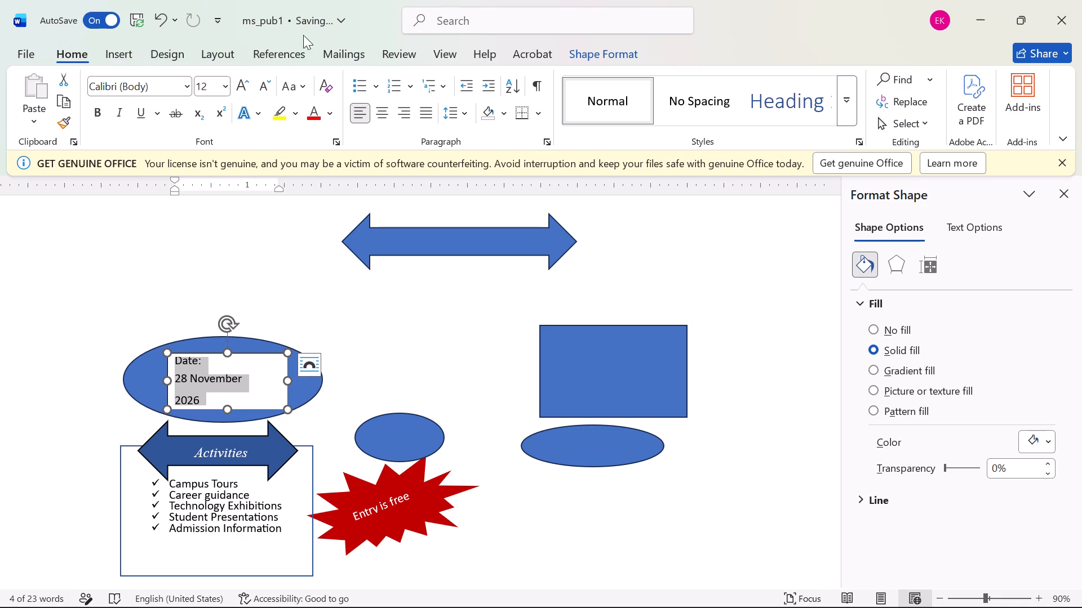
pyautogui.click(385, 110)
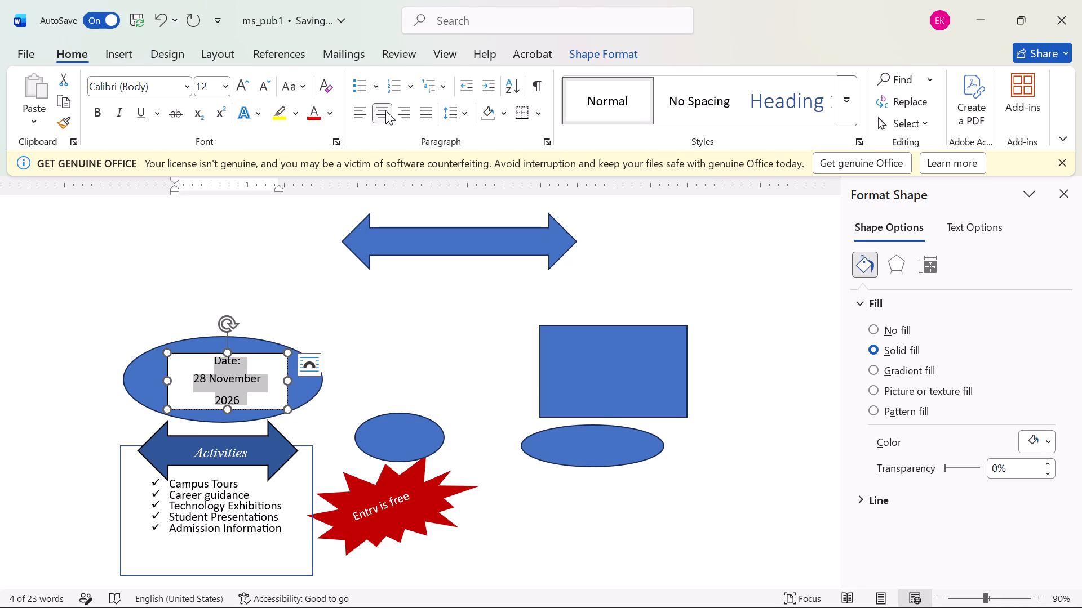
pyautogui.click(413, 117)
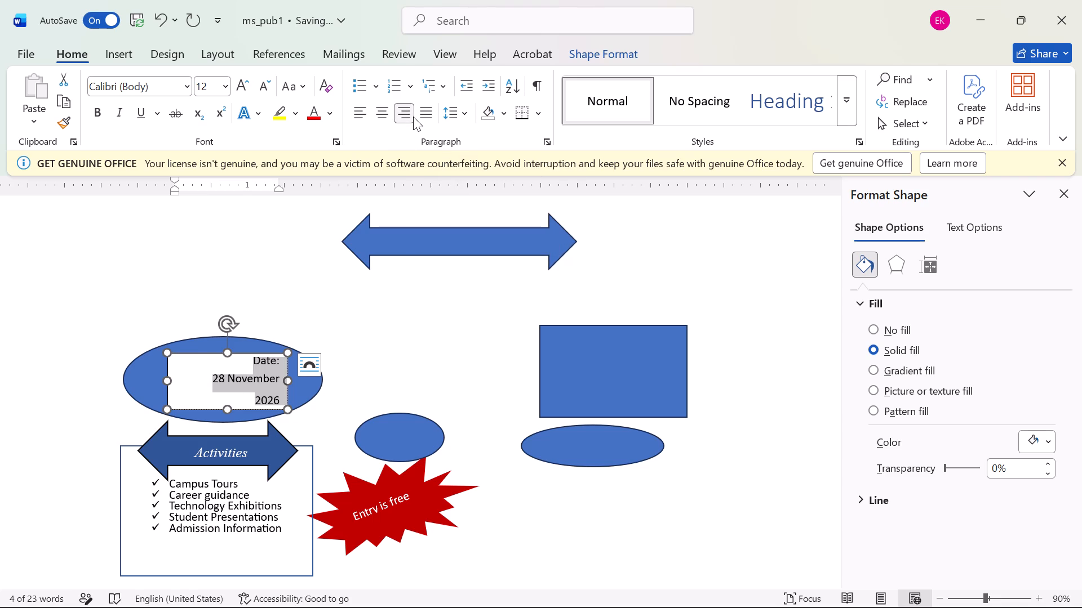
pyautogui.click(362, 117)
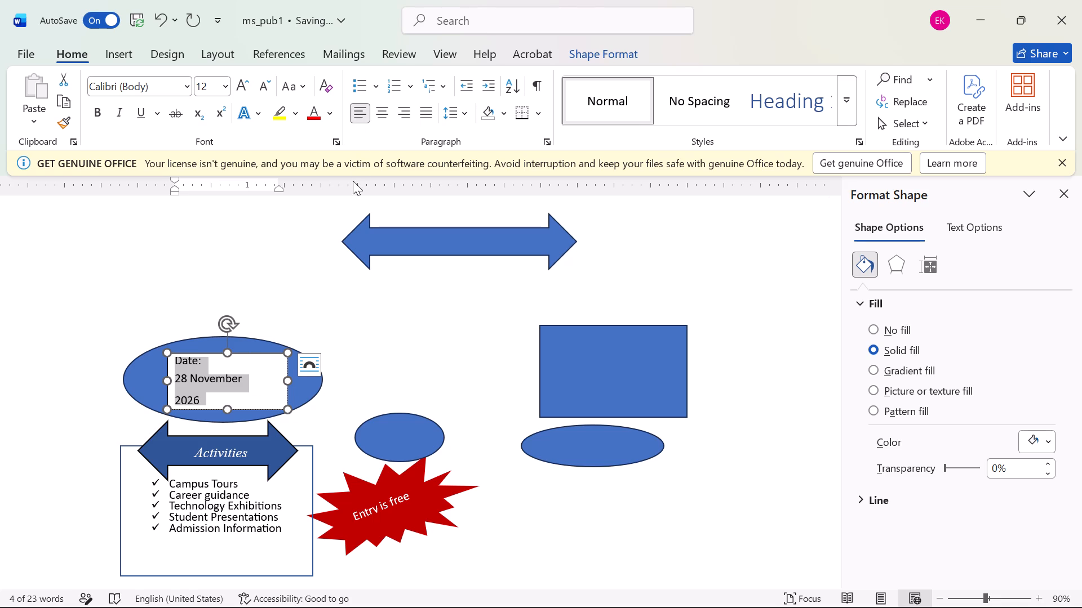
# Resize the date text box inside the oval to about 0.78" high by 1.54" wide, fitting all three date lines.
pyautogui.moveTo(167, 410); pyautogui.dragTo(208, 405)
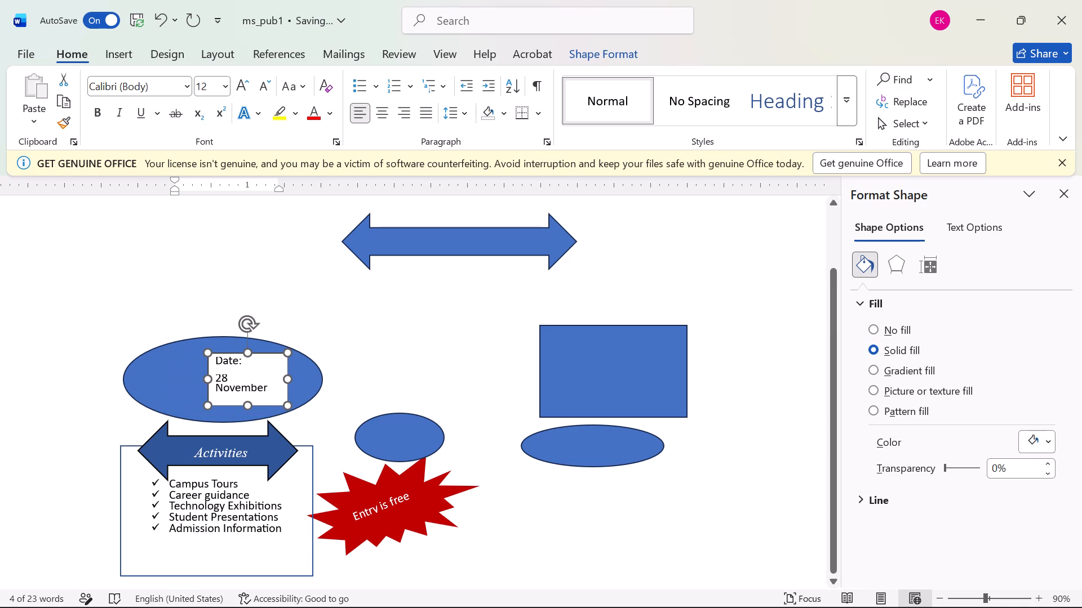
pyautogui.moveTo(208, 405); pyautogui.dragTo(196, 400)
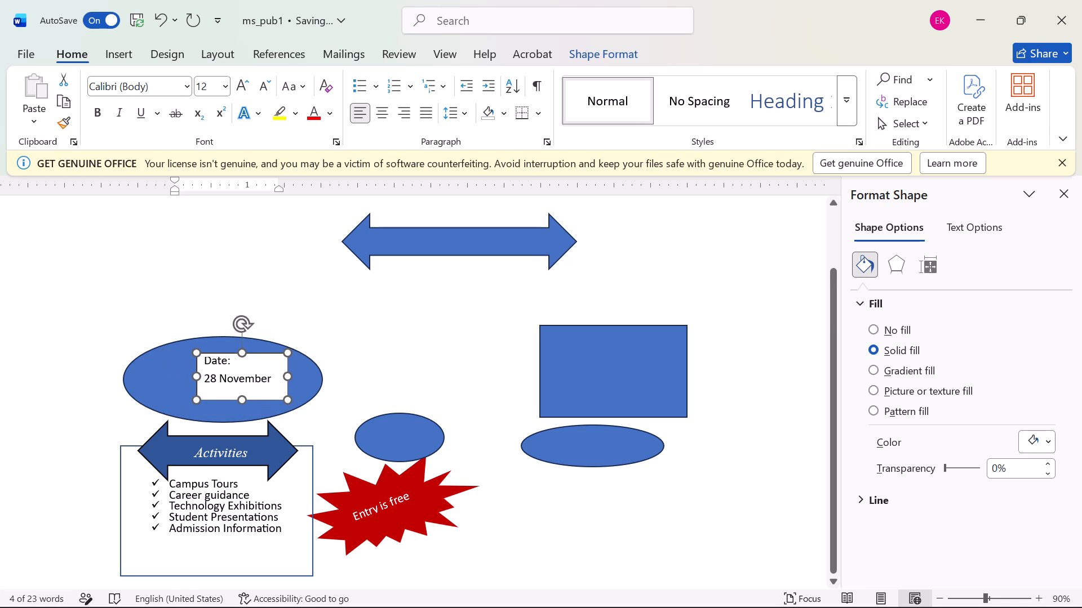
pyautogui.moveTo(196, 400); pyautogui.dragTo(178, 406)
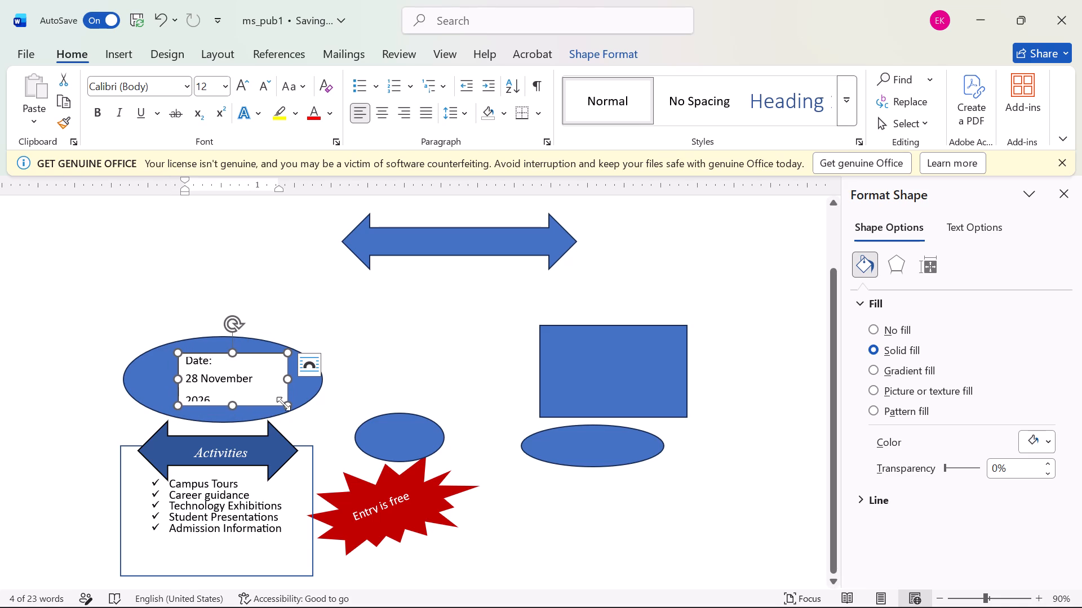
pyautogui.moveTo(284, 403); pyautogui.dragTo(289, 412)
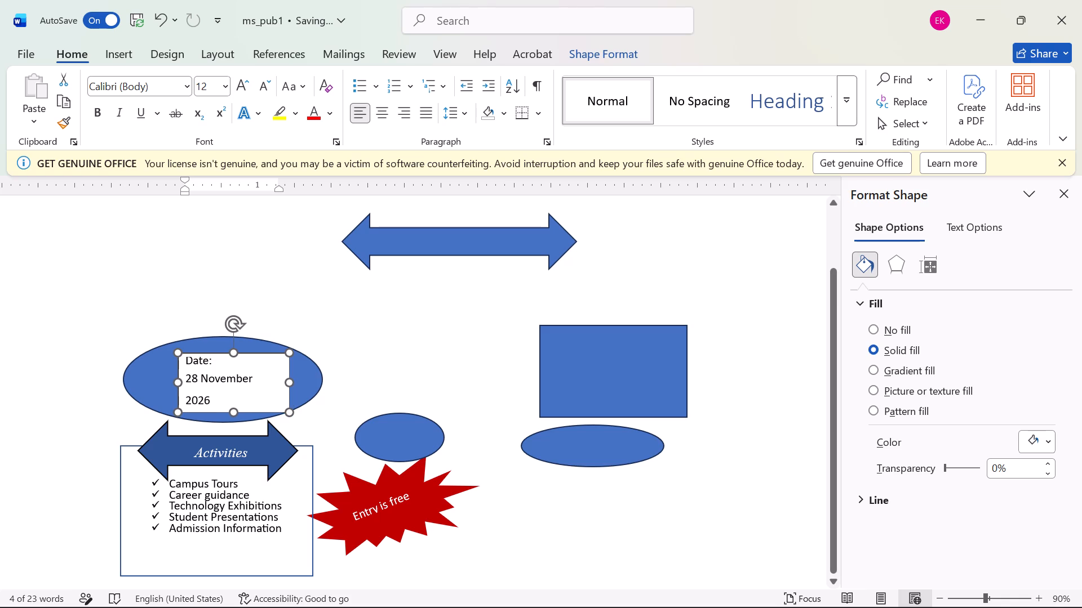
pyautogui.moveTo(289, 412); pyautogui.dragTo(294, 408)
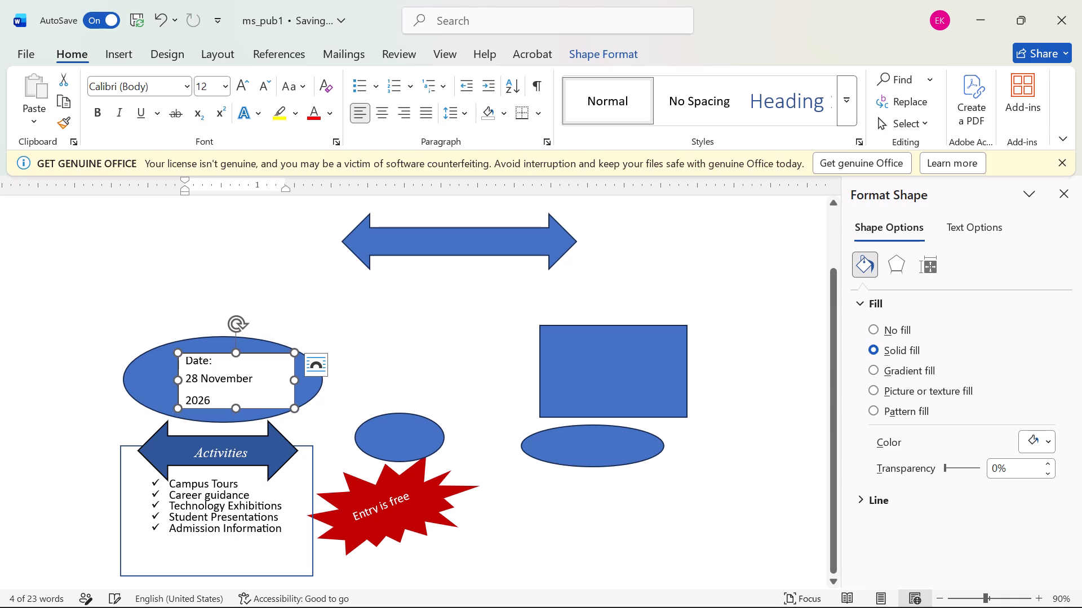
pyautogui.click(178, 351)
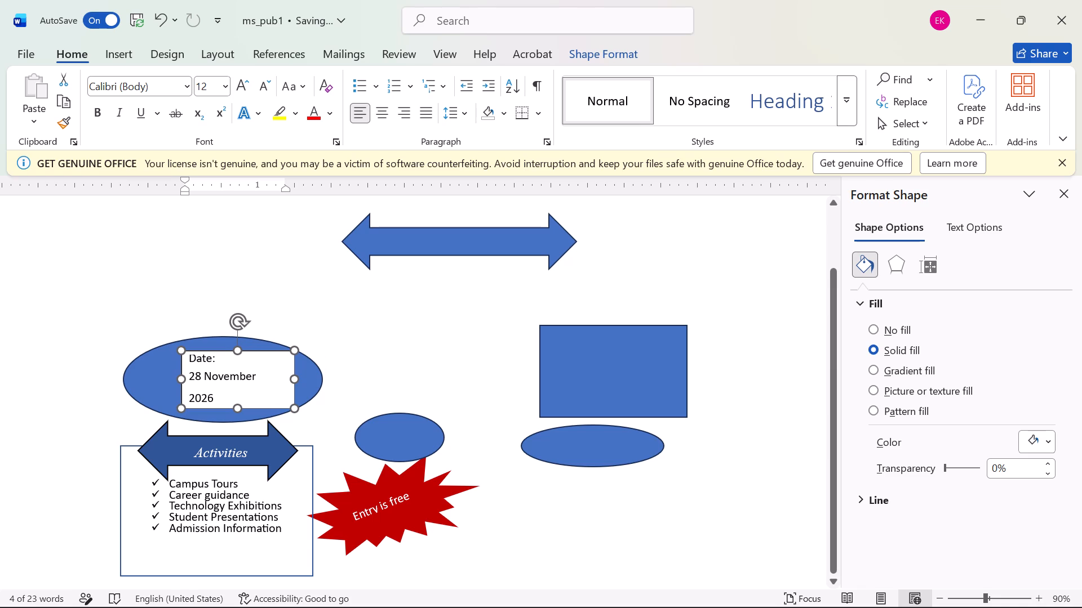
pyautogui.click(158, 361)
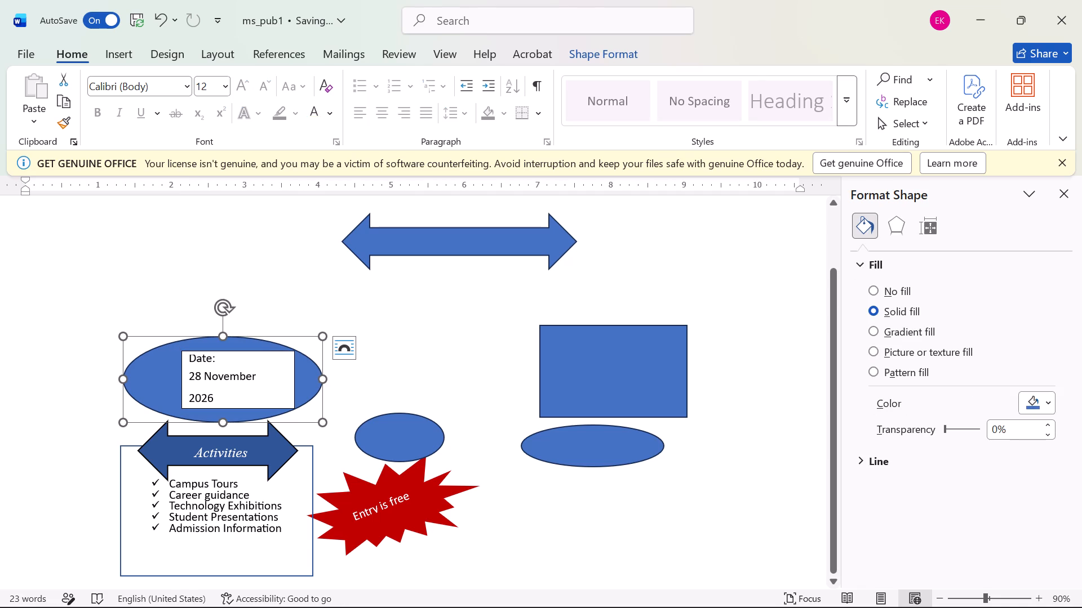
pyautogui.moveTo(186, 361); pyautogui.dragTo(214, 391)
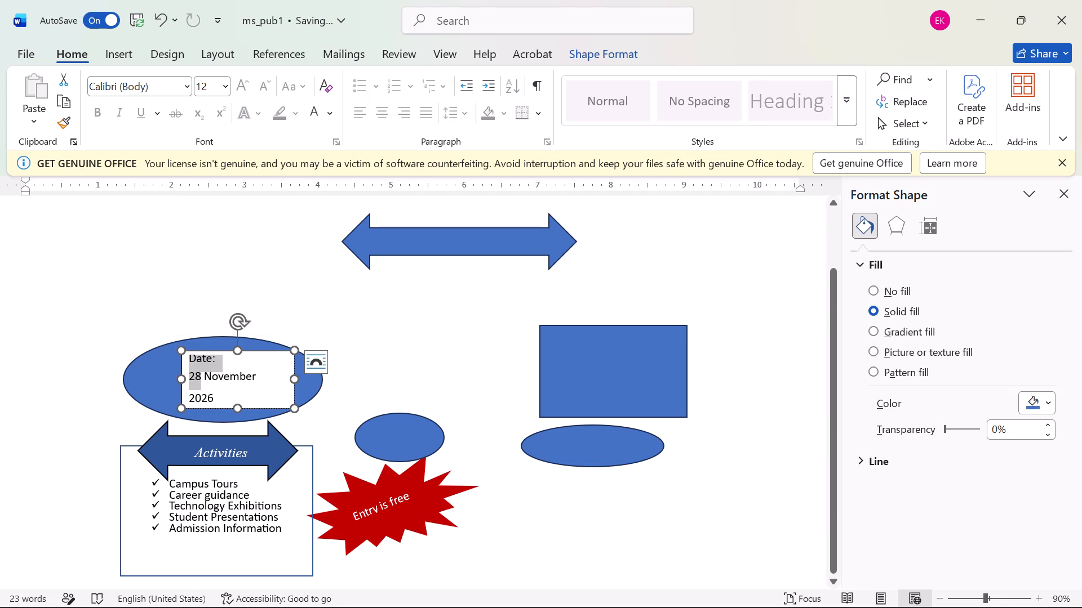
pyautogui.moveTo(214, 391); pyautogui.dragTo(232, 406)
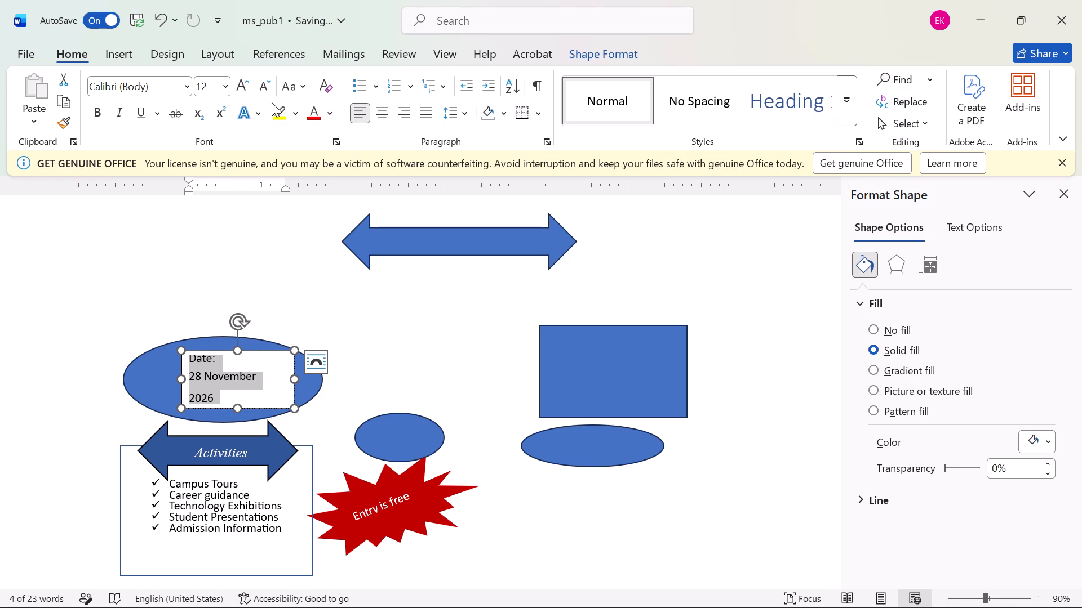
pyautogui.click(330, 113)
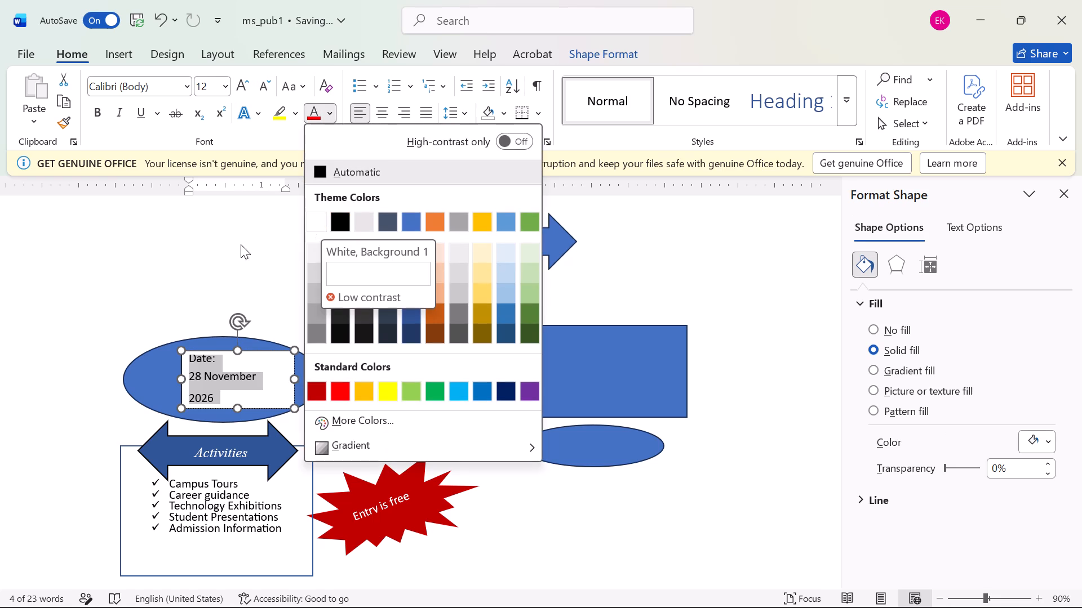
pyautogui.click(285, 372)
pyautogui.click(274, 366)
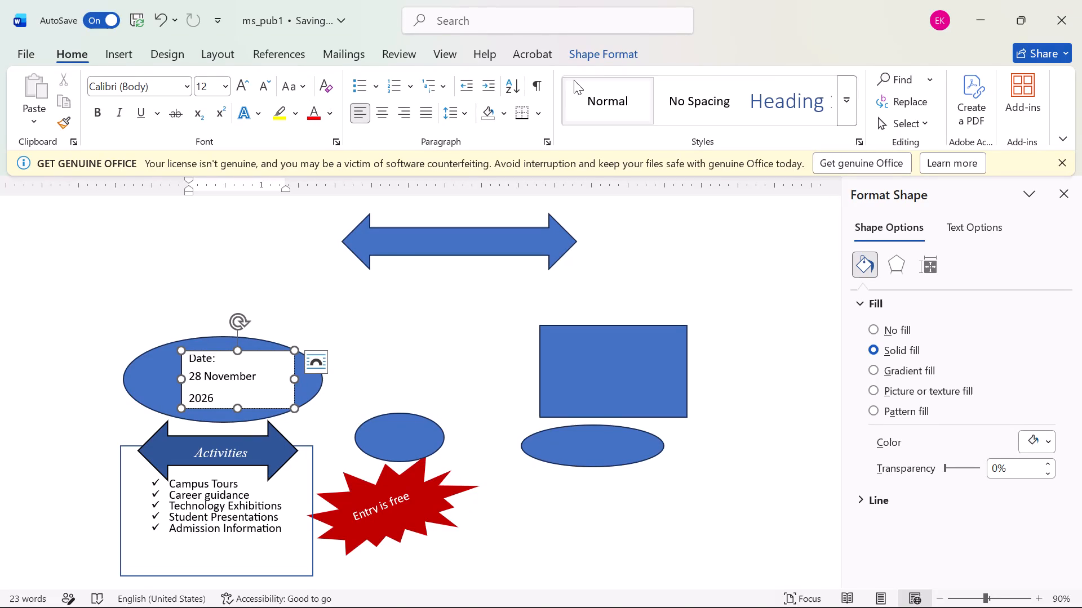
# Fill the date text box with the same dark blue as the "Activities" arrow.
pyautogui.click(605, 62)
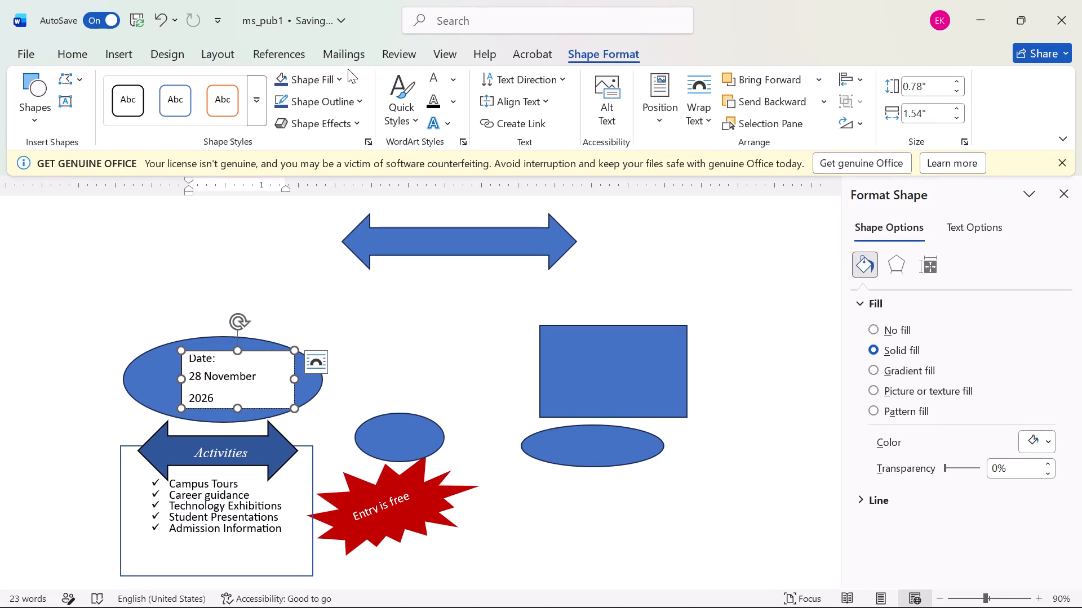
pyautogui.click(336, 70)
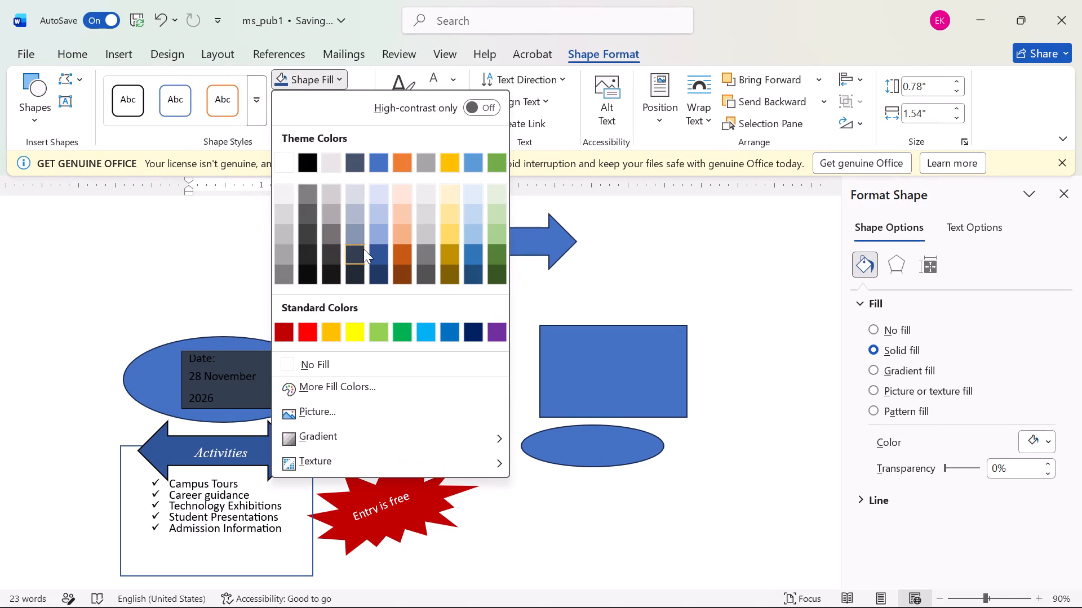
pyautogui.click(379, 253)
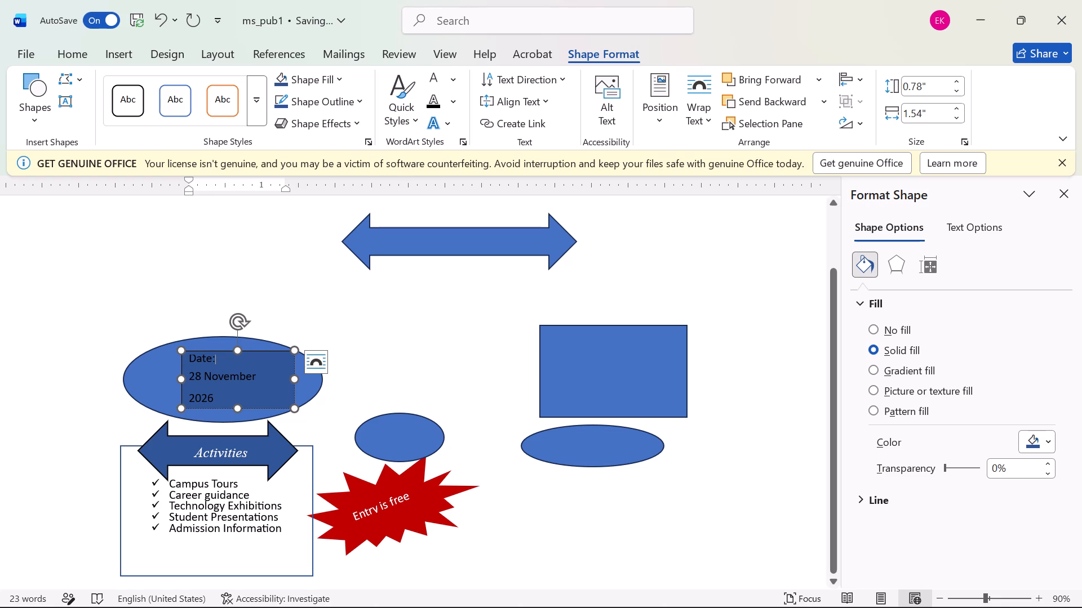
# Fill the oval behind the date text box with the same dark blue.
pyautogui.click(168, 379)
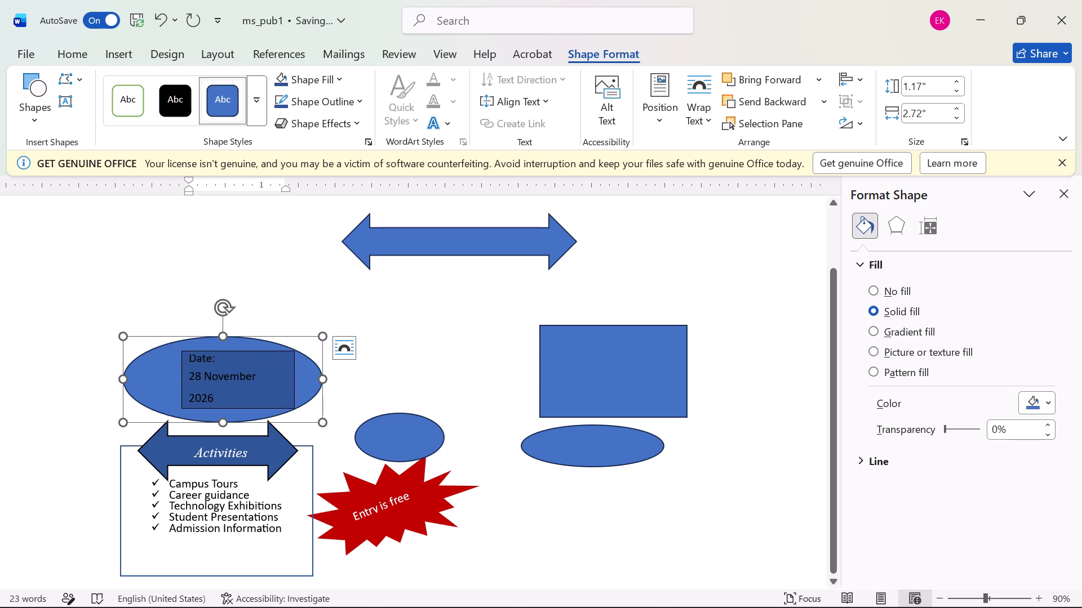
pyautogui.click(354, 86)
pyautogui.click(325, 80)
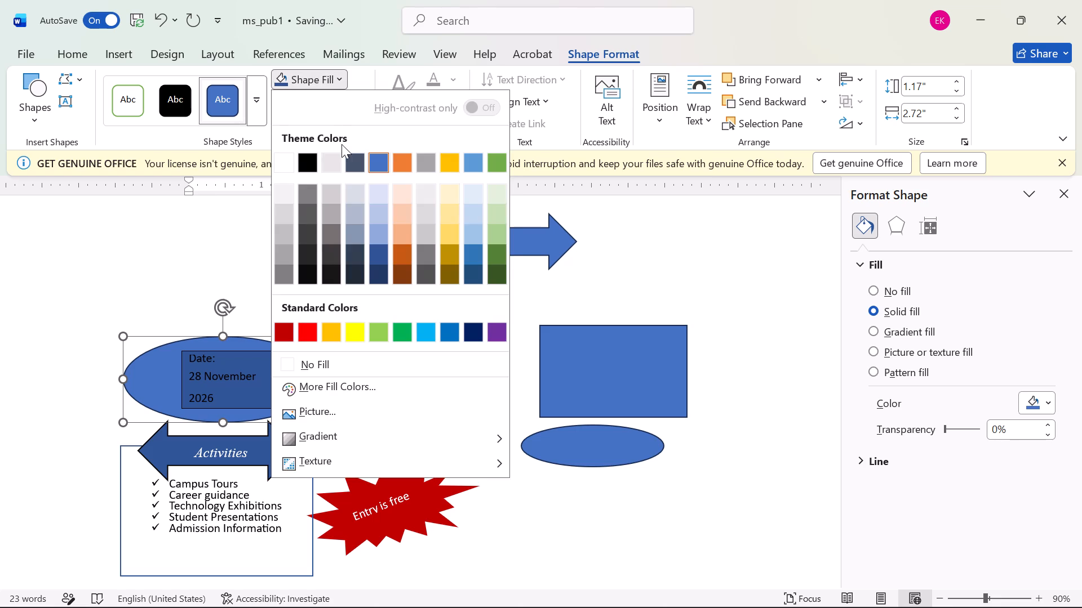
pyautogui.click(383, 250)
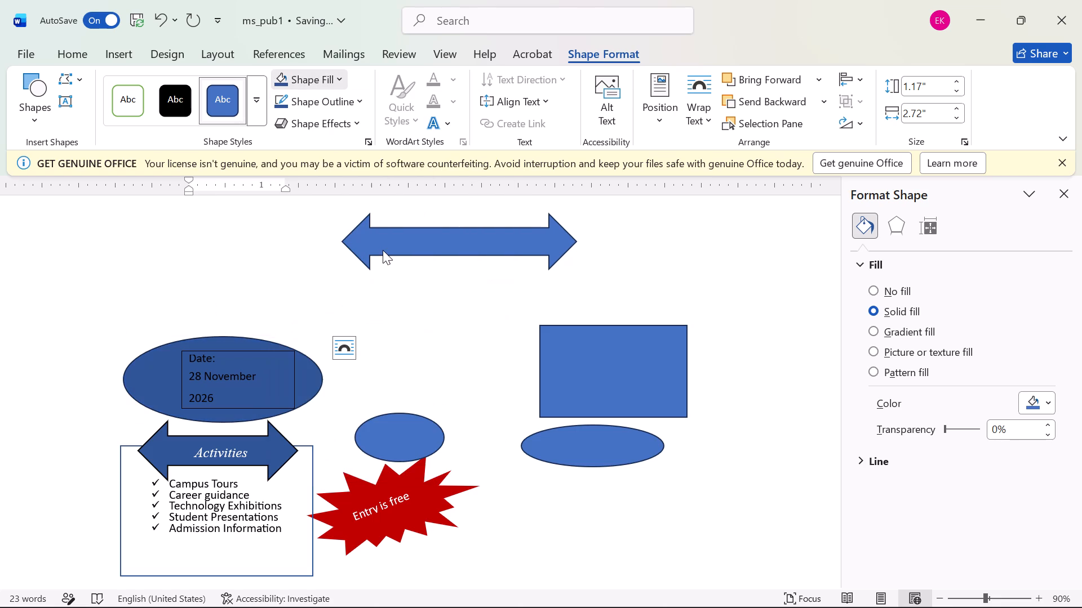
# Make the three date lines, "Date:", "28 November" and "2026", white and italic.
pyautogui.click(185, 354)
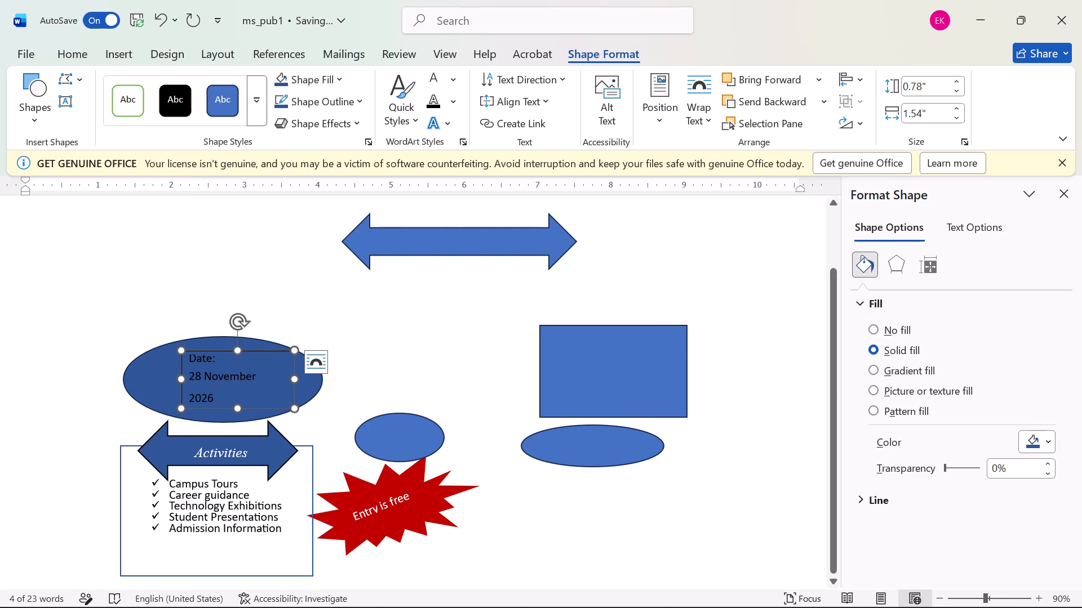
pyautogui.click(182, 349)
pyautogui.moveTo(185, 359); pyautogui.dragTo(196, 374)
pyautogui.moveTo(196, 374); pyautogui.dragTo(223, 399)
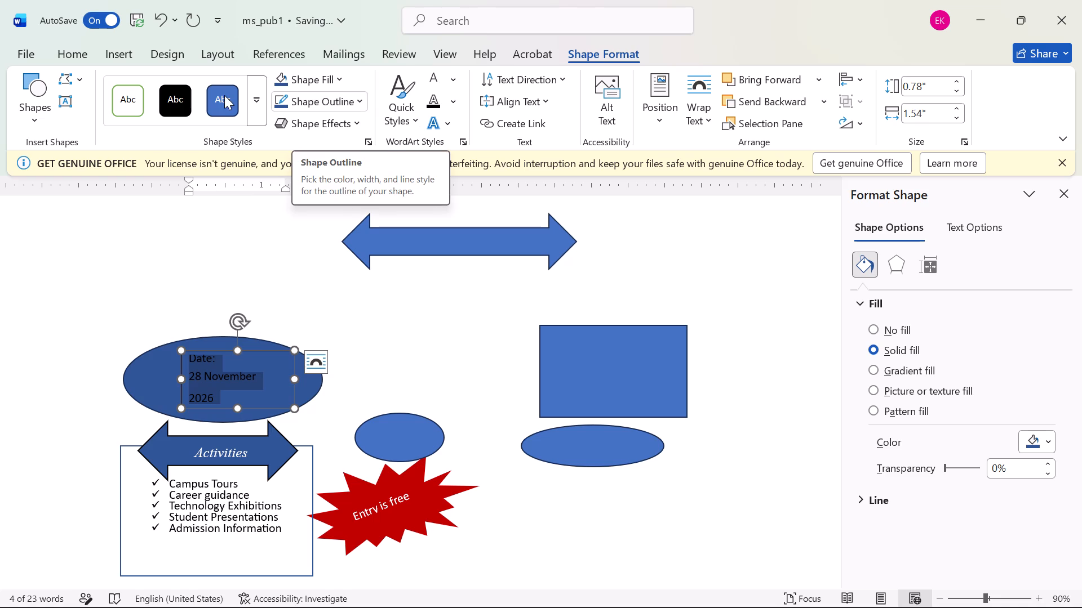
pyautogui.click(74, 53)
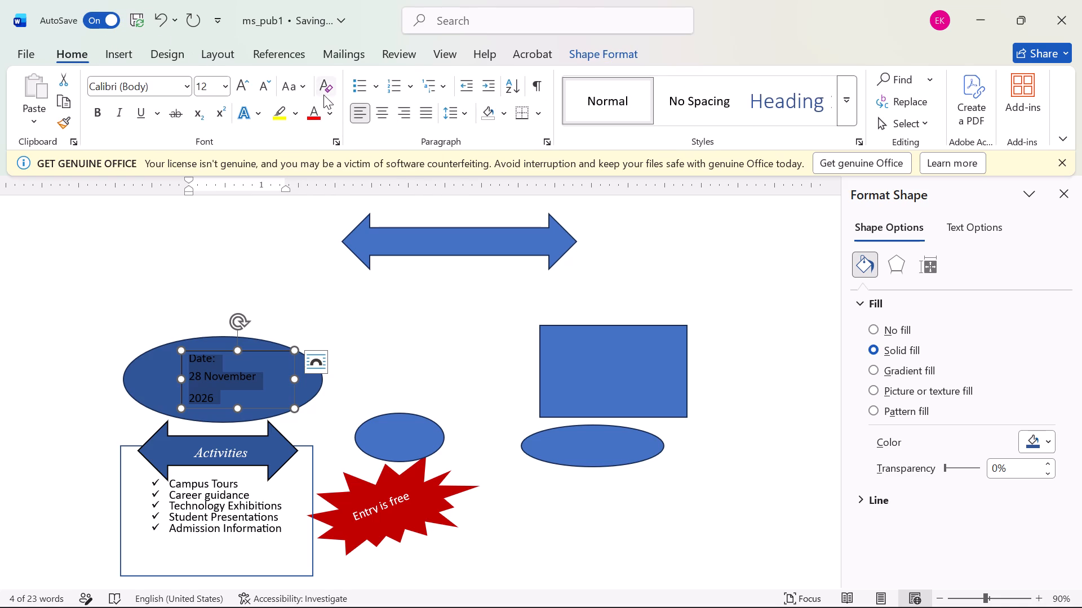
pyautogui.click(326, 105)
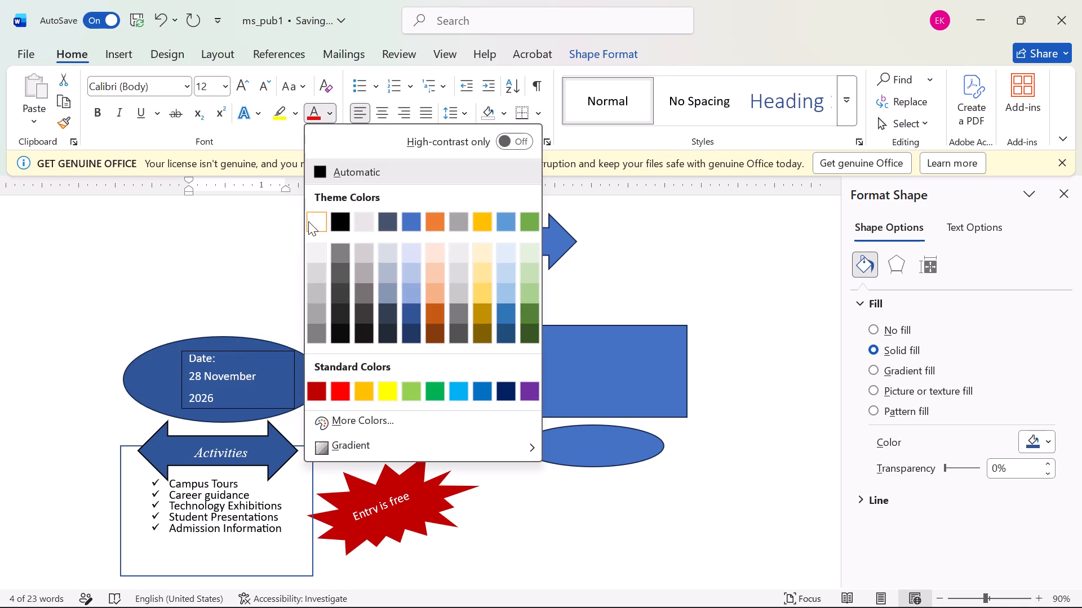
pyautogui.click(308, 221)
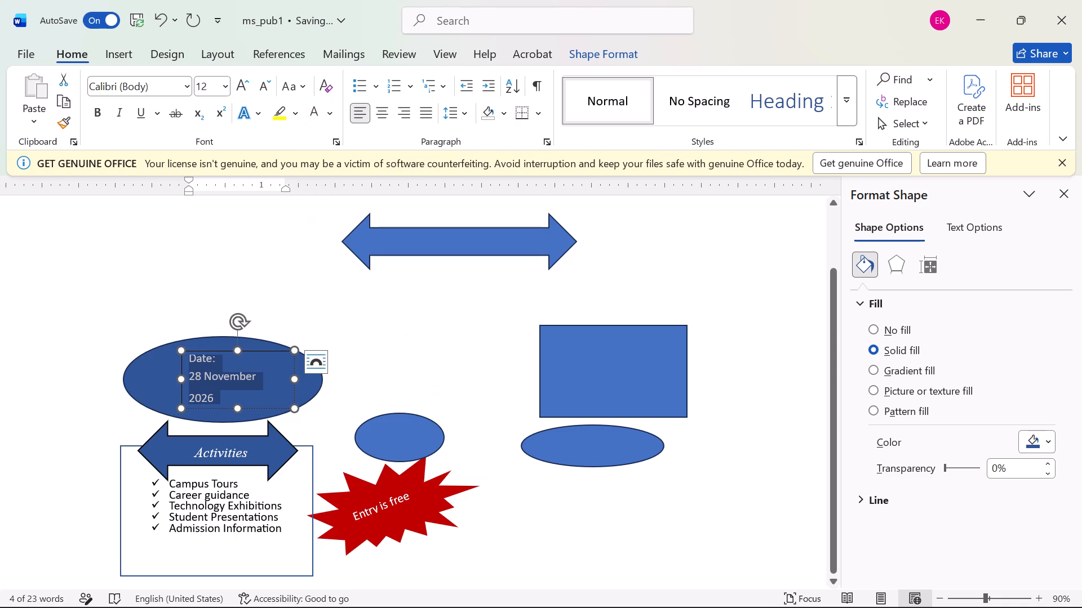
pyautogui.hotkey('ctrl', 'i')
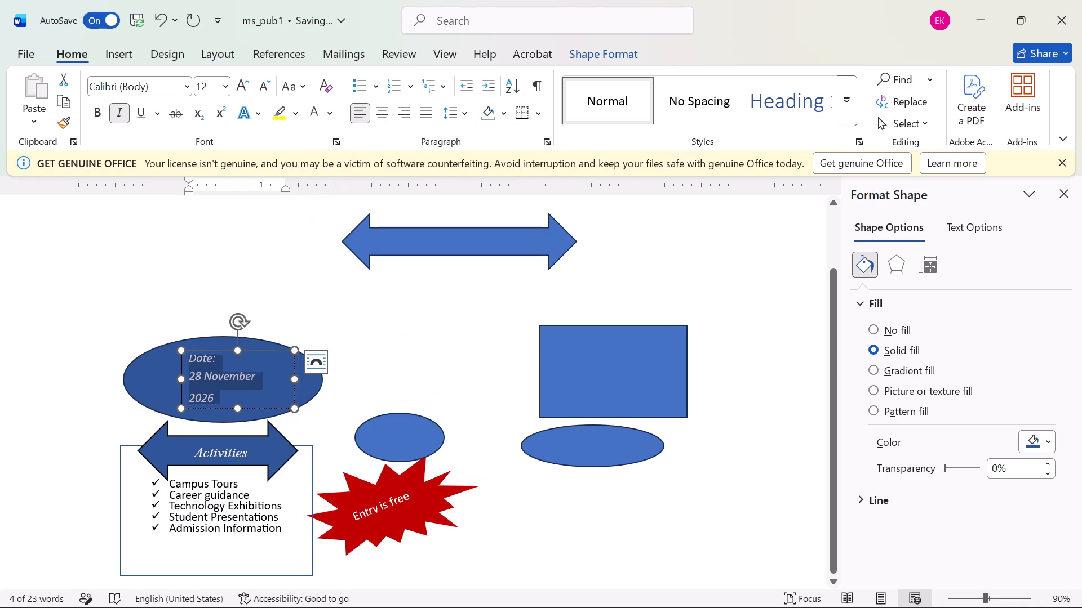
pyautogui.click(207, 406)
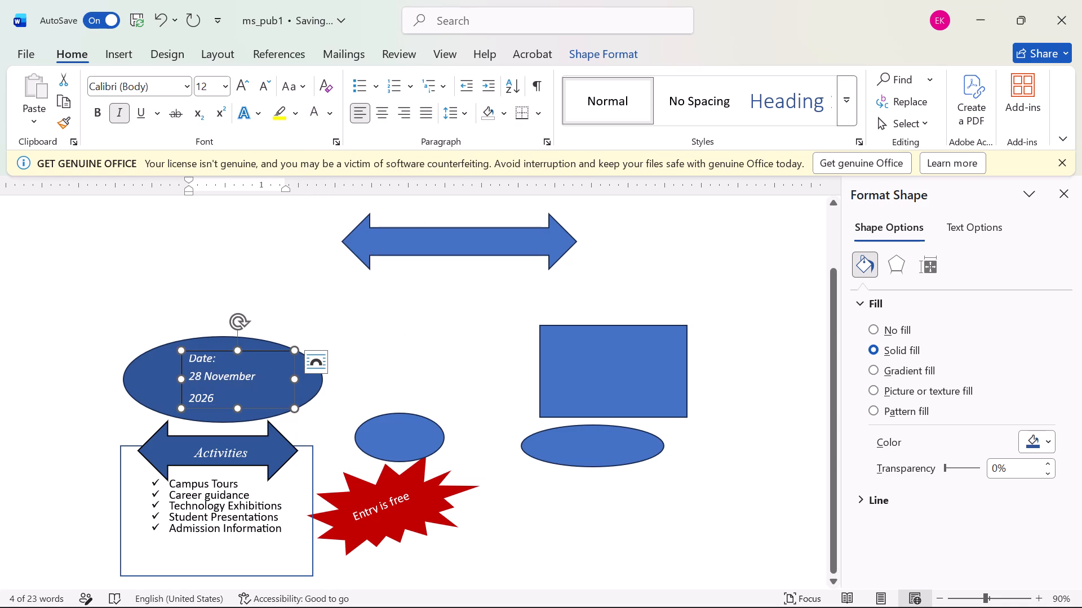
# Remove the outline of the date text box inside the dark blue oval.
pyautogui.click(285, 375)
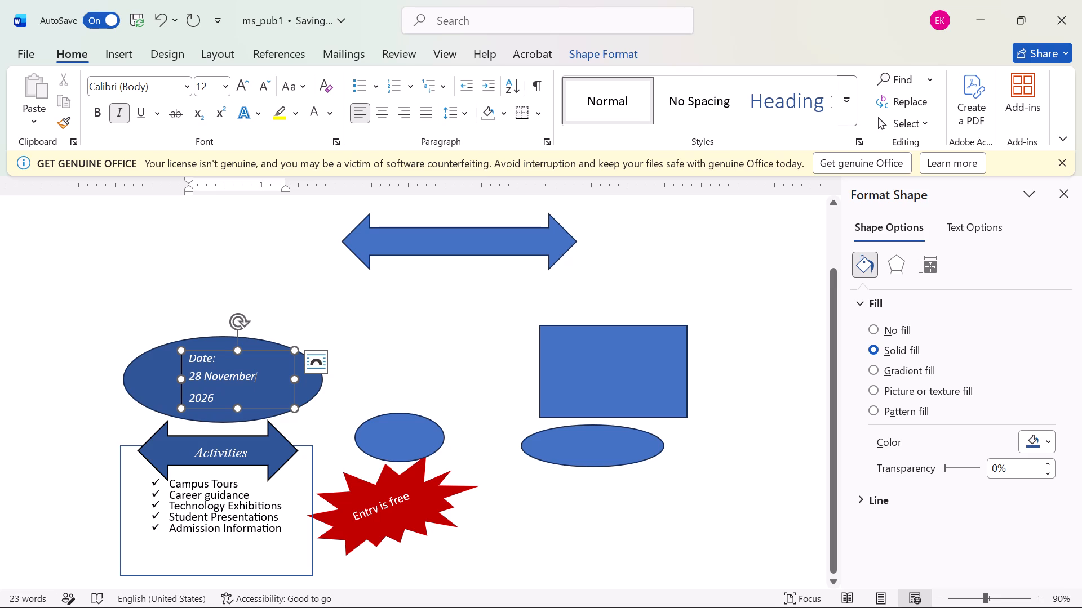
pyautogui.click(285, 375)
pyautogui.click(285, 365)
pyautogui.click(270, 355)
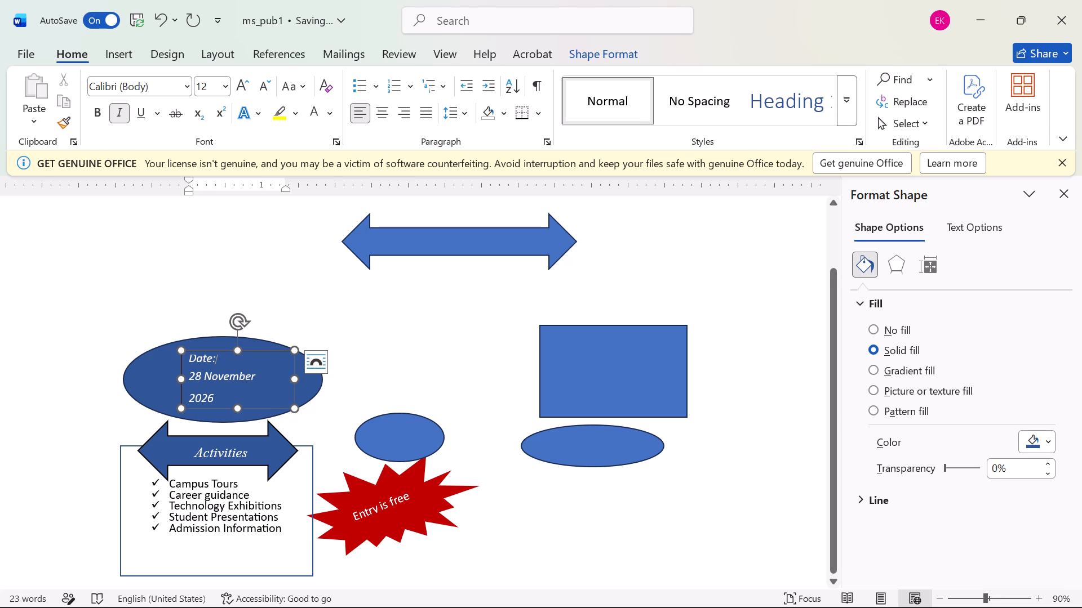
pyautogui.click(282, 372)
pyautogui.click(301, 366)
pyautogui.click(278, 373)
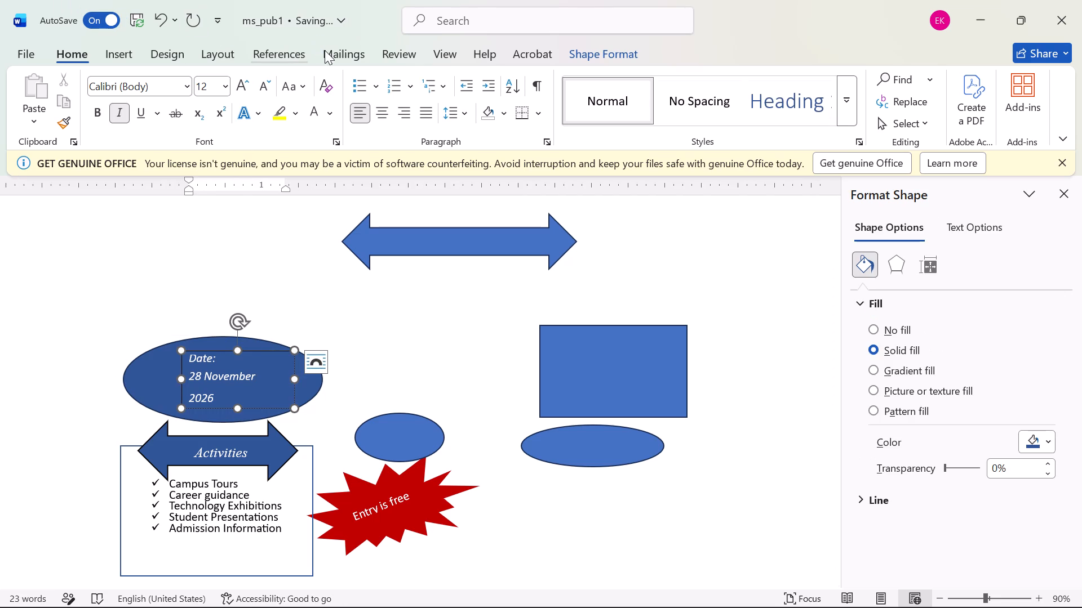
pyautogui.click(602, 40)
pyautogui.click(600, 43)
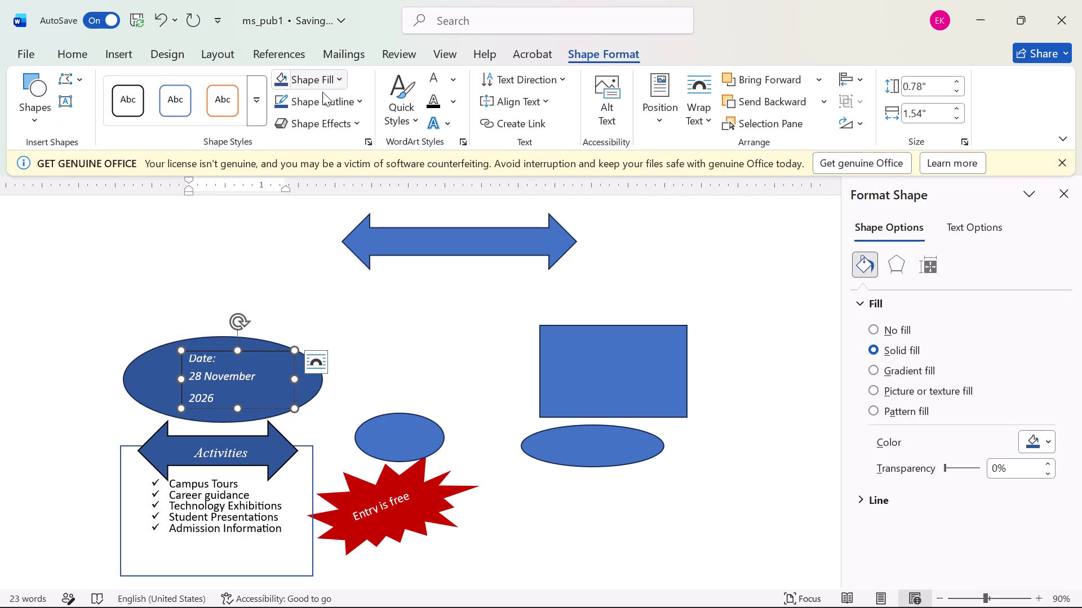
pyautogui.click(345, 99)
pyautogui.moveTo(290, 309); pyautogui.dragTo(299, 340)
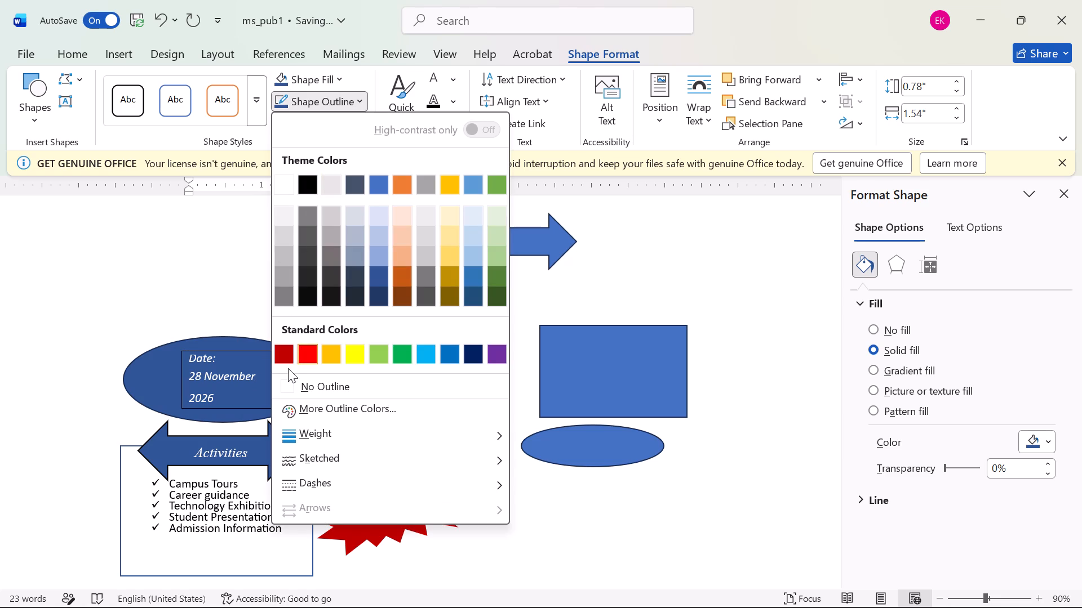
pyautogui.click(287, 381)
pyautogui.click(245, 274)
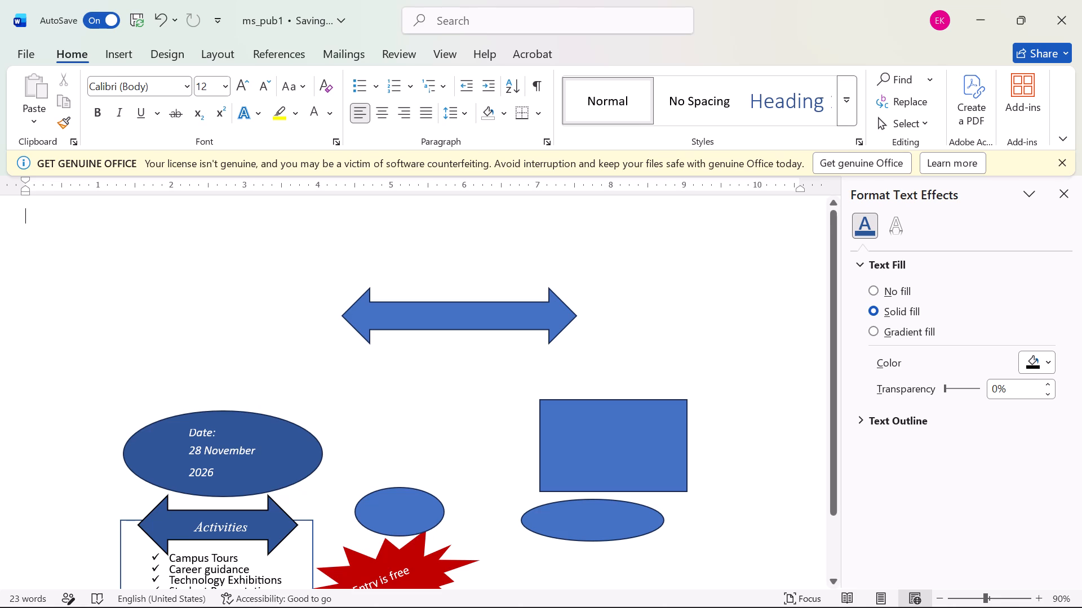
# Enlarge the small oval above the "Entry is free" badge by stretching it upward and to the right.
pyautogui.click(389, 508)
pyautogui.moveTo(397, 485); pyautogui.dragTo(398, 485)
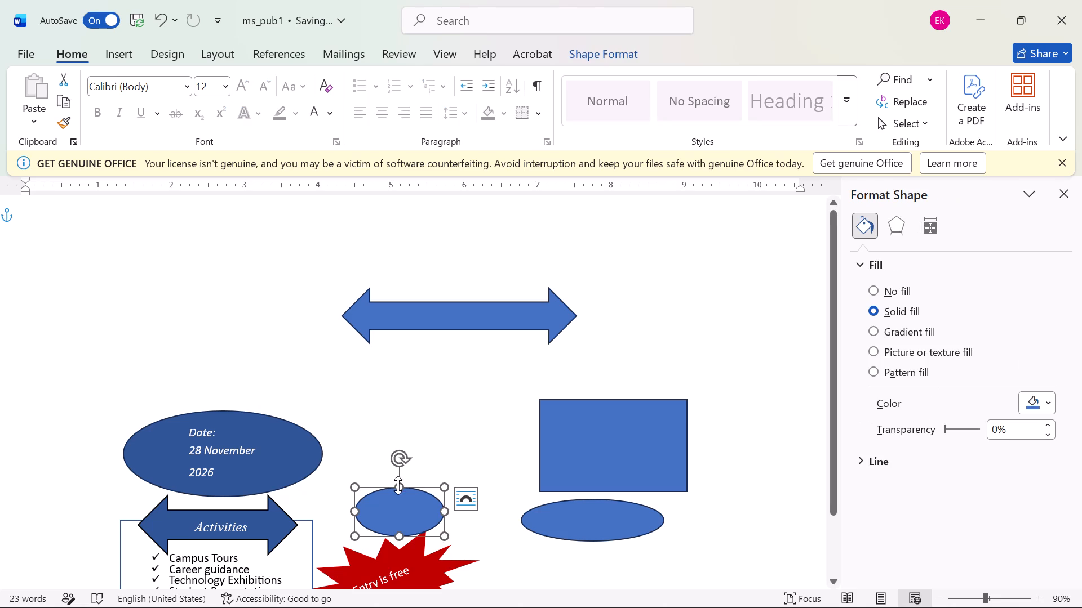
pyautogui.moveTo(398, 485); pyautogui.dragTo(460, 454)
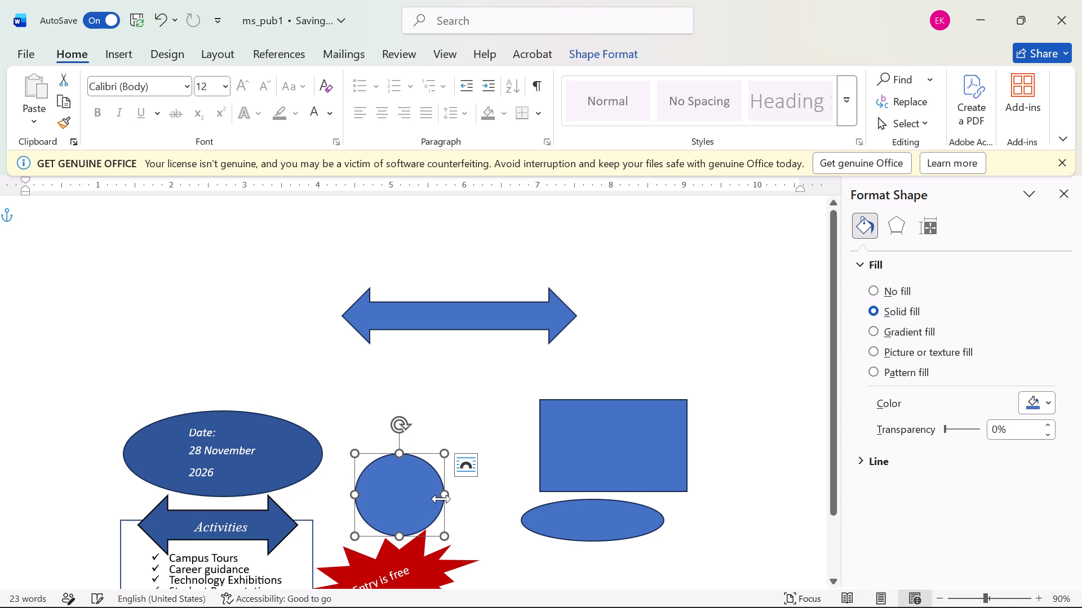
pyautogui.moveTo(443, 495); pyautogui.dragTo(487, 484)
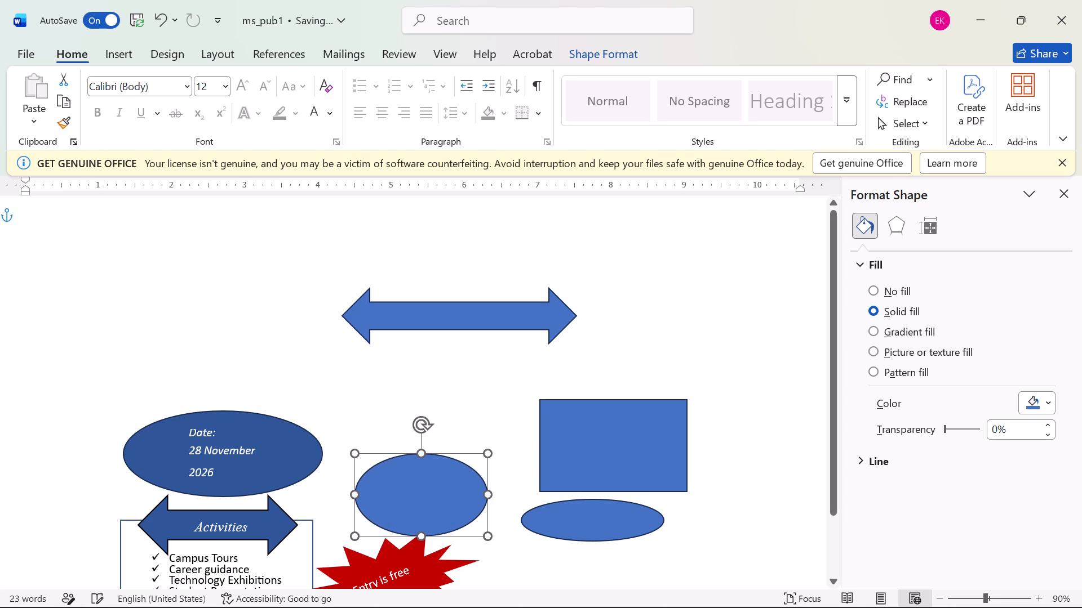
# Reshape the oval above the "Entry is free" badge into a wider oval clear of the badge and level with the date oval.
pyautogui.moveTo(352, 455); pyautogui.dragTo(347, 432)
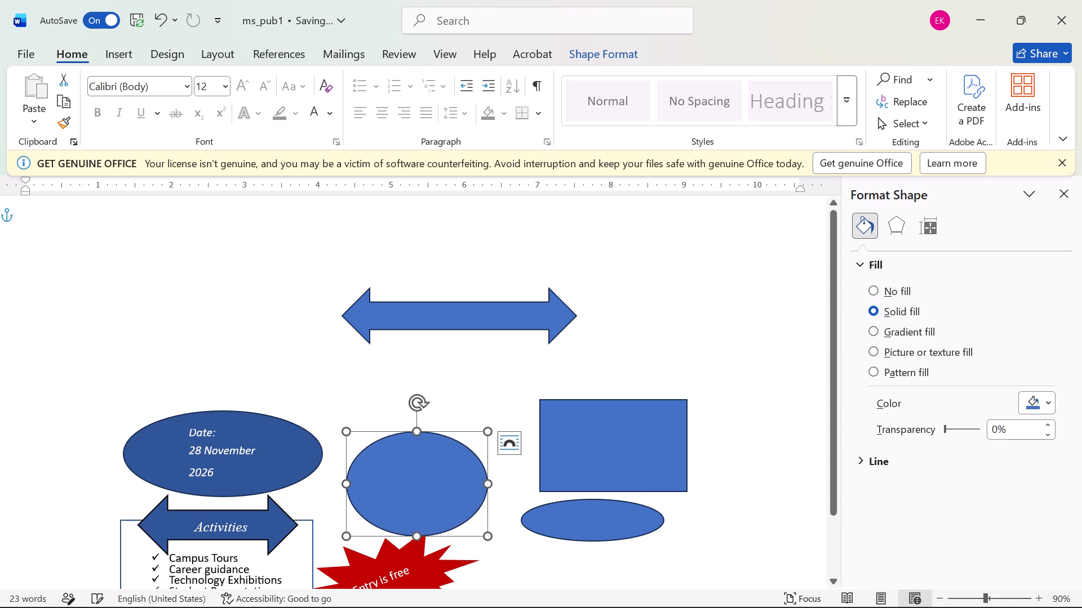
pyautogui.moveTo(345, 484); pyautogui.dragTo(339, 466)
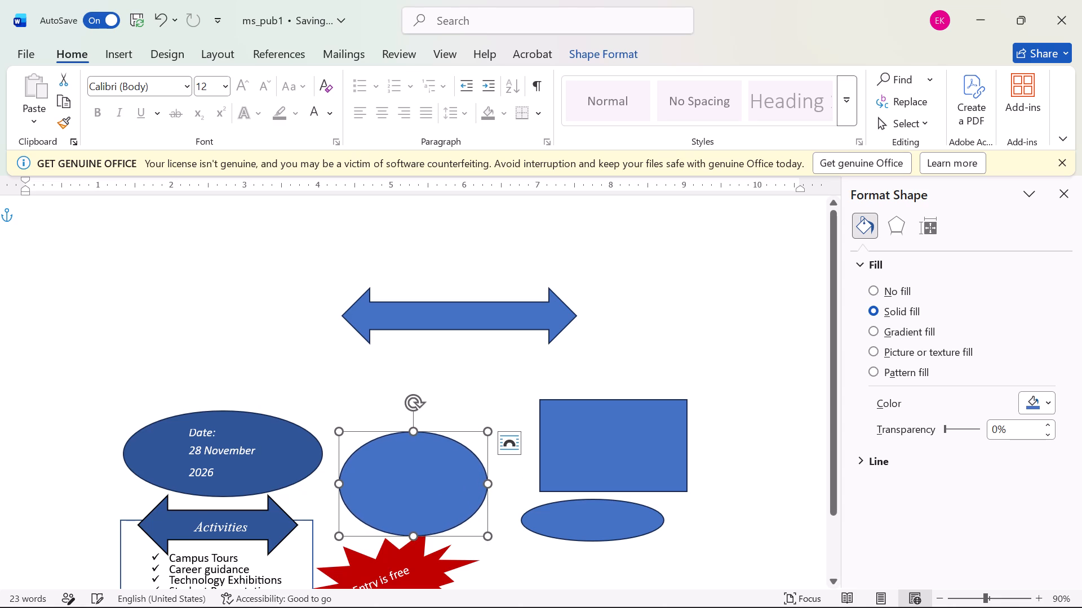
pyautogui.moveTo(416, 530); pyautogui.dragTo(418, 530)
pyautogui.moveTo(418, 530); pyautogui.dragTo(410, 499)
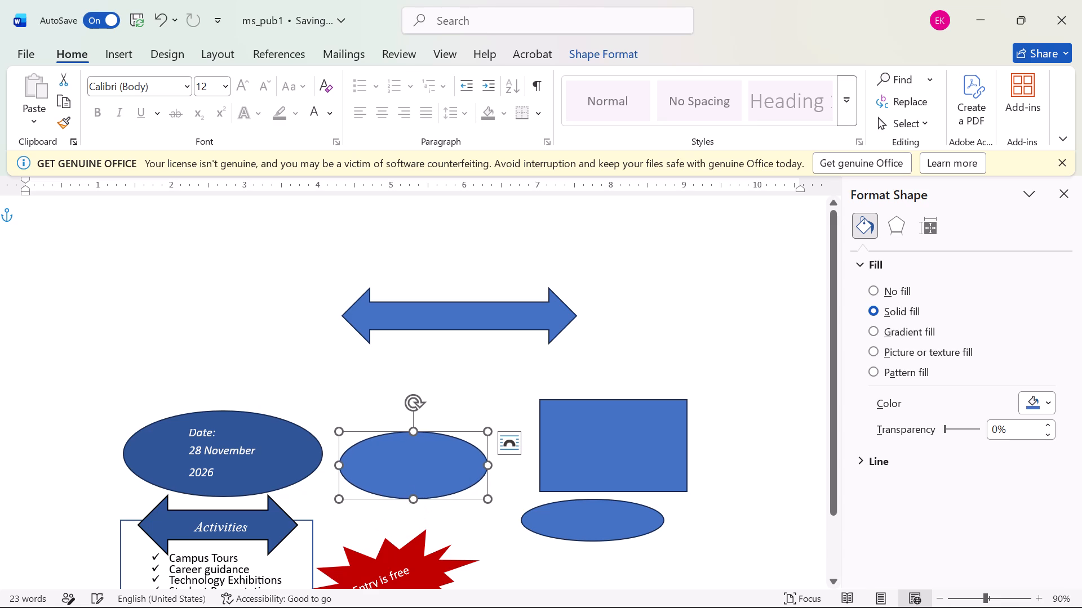
pyautogui.moveTo(413, 435); pyautogui.dragTo(423, 421)
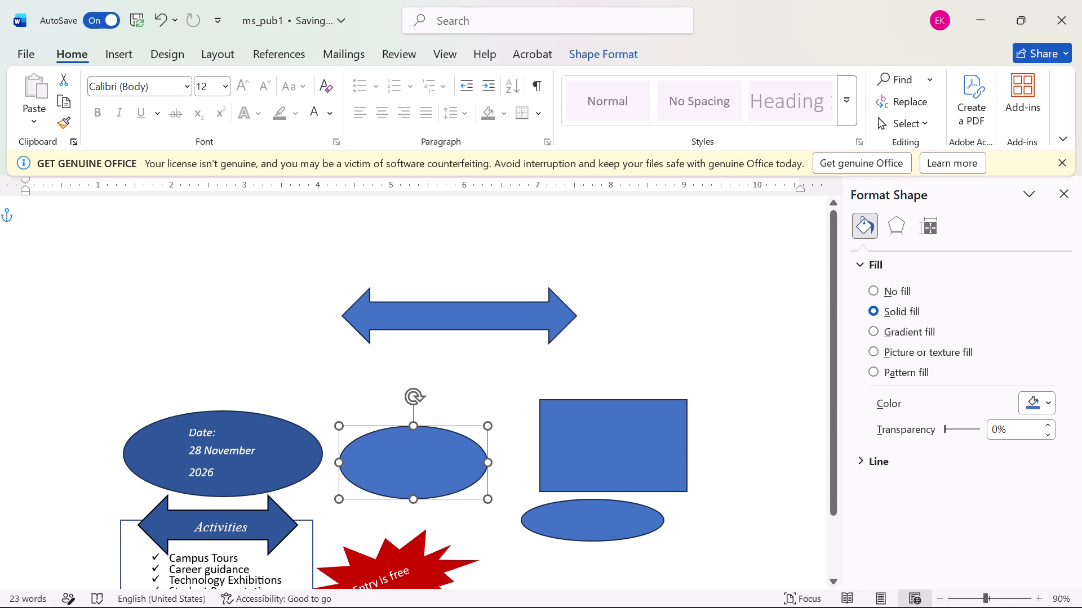
pyautogui.moveTo(423, 421); pyautogui.dragTo(425, 421)
pyautogui.click(427, 414)
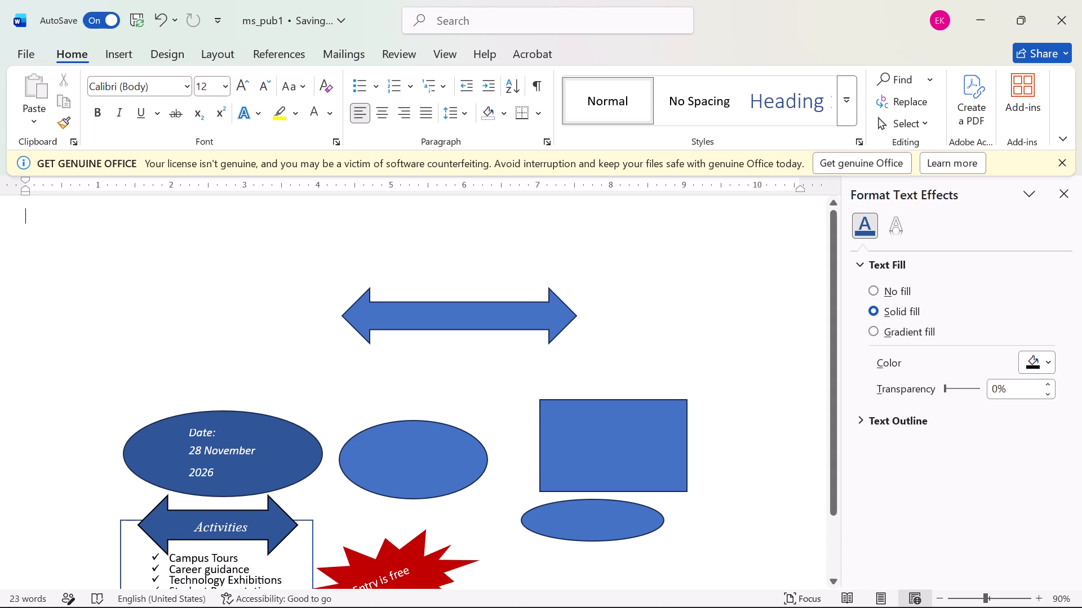
pyautogui.click(429, 443)
pyautogui.click(491, 459)
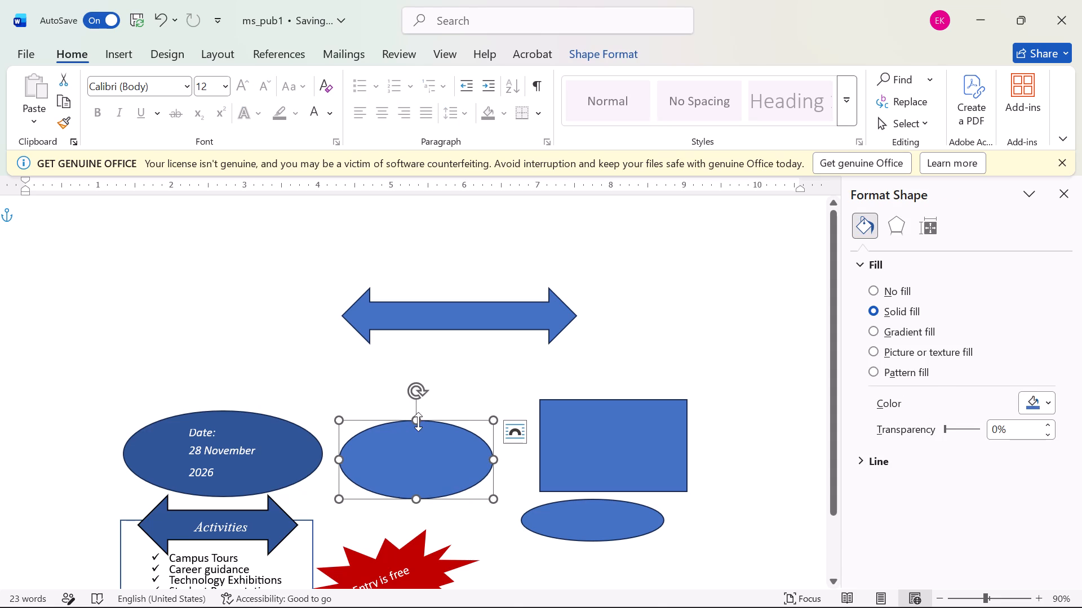
pyautogui.moveTo(418, 422); pyautogui.dragTo(418, 412)
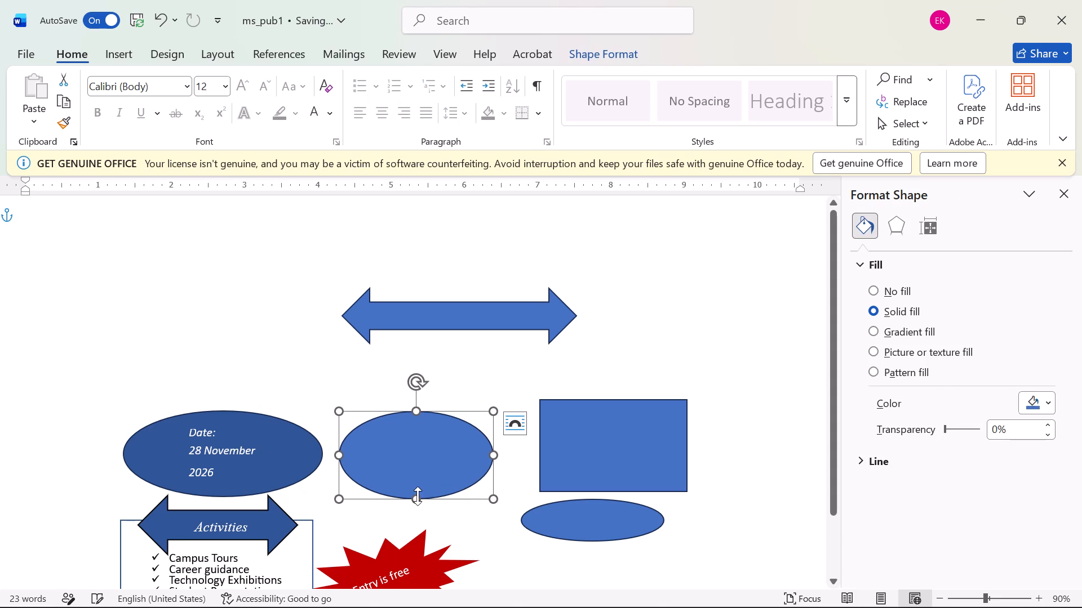
pyautogui.click(399, 453)
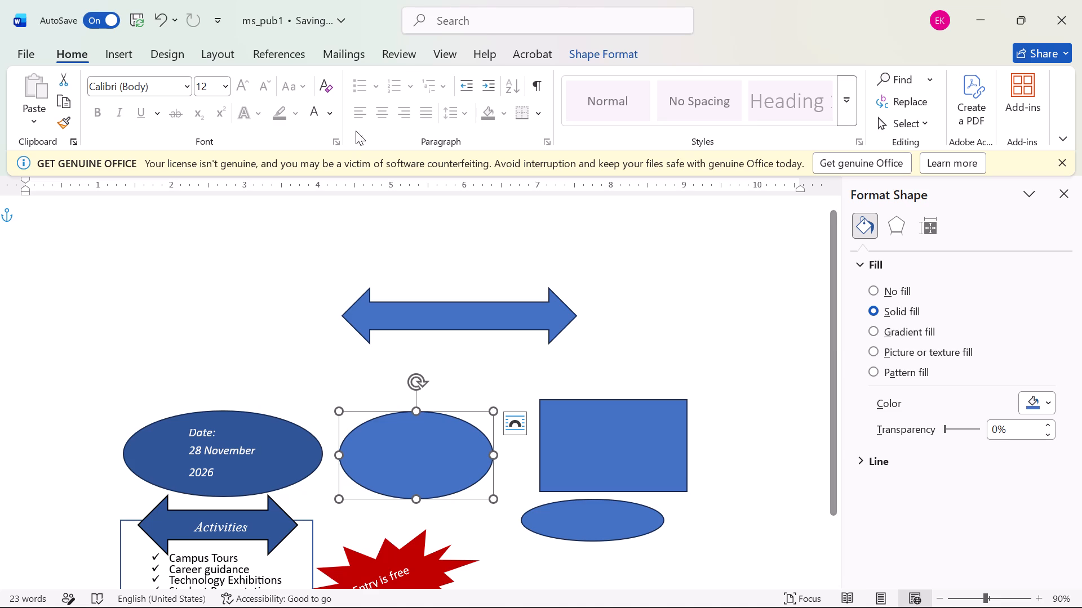
# Draw a text box about 0.71" high and 1.45" wide inside the oval beside the date oval.
pyautogui.click(480, 15)
pyautogui.write('insert')
pyautogui.press('space')
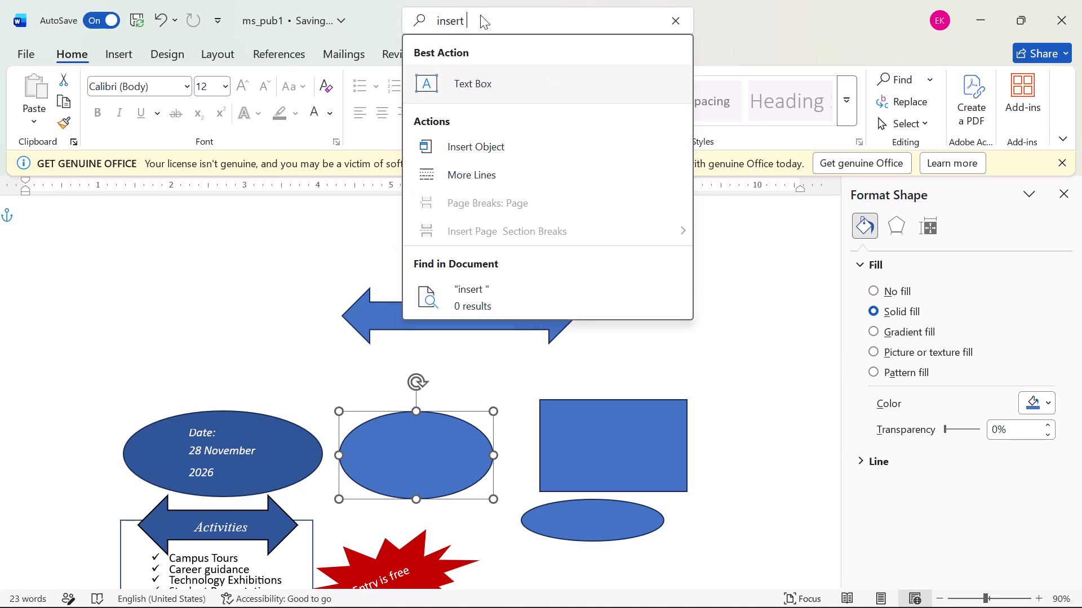
pyautogui.write('tex')
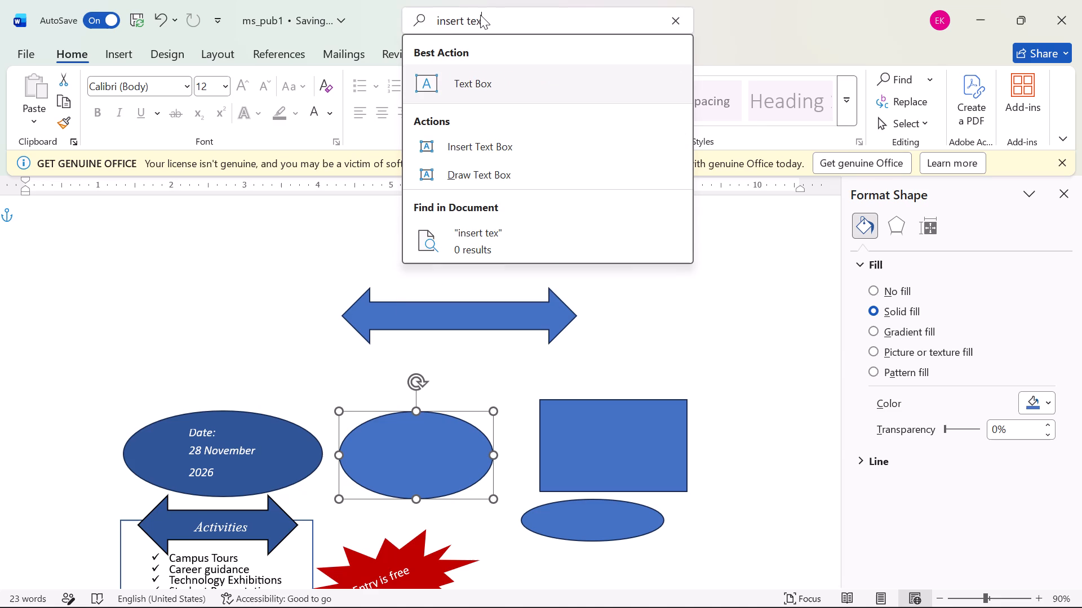
pyautogui.click(503, 154)
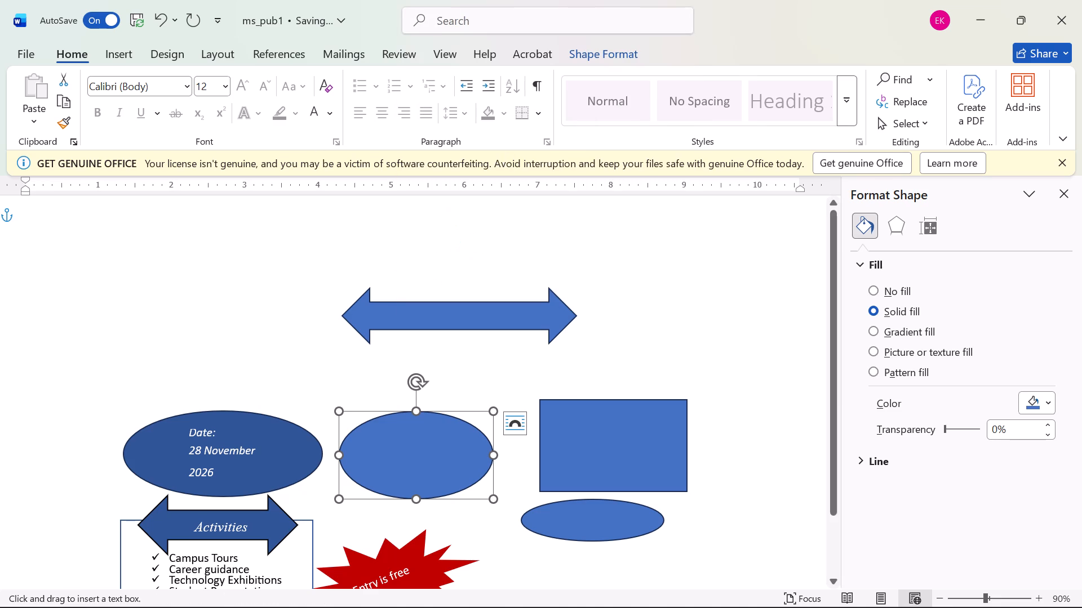
pyautogui.moveTo(367, 434); pyautogui.dragTo(469, 490)
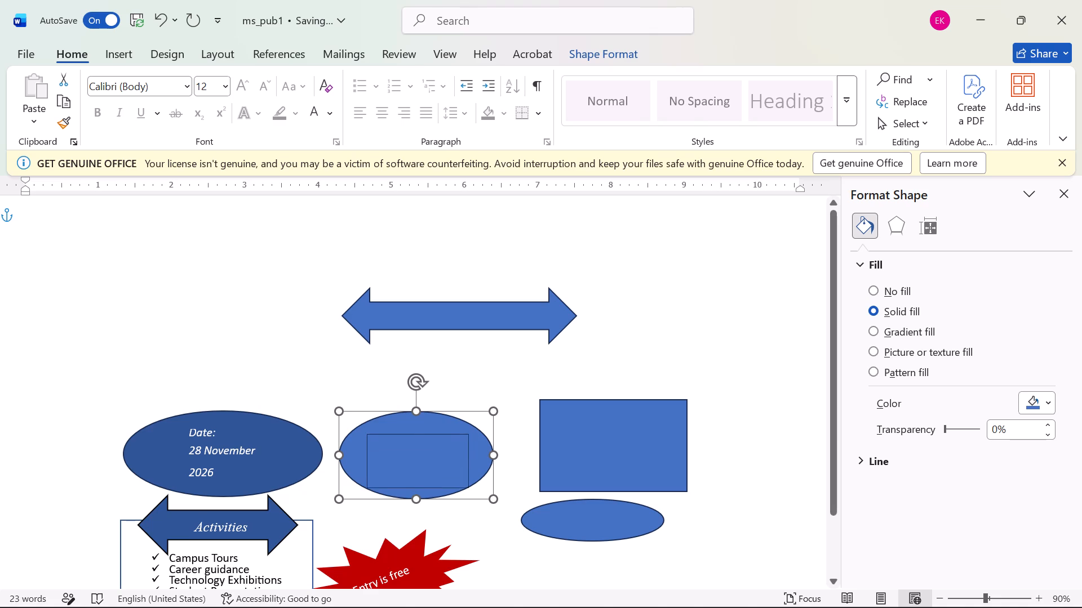
pyautogui.moveTo(469, 490); pyautogui.dragTo(473, 486)
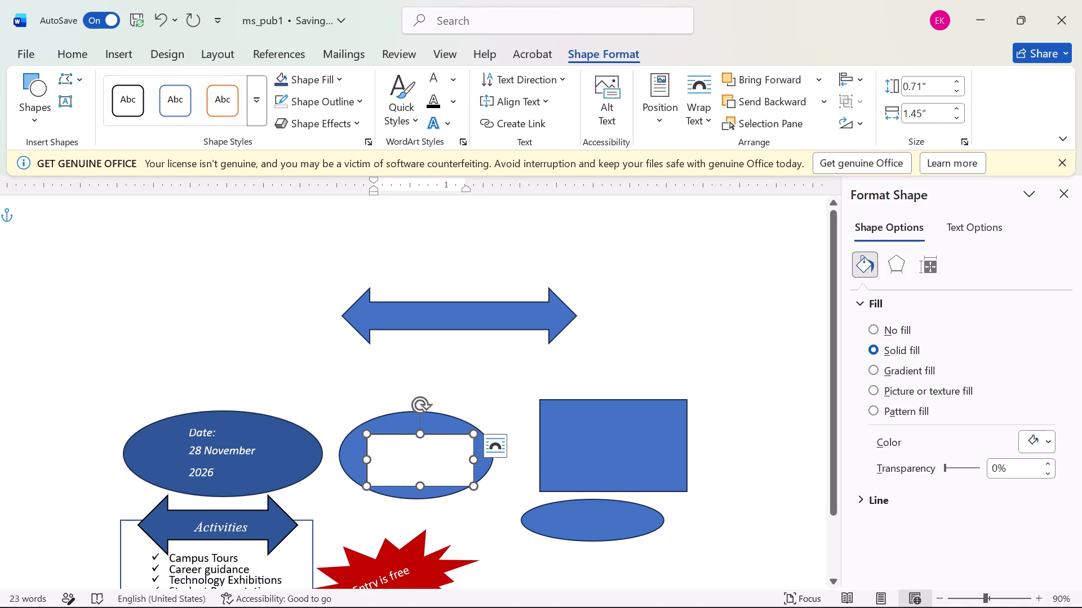
# Enter "Time:", "9:00 AM-" and "4:00PM" on three separate lines in the new text box.
pyautogui.hotkey('shift', 't')
pyautogui.write('ime')
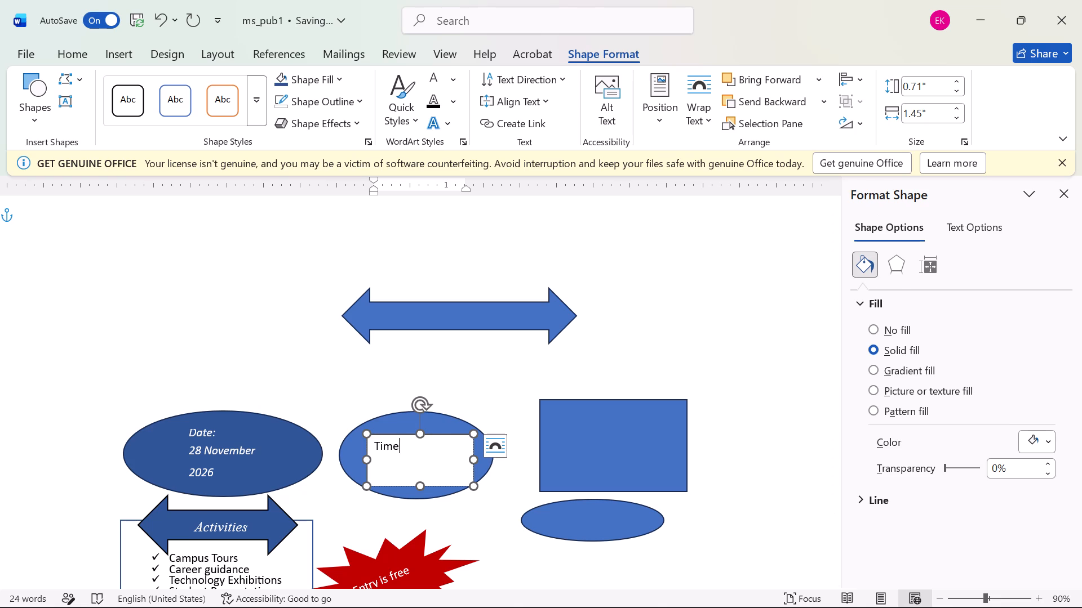
pyautogui.hotkey('shift', ':')
pyautogui.press('Return')
pyautogui.press('9')
pyautogui.write(':00')
pyautogui.press('space')
pyautogui.write('AM')
pyautogui.press('-')
pyautogui.press('Return')
pyautogui.write('4:')
pyautogui.write('00')
pyautogui.write('PM')
# Set the line spacing of the three time lines to Multiple at 0.6.
pyautogui.moveTo(375, 448); pyautogui.dragTo(417, 491)
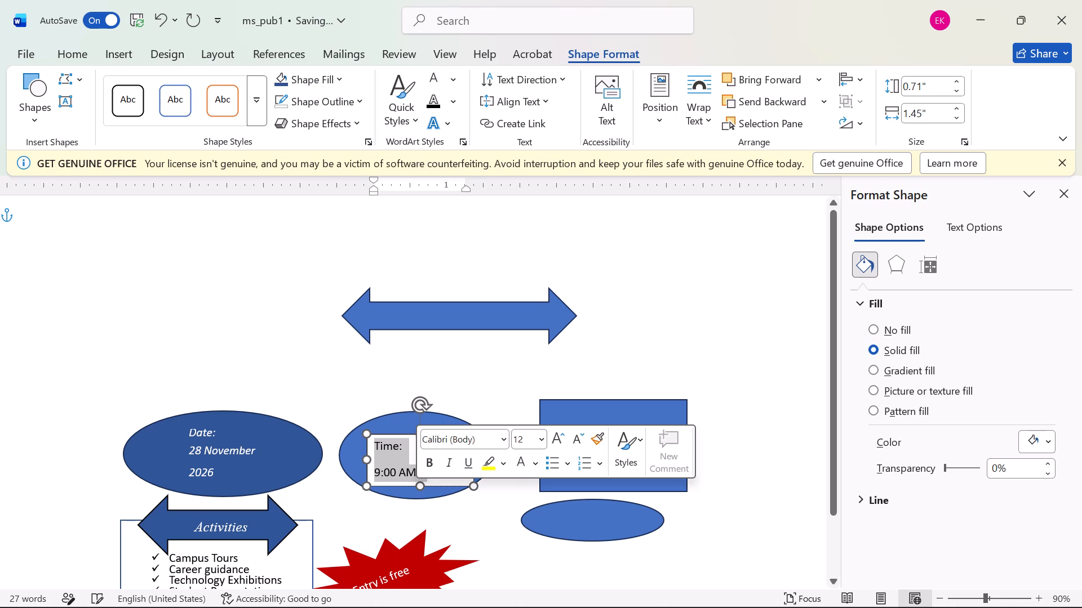
pyautogui.click(68, 45)
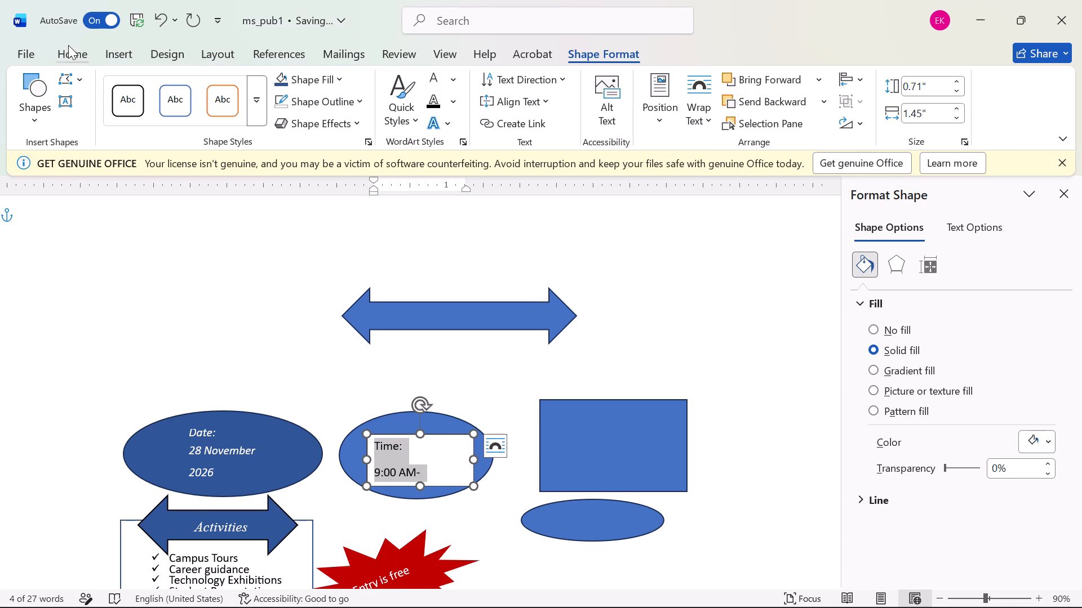
pyautogui.click(455, 111)
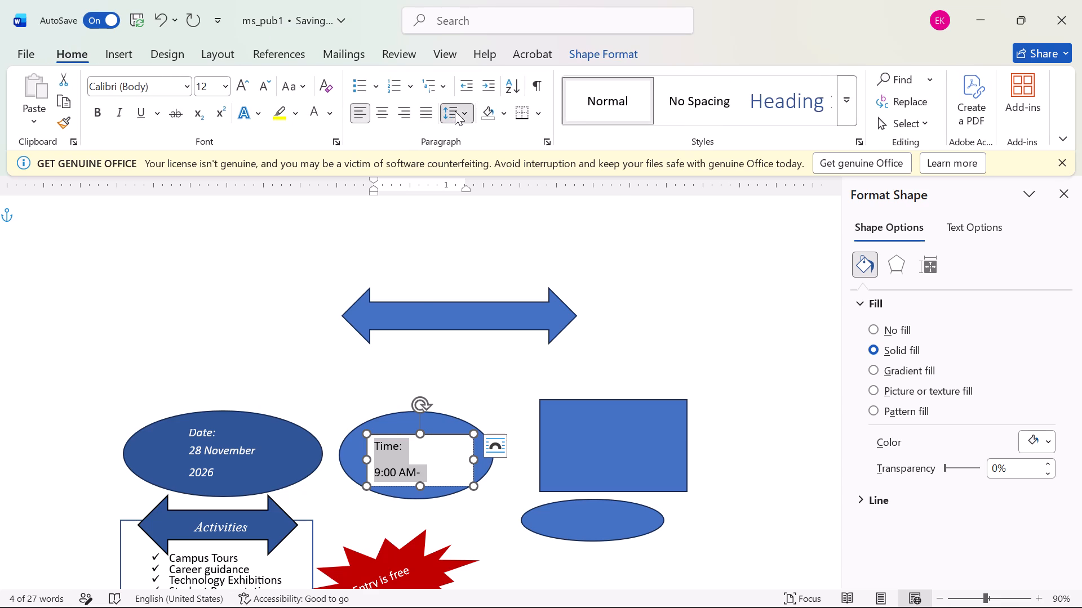
pyautogui.click(525, 283)
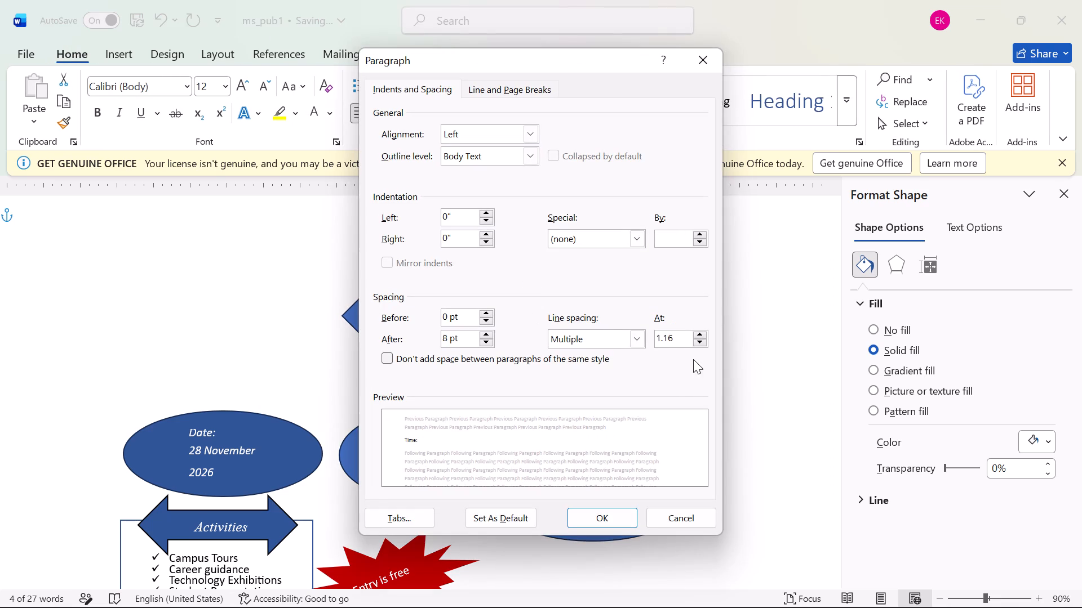
pyautogui.click(693, 343)
pyautogui.click(700, 348)
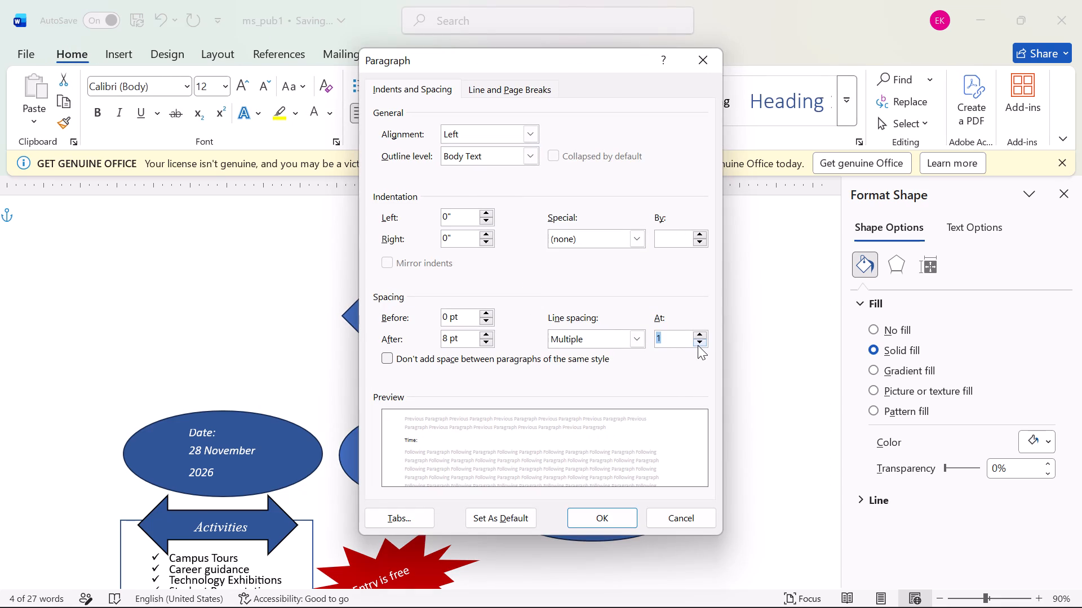
pyautogui.click(695, 341)
pyautogui.click(677, 340)
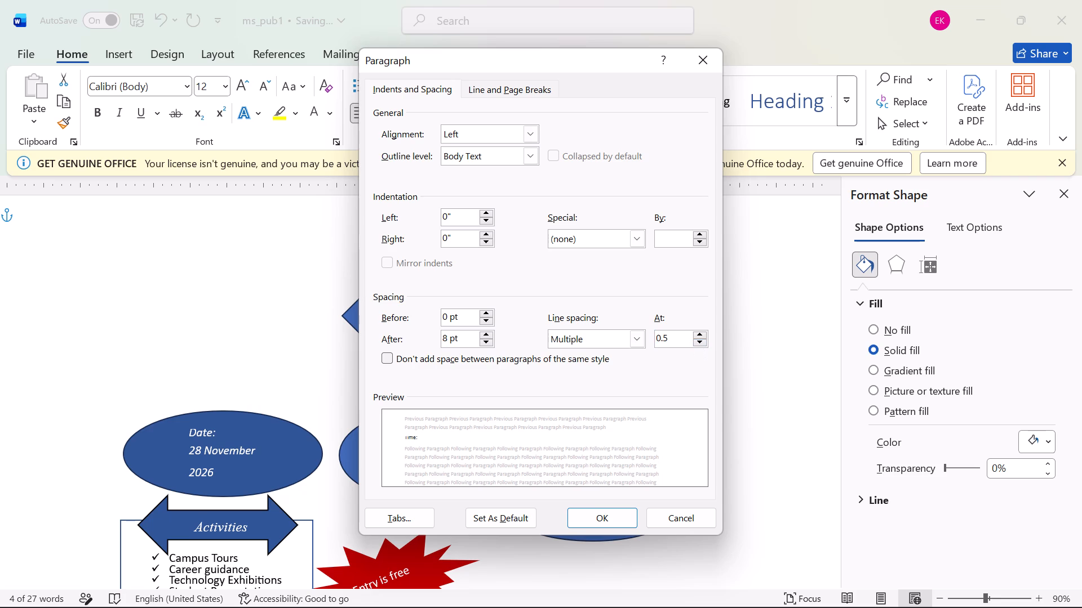
pyautogui.press('BackSpace')
pyautogui.press('6')
pyautogui.click(601, 507)
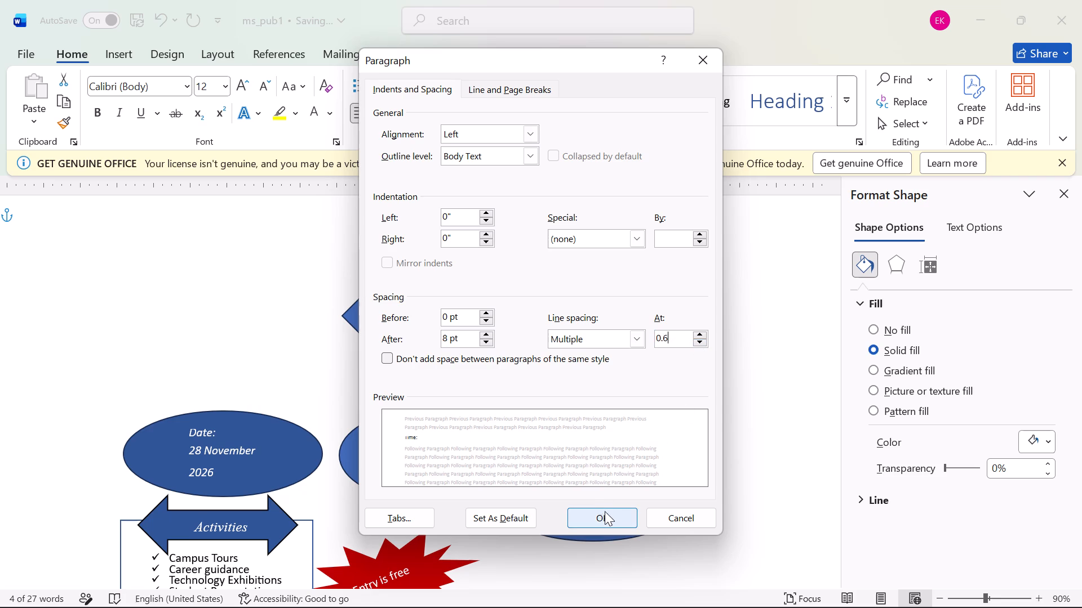
pyautogui.click(605, 517)
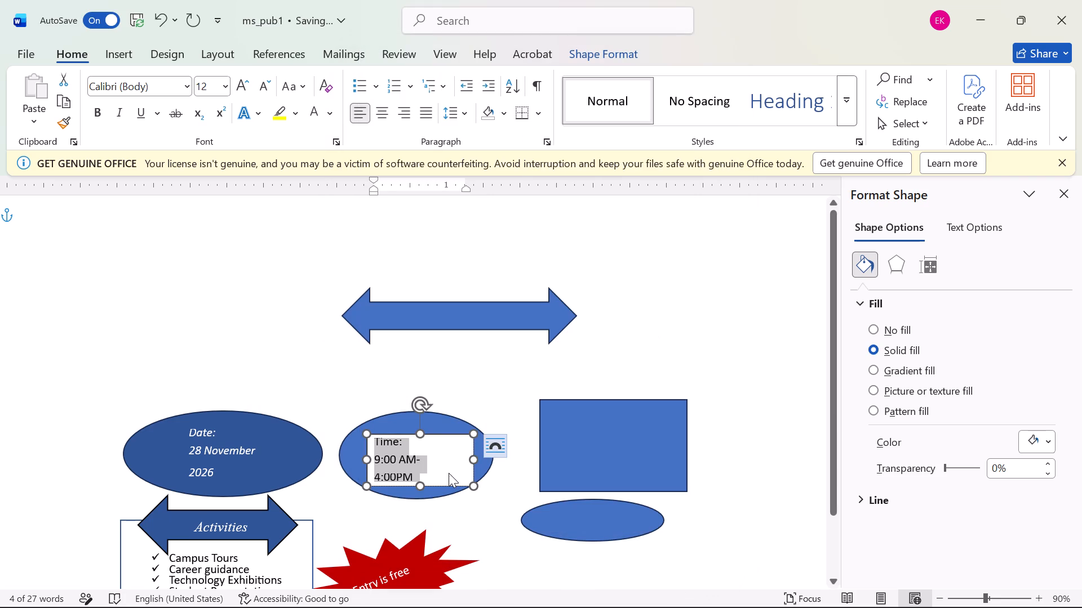
# Resize the time text box from its upper-left corner, making it narrower and slightly taller so all three lines fit.
pyautogui.moveTo(367, 433); pyautogui.dragTo(387, 436)
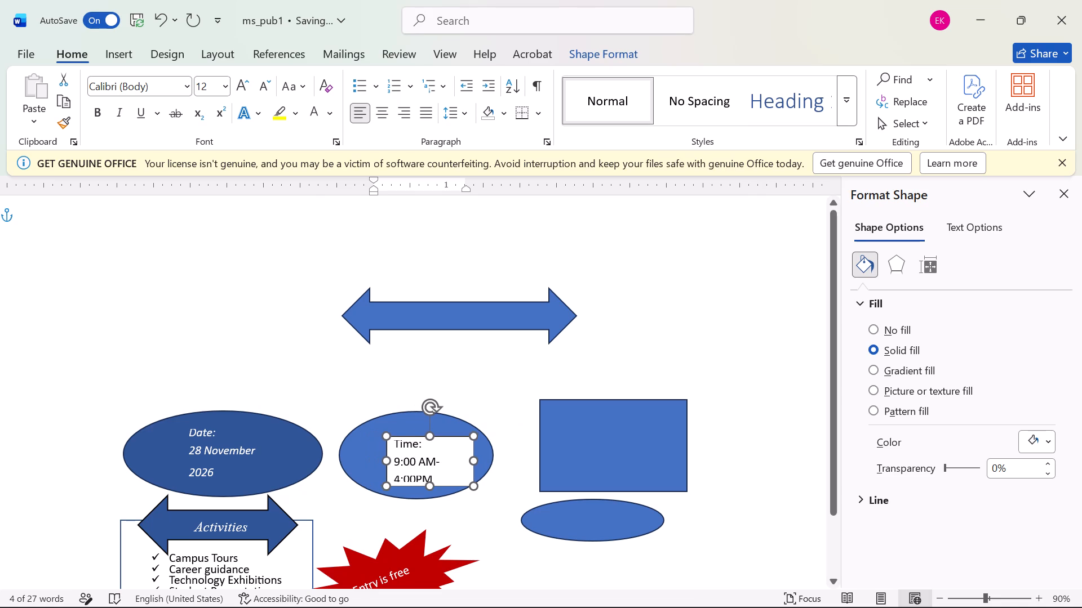
pyautogui.moveTo(387, 436); pyautogui.dragTo(396, 430)
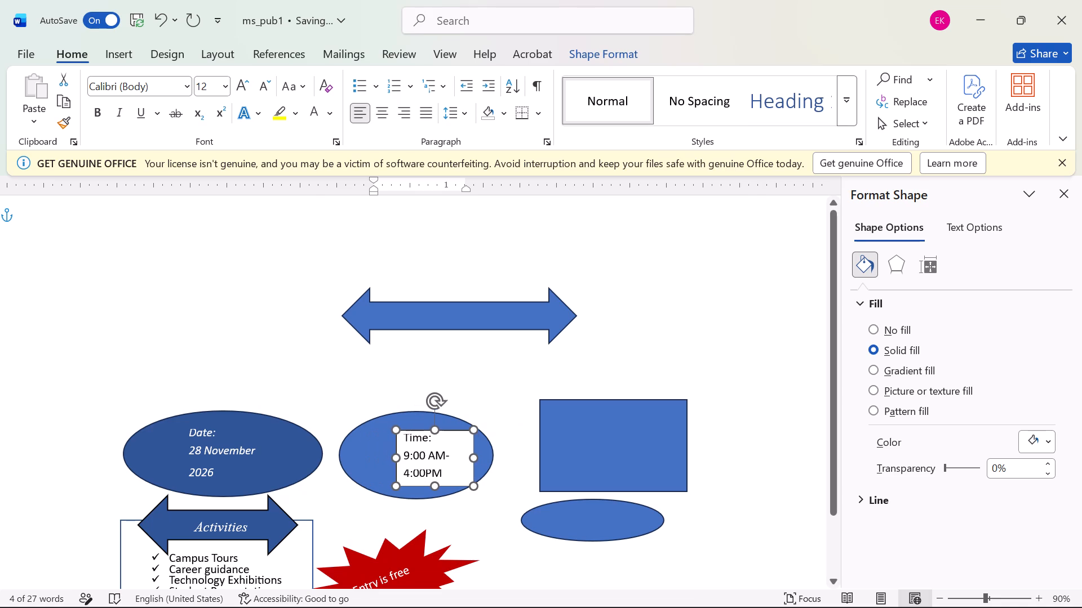
pyautogui.moveTo(396, 430); pyautogui.dragTo(384, 430)
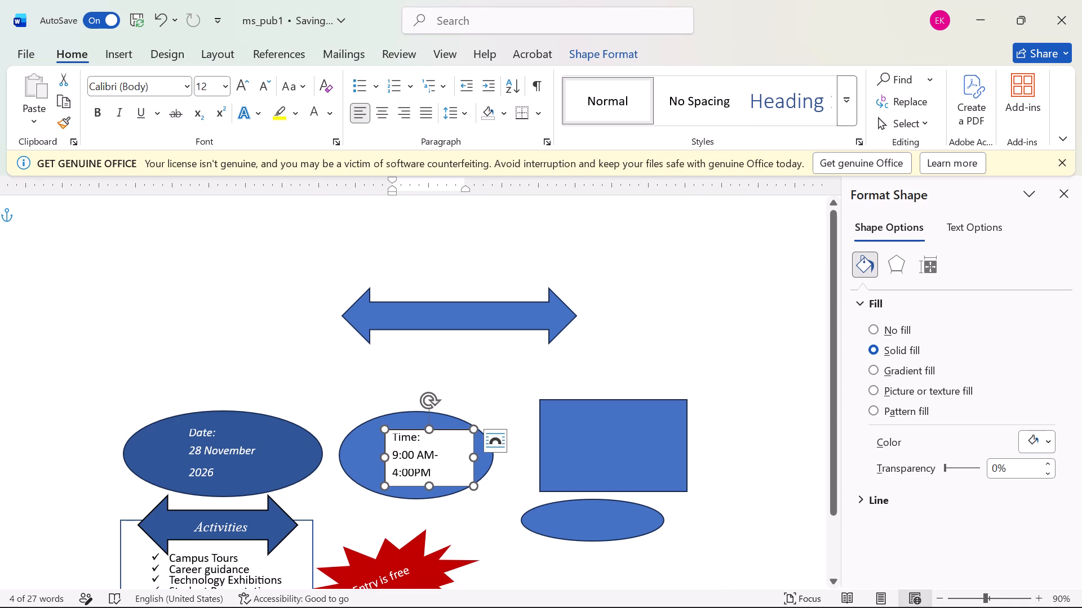
# Enlarge the time text box slightly outward from its lower-left corner.
pyautogui.moveTo(385, 485); pyautogui.dragTo(384, 486)
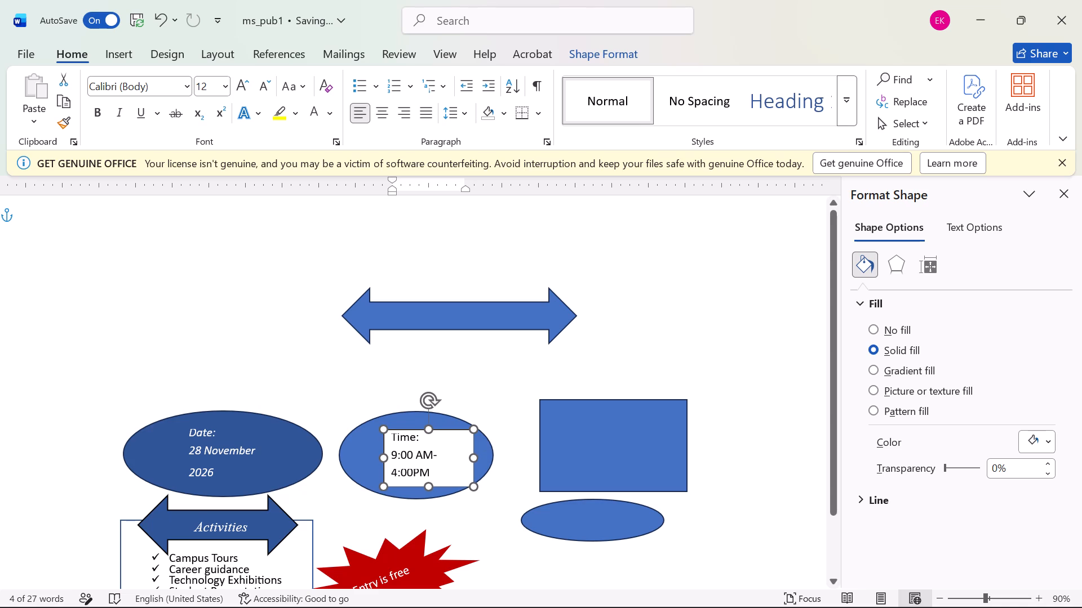
pyautogui.moveTo(384, 486); pyautogui.dragTo(380, 490)
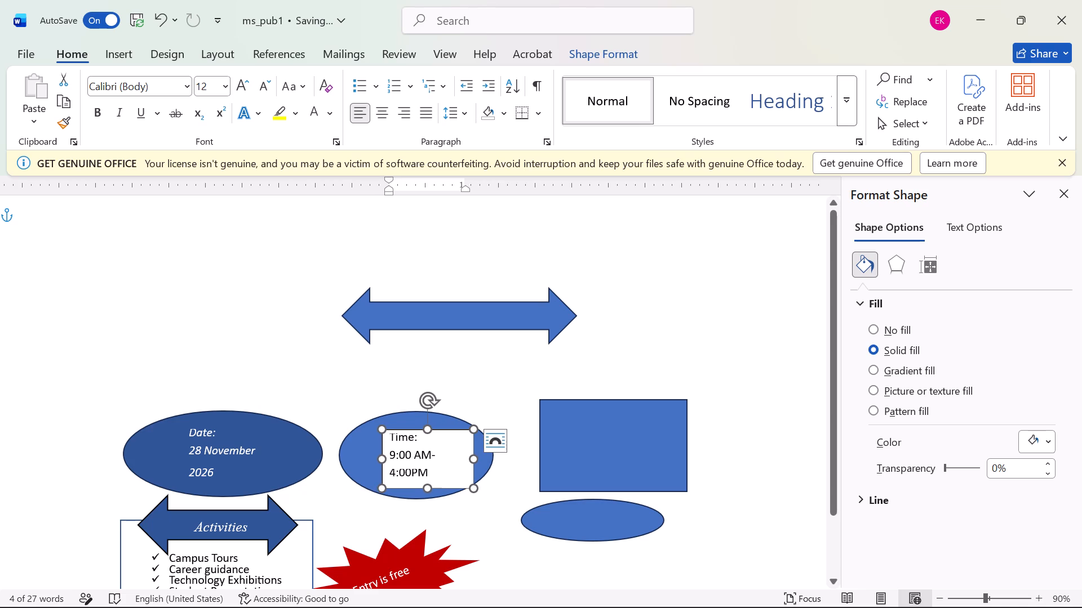
# Enlarge the oval behind the time text box from its lower-right corner, making it noticeably wider and slightly taller.
pyautogui.click(480, 471)
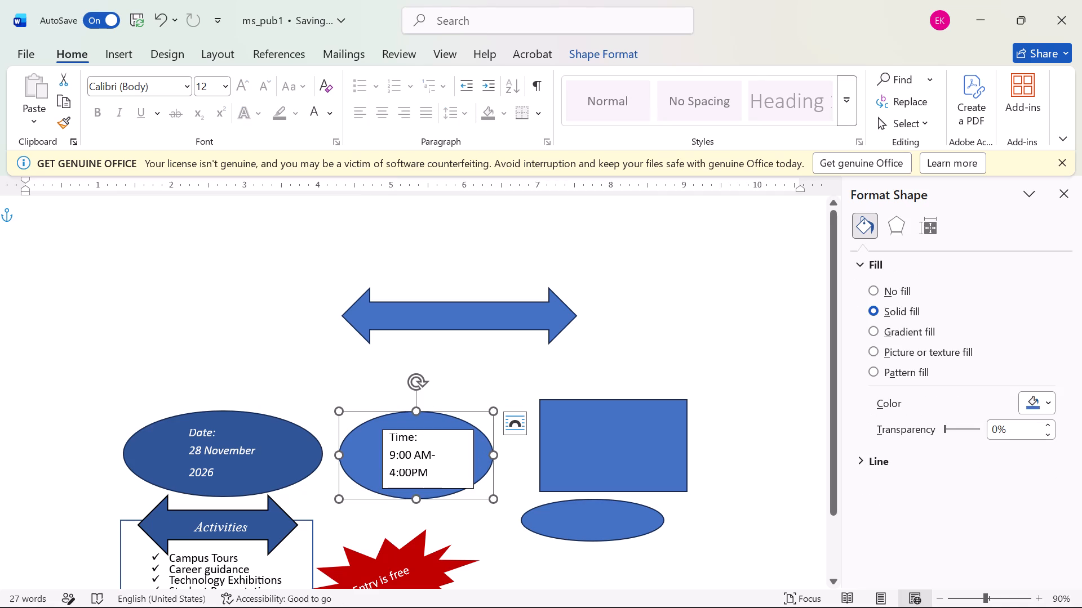
pyautogui.moveTo(490, 500); pyautogui.dragTo(502, 500)
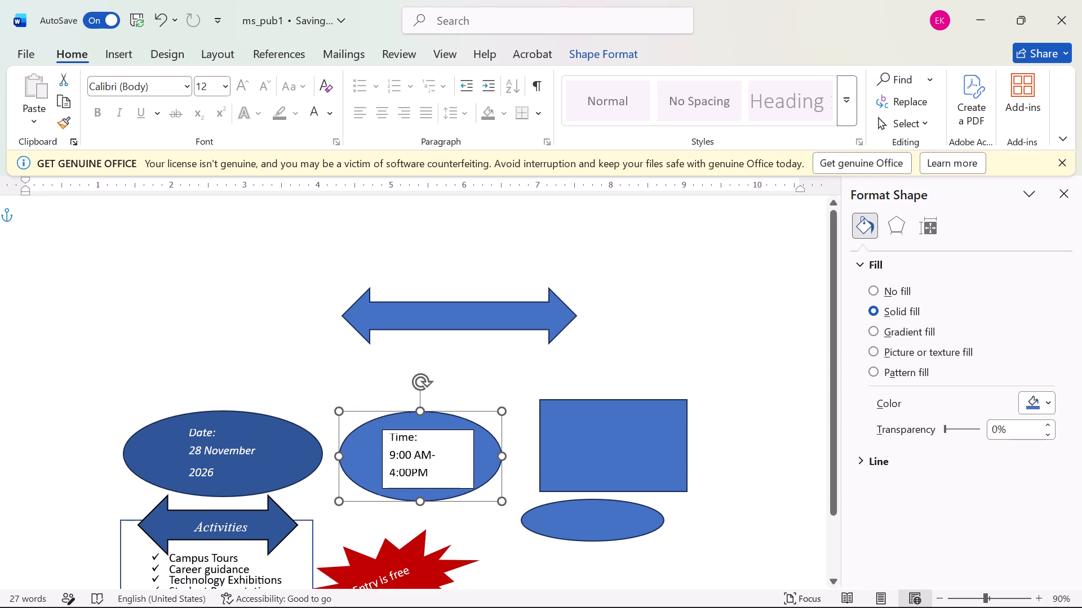
pyautogui.moveTo(502, 500); pyautogui.dragTo(511, 504)
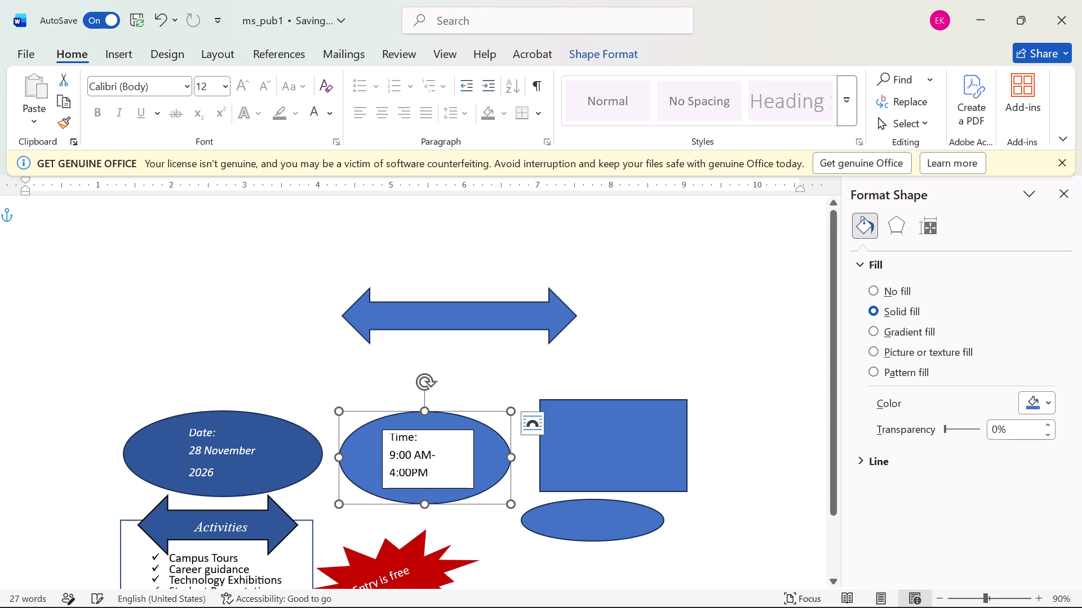
# Widen the time text box slightly to the right and raise its top edge a little within the enlarged oval.
pyautogui.click(463, 481)
pyautogui.moveTo(472, 487); pyautogui.dragTo(476, 486)
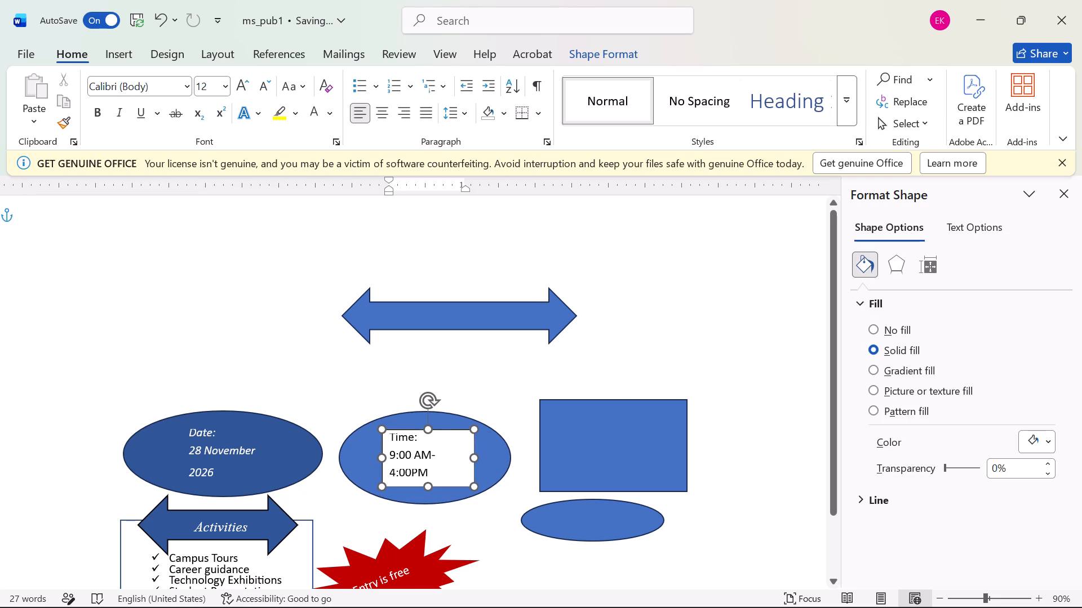
pyautogui.moveTo(476, 486); pyautogui.dragTo(479, 488)
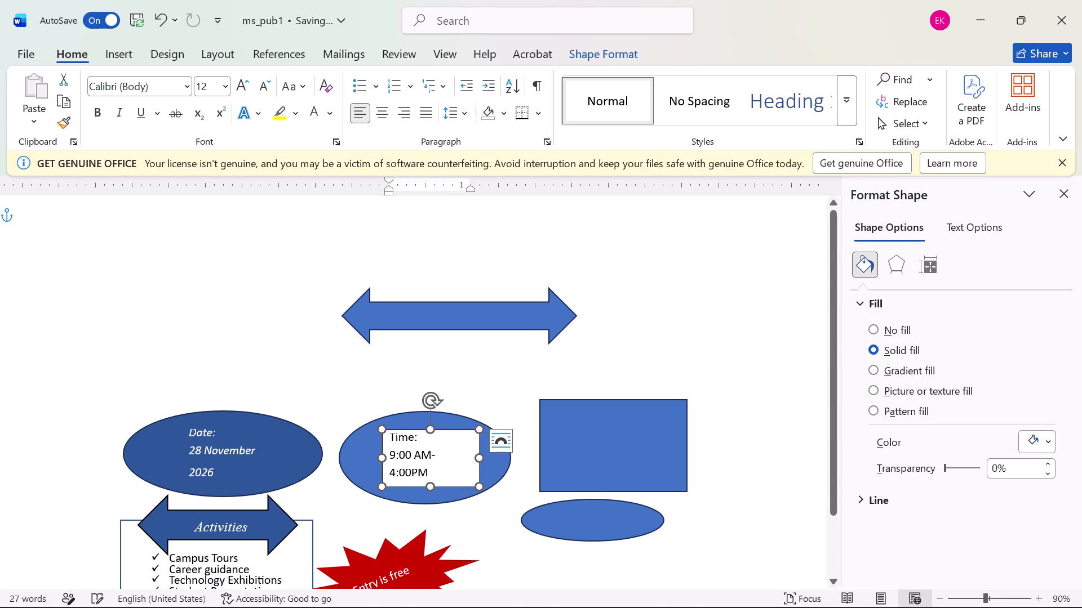
pyautogui.click(431, 485)
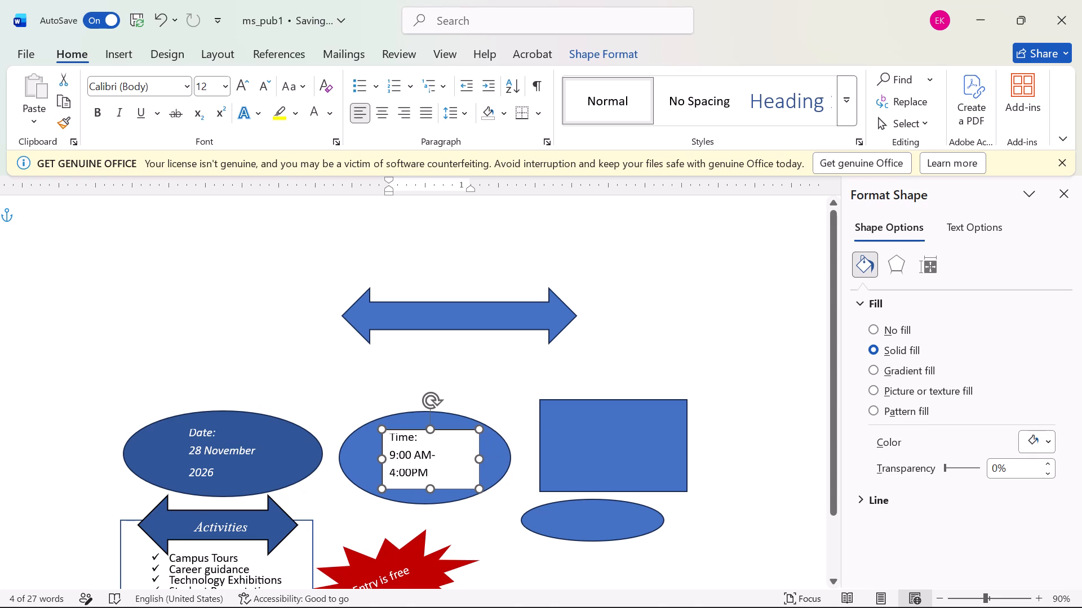
pyautogui.moveTo(432, 426); pyautogui.dragTo(434, 421)
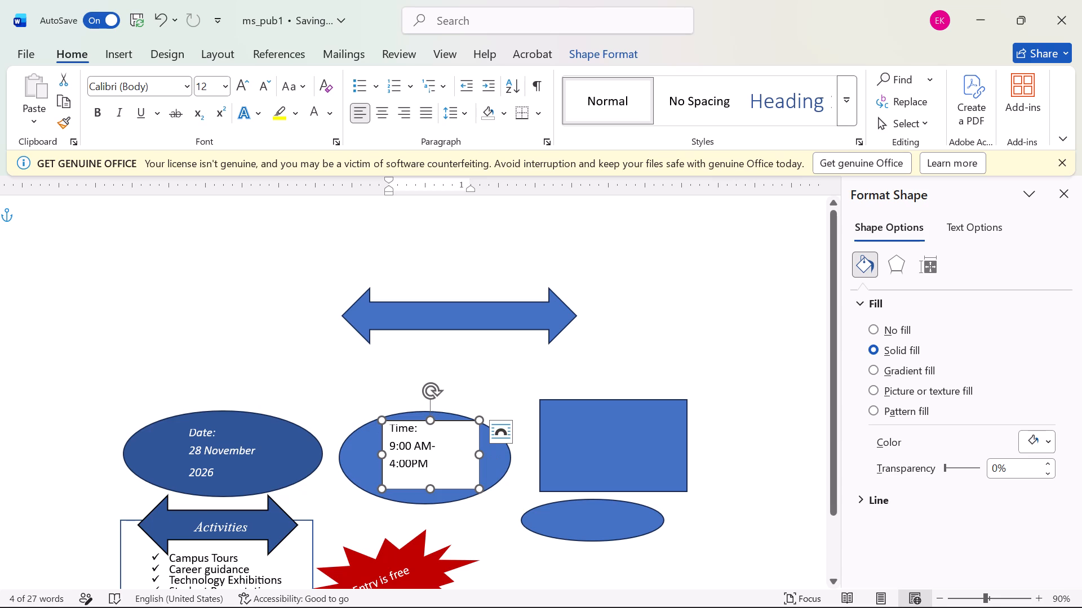
pyautogui.moveTo(433, 420); pyautogui.dragTo(433, 426)
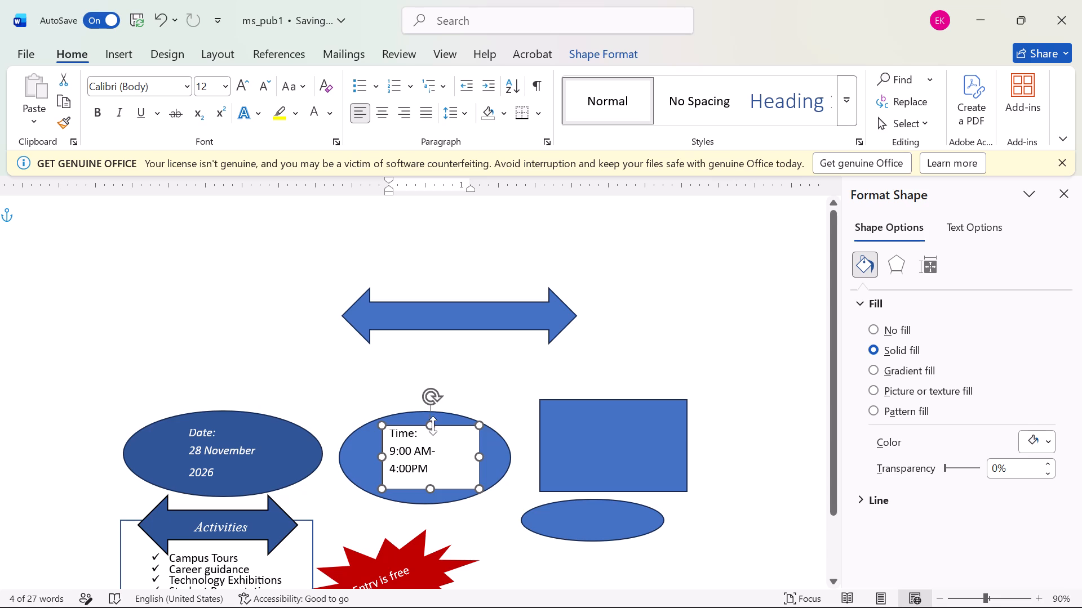
pyautogui.moveTo(432, 486); pyautogui.dragTo(439, 485)
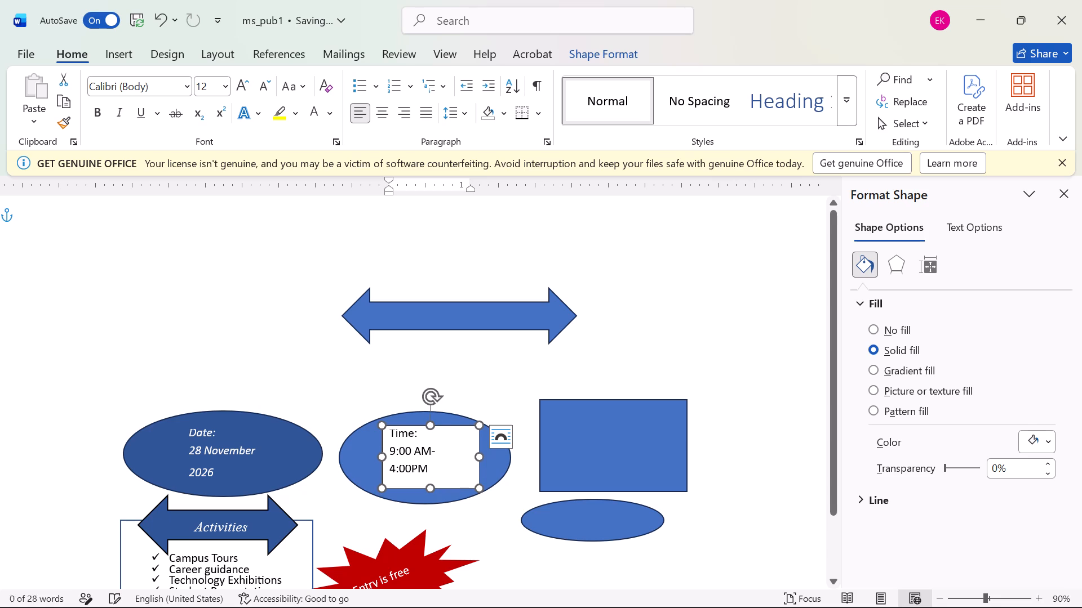
# Insert a space before "PM" in the last time line so it reads "4:00 PM".
pyautogui.click(414, 468)
pyautogui.press('space')
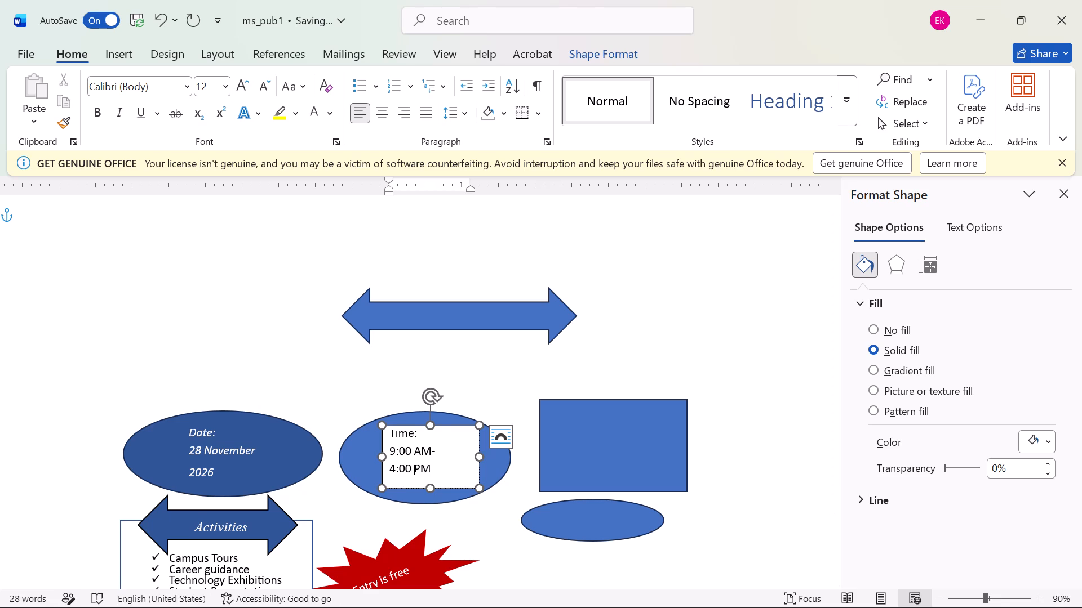
pyautogui.click(357, 454)
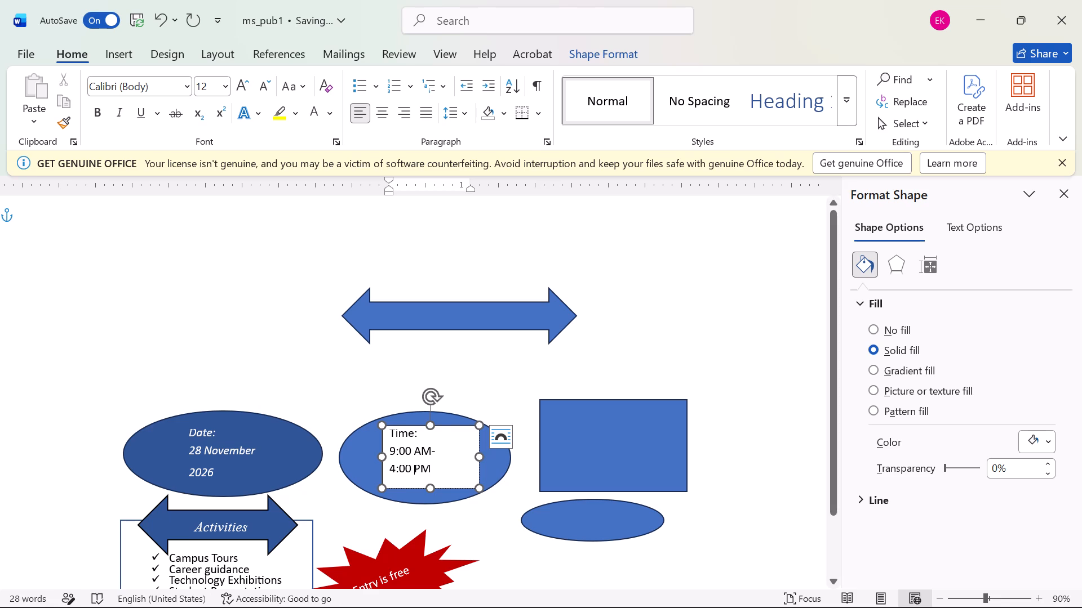
pyautogui.click(445, 449)
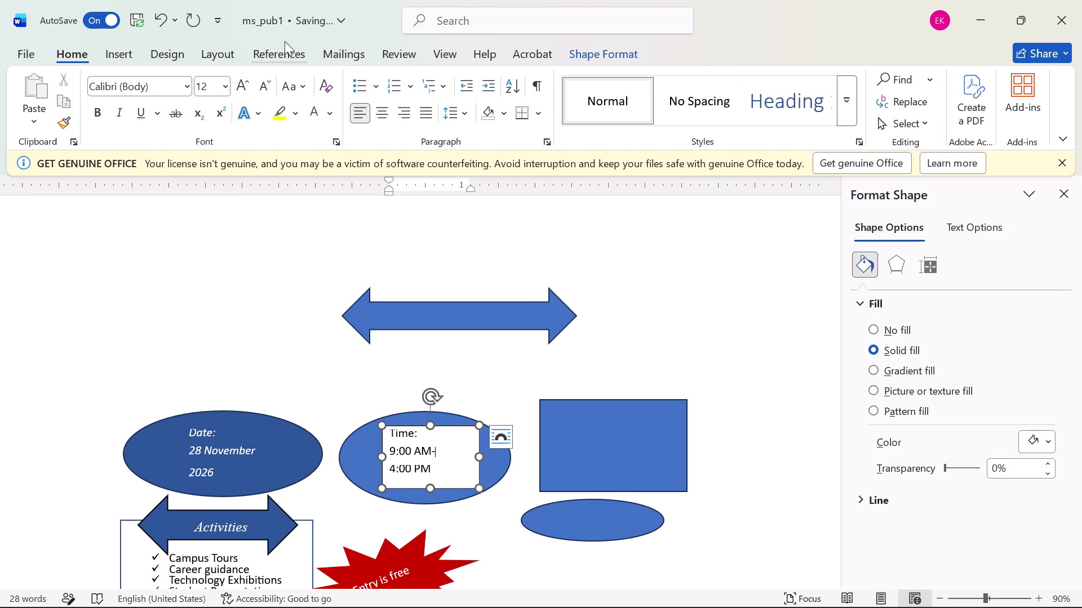
# Fill the time text box and the oval behind it with Blue, Accent 1, Darker 25%.
pyautogui.click(645, 60)
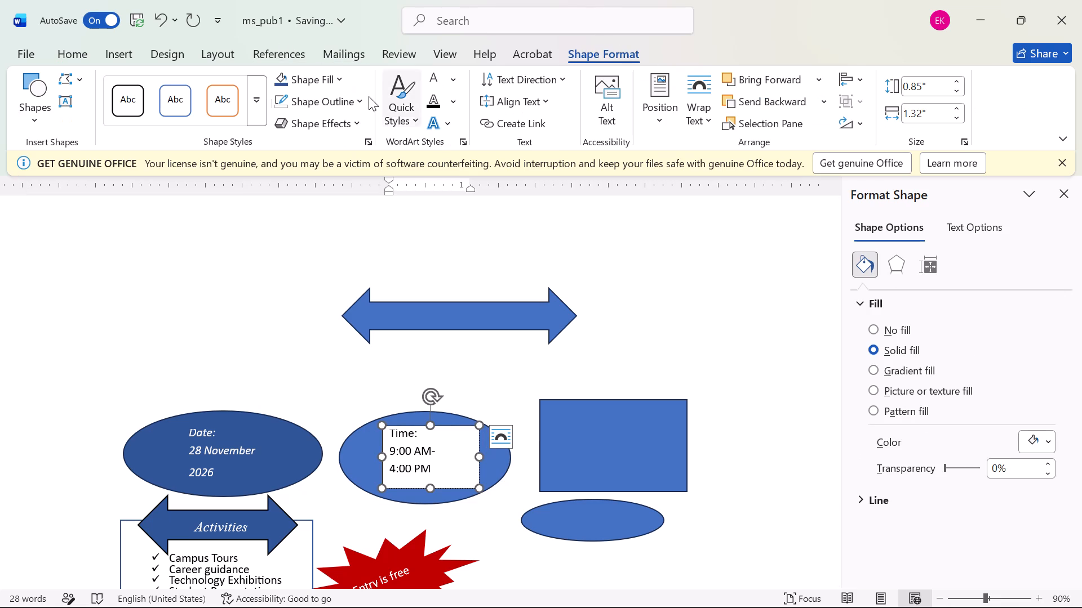
pyautogui.click(336, 75)
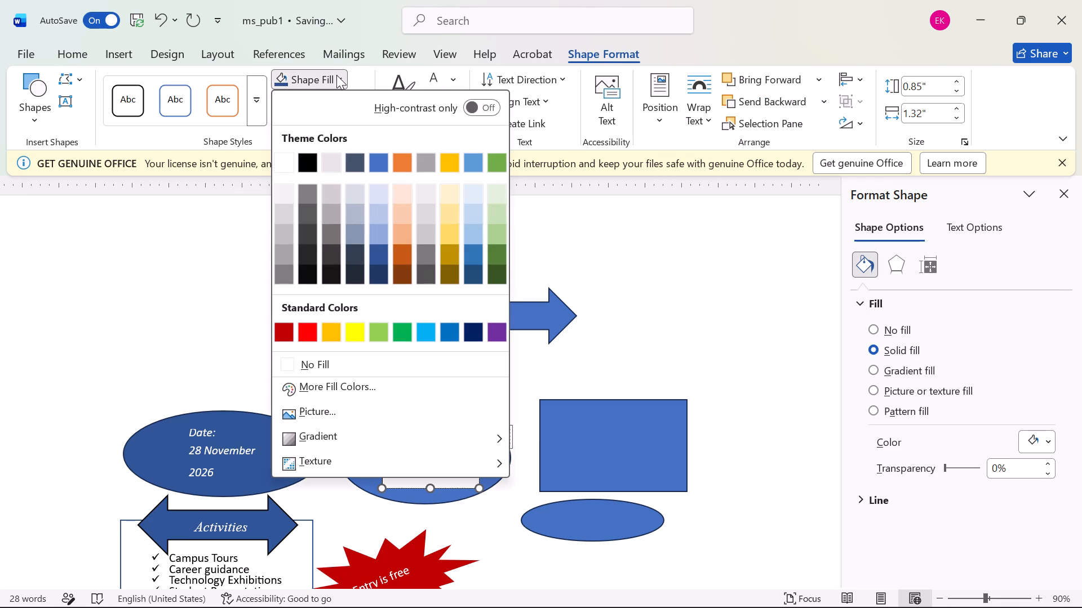
pyautogui.click(384, 253)
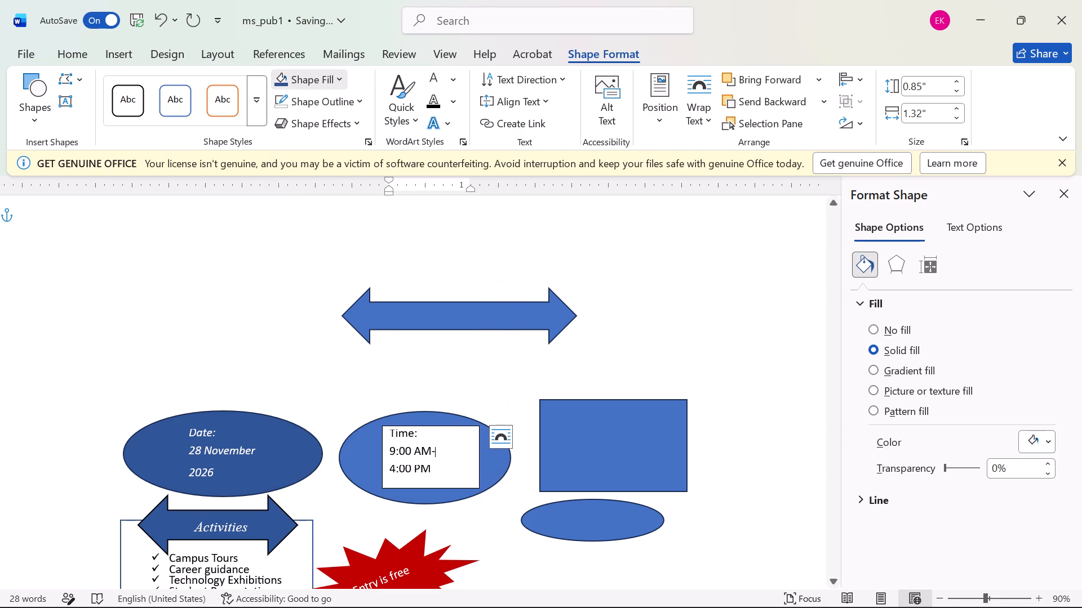
pyautogui.click(369, 448)
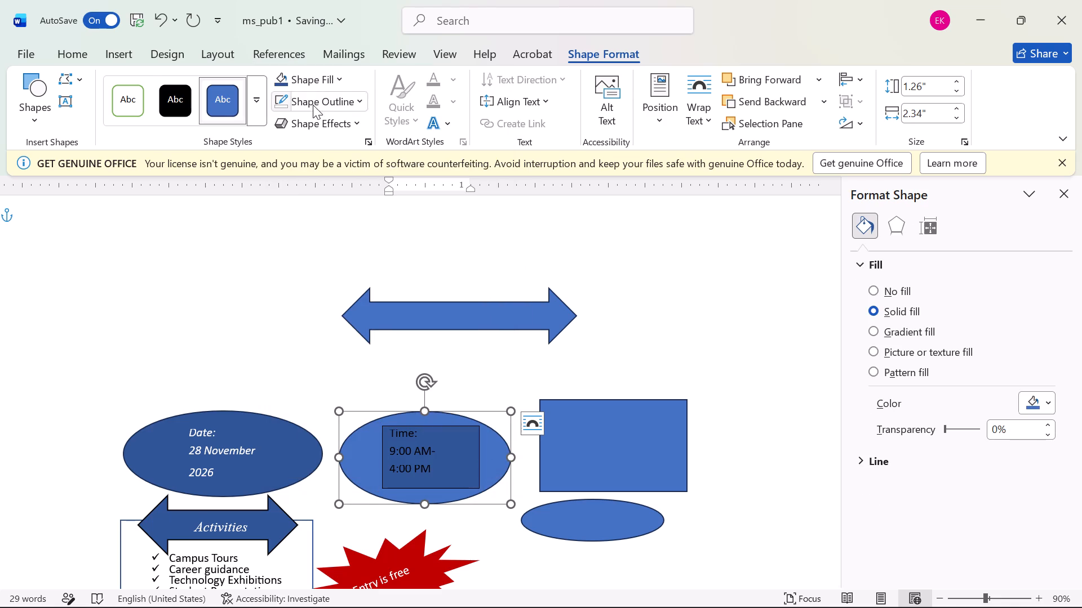
pyautogui.click(340, 78)
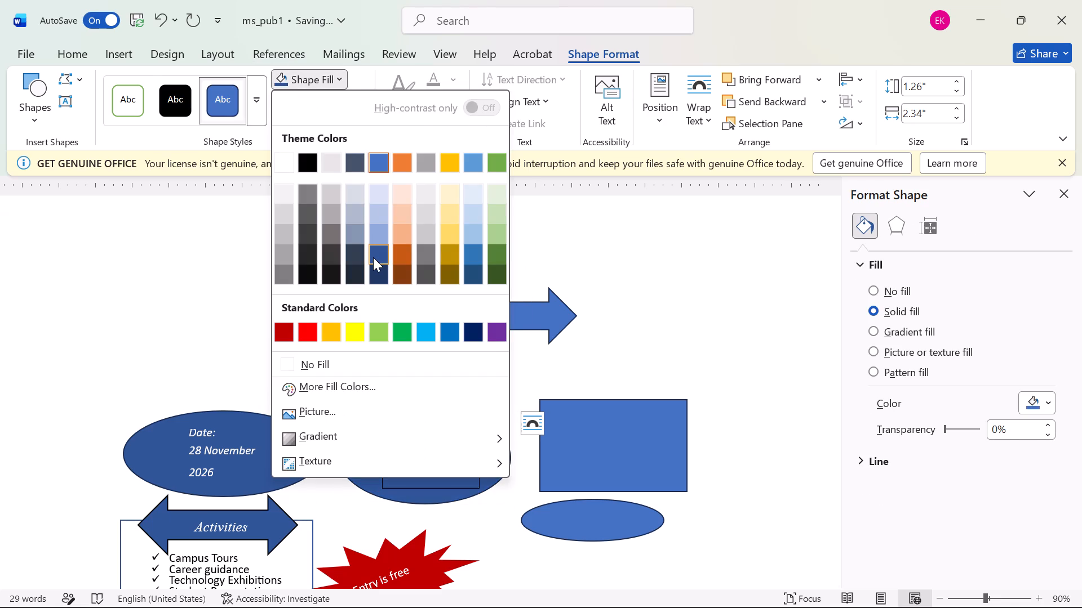
pyautogui.click(373, 257)
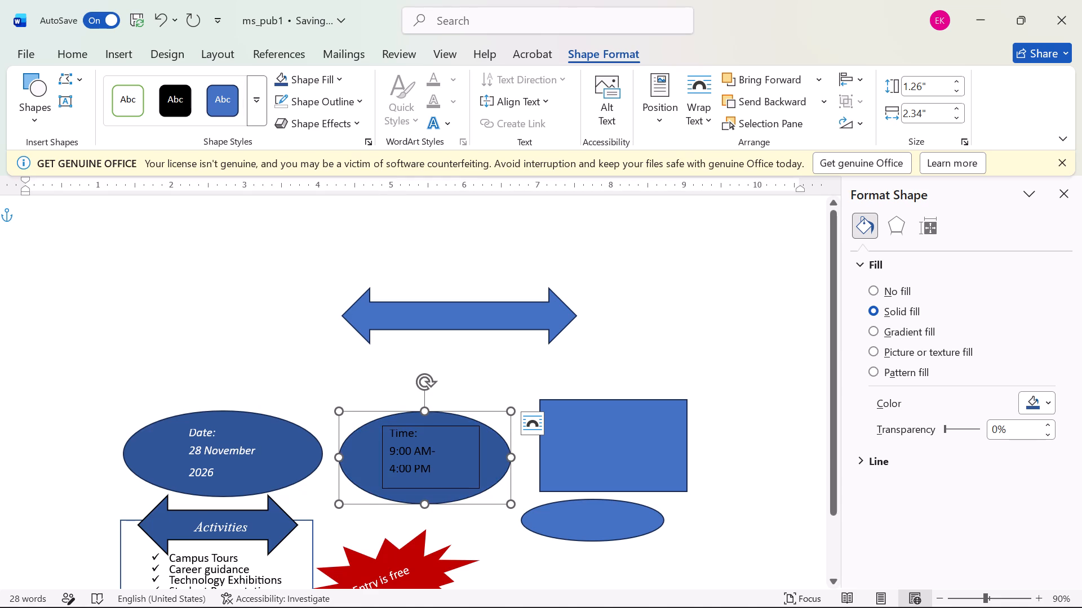
# Make all three lines of text in the time text box italic and white.
pyautogui.moveTo(388, 439); pyautogui.dragTo(416, 460)
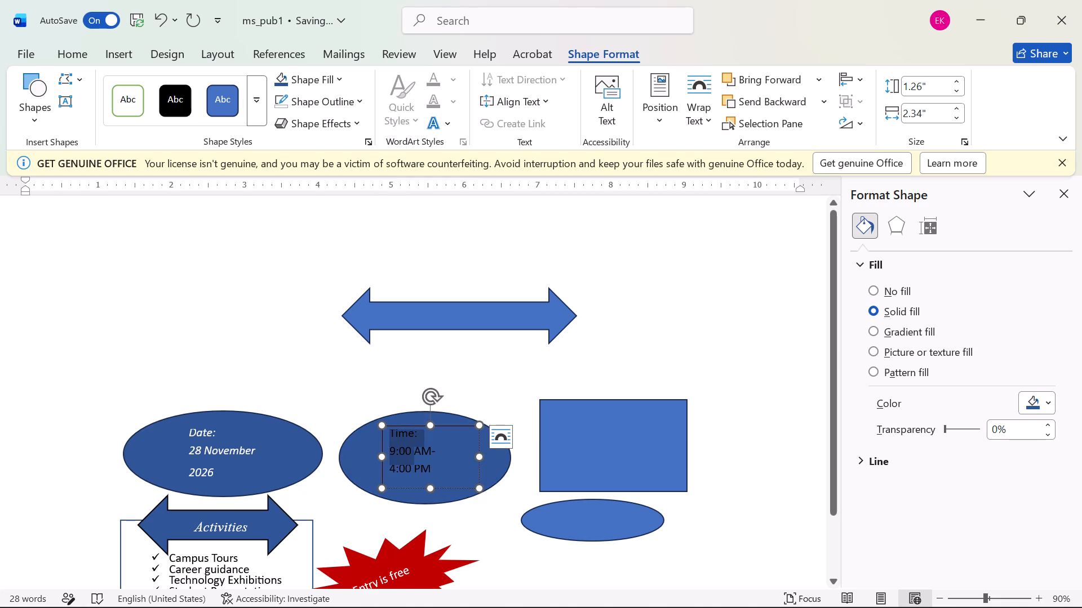
pyautogui.moveTo(416, 460); pyautogui.dragTo(419, 469)
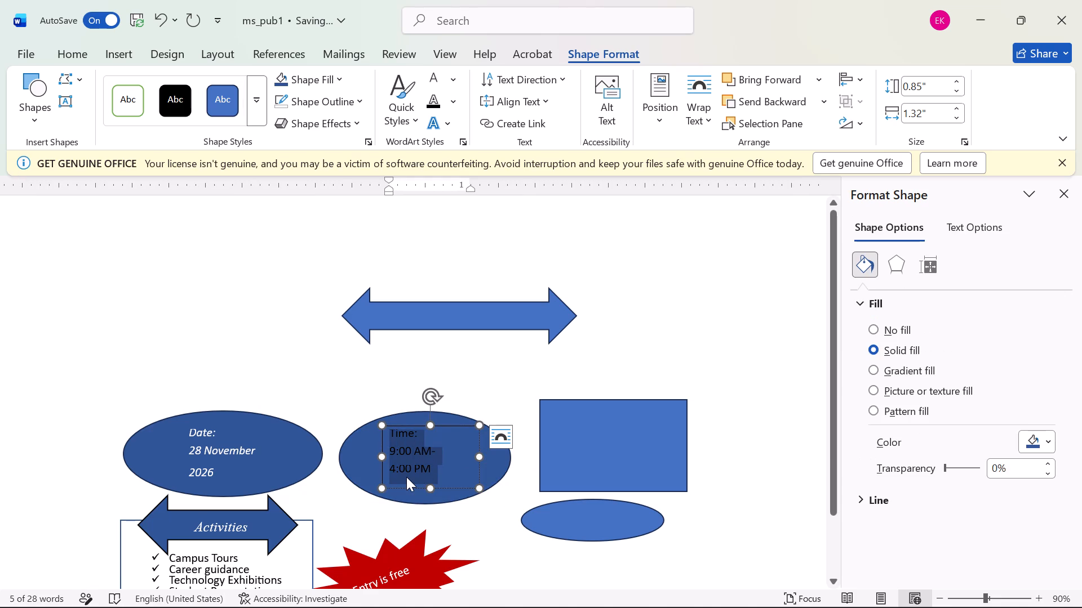
pyautogui.hotkey('ctrl', 'i')
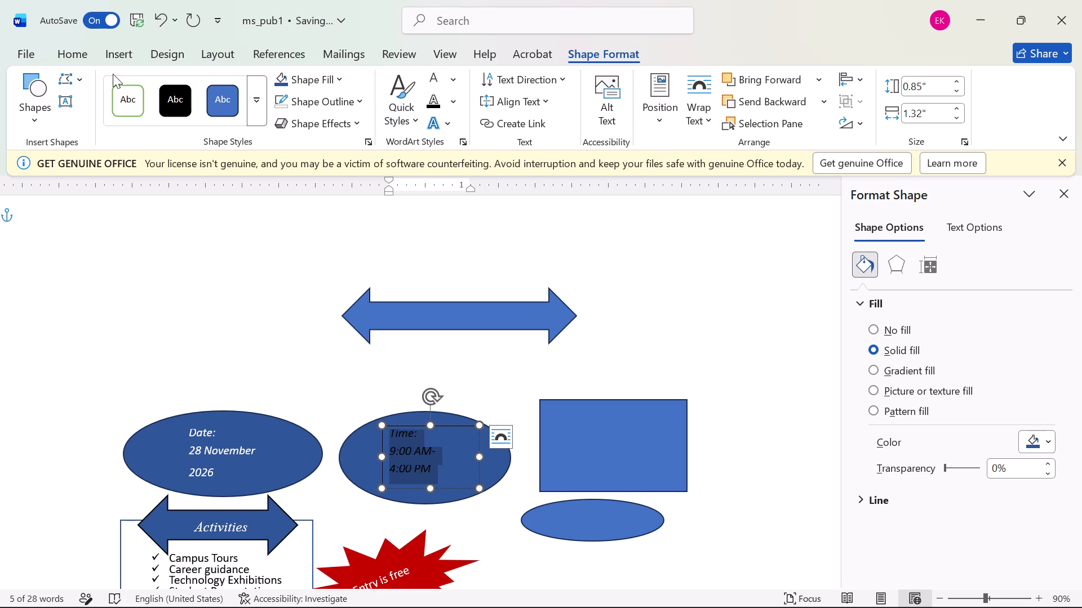
pyautogui.click(68, 56)
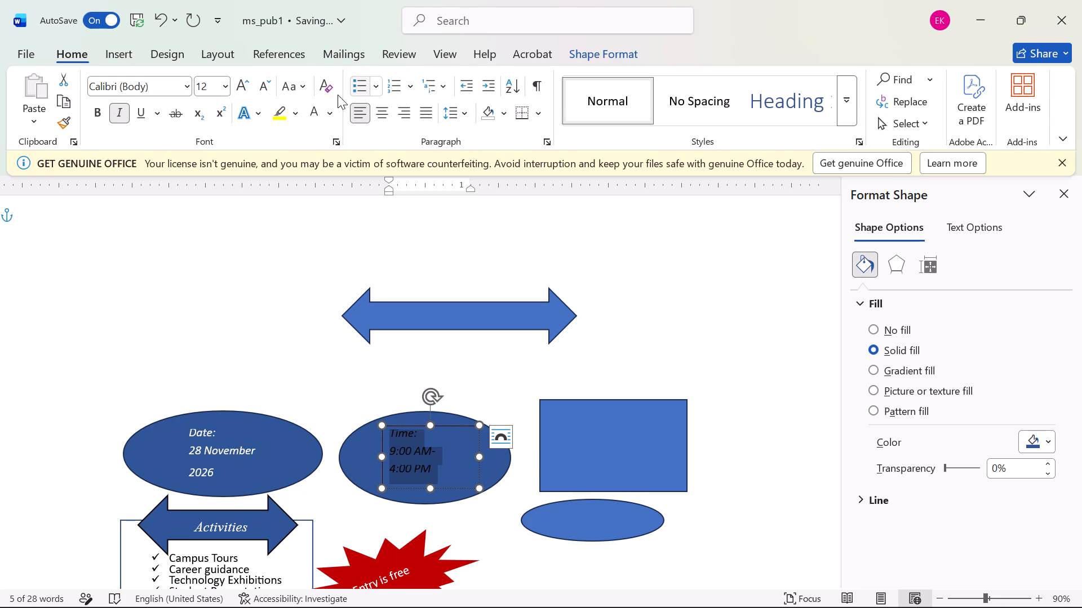
pyautogui.click(320, 111)
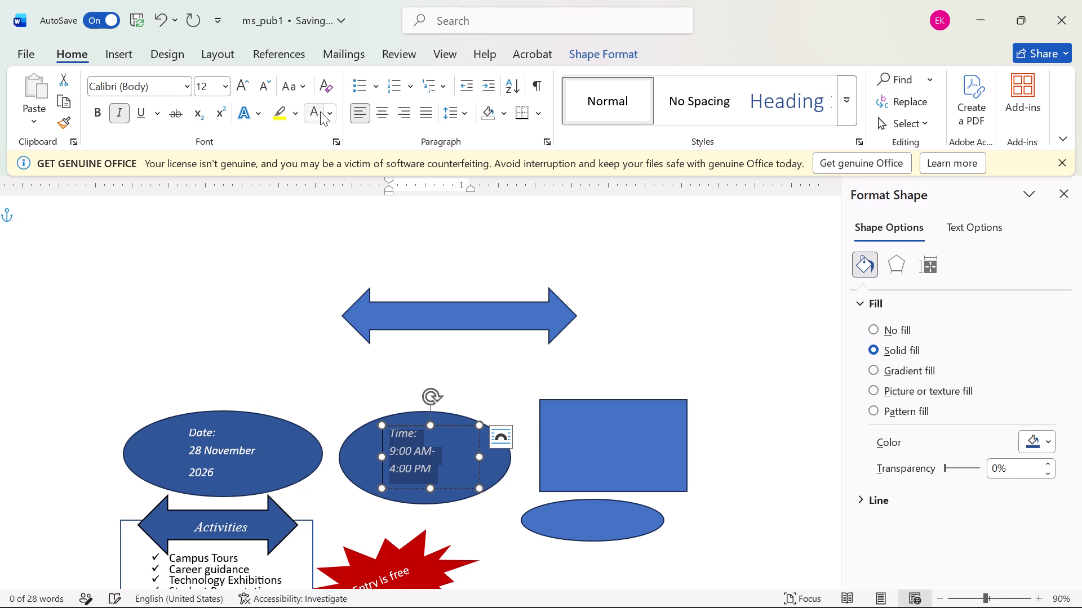
pyautogui.click(321, 111)
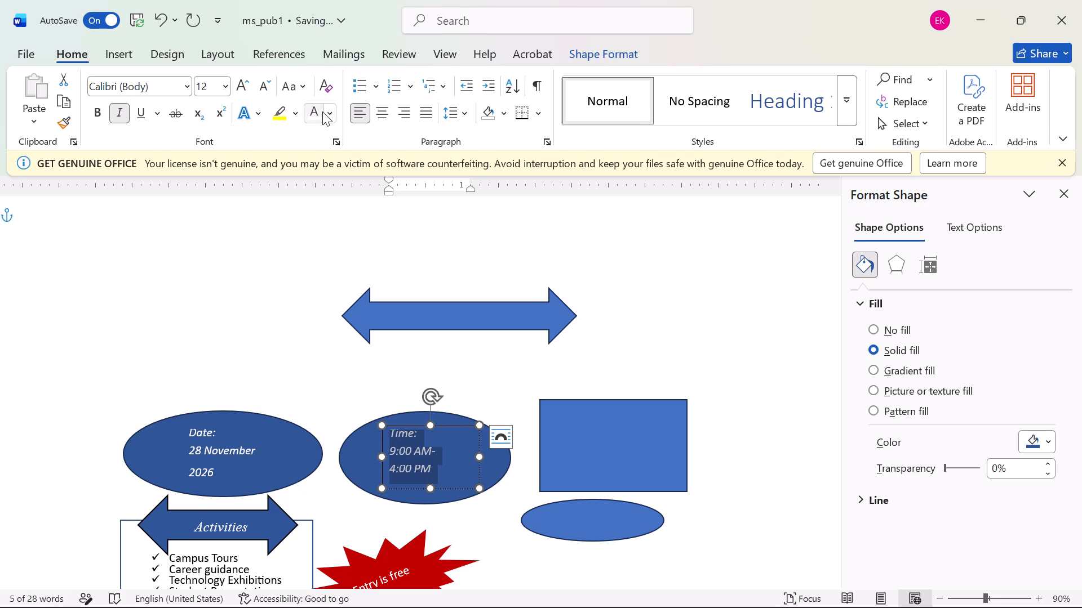
pyautogui.click(329, 111)
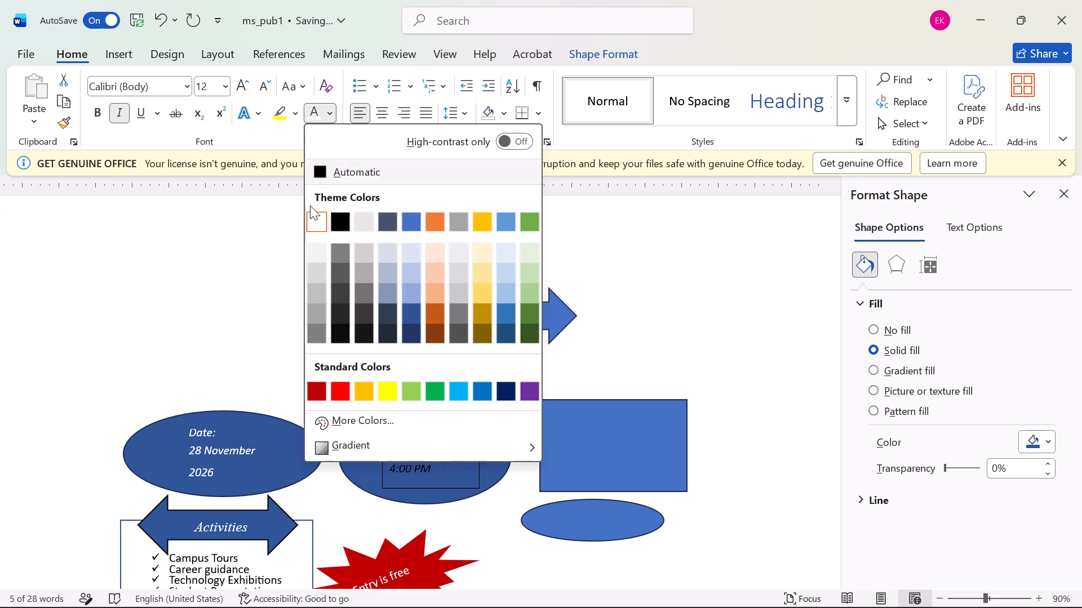
pyautogui.click(317, 217)
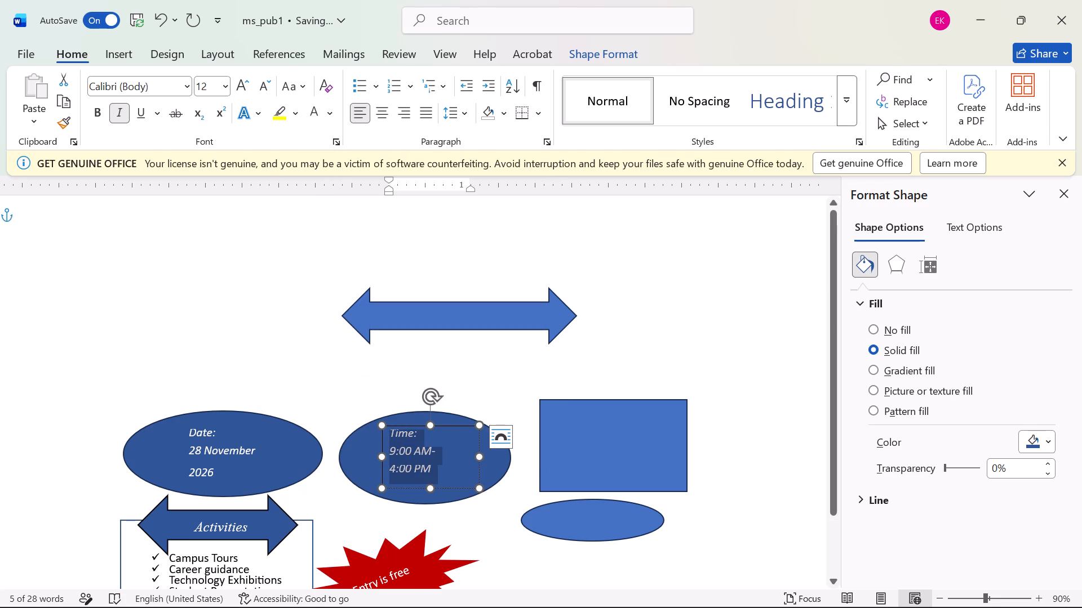
# Remove the outline from the time text box so it blends into the oval.
pyautogui.click(454, 450)
pyautogui.click(456, 437)
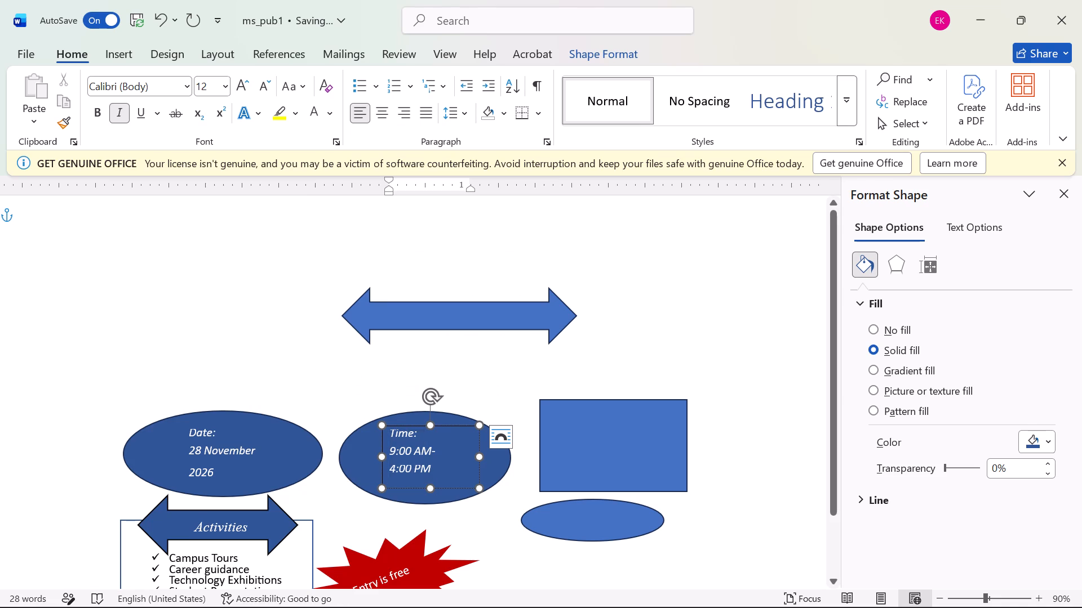
pyautogui.click(464, 441)
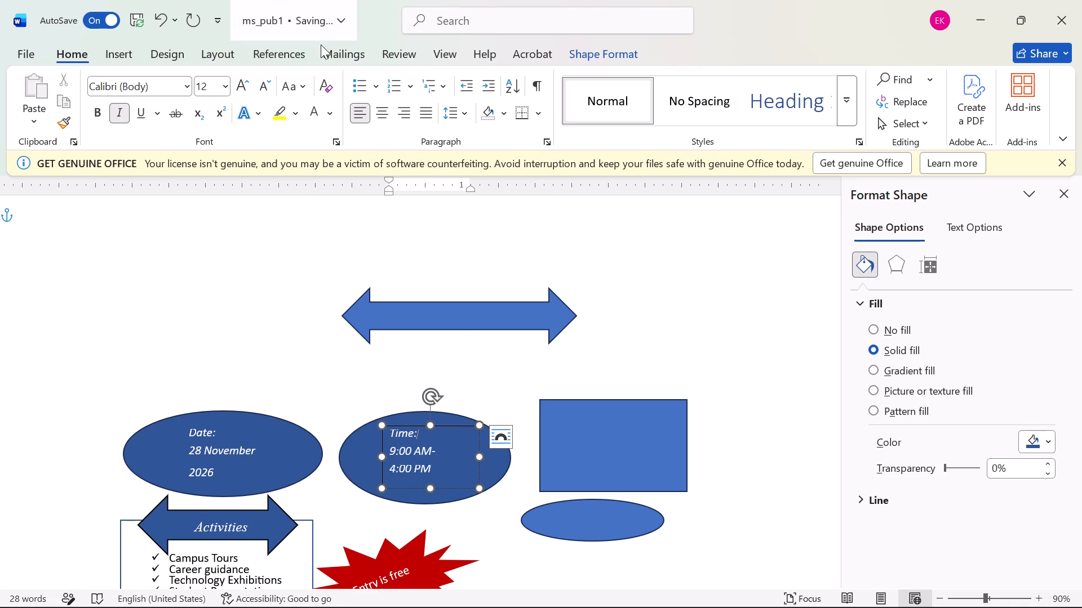
pyautogui.click(591, 62)
pyautogui.click(308, 96)
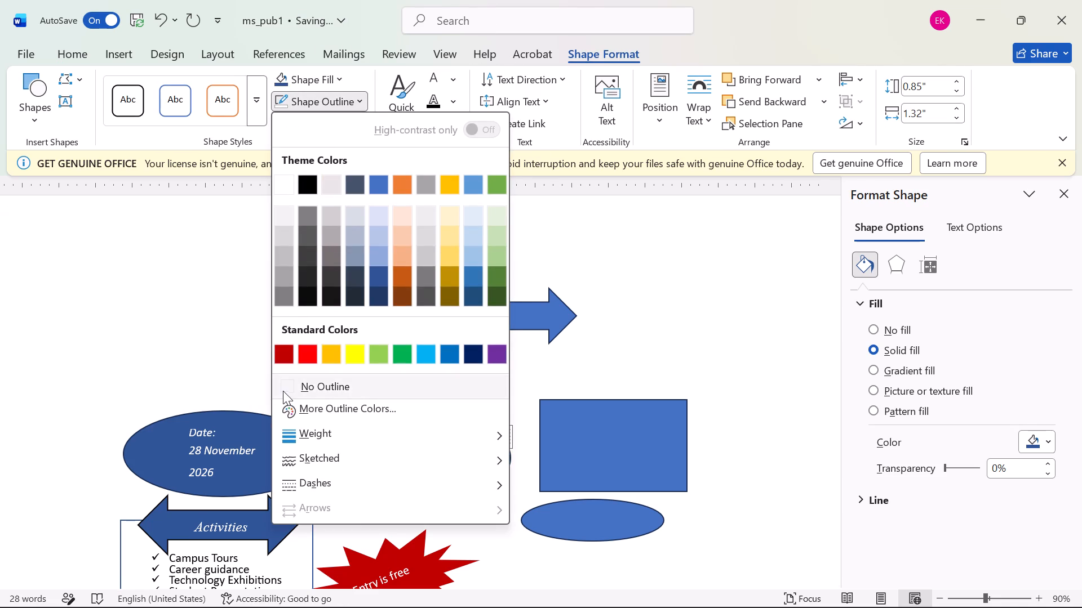
pyautogui.click(285, 387)
pyautogui.click(255, 325)
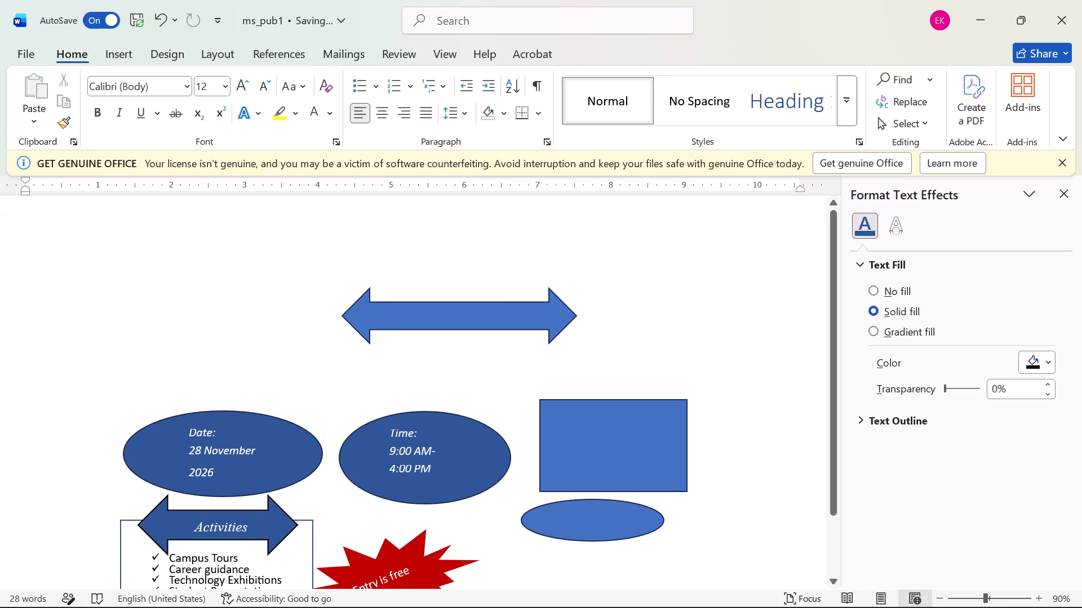
# Move the blank rectangle and the blank double-headed arrow higher on the page, with the rectangle to the right of the arrow.
pyautogui.click(589, 441)
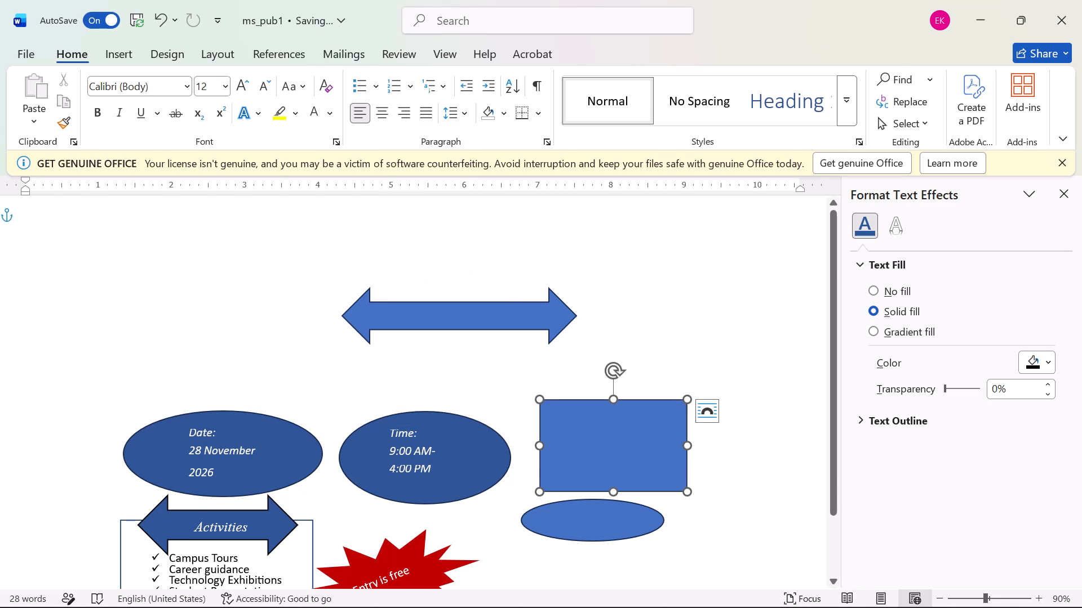
pyautogui.moveTo(602, 423); pyautogui.dragTo(648, 342)
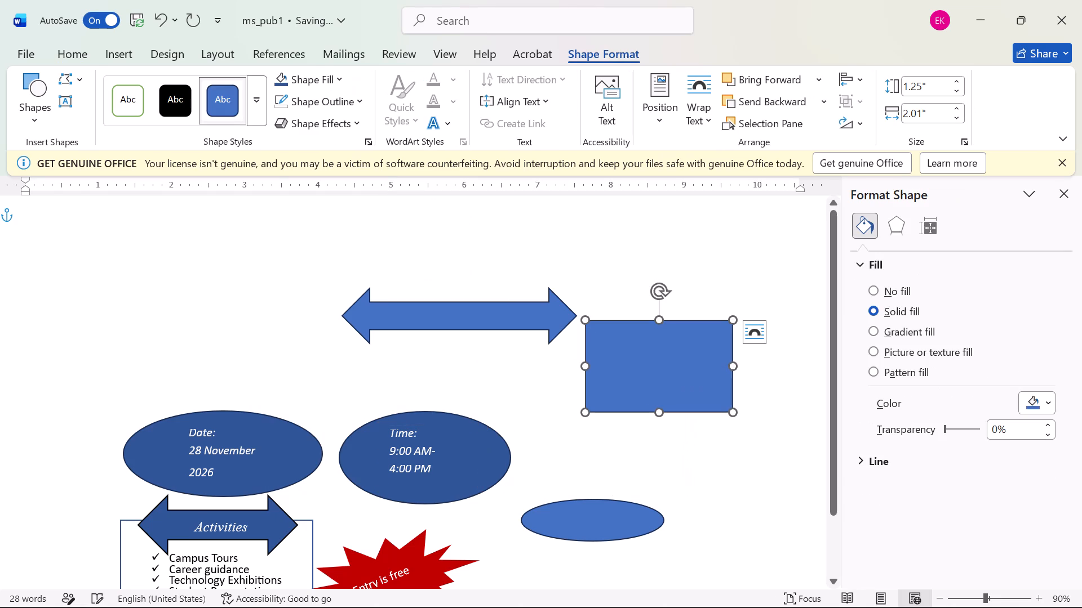
pyautogui.moveTo(489, 311); pyautogui.dragTo(477, 247)
pyautogui.moveTo(626, 381); pyautogui.dragTo(655, 313)
# Move the small blank oval up beside the time oval, in line with the date and time ovals.
pyautogui.moveTo(570, 508); pyautogui.dragTo(579, 466)
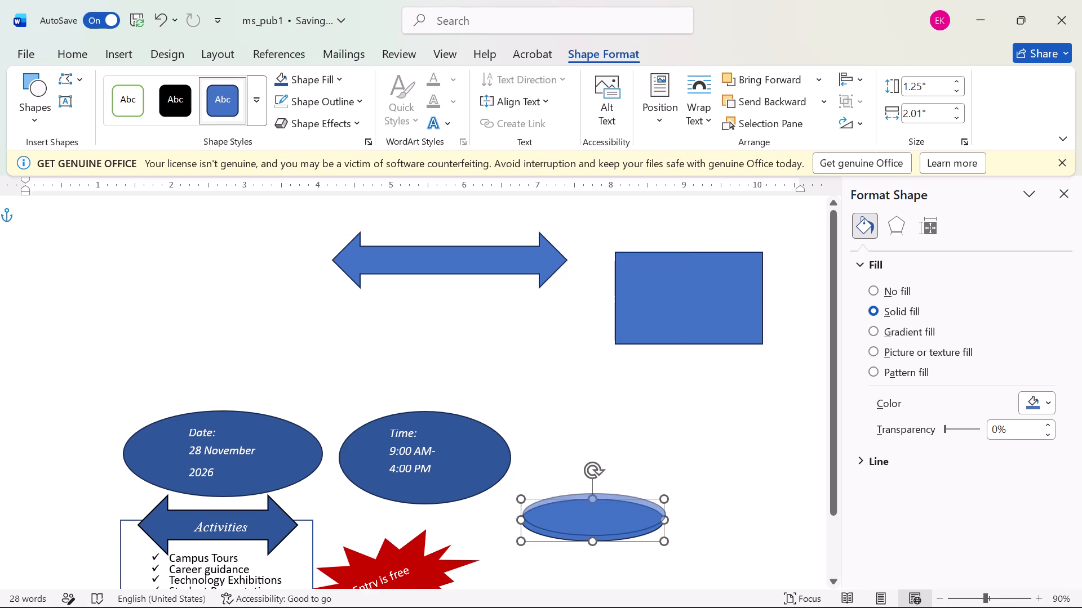
pyautogui.moveTo(579, 466); pyautogui.dragTo(586, 437)
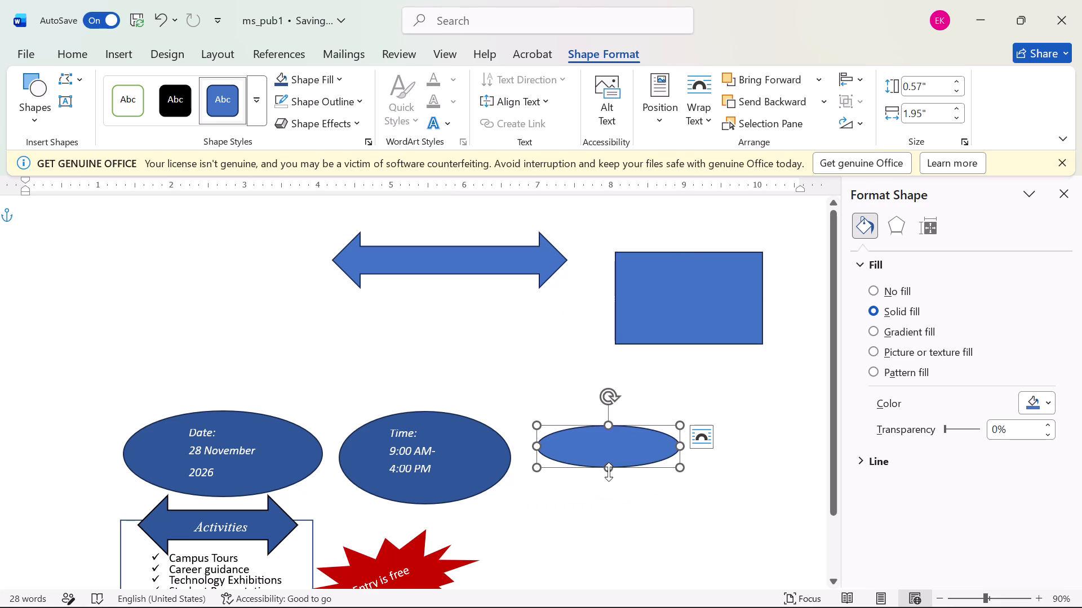
# Enlarge the blank oval beside the time oval to about 1.16" high and 2.09" wide.
pyautogui.moveTo(609, 472); pyautogui.dragTo(598, 495)
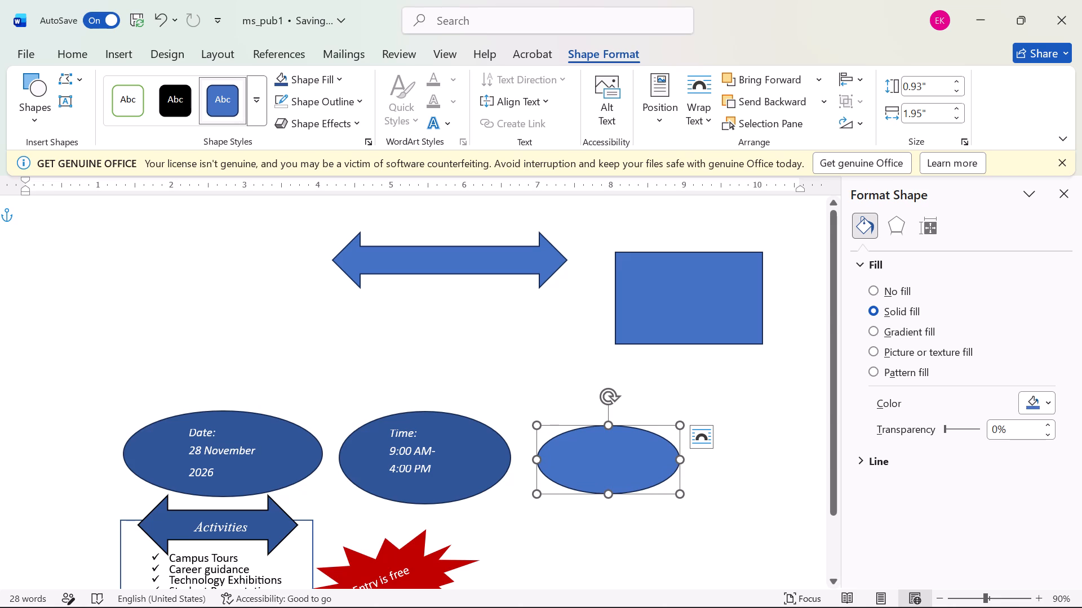
pyautogui.moveTo(538, 422); pyautogui.dragTo(538, 415)
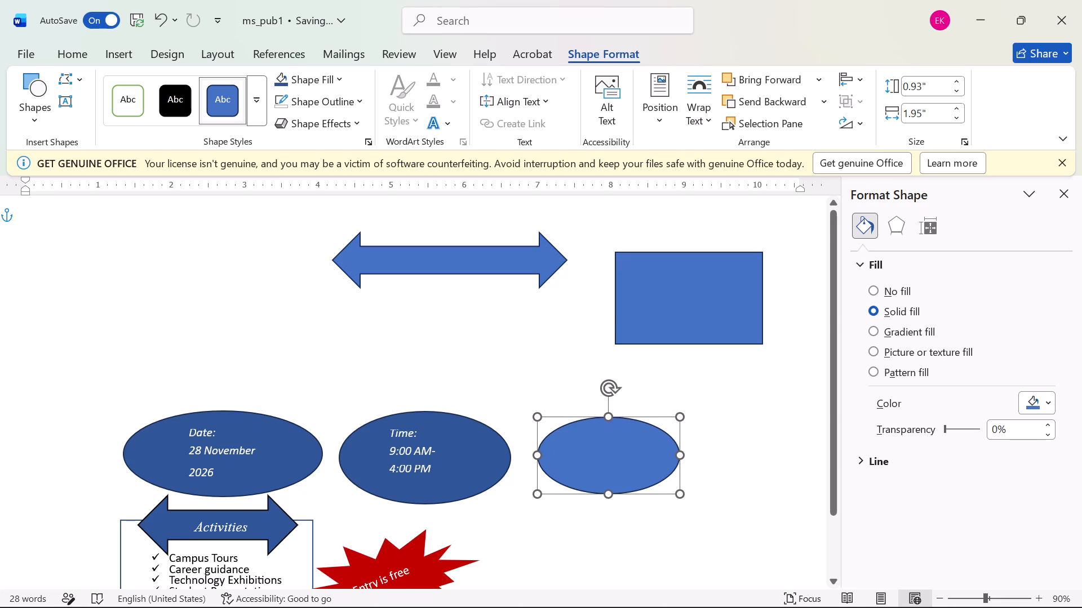
pyautogui.moveTo(533, 496); pyautogui.dragTo(533, 497)
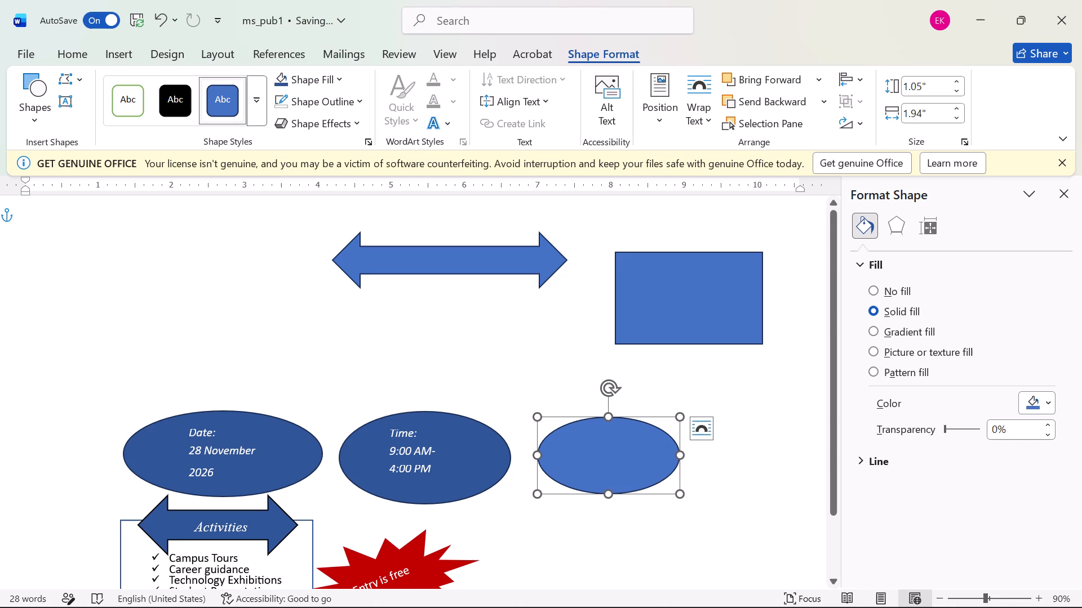
pyautogui.moveTo(533, 497); pyautogui.dragTo(532, 502)
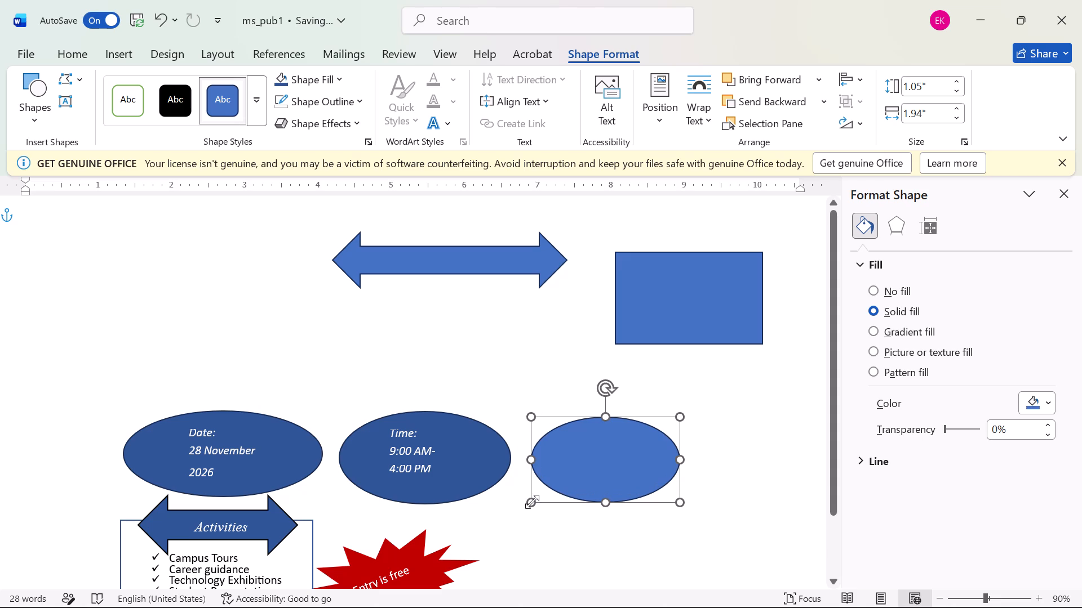
pyautogui.moveTo(679, 457); pyautogui.dragTo(688, 455)
pyautogui.click(567, 442)
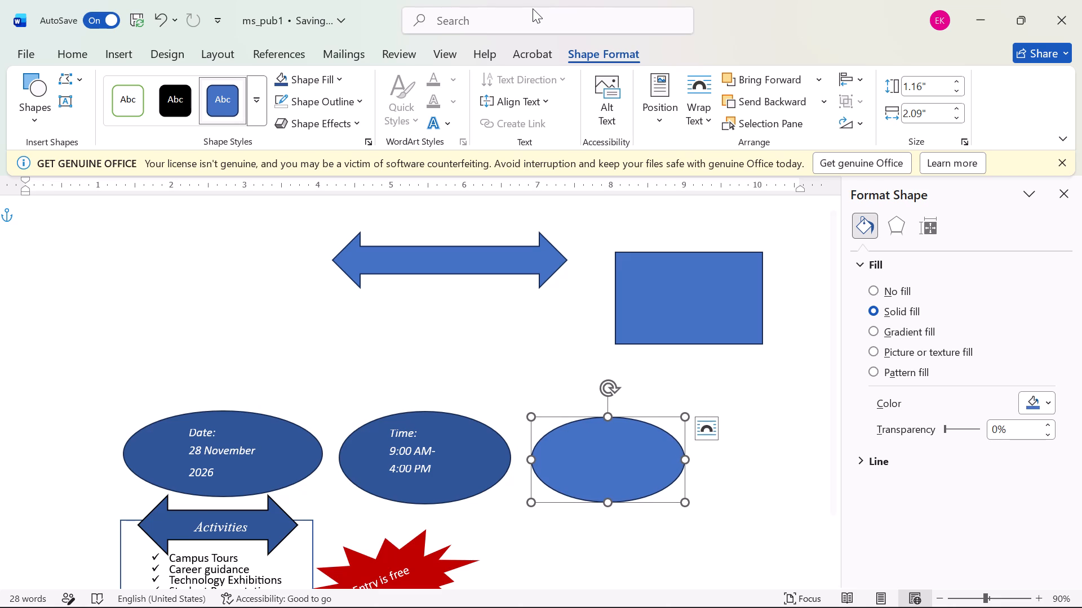
# Insert a text box about 0.67" high and 1.38" wide inside the blank oval beside the time oval.
pyautogui.click(533, 8)
pyautogui.click(533, 8)
pyautogui.click(531, 15)
pyautogui.write('insert te')
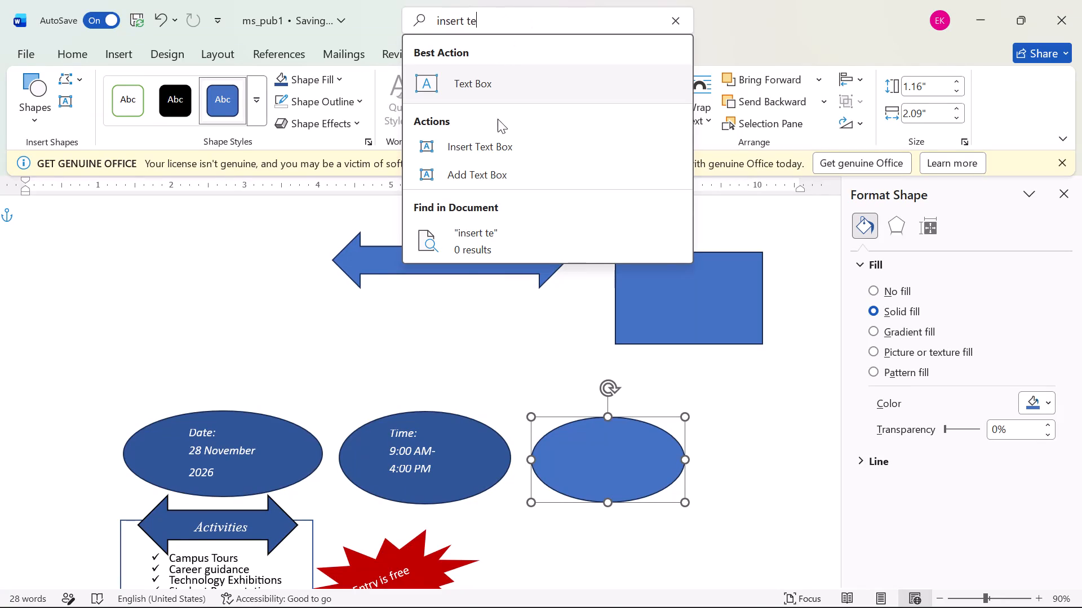
pyautogui.click(480, 155)
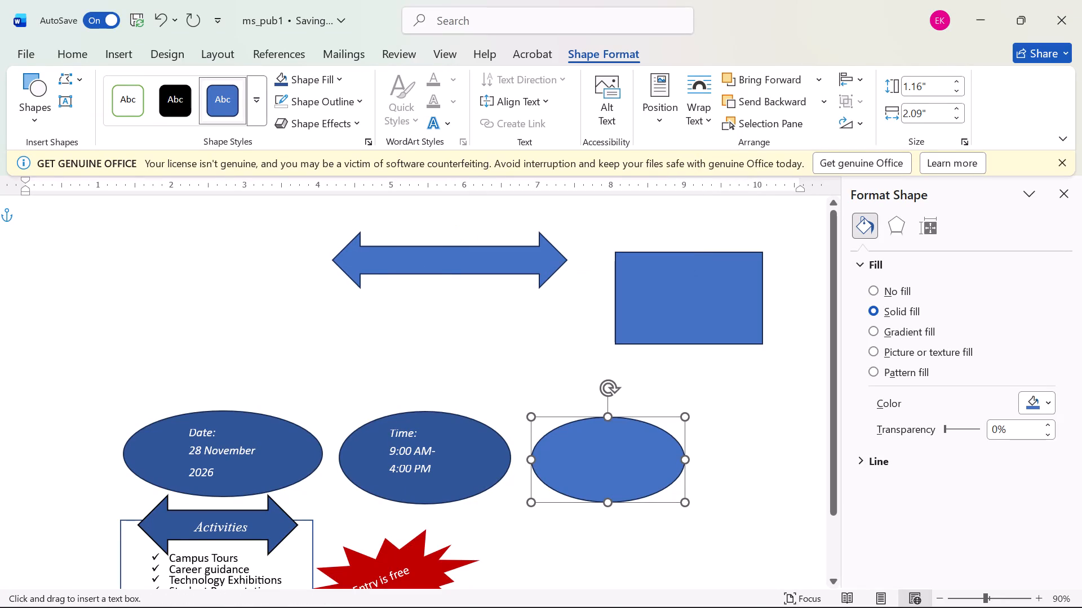
pyautogui.moveTo(561, 431); pyautogui.dragTo(647, 478)
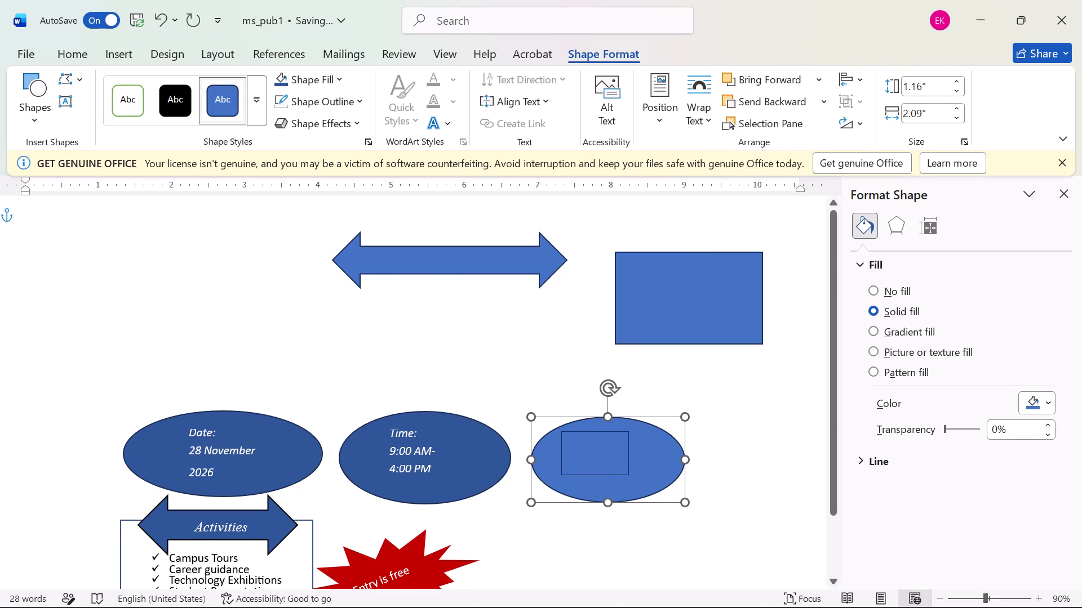
pyautogui.moveTo(647, 478); pyautogui.dragTo(662, 480)
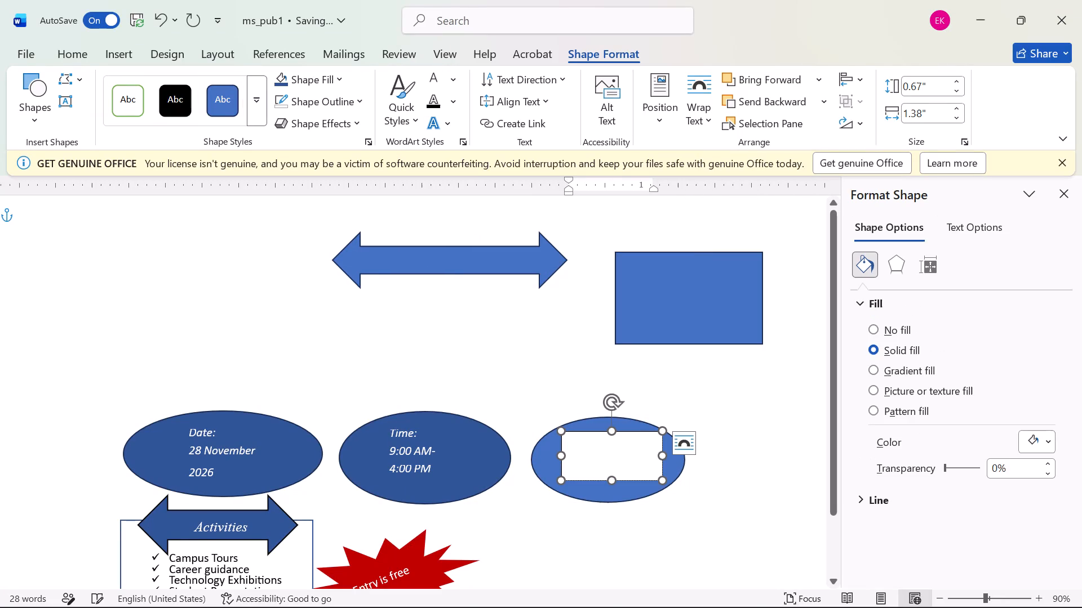
# Enter "Venue:" in the new text box, with "Kirinyaga Uiversity Main Campus" as a second paragraph below it.
pyautogui.click(583, 446)
pyautogui.write('Venue')
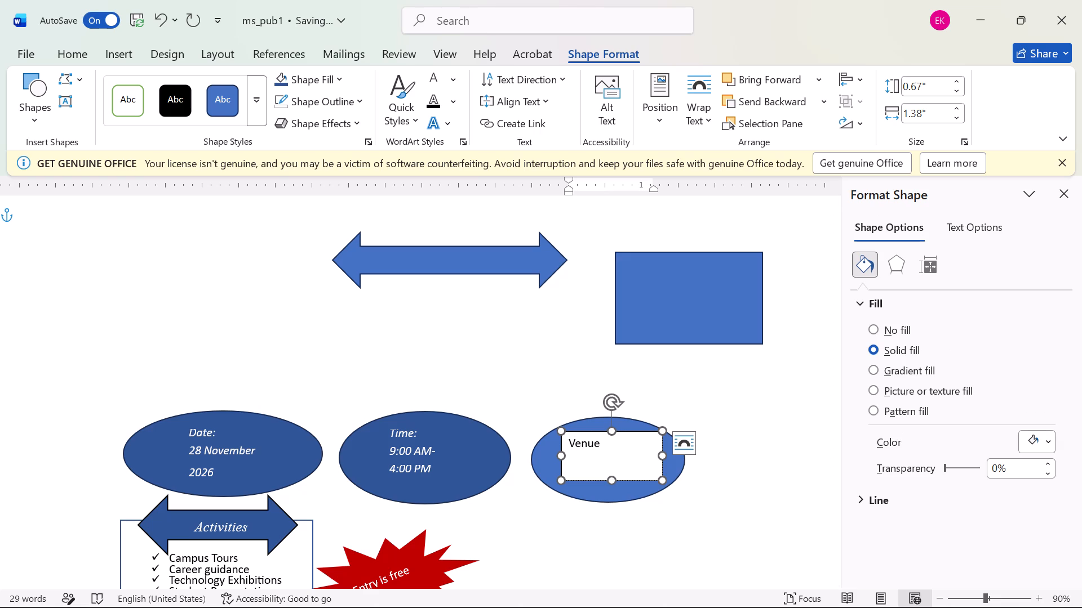
pyautogui.write(':;')
pyautogui.press('Return')
pyautogui.press('BackSpace')
pyautogui.press('BackSpace')
pyautogui.press('Return')
pyautogui.write('KI')
pyautogui.press('BackSpace')
pyautogui.write('irinyaga')
pyautogui.press('space')
pyautogui.write('UN')
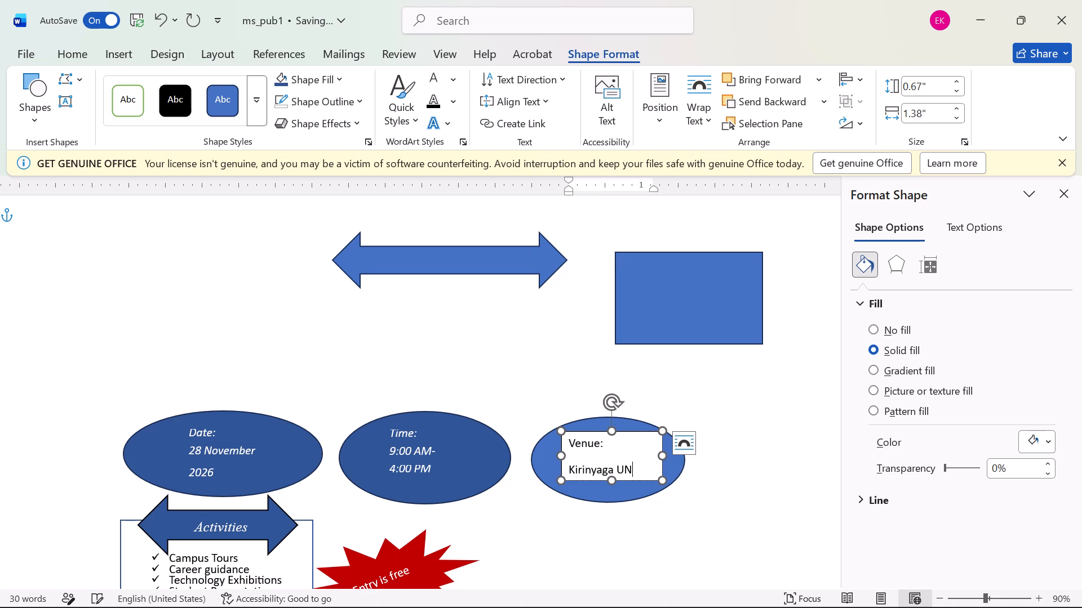
pyautogui.press('BackSpace')
pyautogui.write('iversir')
pyautogui.press('BackSpace')
pyautogui.write('ty')
pyautogui.press('space')
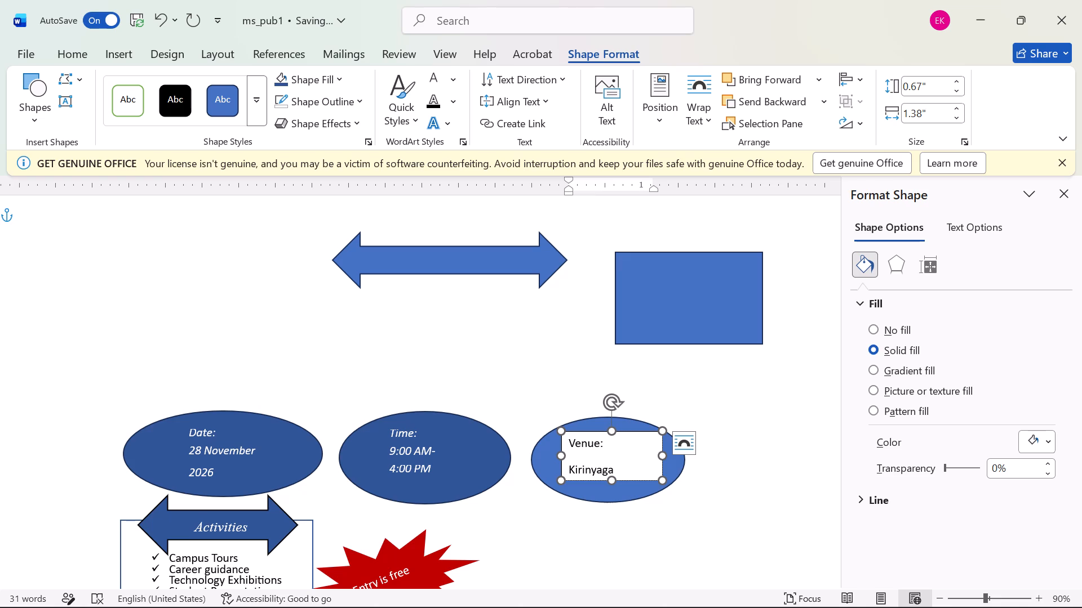
pyautogui.hotkey('shift', 'm')
pyautogui.write('ain')
pyautogui.press('space')
pyautogui.write('Campus')
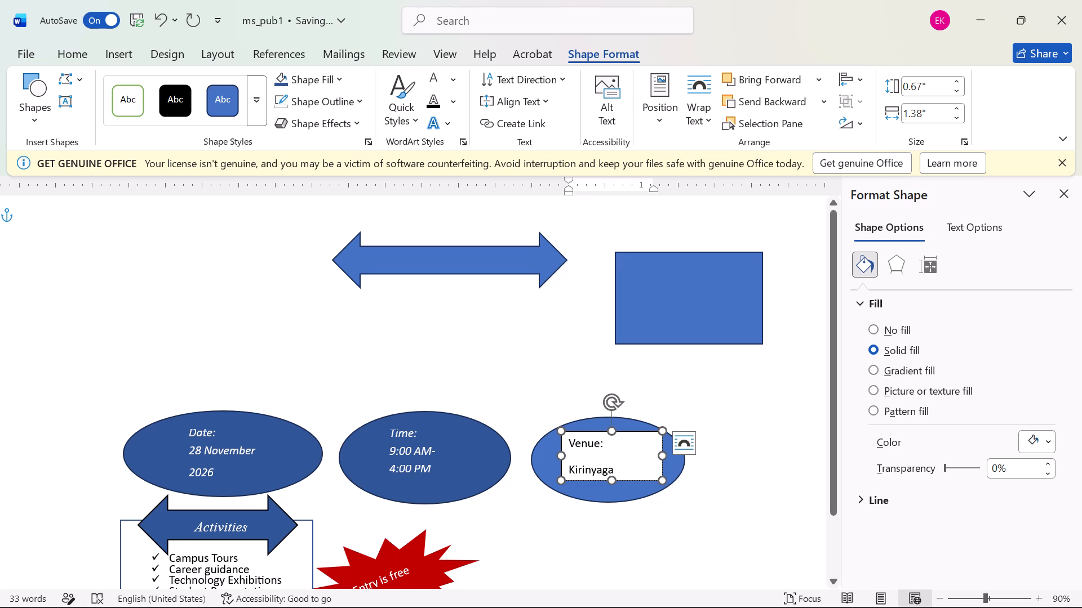
# Set the line spacing of all the venue text to Multiple at 0.6.
pyautogui.moveTo(567, 441); pyautogui.dragTo(622, 514)
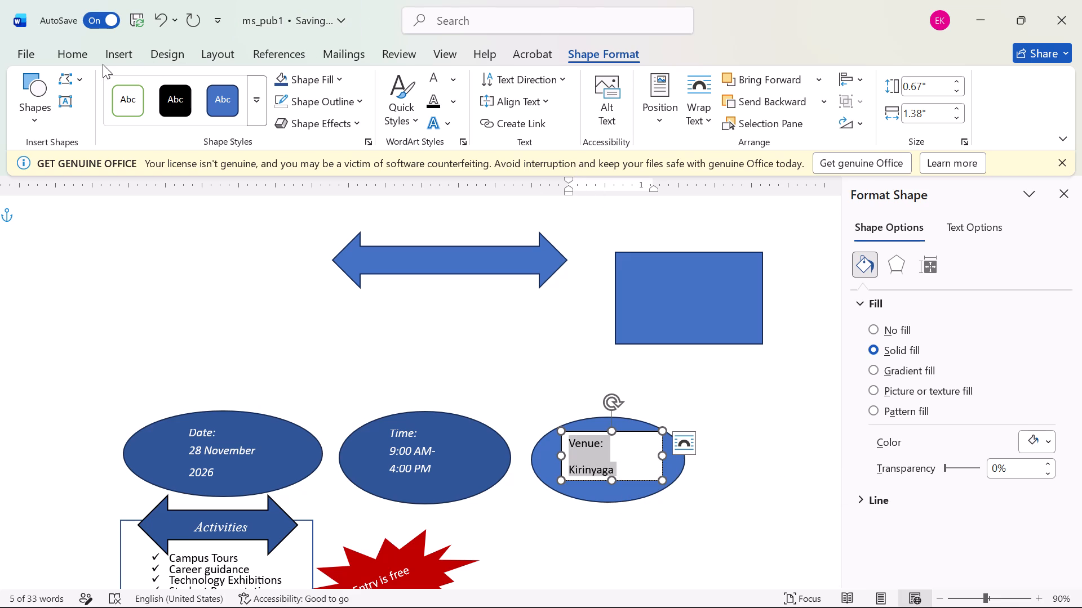
pyautogui.click(85, 54)
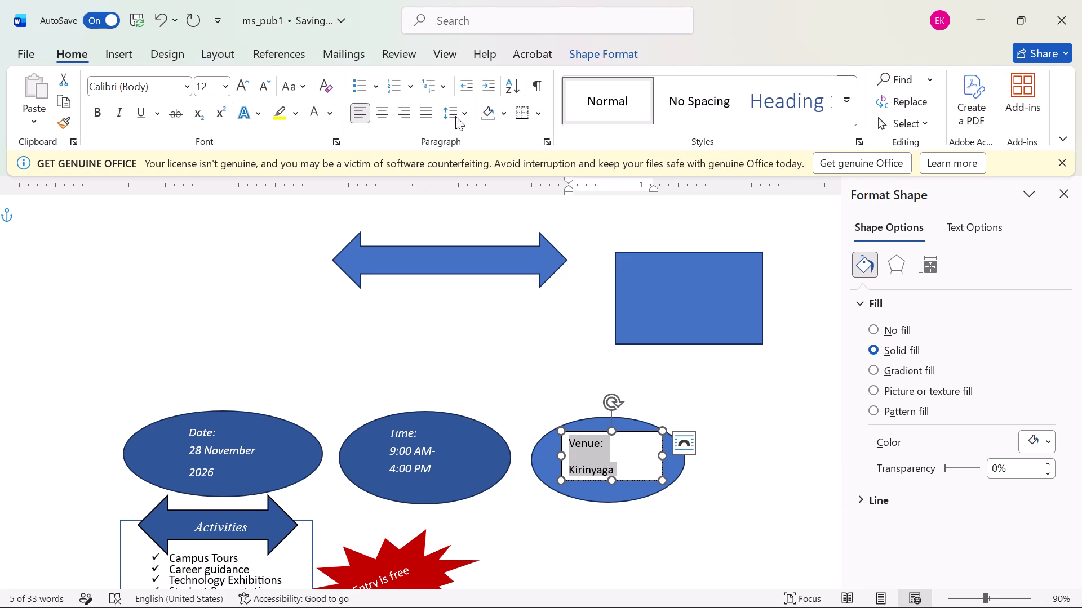
pyautogui.click(462, 109)
pyautogui.click(543, 269)
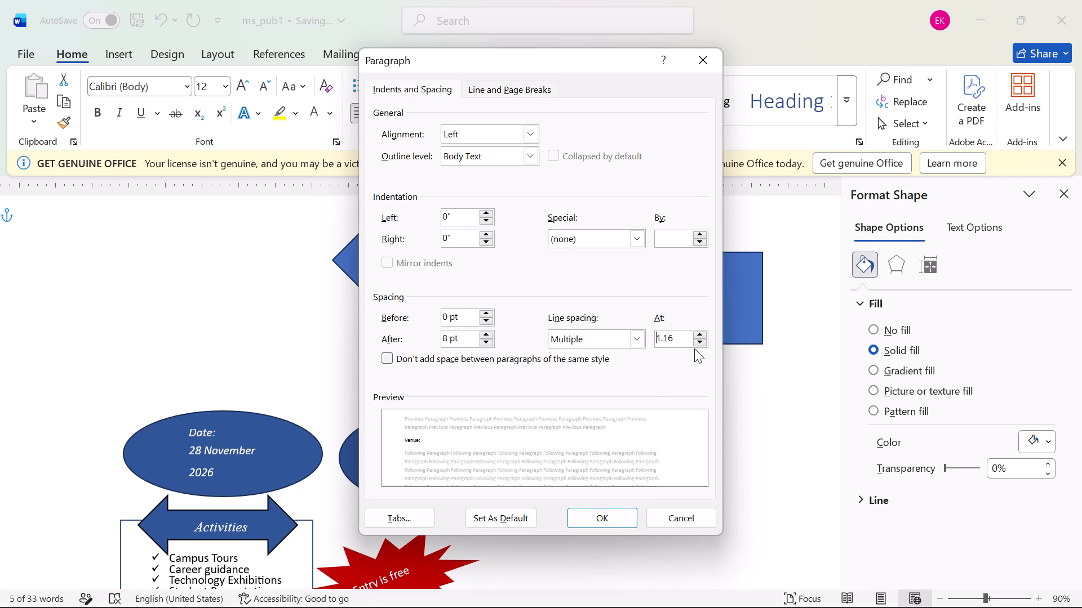
pyautogui.click(694, 348)
pyautogui.click(698, 344)
pyautogui.click(698, 339)
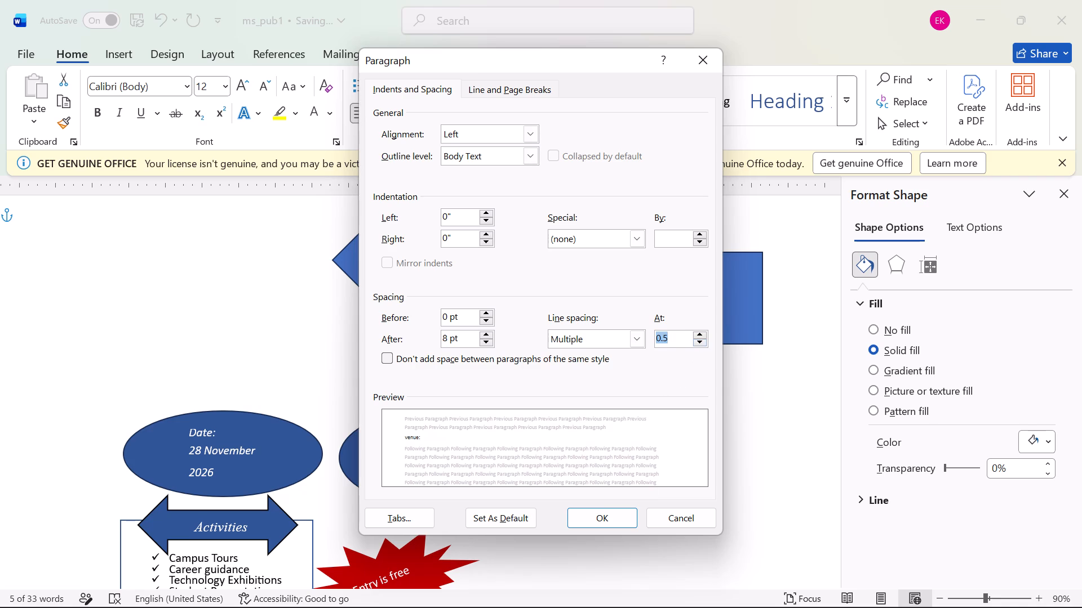
pyautogui.click(674, 339)
pyautogui.press('BackSpace')
pyautogui.press('6')
pyautogui.click(603, 526)
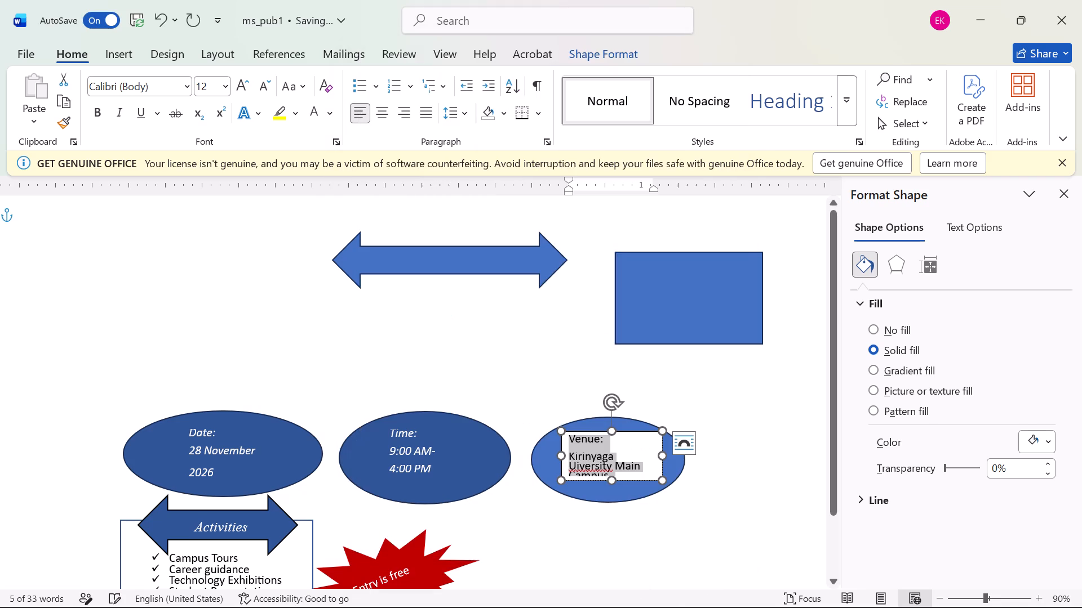
pyautogui.click(620, 439)
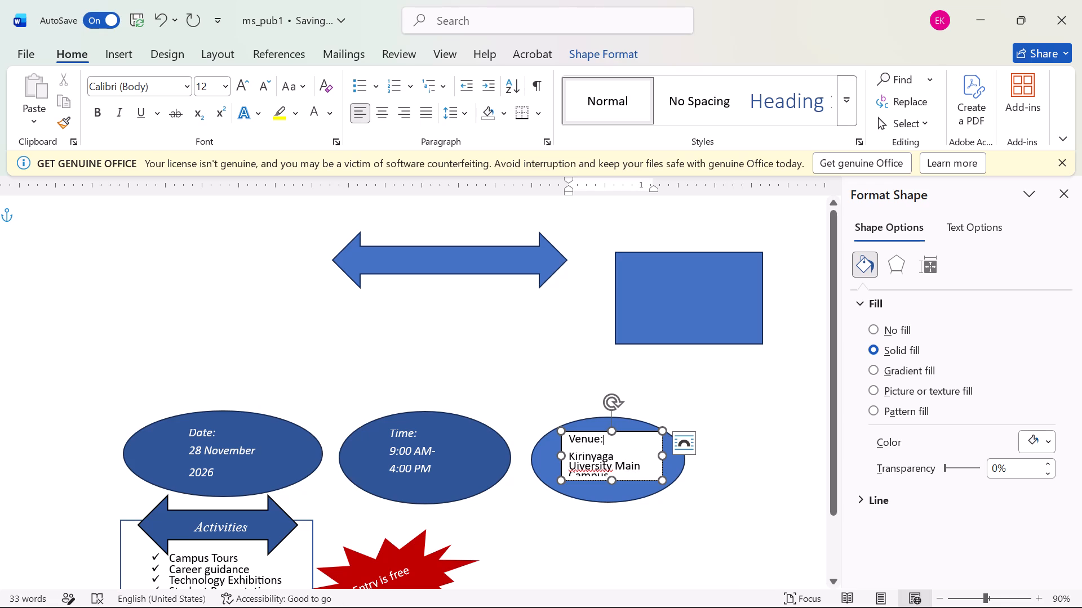
# Extend the venue text box downward to a height of about 0.74".
pyautogui.moveTo(564, 477); pyautogui.dragTo(562, 485)
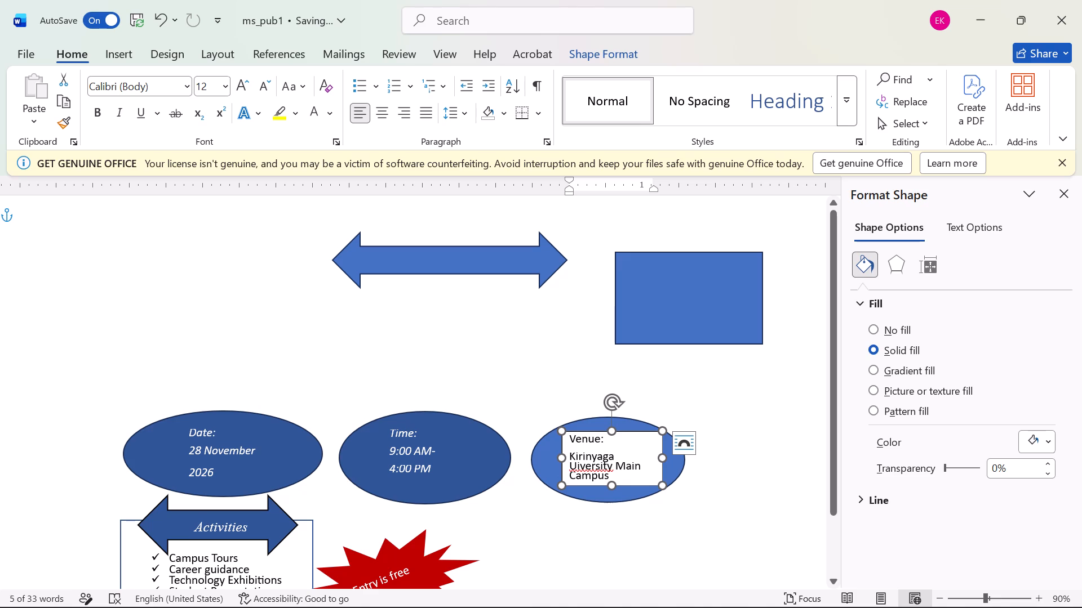
# Widen the oval around the venue text box on both sides, keeping its height.
pyautogui.click(674, 466)
pyautogui.moveTo(685, 460); pyautogui.dragTo(719, 450)
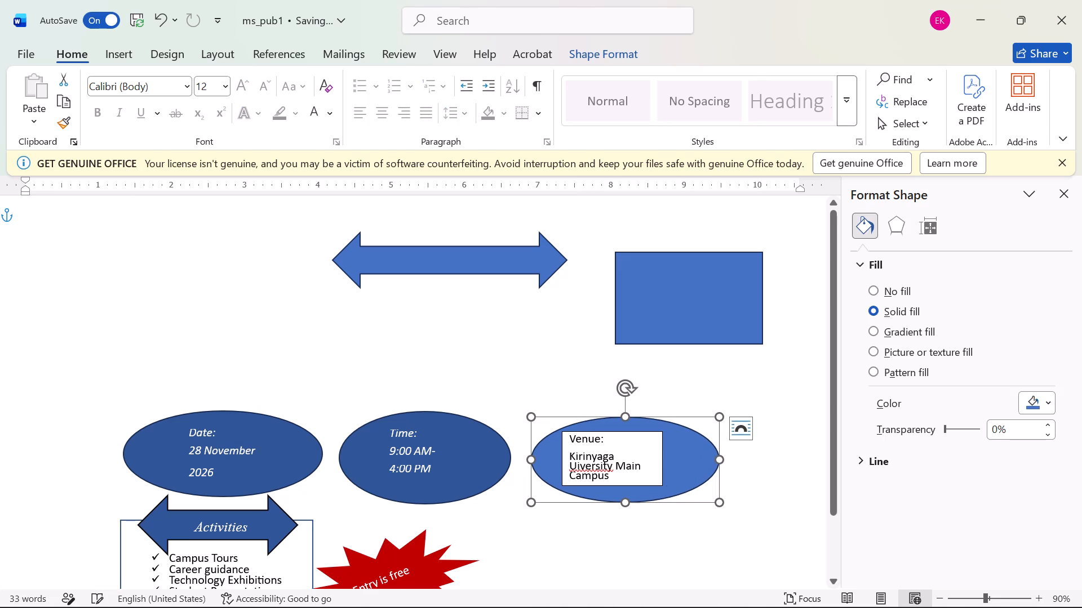
pyautogui.moveTo(530, 459); pyautogui.dragTo(526, 452)
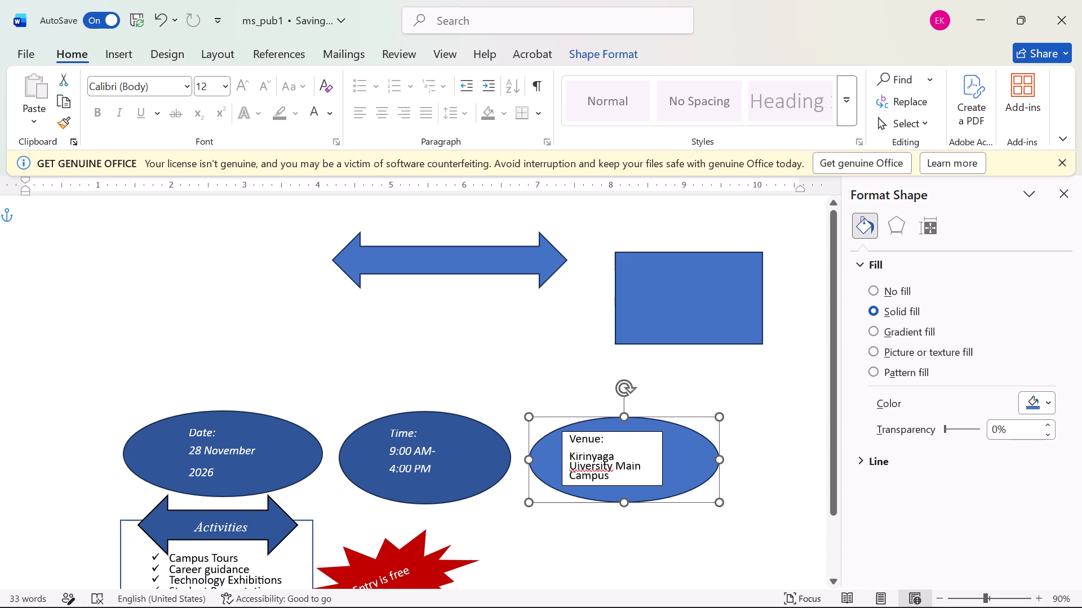
pyautogui.moveTo(526, 452); pyautogui.dragTo(522, 450)
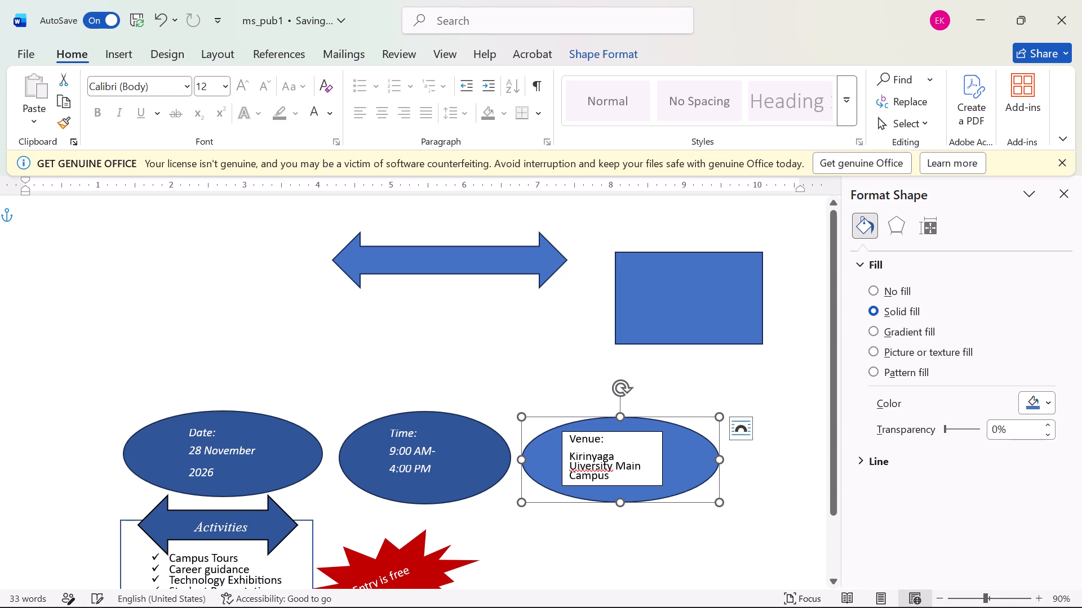
# Widen the venue text box to about 1.6" by extending its right edge.
pyautogui.click(636, 445)
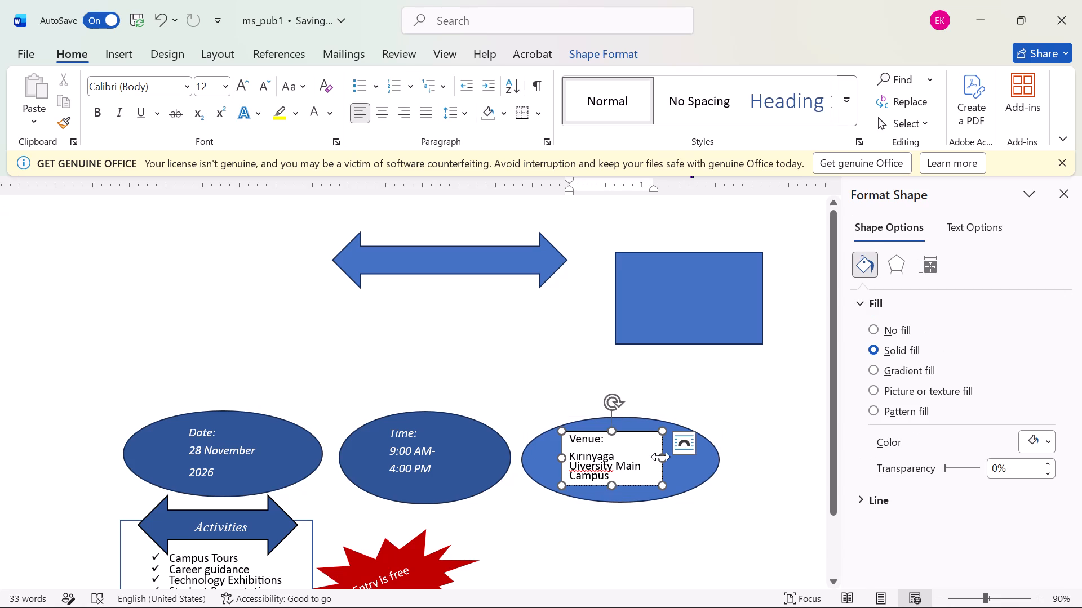
pyautogui.moveTo(661, 457); pyautogui.dragTo(678, 458)
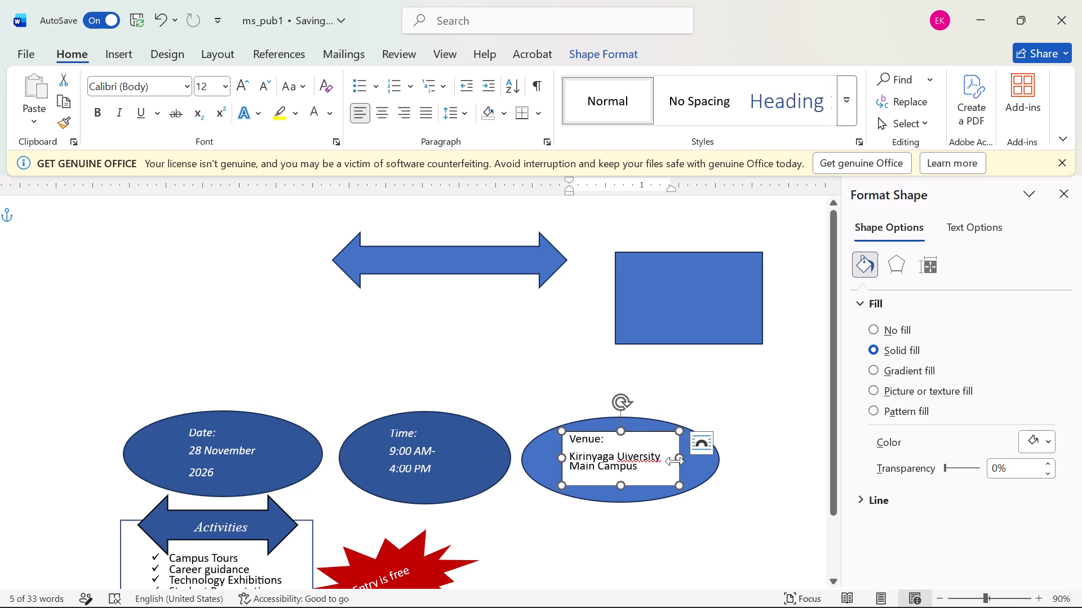
# Correct "Uiversity" to "University" in the venue text.
pyautogui.click(626, 454)
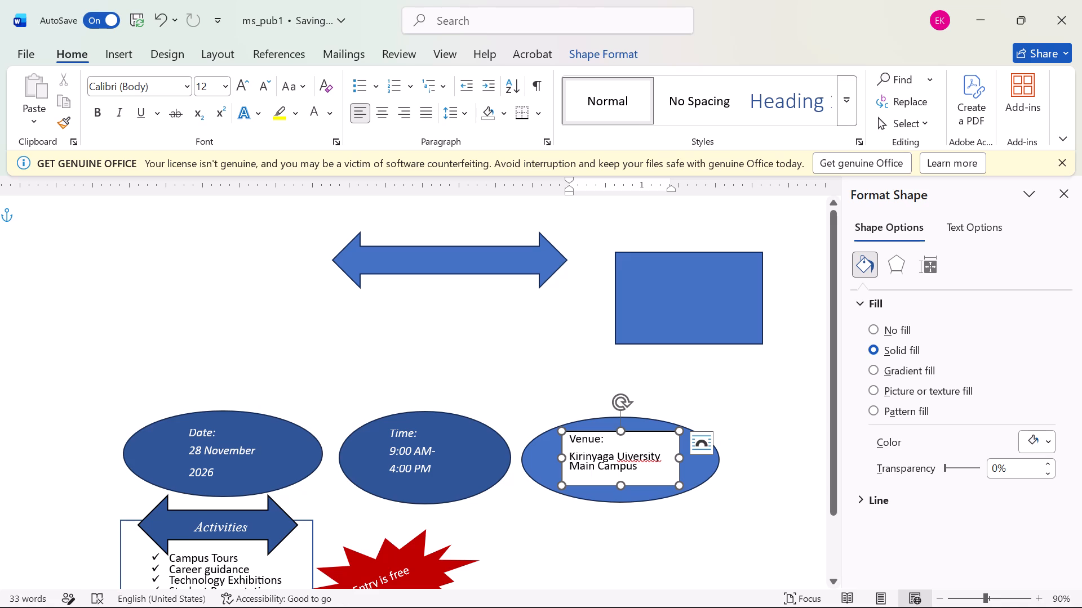
pyautogui.press('n')
# Format all the venue text as italic with a white font colour.
pyautogui.moveTo(570, 444); pyautogui.dragTo(654, 475)
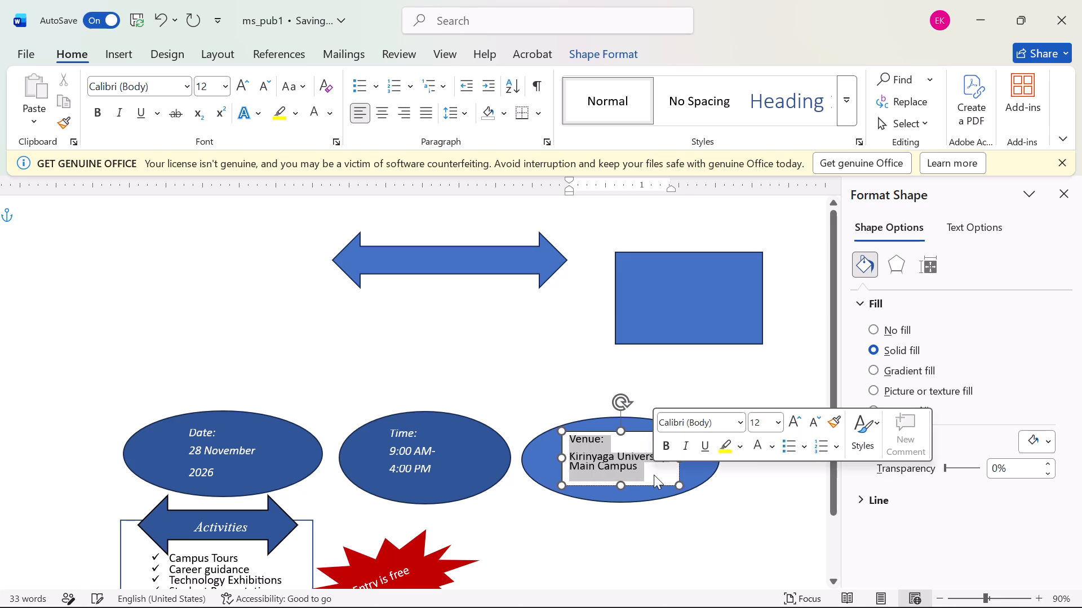
pyautogui.hotkey('ctrl', 'i')
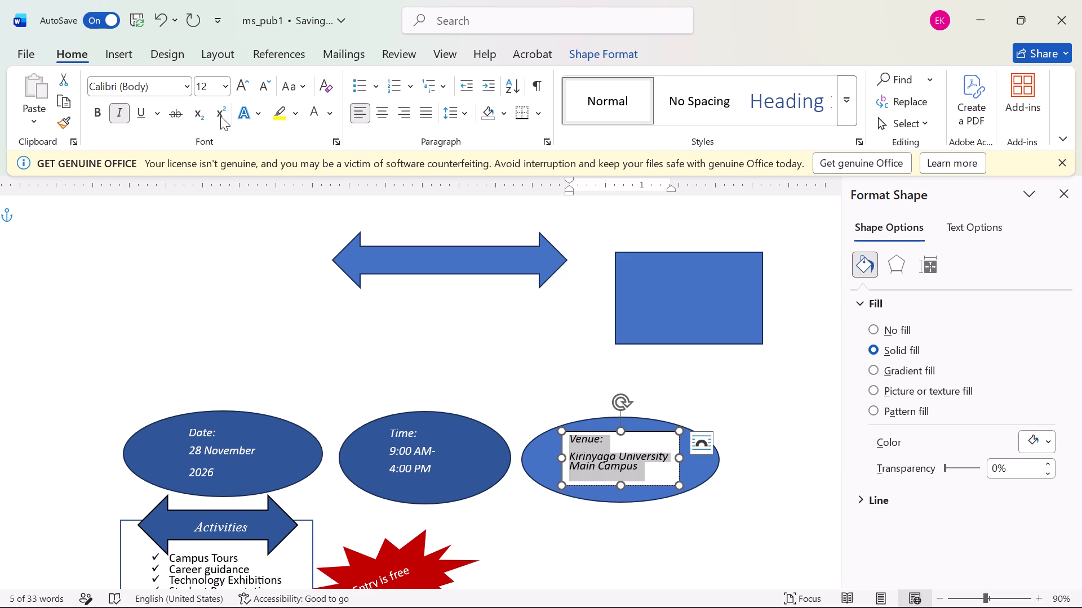
pyautogui.click(331, 119)
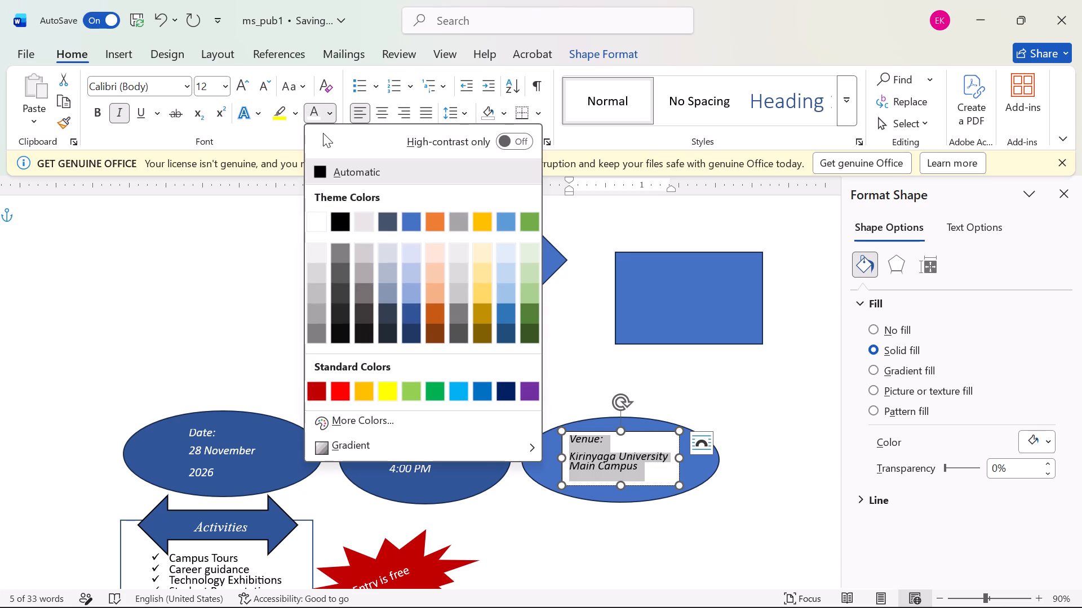
pyautogui.click(325, 213)
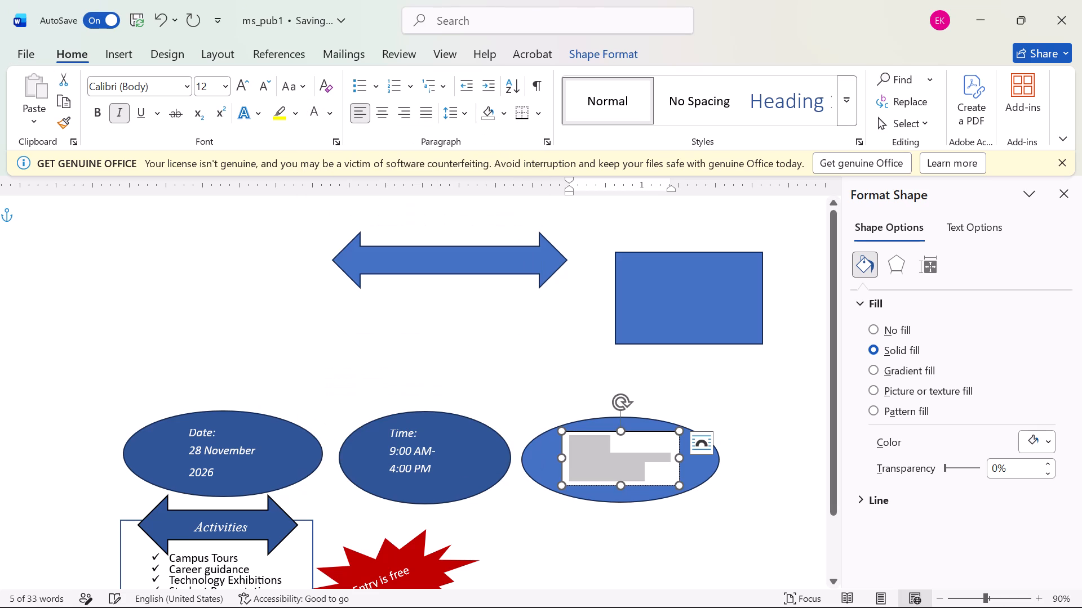
# Fill the venue text box with the darker theme blue used for the date and time ovals.
pyautogui.click(657, 437)
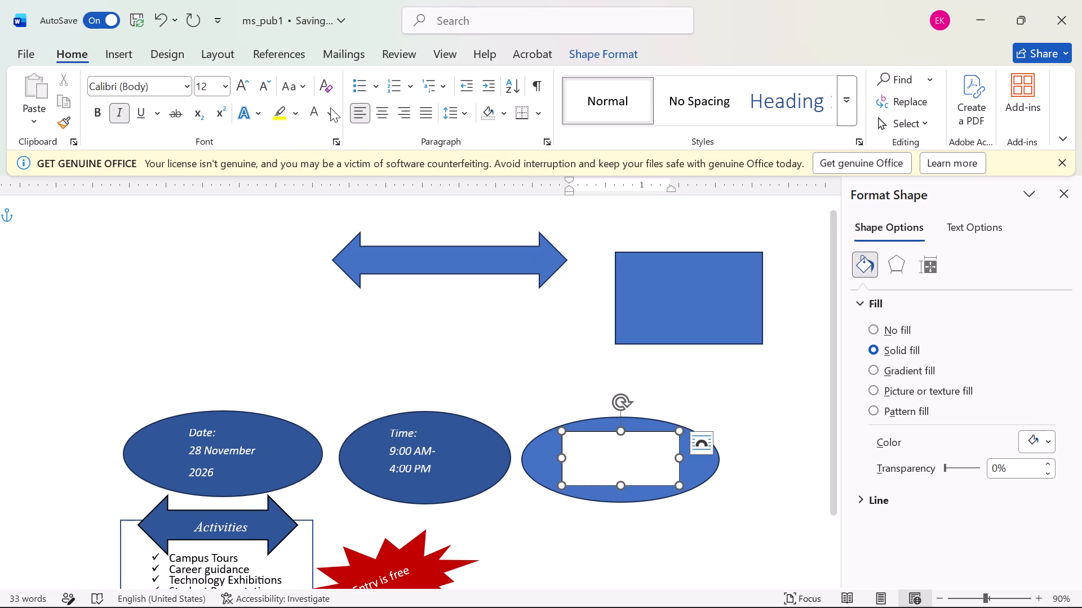
pyautogui.click(615, 46)
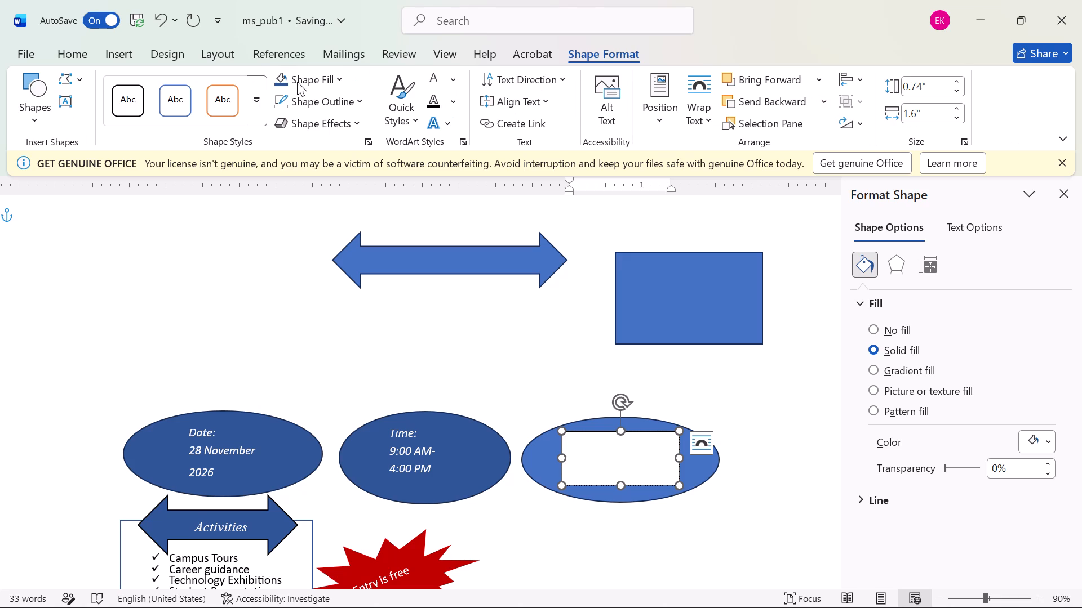
pyautogui.click(338, 83)
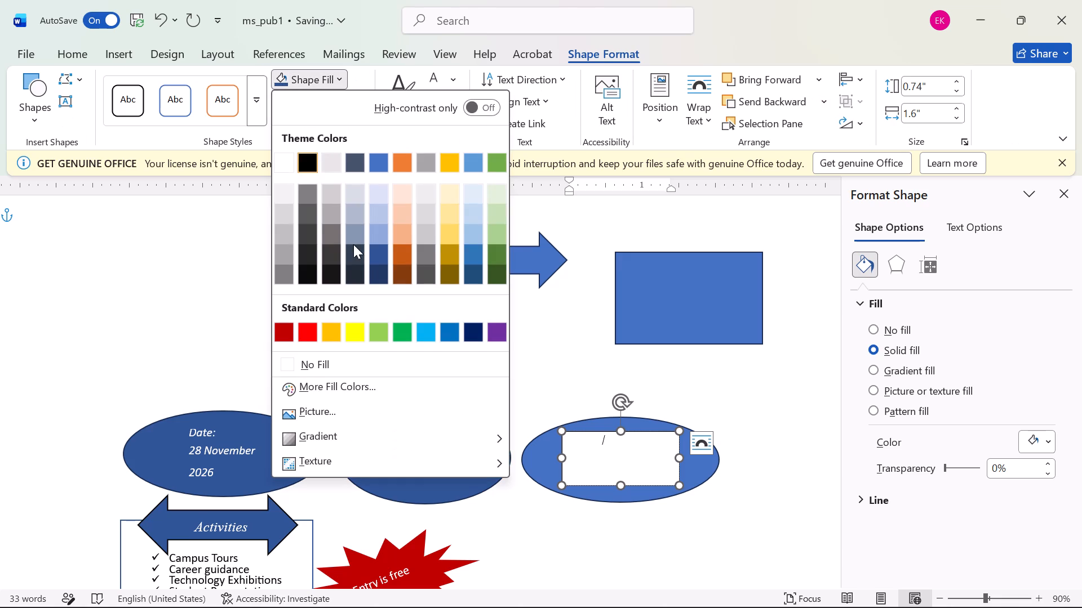
pyautogui.click(380, 253)
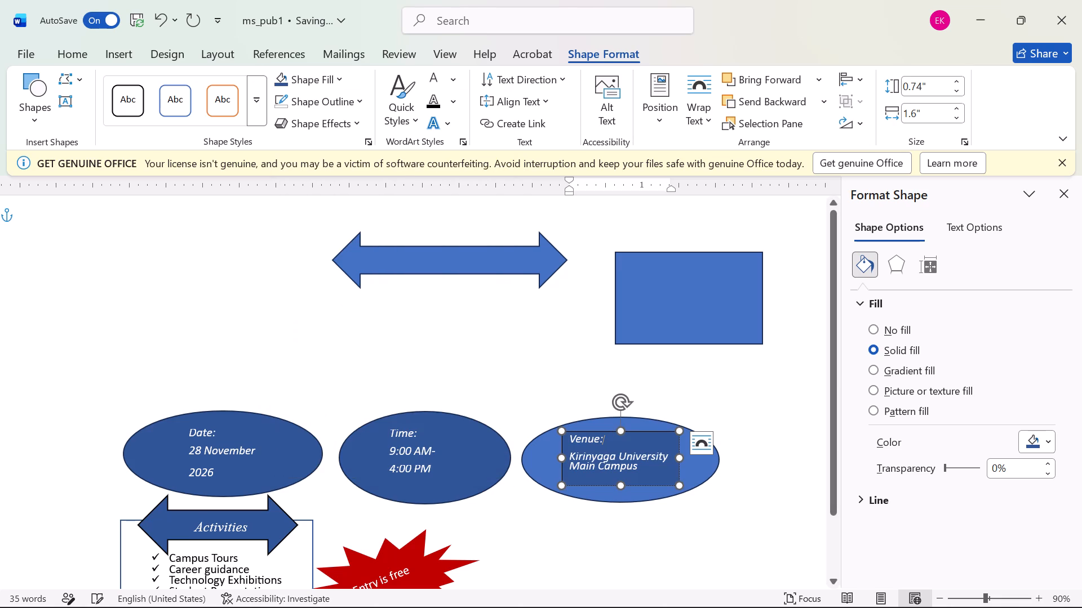
# Fill the venue oval with the same darker theme blue as the date and time ovals.
pyautogui.click(533, 446)
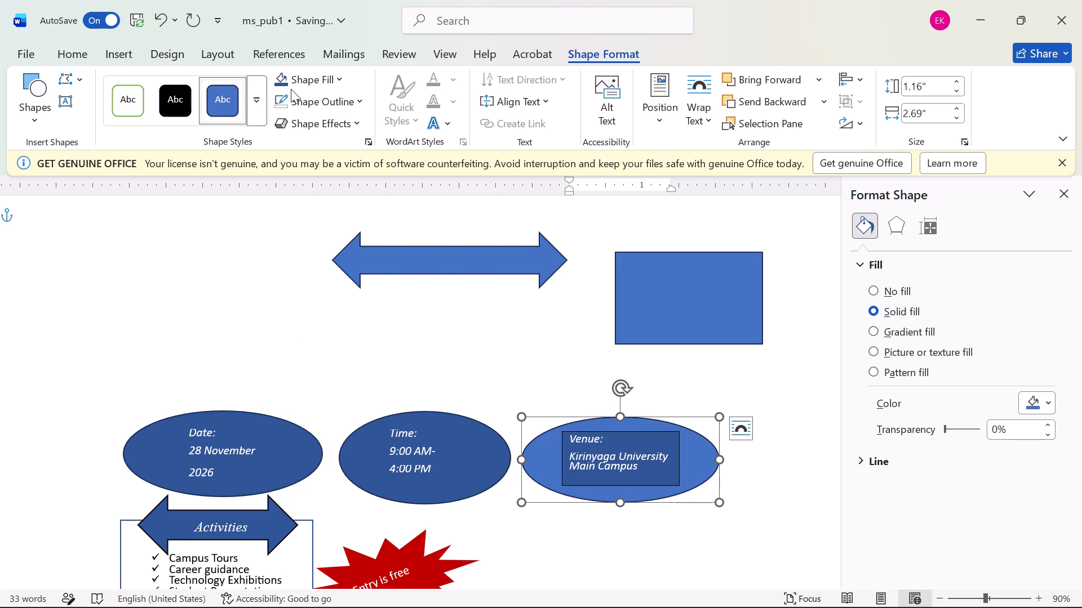
pyautogui.click(316, 78)
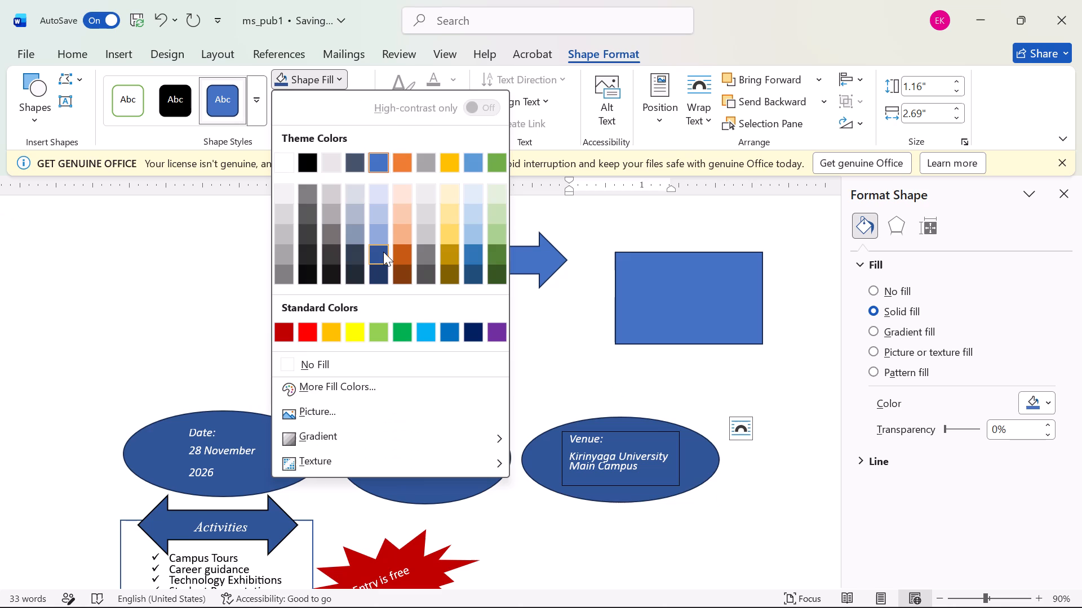
pyautogui.click(383, 252)
# Remove the outline from the venue text box inside the oval.
pyautogui.click(653, 449)
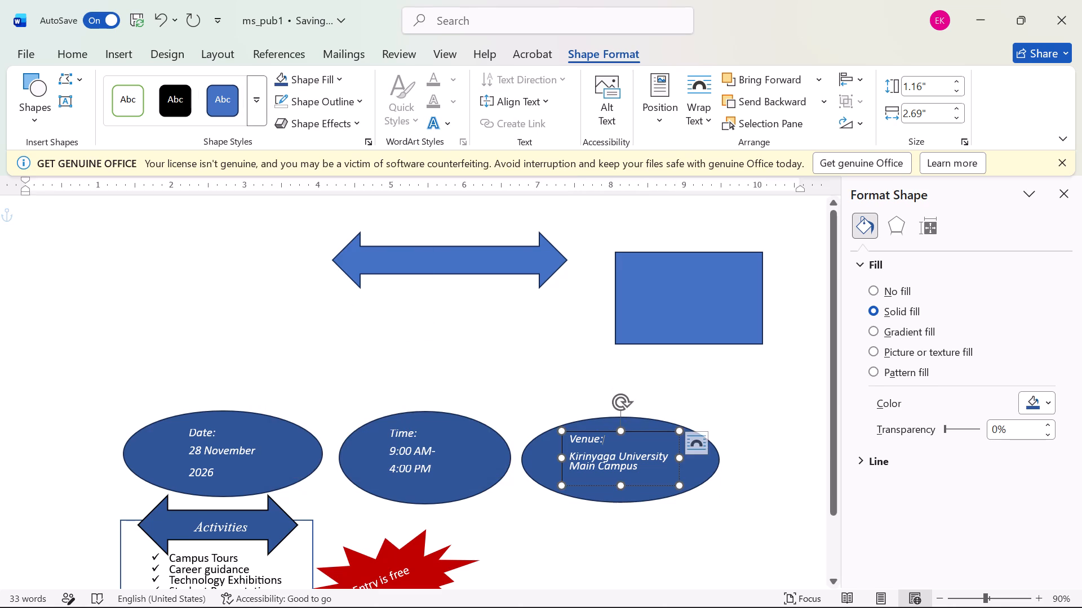
pyautogui.click(342, 106)
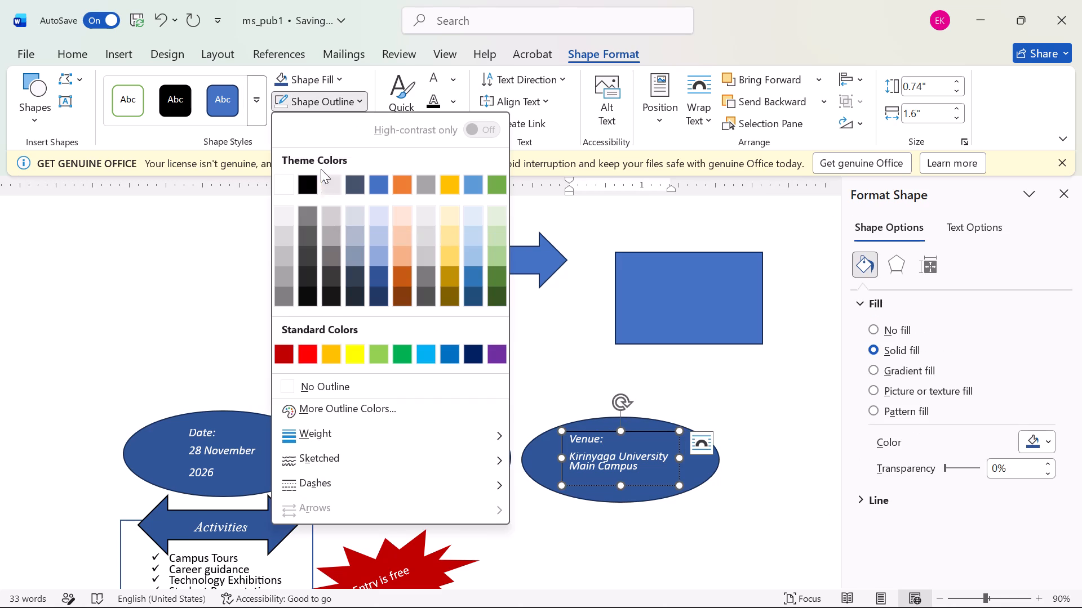
pyautogui.click(303, 380)
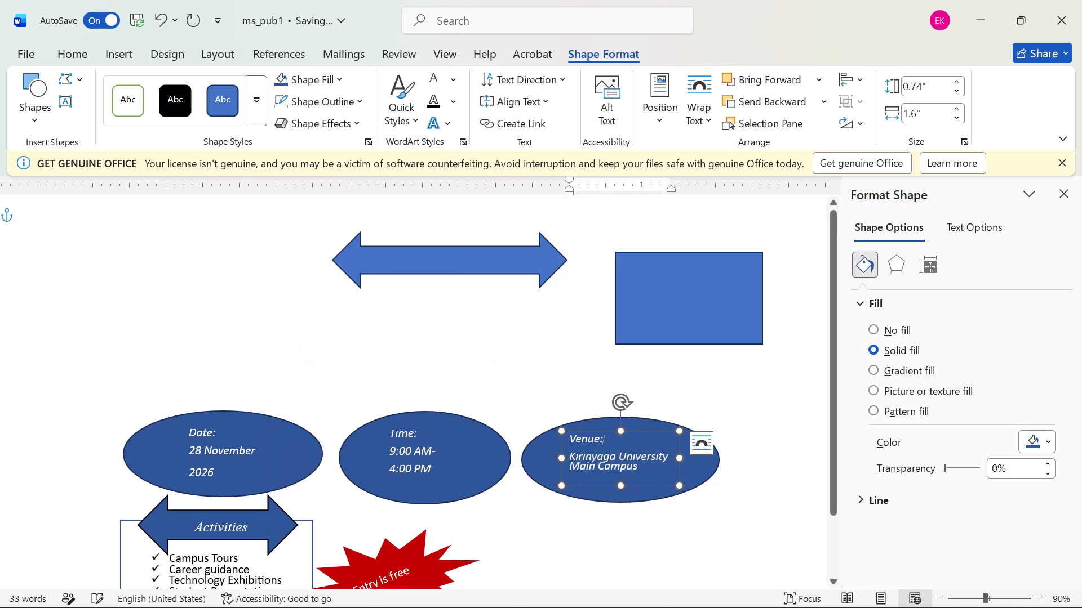
pyautogui.click(457, 359)
# Enlarge the red starburst in width and height and shift it clear of the "Activities" frame.
pyautogui.scroll(-2, 467, 370)
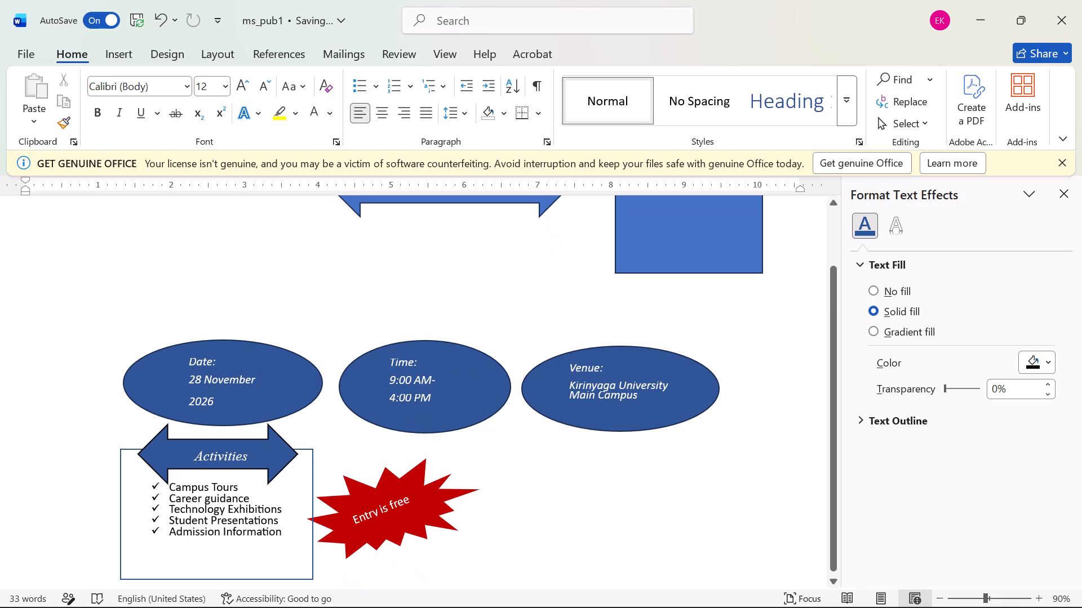
pyautogui.click(417, 488)
pyautogui.click(407, 474)
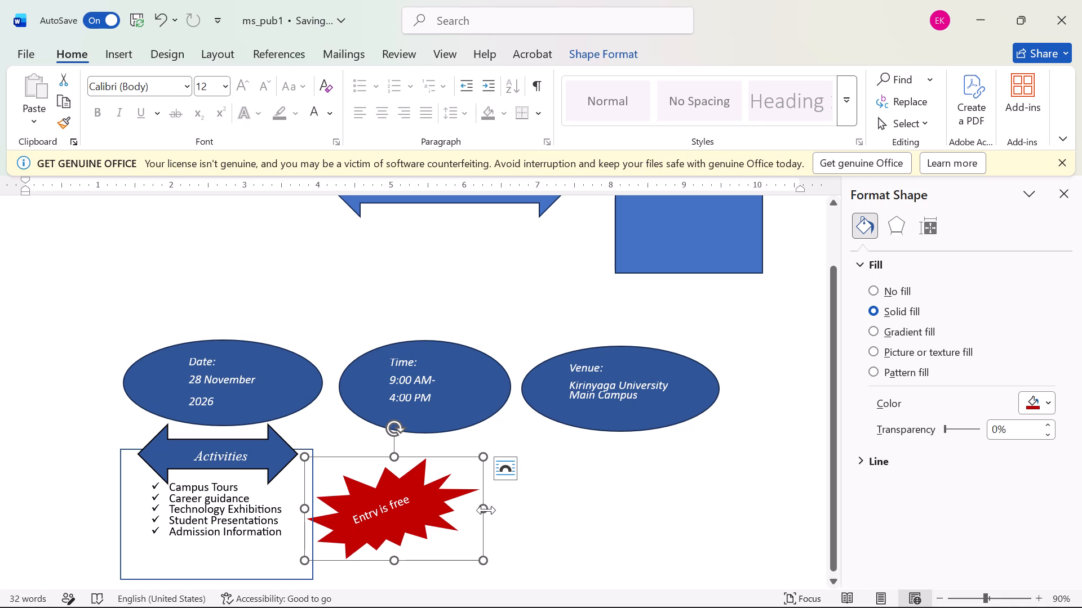
pyautogui.moveTo(486, 510); pyautogui.dragTo(527, 503)
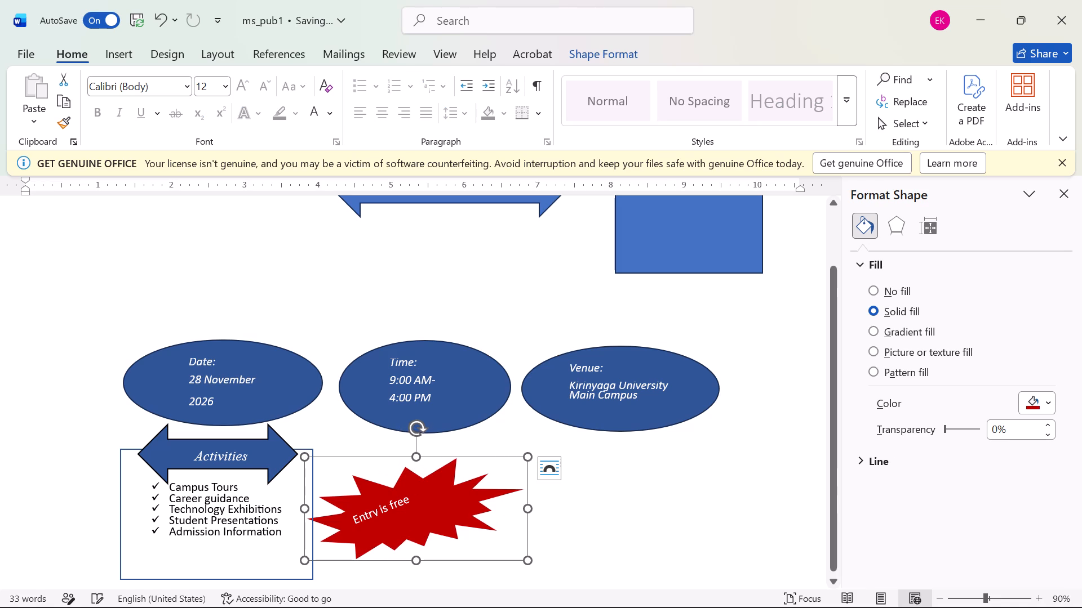
pyautogui.moveTo(422, 561); pyautogui.dragTo(440, 566)
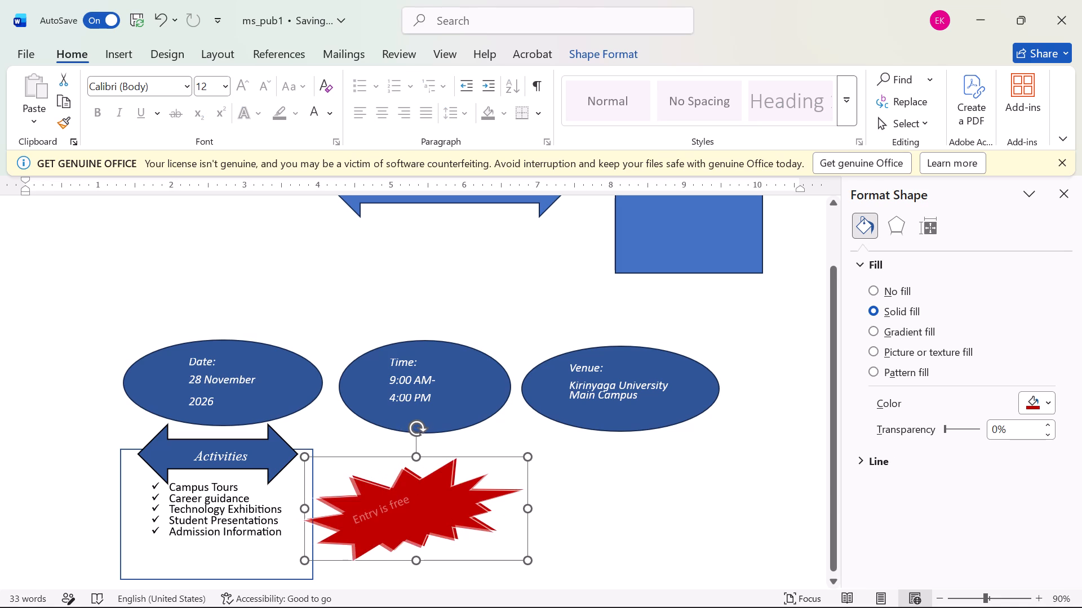
pyautogui.moveTo(440, 566); pyautogui.dragTo(442, 566)
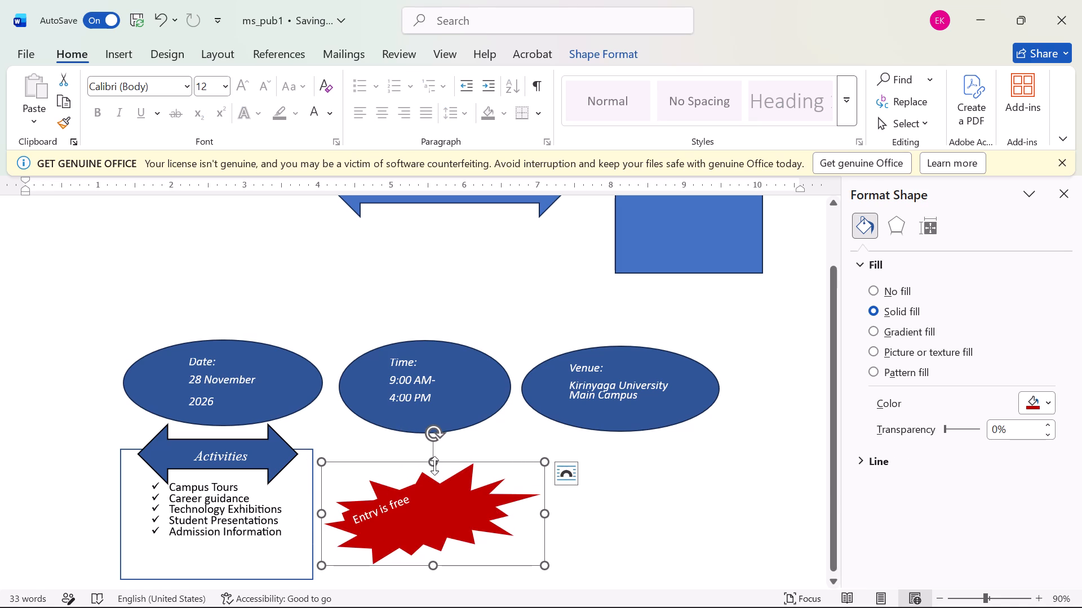
pyautogui.moveTo(429, 457); pyautogui.dragTo(442, 441)
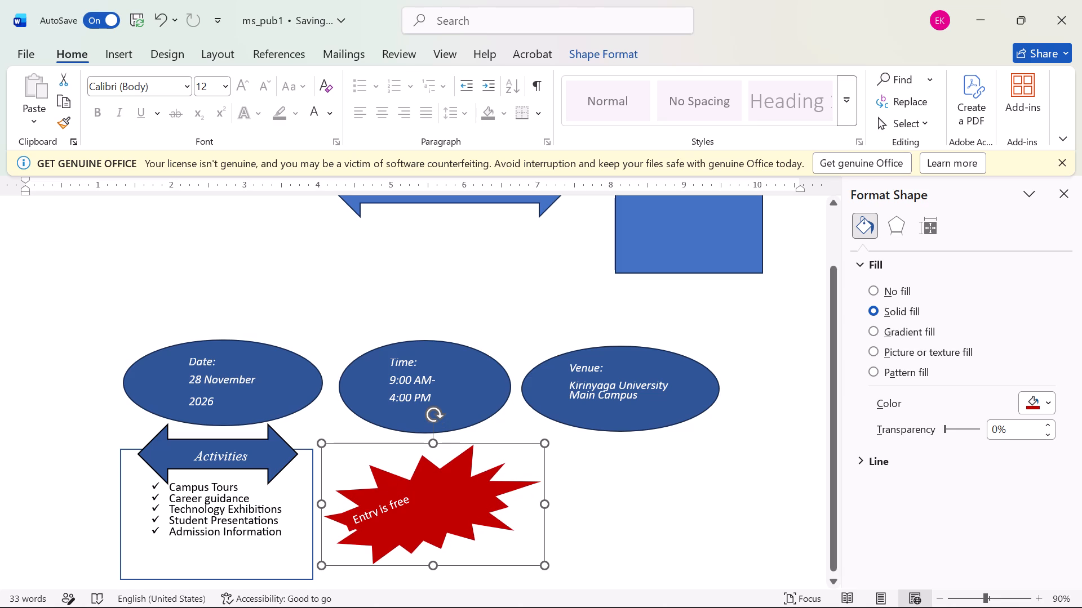
# Reposition the "Entry is free" text box near the centre of the enlarged red starburst.
pyautogui.click(405, 514)
pyautogui.click(401, 498)
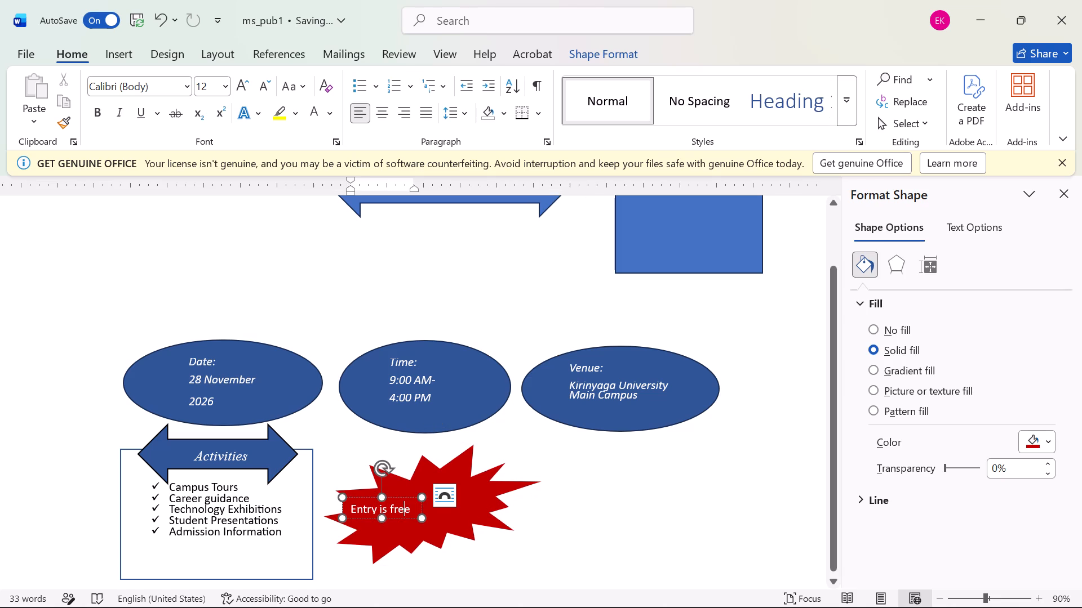
pyautogui.moveTo(397, 502); pyautogui.dragTo(417, 497)
pyautogui.moveTo(400, 498); pyautogui.dragTo(398, 499)
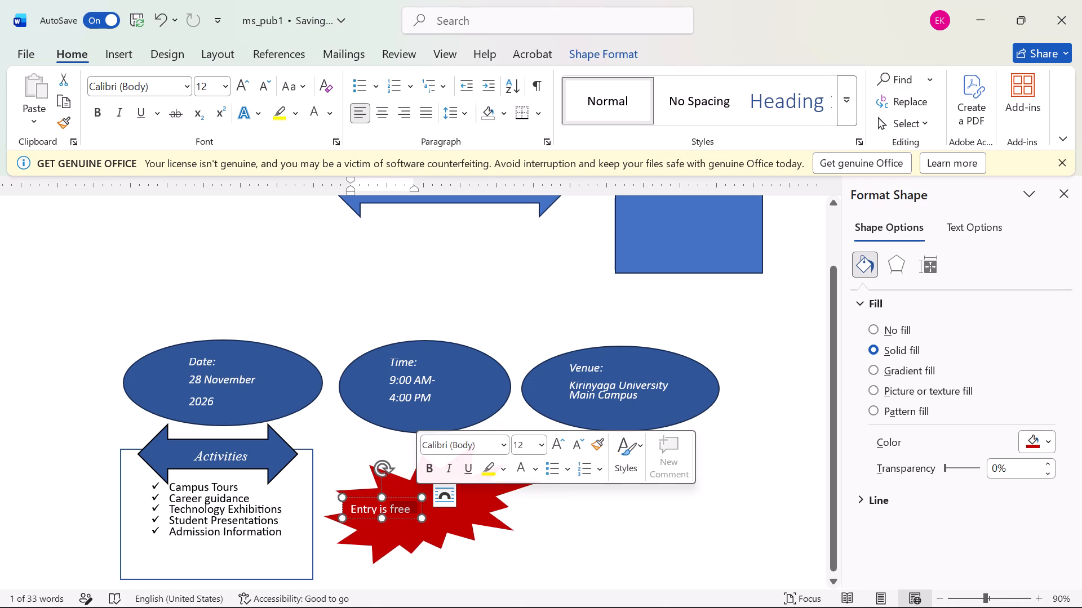
pyautogui.moveTo(398, 499); pyautogui.dragTo(429, 496)
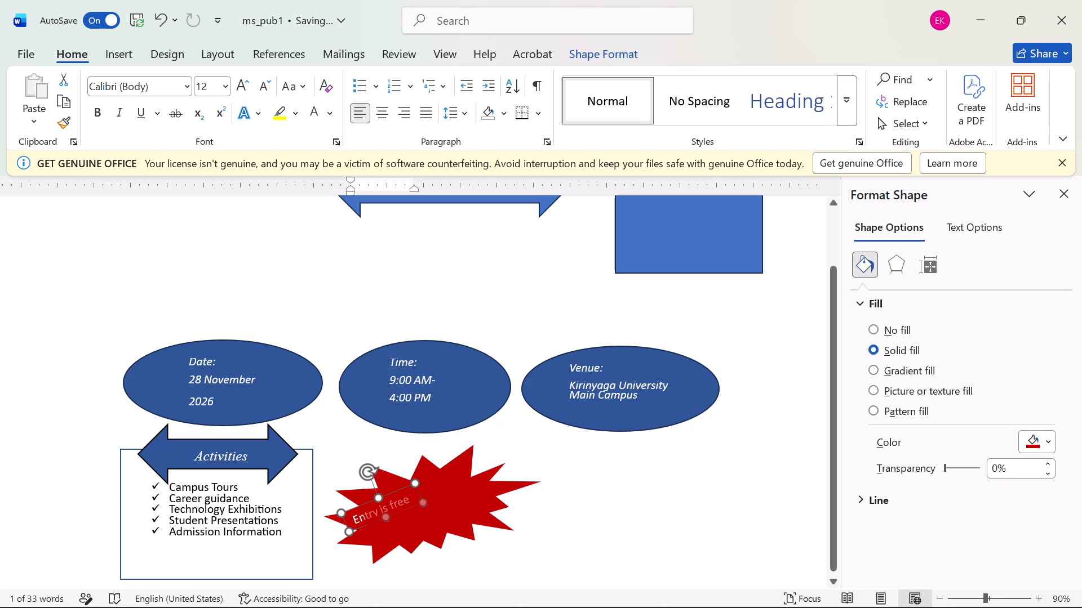
pyautogui.moveTo(429, 496); pyautogui.dragTo(451, 489)
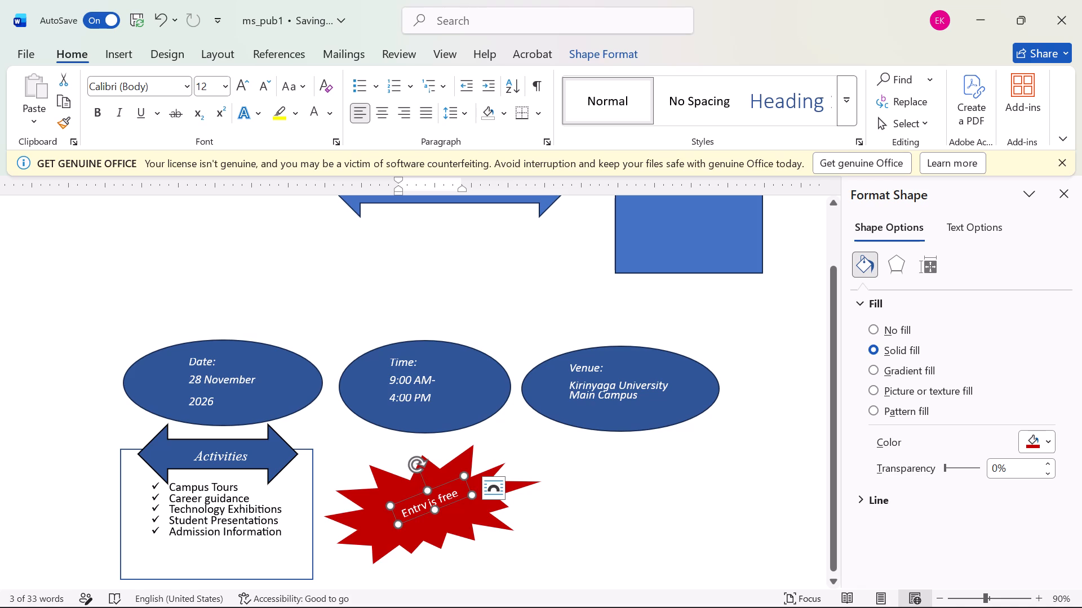
pyautogui.moveTo(409, 497); pyautogui.dragTo(398, 503)
pyautogui.moveTo(398, 503); pyautogui.dragTo(382, 494)
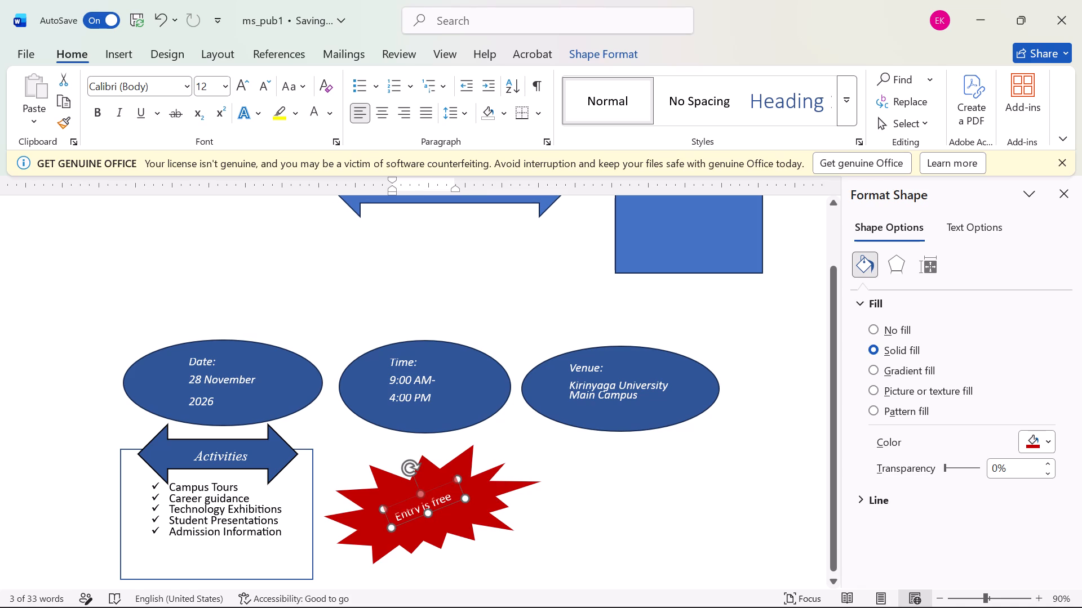
pyautogui.moveTo(382, 494); pyautogui.dragTo(389, 502)
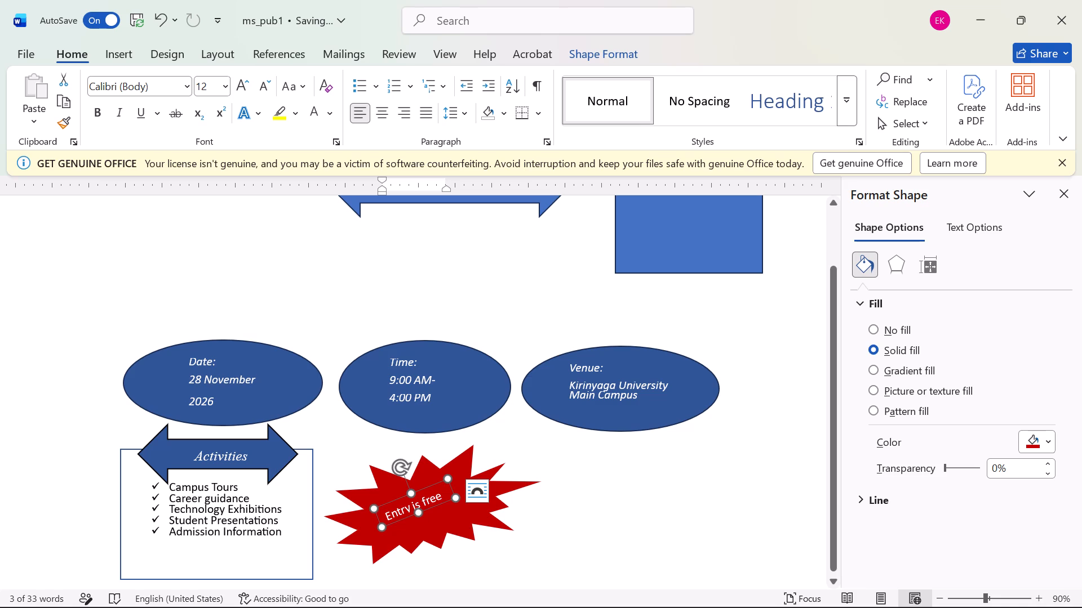
pyautogui.click(377, 509)
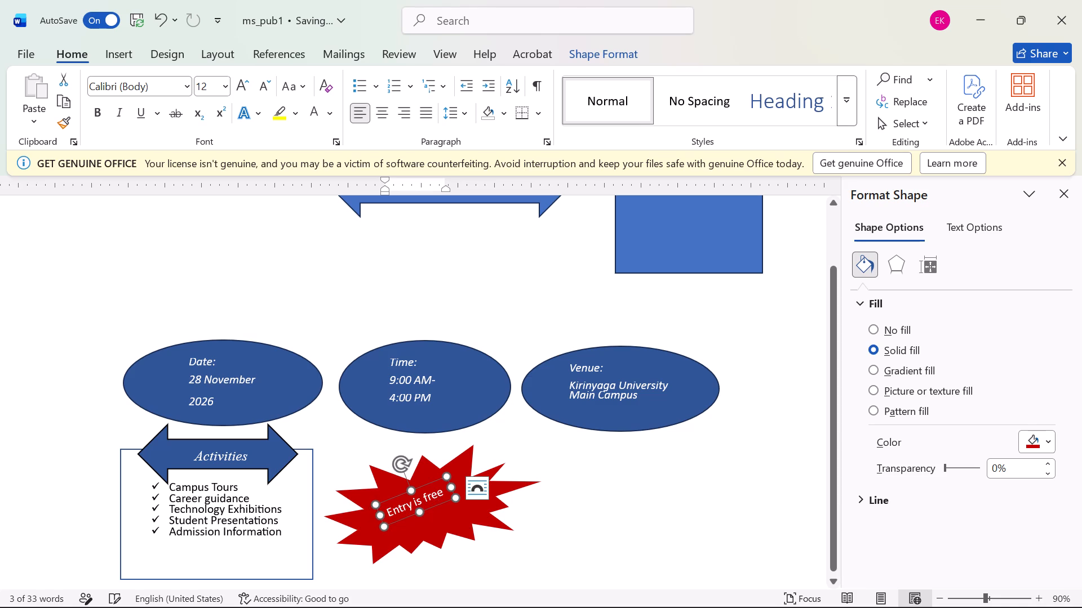
# Split the starburst text onto two lines, with "Entry" above "is free".
pyautogui.click(414, 504)
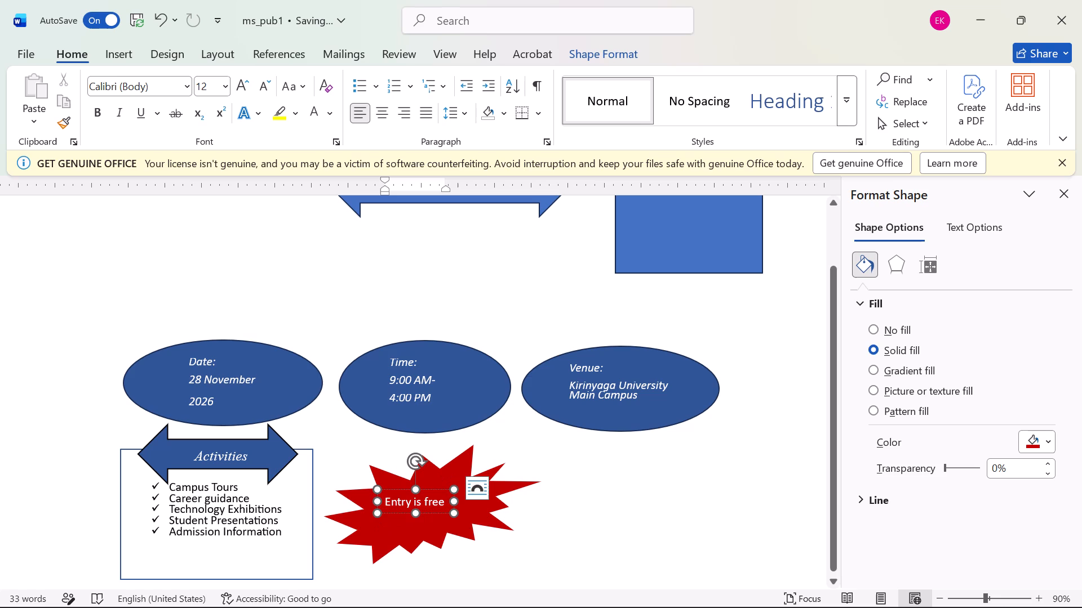
pyautogui.click(407, 495)
pyautogui.click(410, 495)
pyautogui.press('Return')
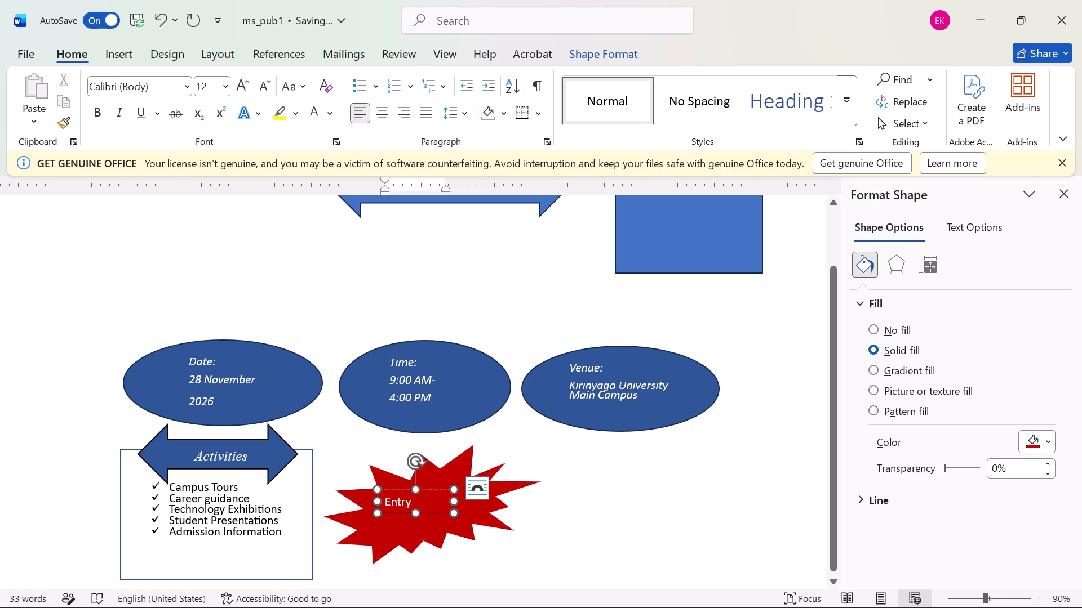
# Make the "Entry is free" text box taller by extending its top and bottom edges.
pyautogui.moveTo(418, 489); pyautogui.dragTo(424, 473)
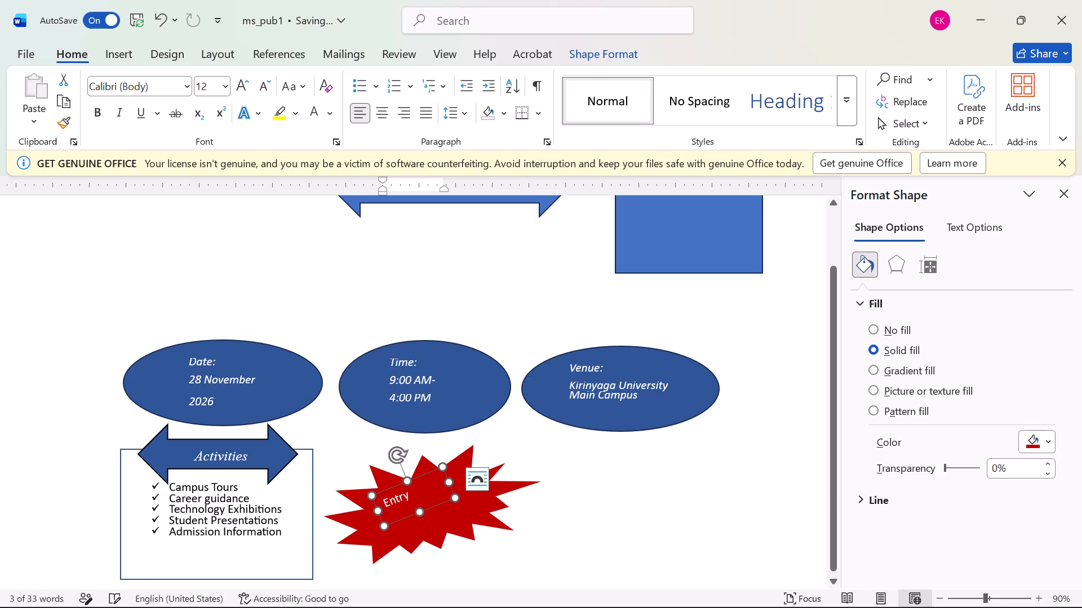
pyautogui.moveTo(415, 511); pyautogui.dragTo(423, 520)
pyautogui.moveTo(383, 500); pyautogui.dragTo(397, 499)
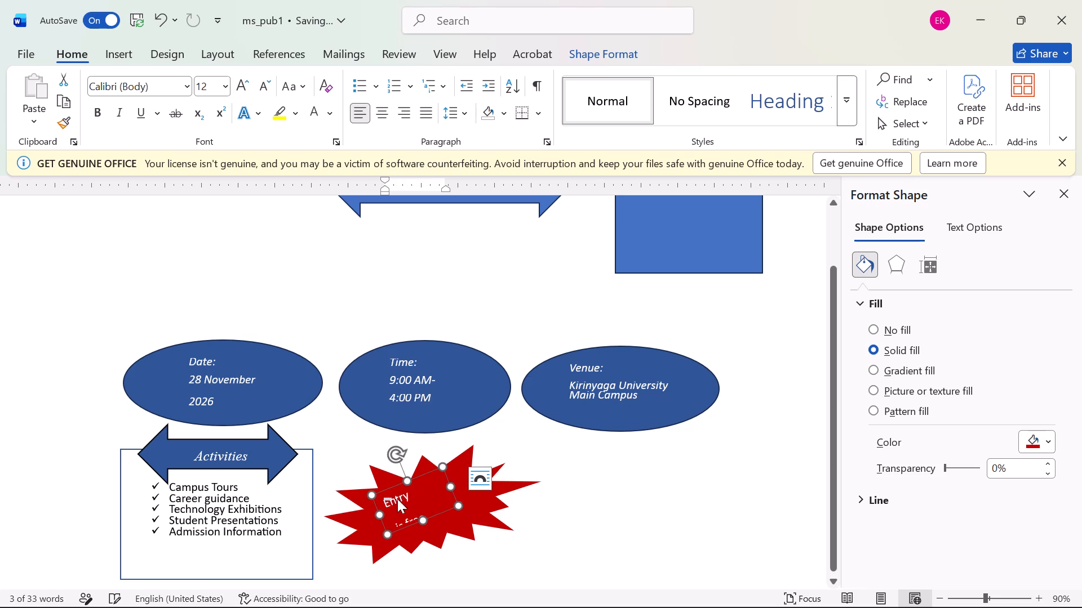
pyautogui.moveTo(397, 499); pyautogui.dragTo(411, 512)
pyautogui.click(423, 494)
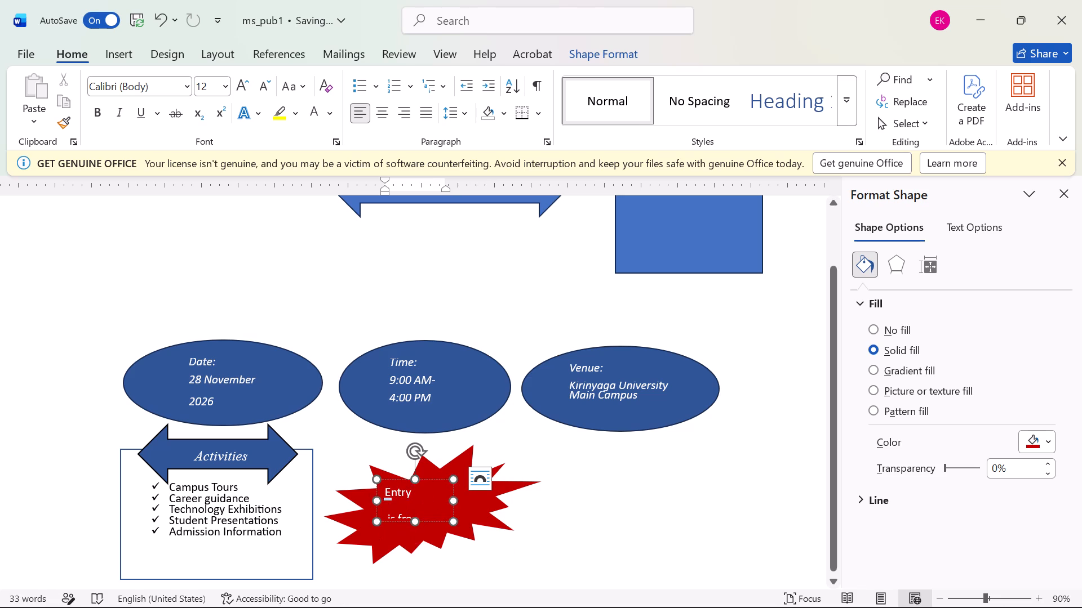
# Set the line spacing of both starburst text lines to Multiple at 0.6.
pyautogui.moveTo(382, 490); pyautogui.dragTo(416, 525)
pyautogui.click(80, 58)
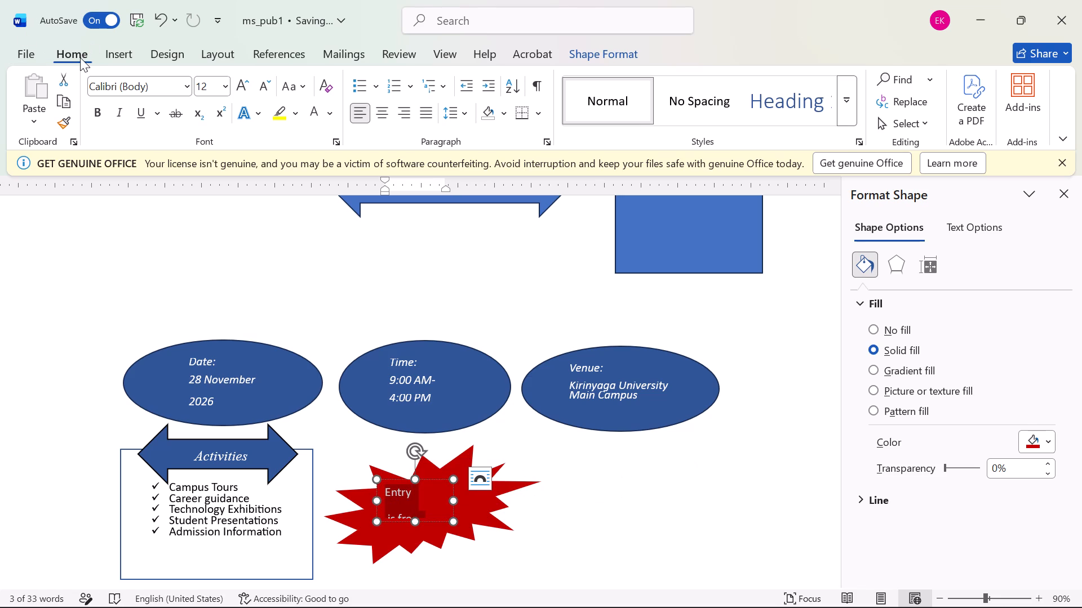
pyautogui.click(458, 115)
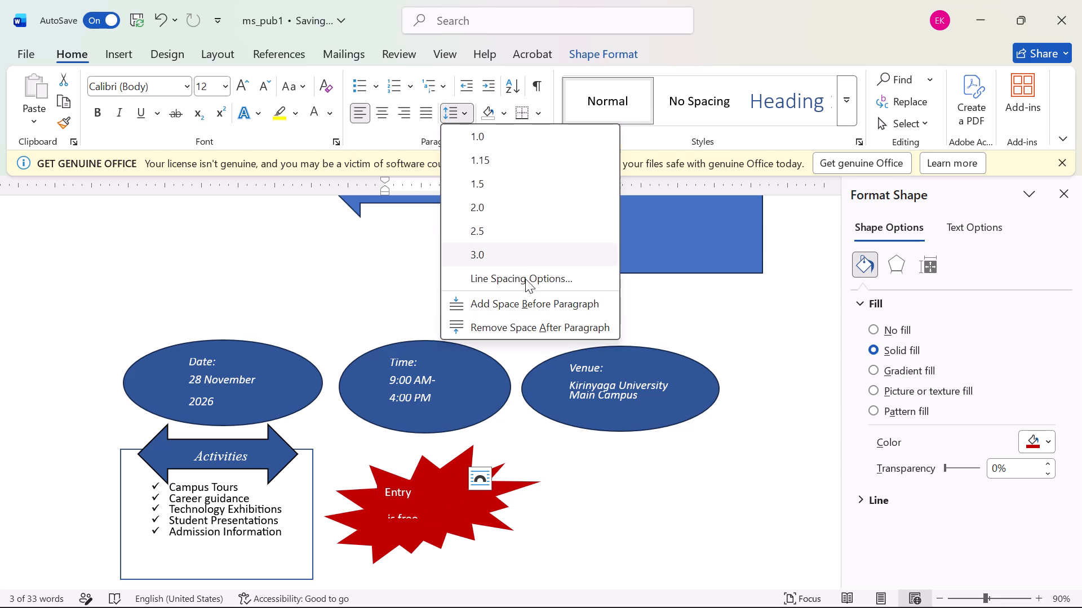
pyautogui.click(525, 279)
pyautogui.moveTo(691, 346); pyautogui.dragTo(691, 345)
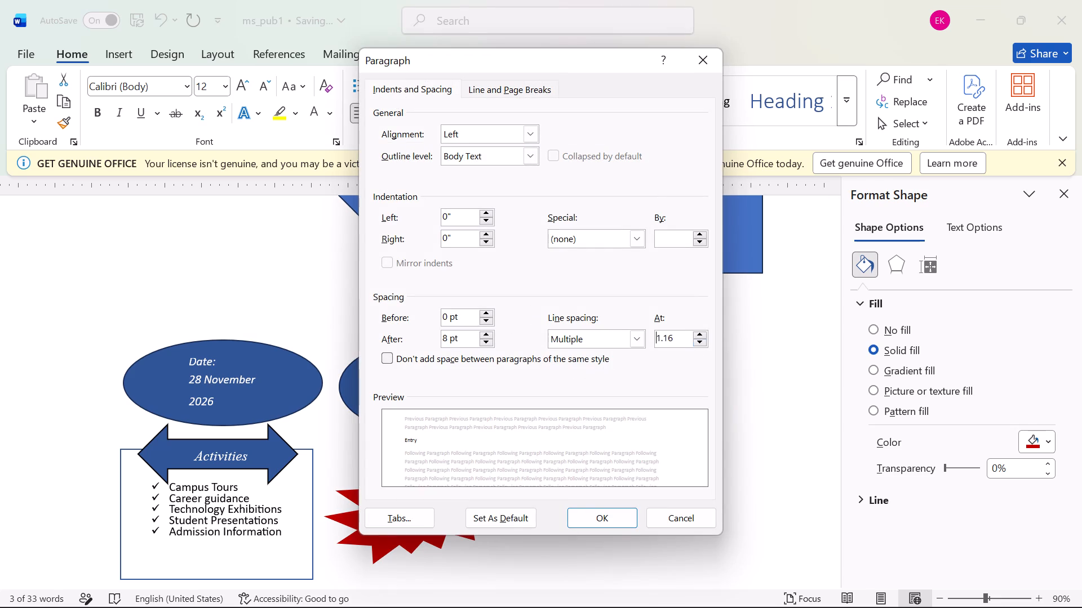
pyautogui.moveTo(691, 345); pyautogui.dragTo(698, 344)
pyautogui.click(702, 343)
pyautogui.click(702, 343)
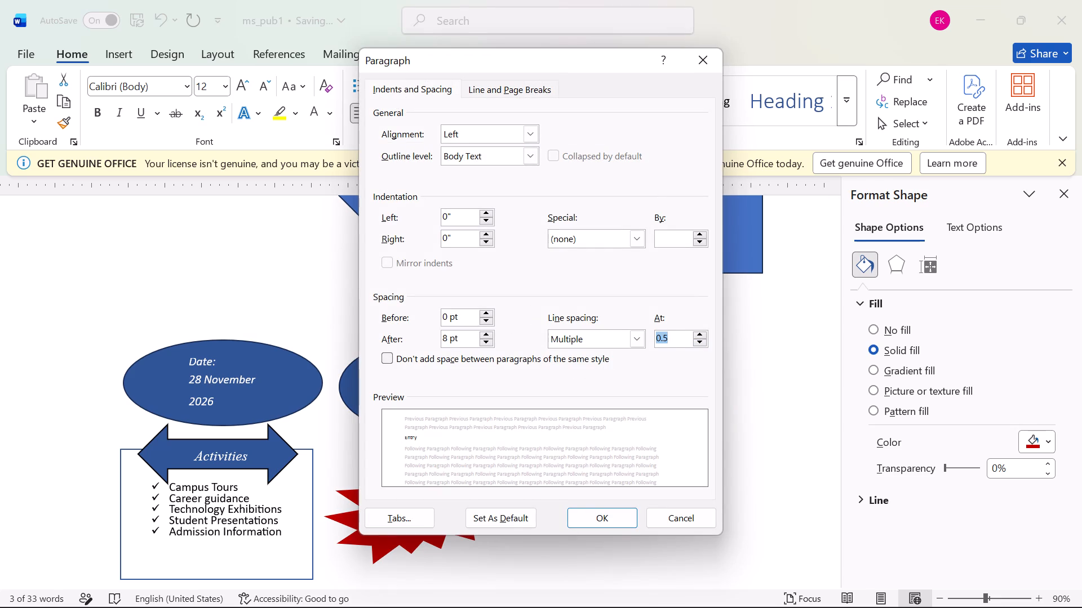
pyautogui.click(671, 337)
pyautogui.press('BackSpace')
pyautogui.press('6')
pyautogui.click(604, 515)
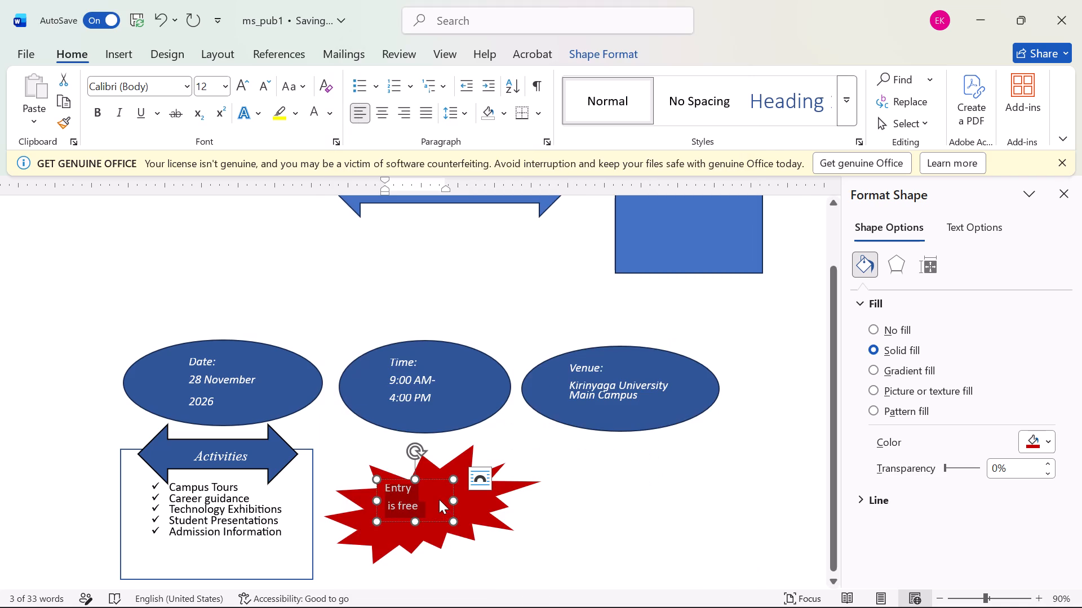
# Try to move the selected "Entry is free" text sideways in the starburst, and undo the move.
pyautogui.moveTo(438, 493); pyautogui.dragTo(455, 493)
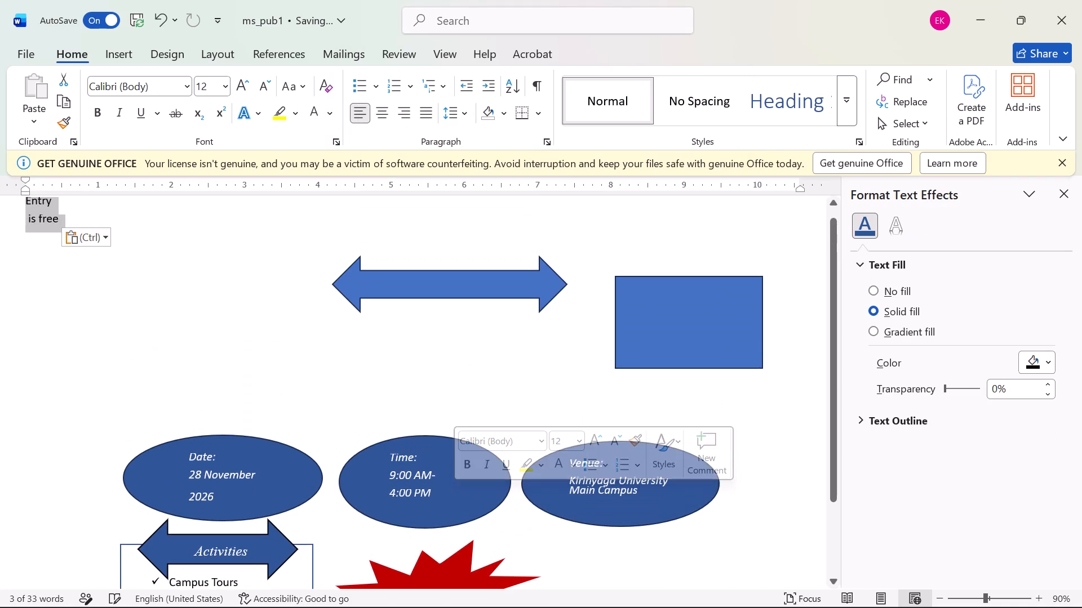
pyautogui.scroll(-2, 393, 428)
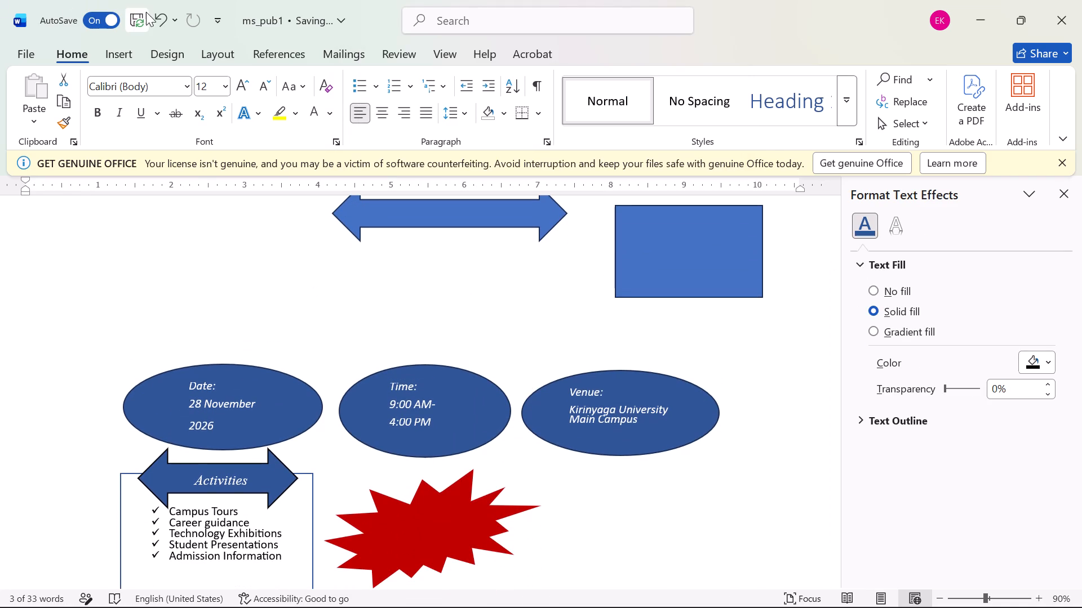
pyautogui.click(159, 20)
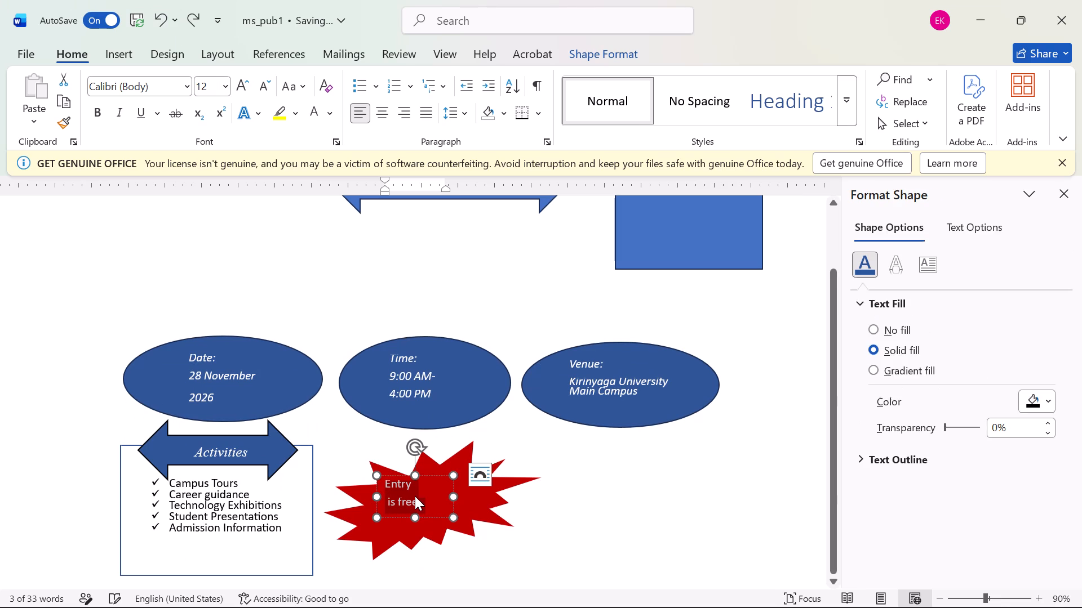
# Tilt the "Entry is free" text box counter-clockwise inside the red starburst.
pyautogui.click(416, 496)
pyautogui.click(423, 490)
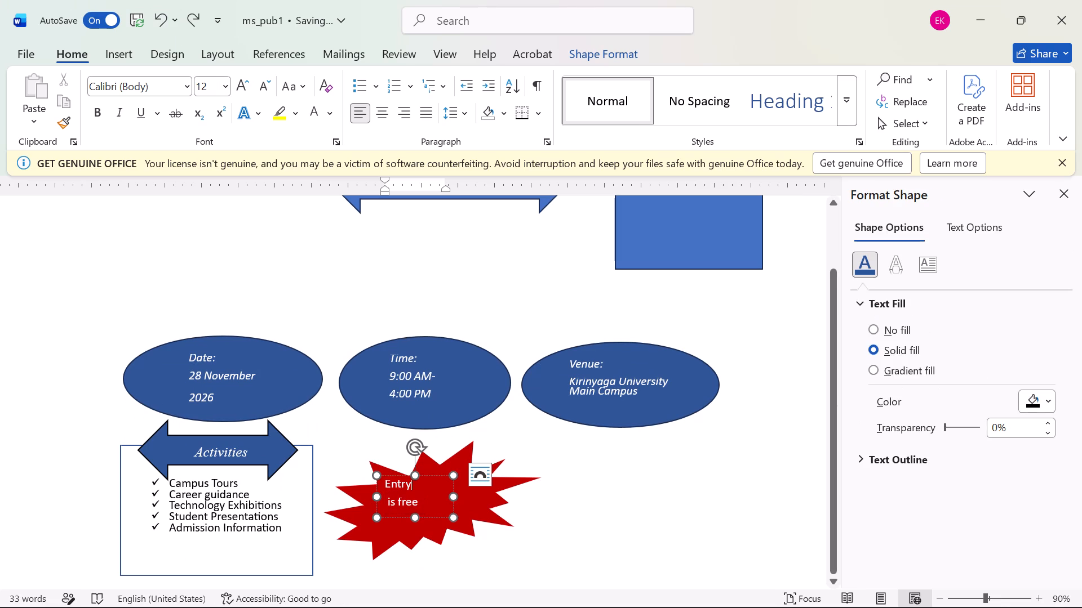
pyautogui.moveTo(422, 448); pyautogui.dragTo(442, 449)
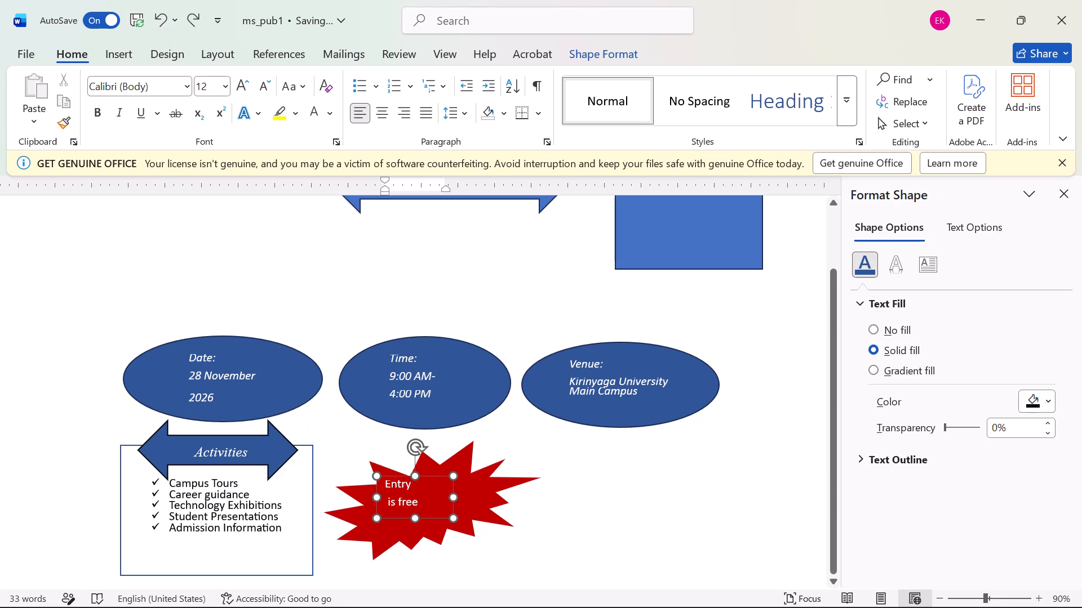
pyautogui.moveTo(442, 449); pyautogui.dragTo(411, 466)
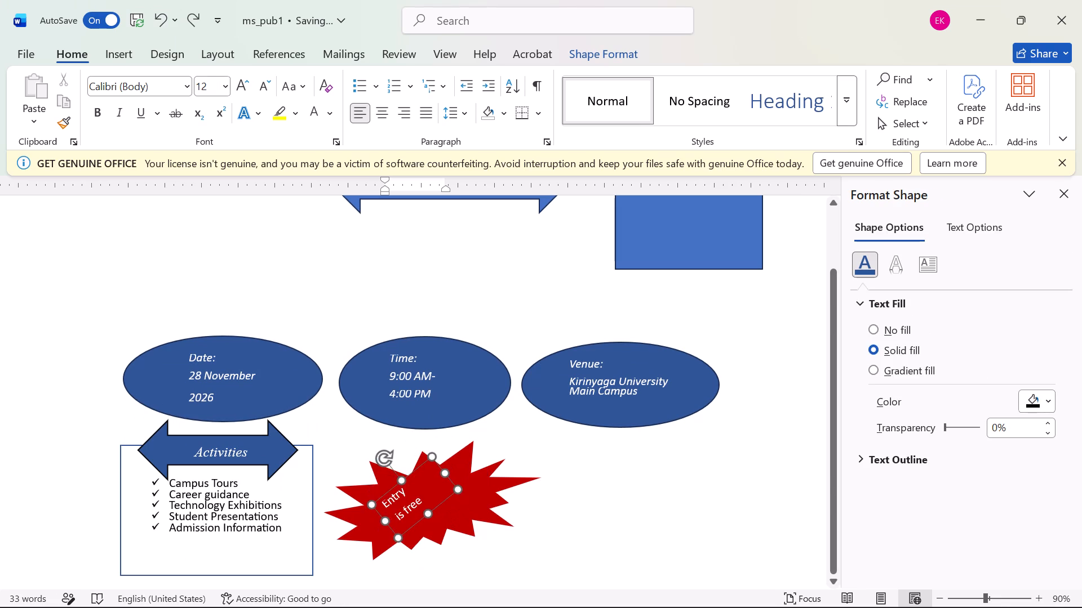
pyautogui.moveTo(411, 466); pyautogui.dragTo(423, 472)
pyautogui.moveTo(427, 491); pyautogui.dragTo(437, 498)
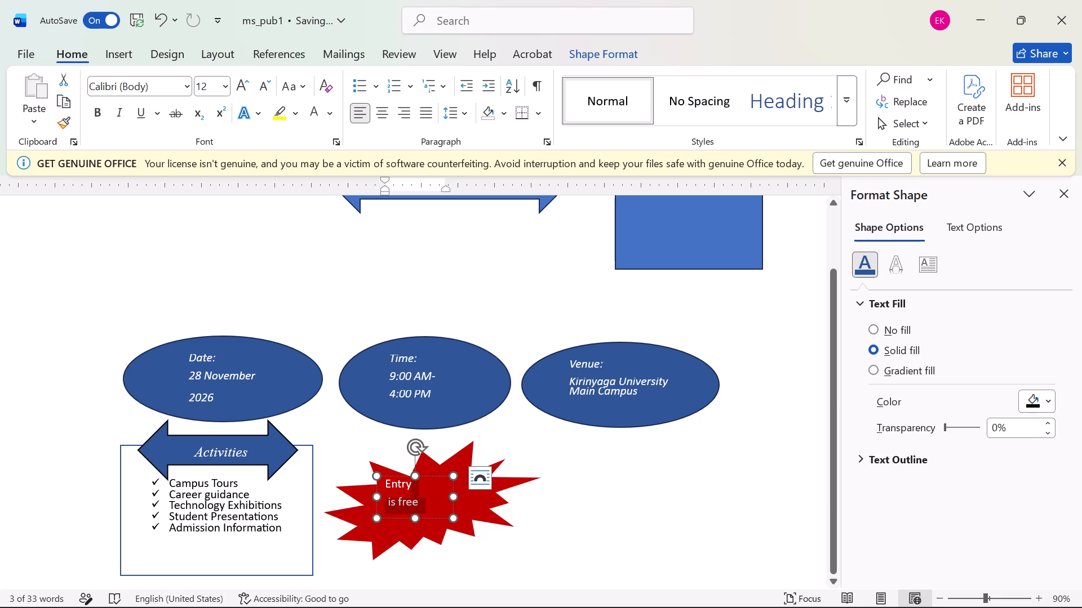
pyautogui.moveTo(437, 498); pyautogui.dragTo(442, 497)
pyautogui.click(419, 488)
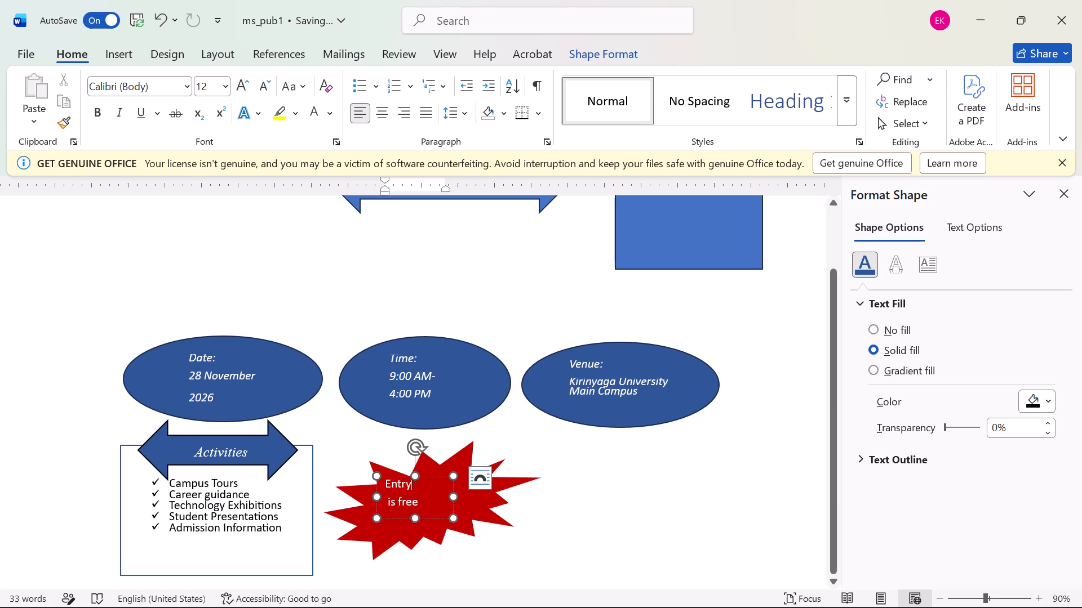
# Shift the tilted "Entry is free" text box slightly to the right within the starburst and widen it from its upper-left corner.
pyautogui.moveTo(425, 478); pyautogui.dragTo(444, 477)
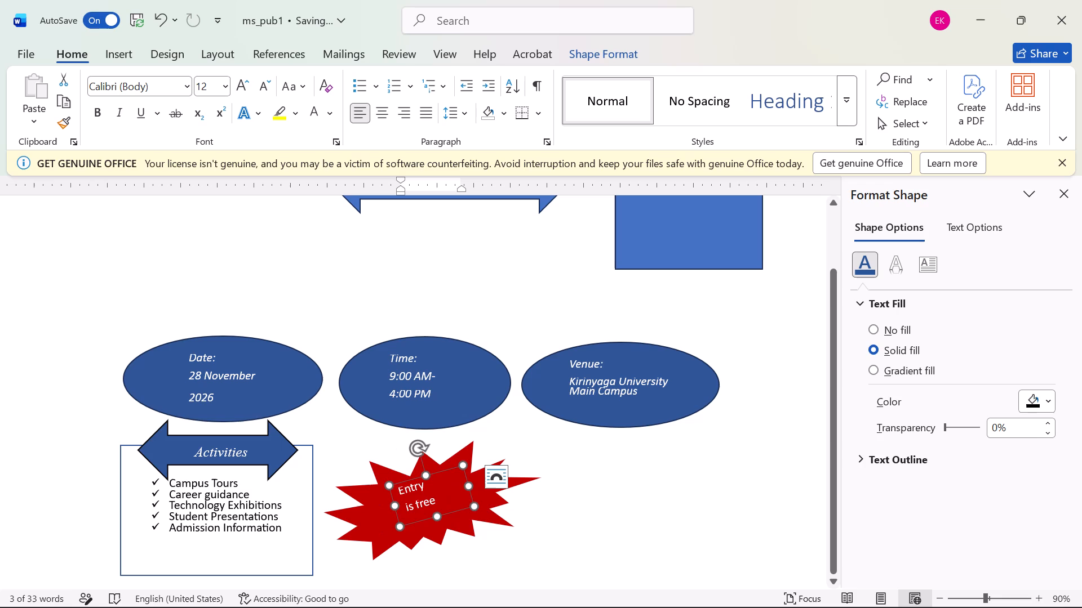
pyautogui.moveTo(393, 485); pyautogui.dragTo(391, 473)
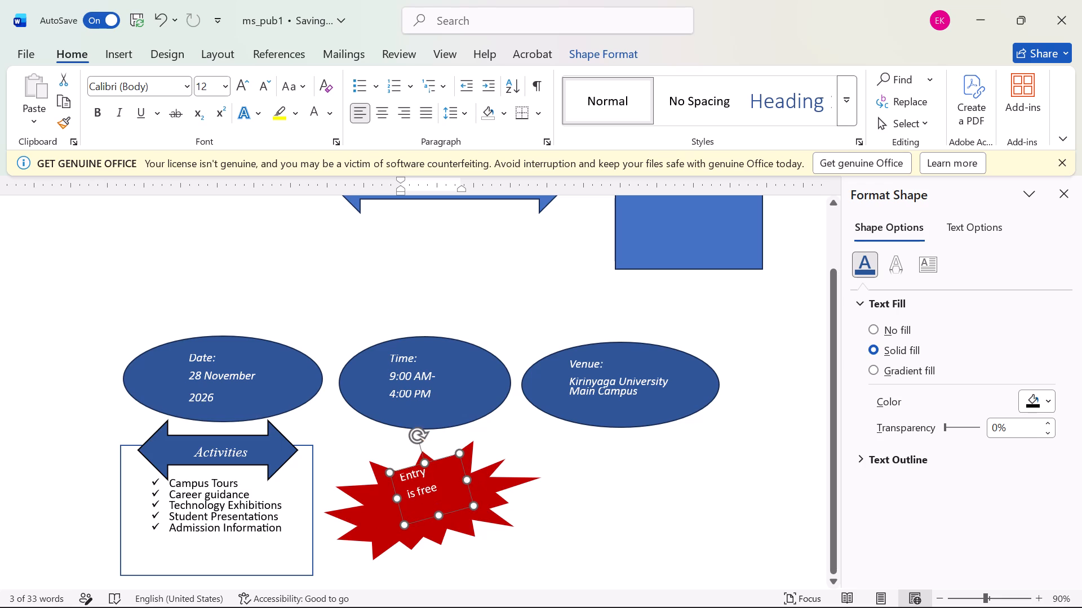
pyautogui.moveTo(391, 473); pyautogui.dragTo(383, 487)
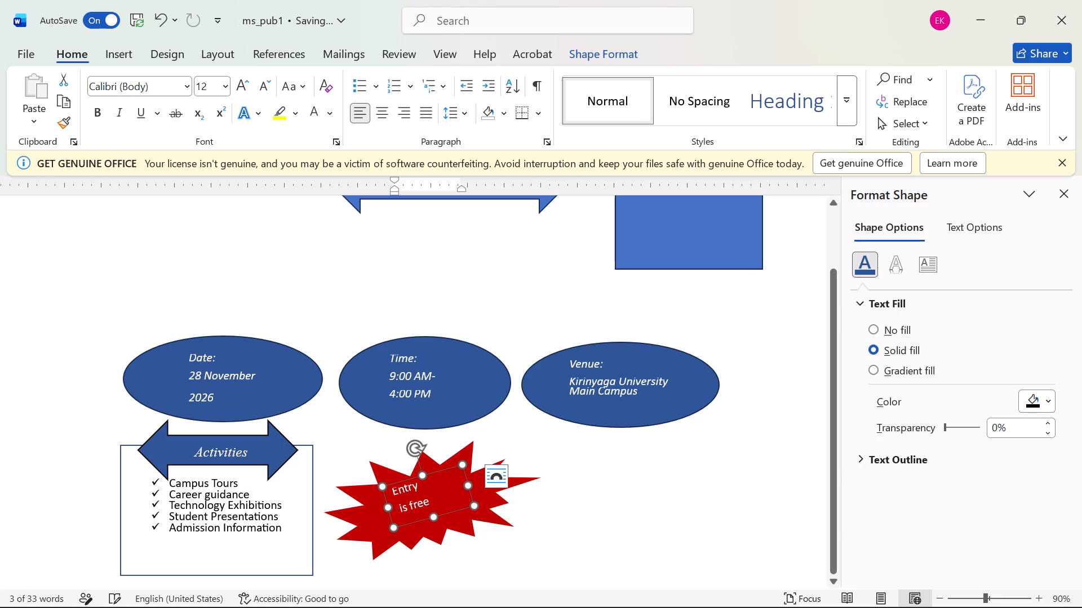
# Adjust the rotation of the "Entry is free" text box to a slight counter-clockwise tilt.
pyautogui.moveTo(414, 448); pyautogui.dragTo(410, 448)
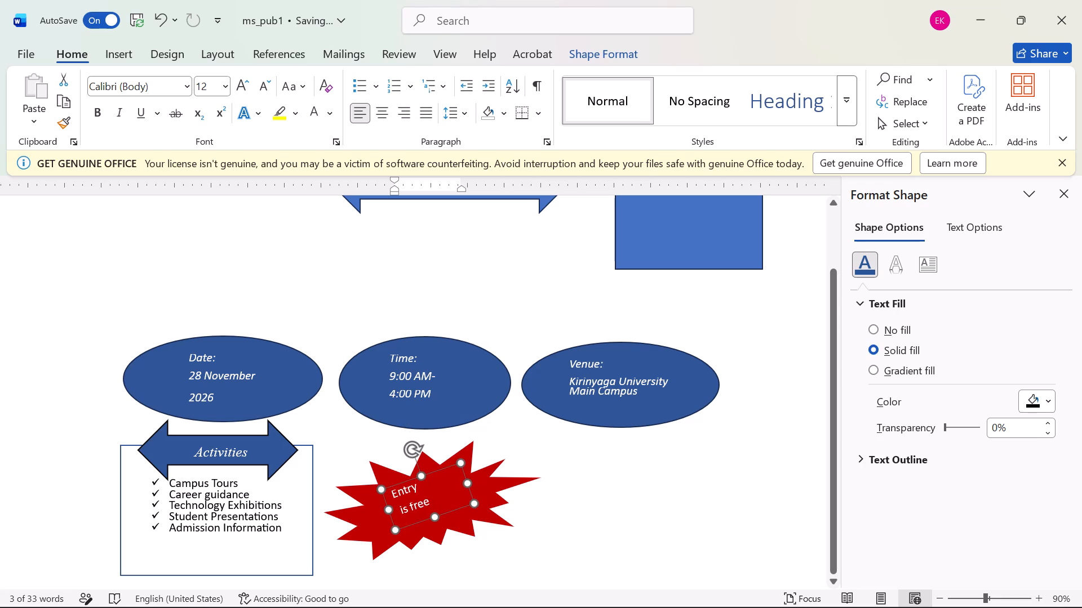
pyautogui.moveTo(410, 448); pyautogui.dragTo(410, 445)
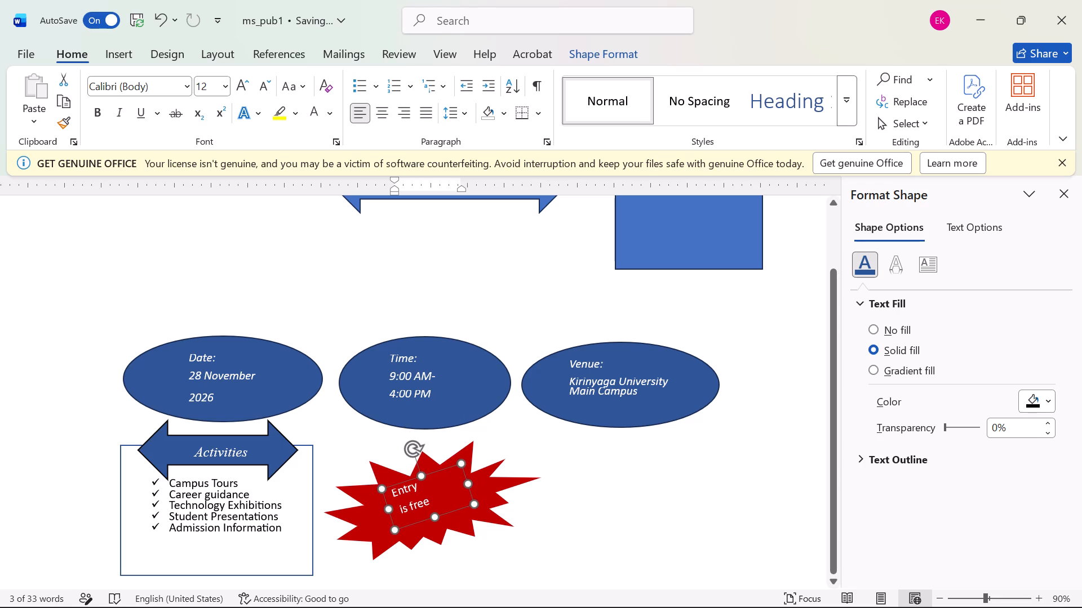
pyautogui.moveTo(410, 445); pyautogui.dragTo(443, 439)
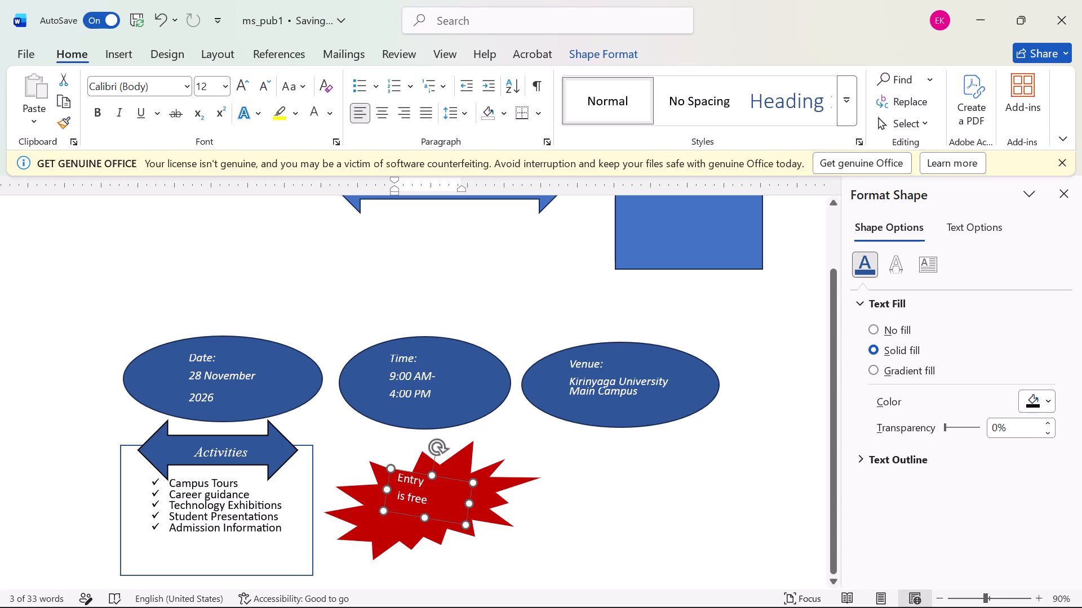
pyautogui.moveTo(443, 439); pyautogui.dragTo(415, 427)
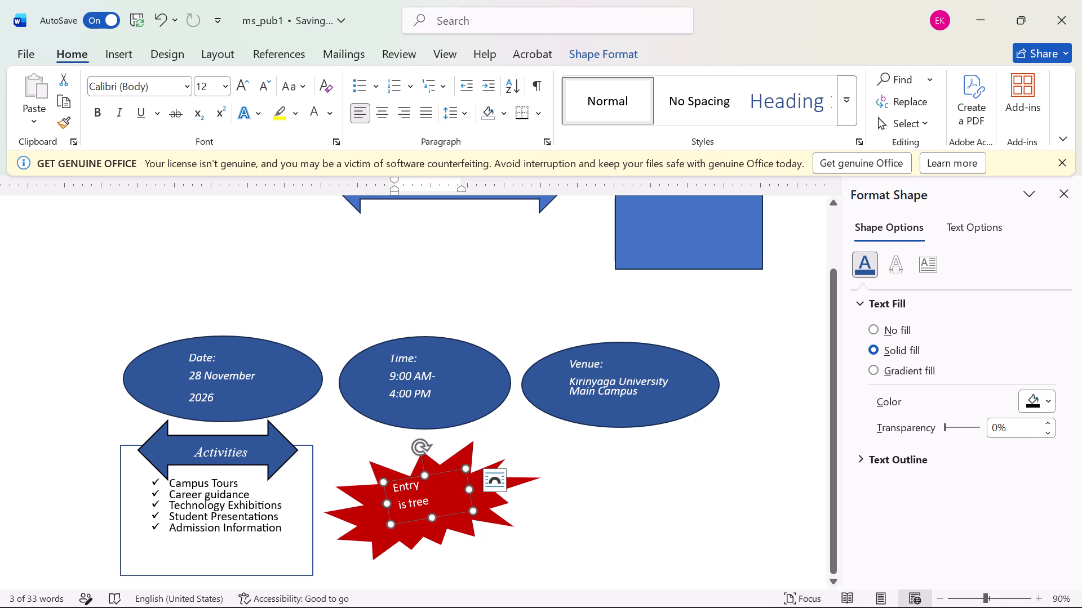
# Set the font size of both "Entry is free" text lines to 18.
pyautogui.moveTo(396, 485); pyautogui.dragTo(426, 497)
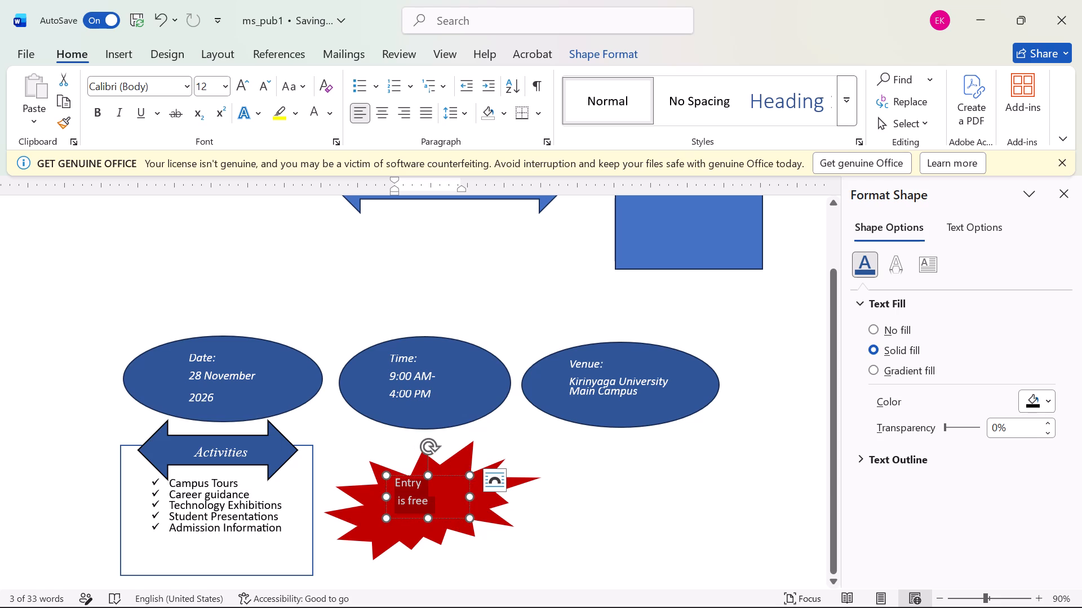
pyautogui.click(228, 86)
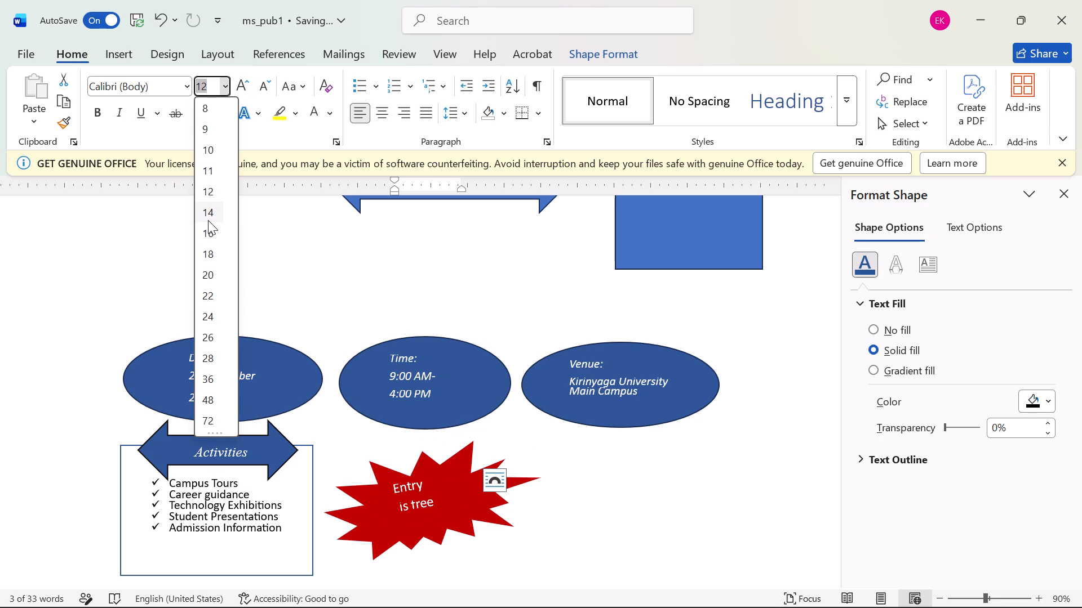
pyautogui.click(205, 249)
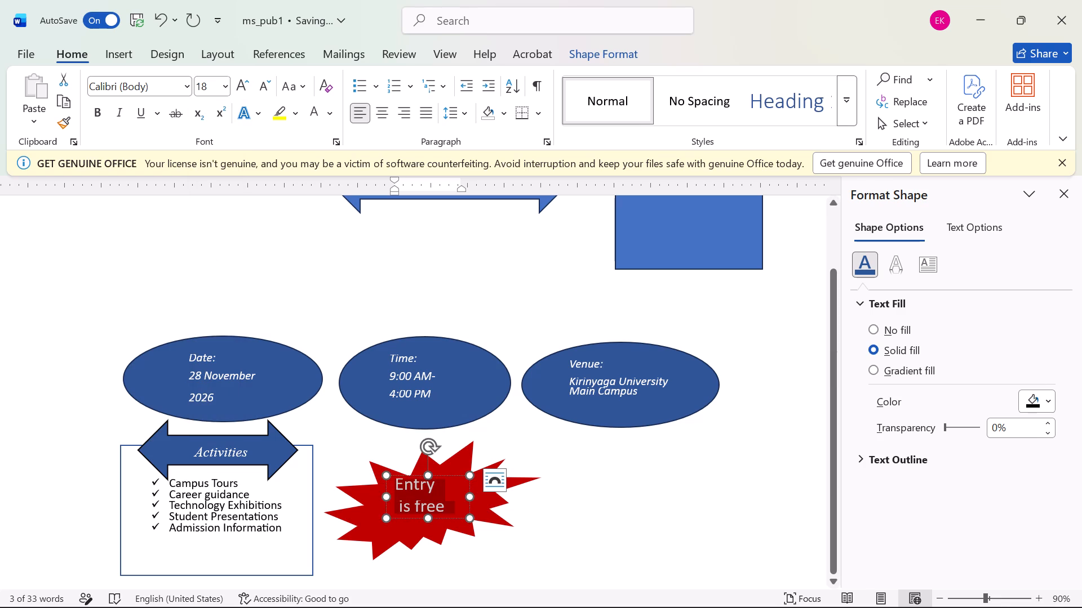
# Rotate the enlarged "Entry is free" text box to a slightly steeper counter-clockwise tilt.
pyautogui.click(413, 509)
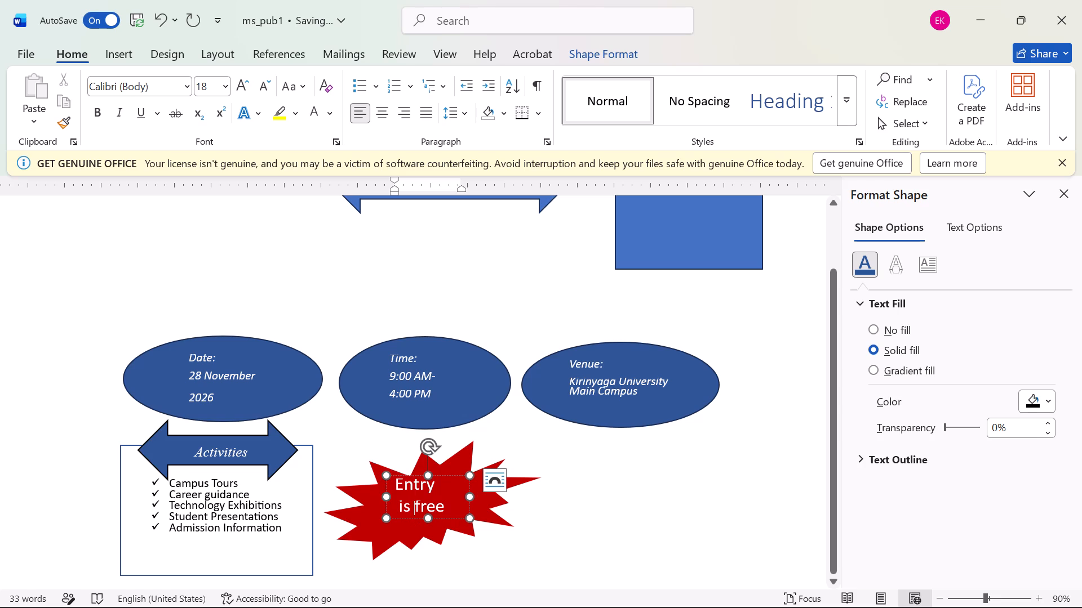
pyautogui.moveTo(428, 446); pyautogui.dragTo(453, 458)
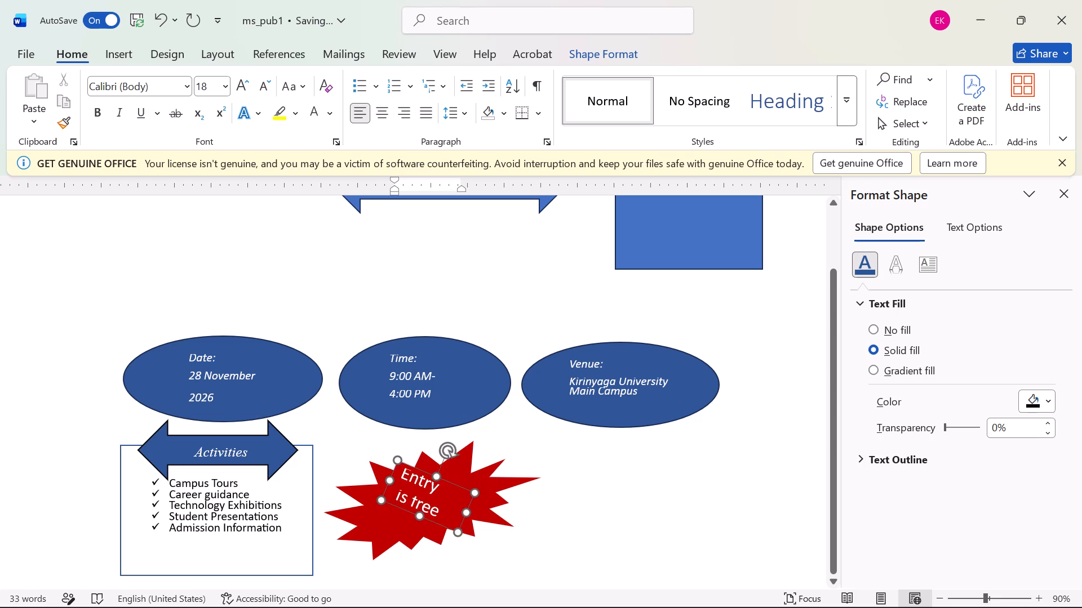
pyautogui.moveTo(453, 458); pyautogui.dragTo(423, 437)
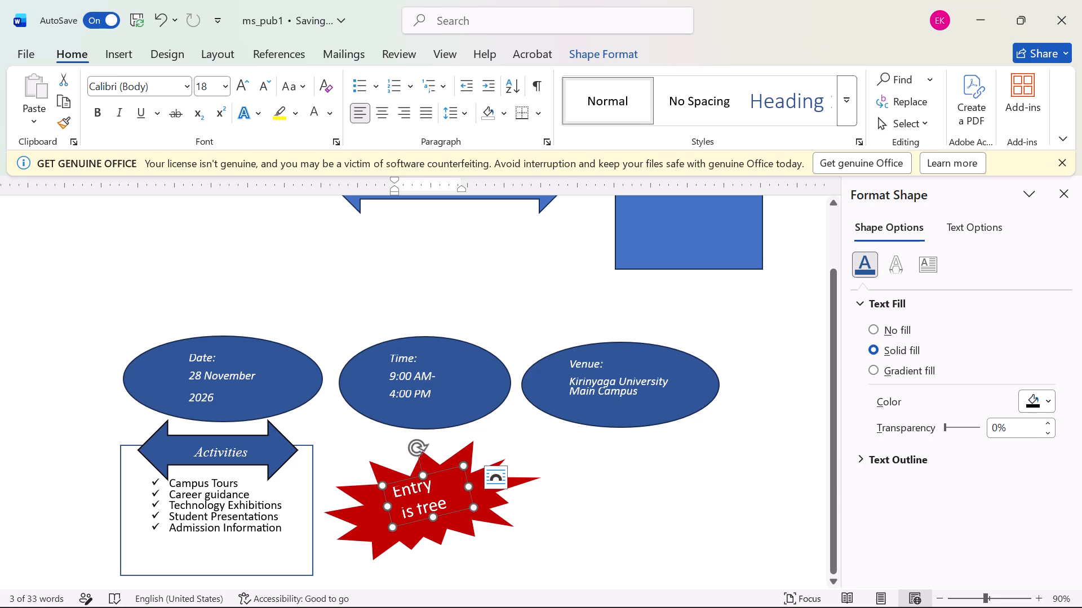
# Enlarge the "Entry is free" text box from its upper-left corner and nudge it slightly right within the starburst.
pyautogui.moveTo(379, 484); pyautogui.dragTo(382, 473)
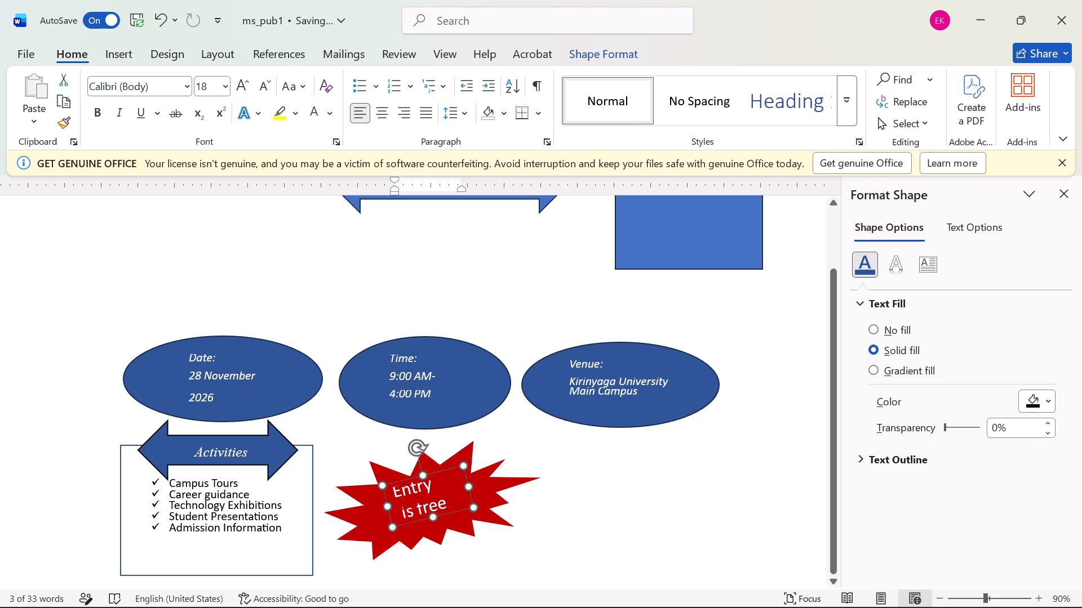
pyautogui.moveTo(382, 473); pyautogui.dragTo(370, 484)
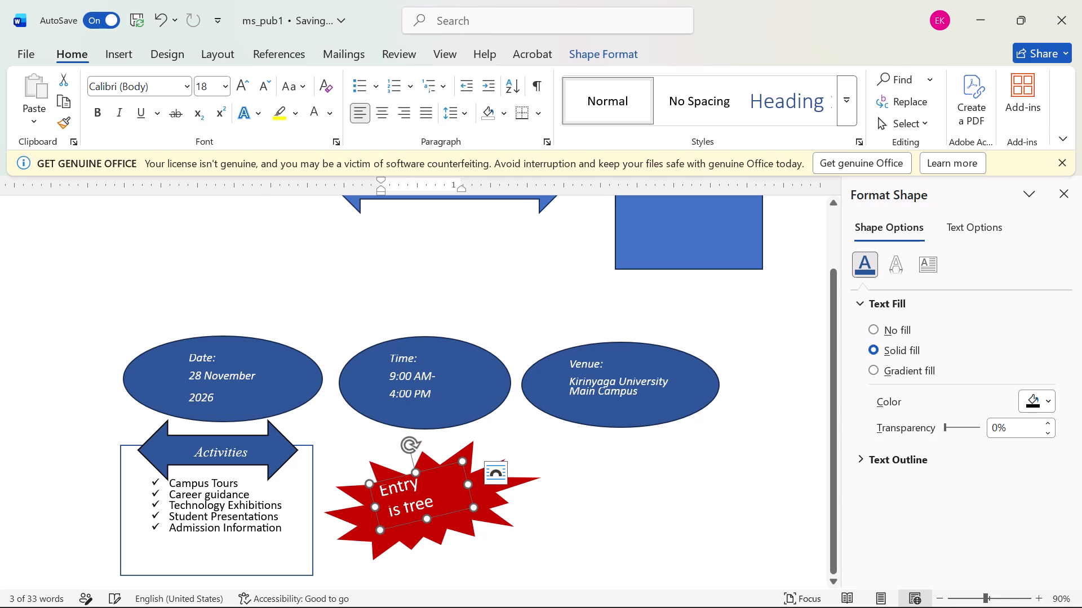
pyautogui.moveTo(378, 486); pyautogui.dragTo(403, 485)
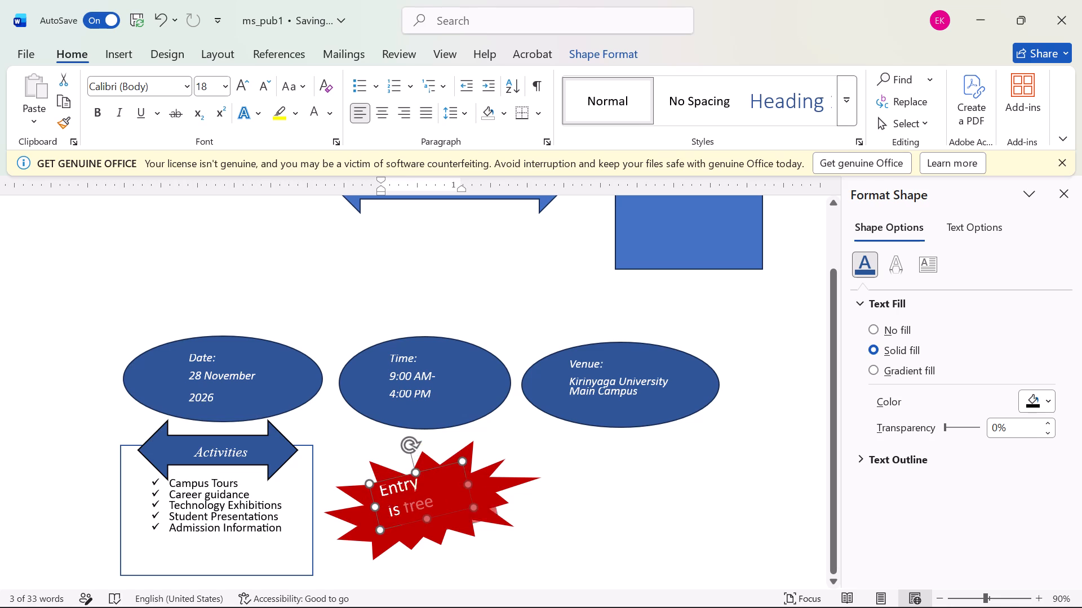
pyautogui.moveTo(403, 485); pyautogui.dragTo(383, 493)
pyautogui.moveTo(383, 493); pyautogui.dragTo(383, 486)
pyautogui.click(367, 499)
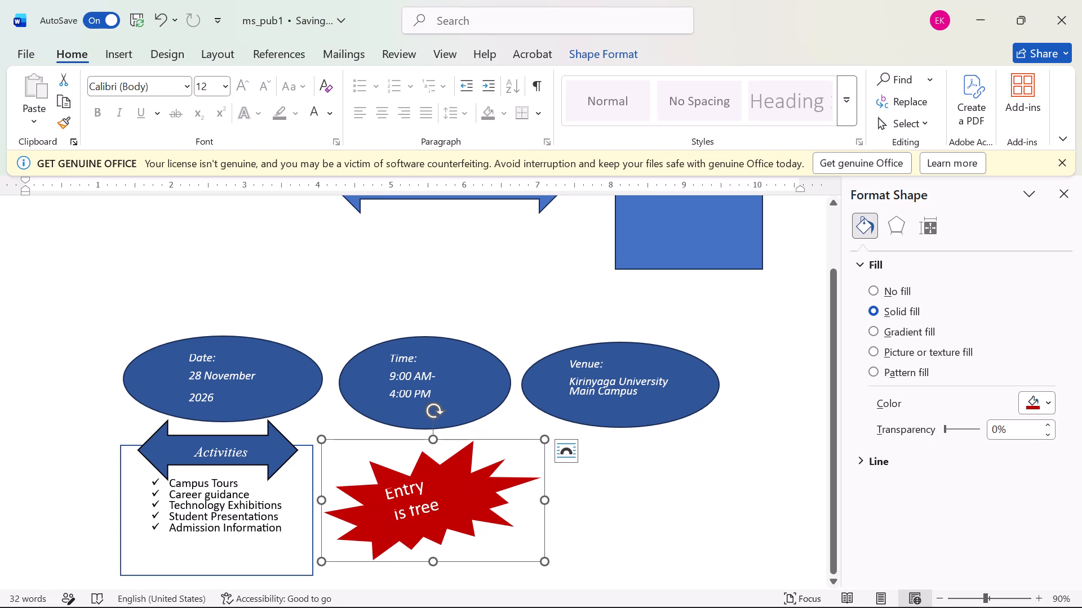
# Reduce the counter-clockwise tilt of the "Entry is free" text box.
pyautogui.click(424, 490)
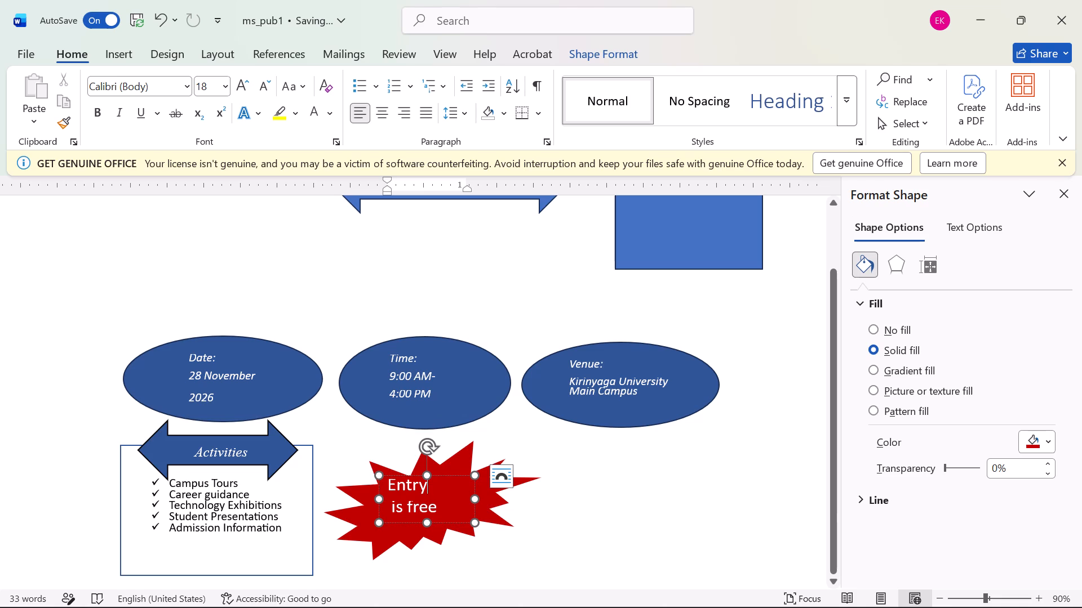
pyautogui.moveTo(427, 446); pyautogui.dragTo(436, 455)
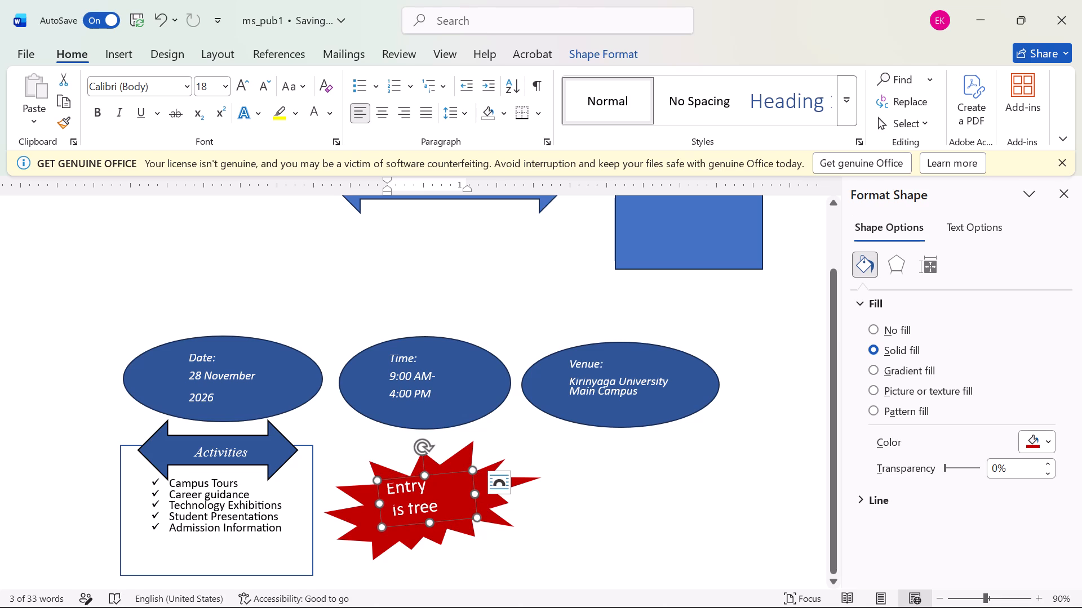
# Extend the bottom edge of the "Entry is free" text box downward and lower its top edge slightly.
pyautogui.moveTo(428, 522); pyautogui.dragTo(428, 529)
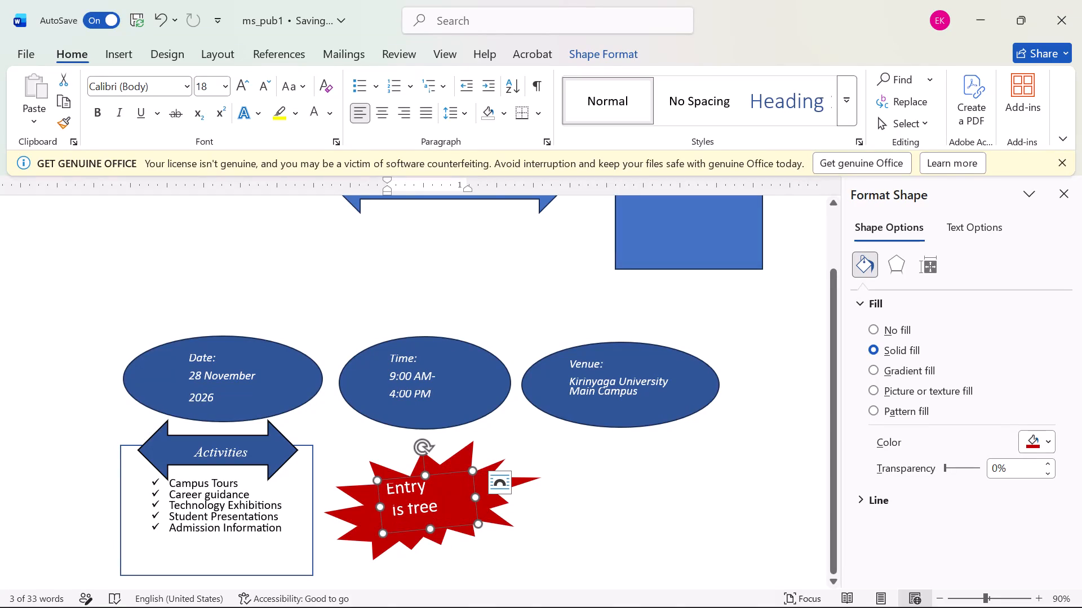
pyautogui.moveTo(425, 474); pyautogui.dragTo(432, 485)
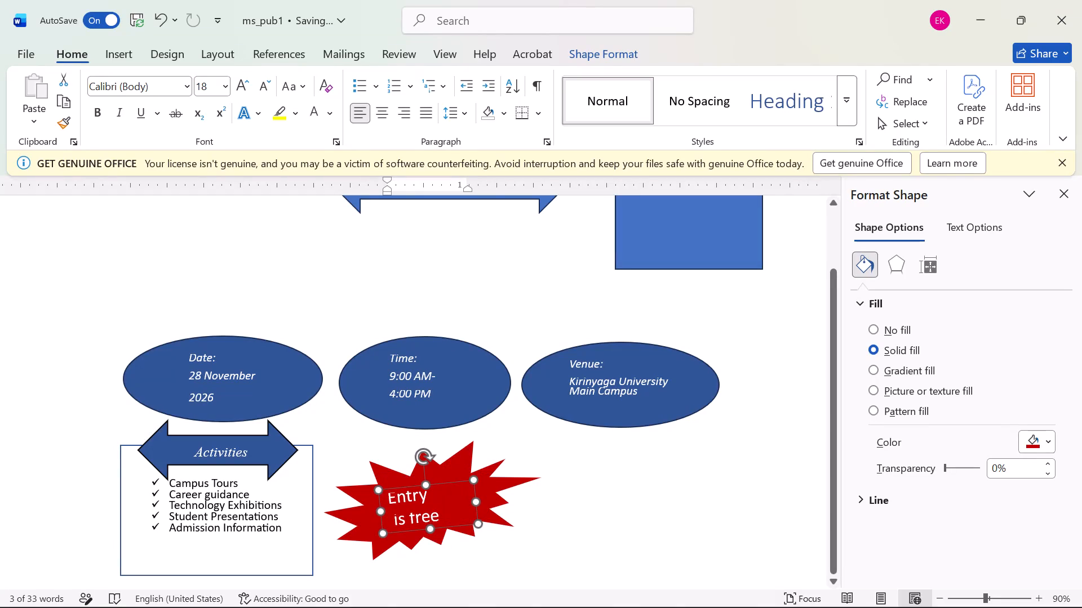
pyautogui.click(427, 481)
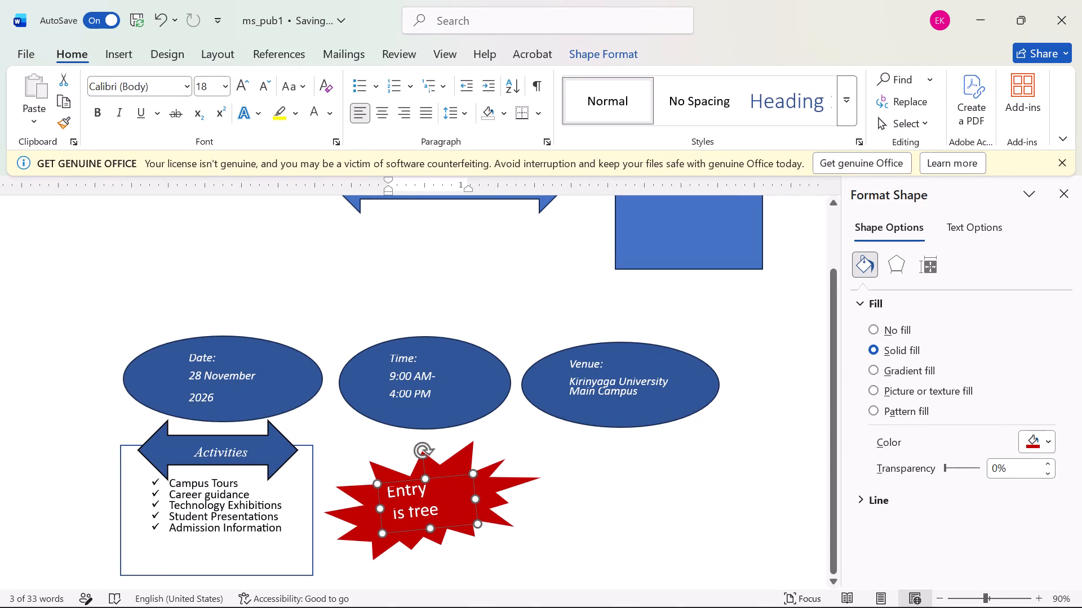
pyautogui.click(388, 488)
pyautogui.click(381, 489)
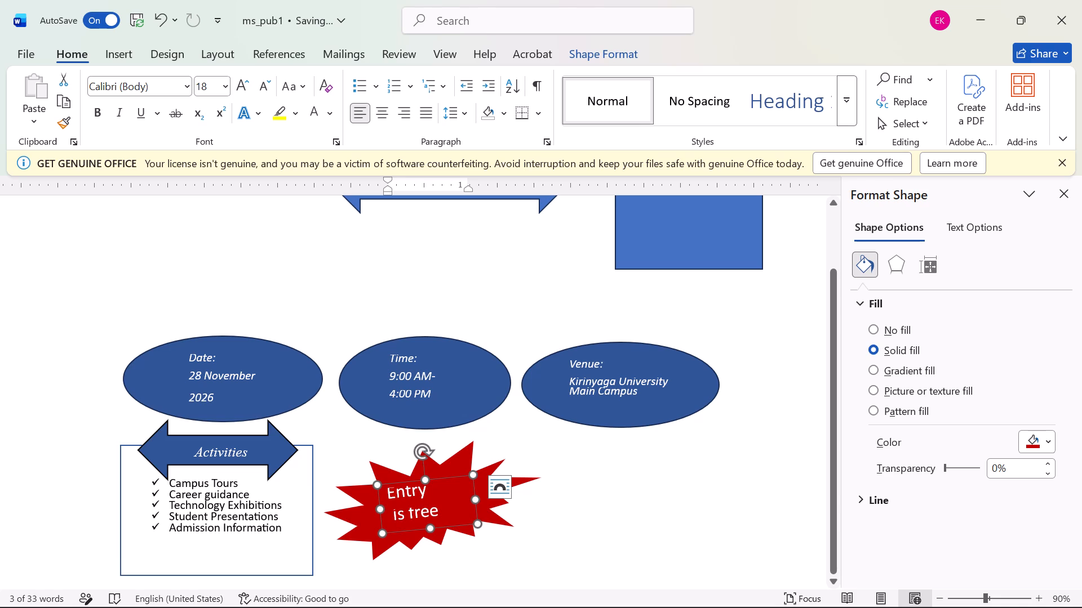
# Set the line spacing of both lines of the "Entry is free" text to Multiple at 0.7.
pyautogui.moveTo(386, 493); pyautogui.dragTo(413, 512)
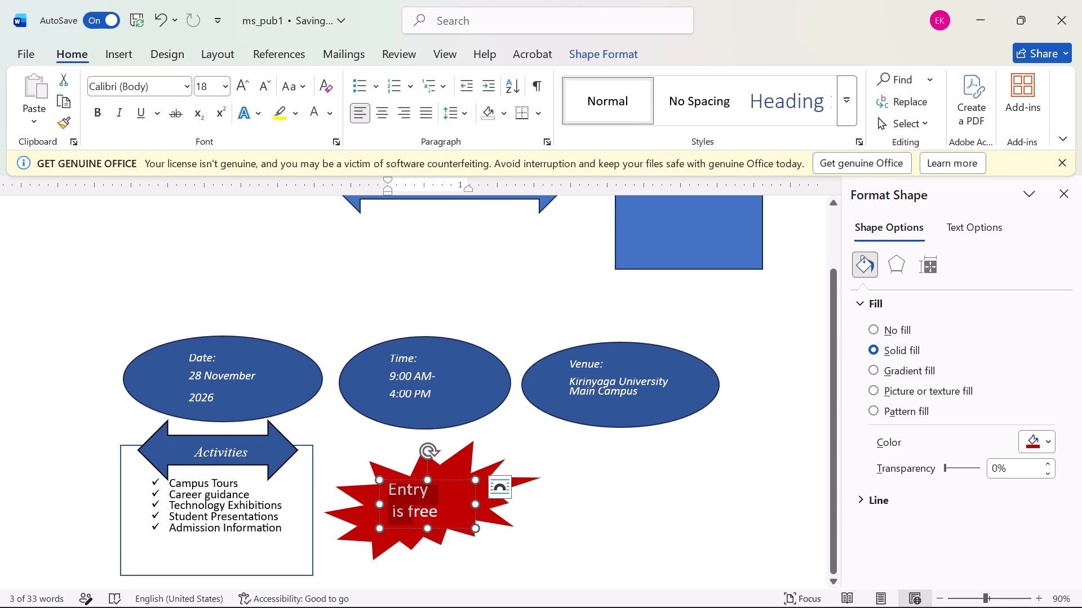
pyautogui.moveTo(413, 512); pyautogui.dragTo(419, 515)
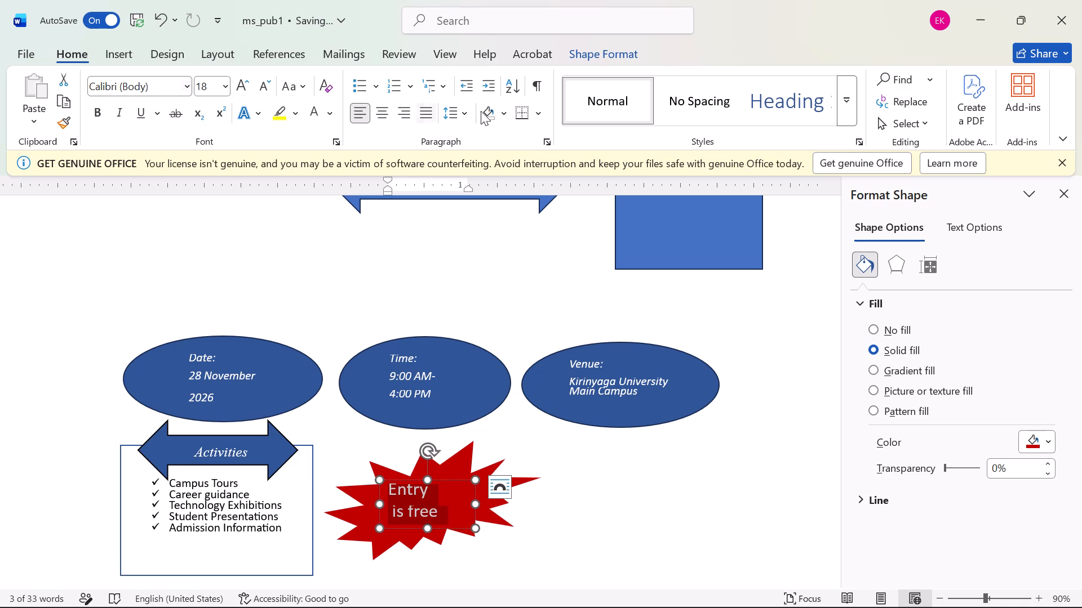
pyautogui.click(456, 106)
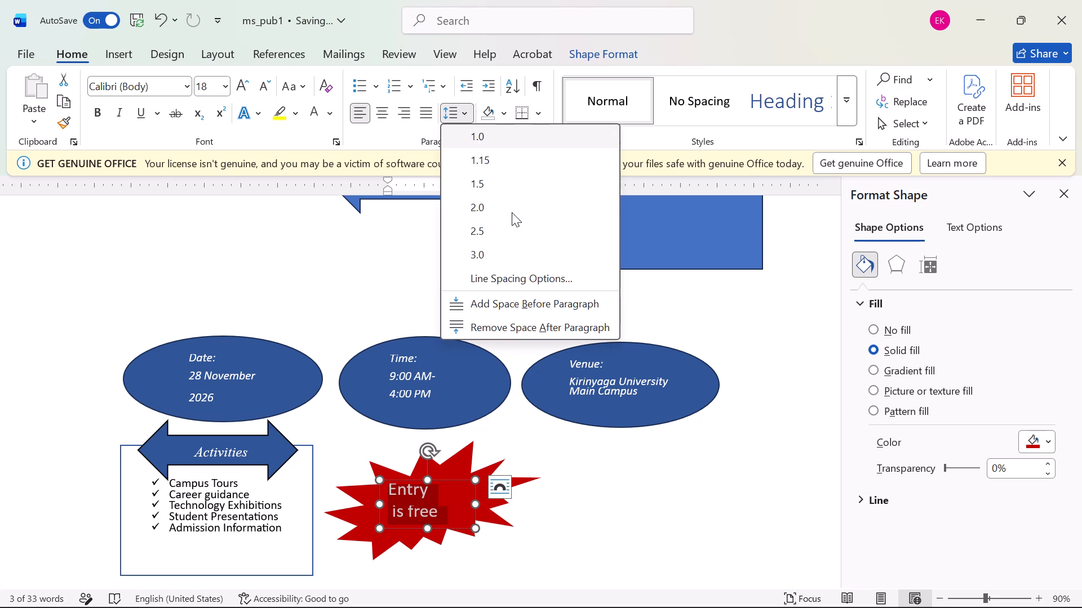
pyautogui.click(504, 273)
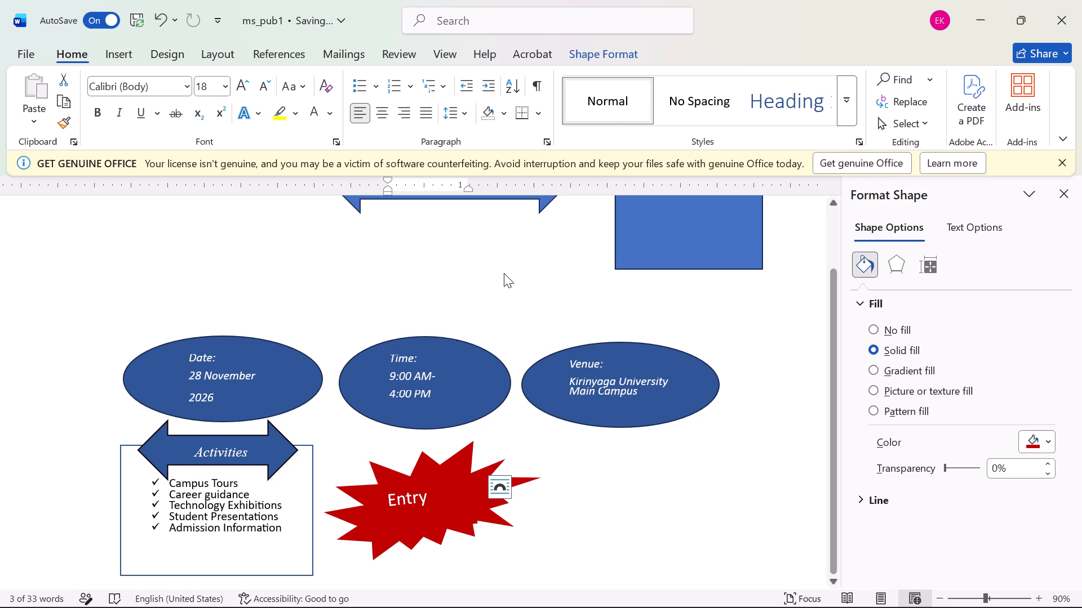
pyautogui.click(680, 332)
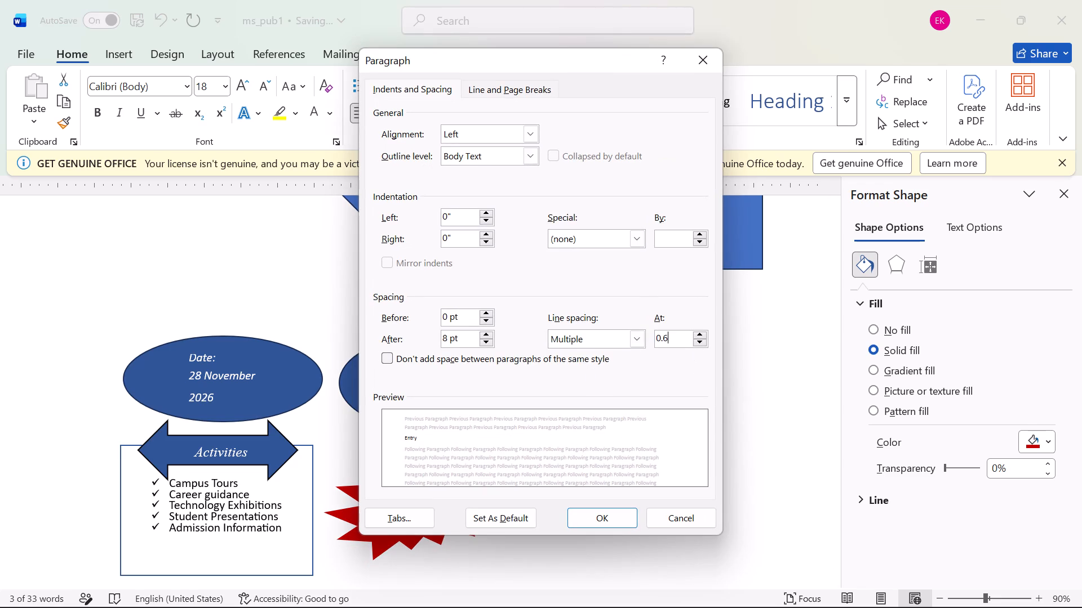
pyautogui.press('BackSpace')
pyautogui.press('7')
pyautogui.click(611, 511)
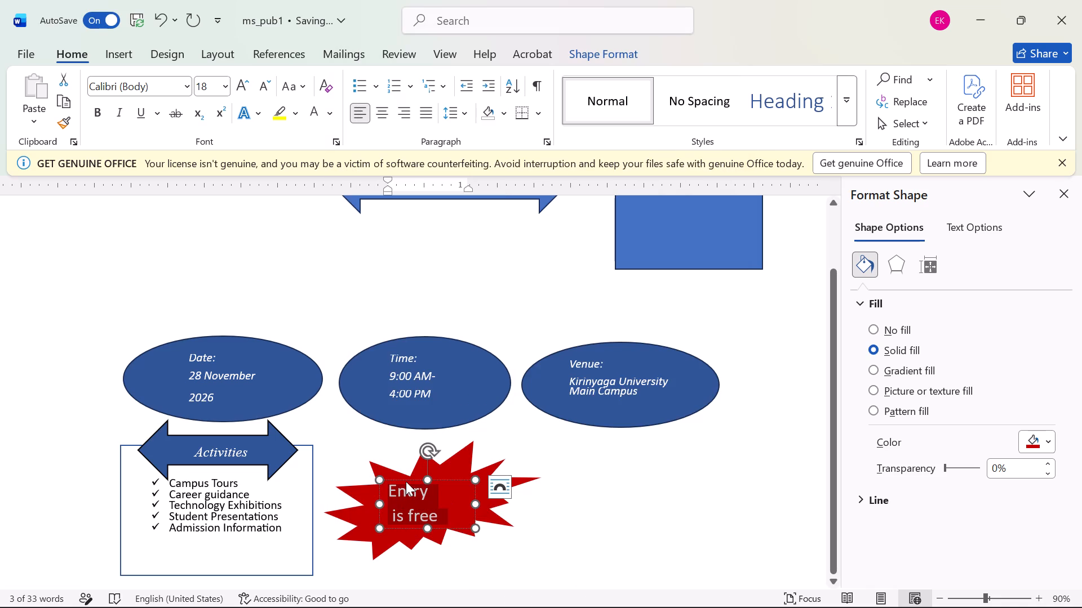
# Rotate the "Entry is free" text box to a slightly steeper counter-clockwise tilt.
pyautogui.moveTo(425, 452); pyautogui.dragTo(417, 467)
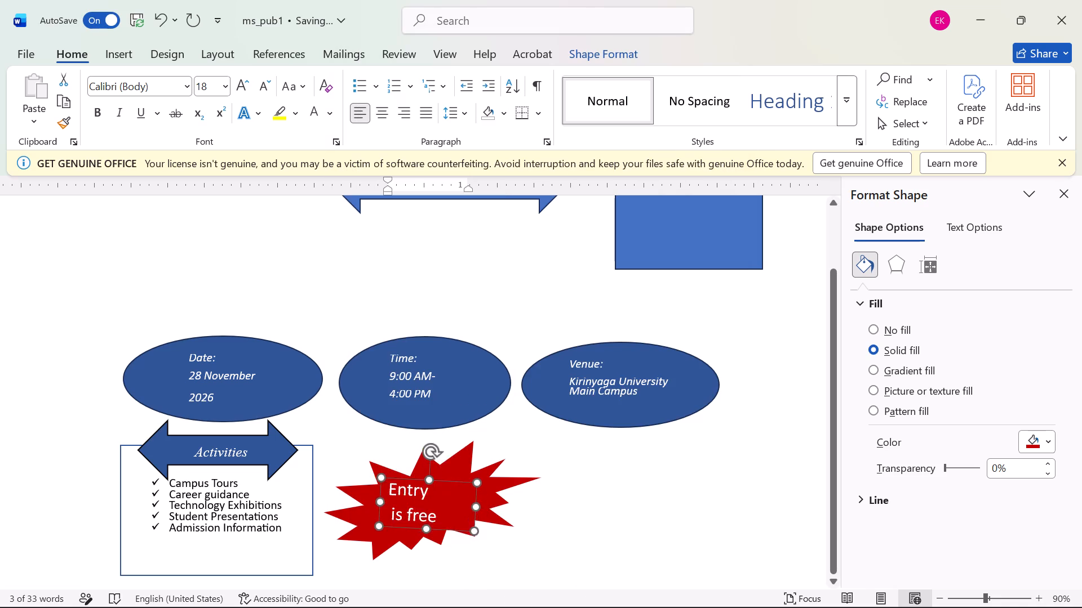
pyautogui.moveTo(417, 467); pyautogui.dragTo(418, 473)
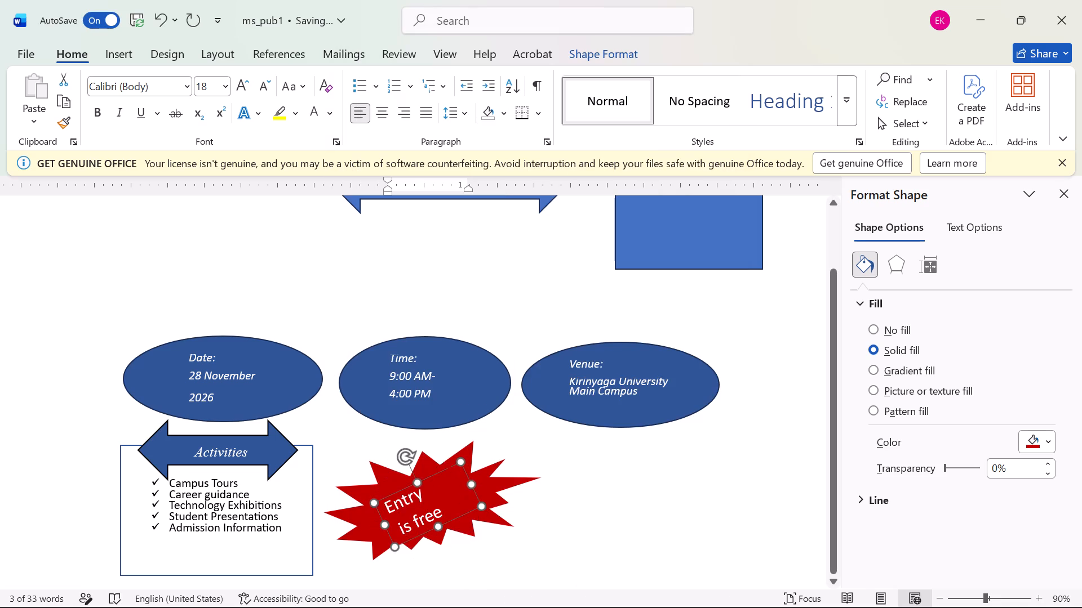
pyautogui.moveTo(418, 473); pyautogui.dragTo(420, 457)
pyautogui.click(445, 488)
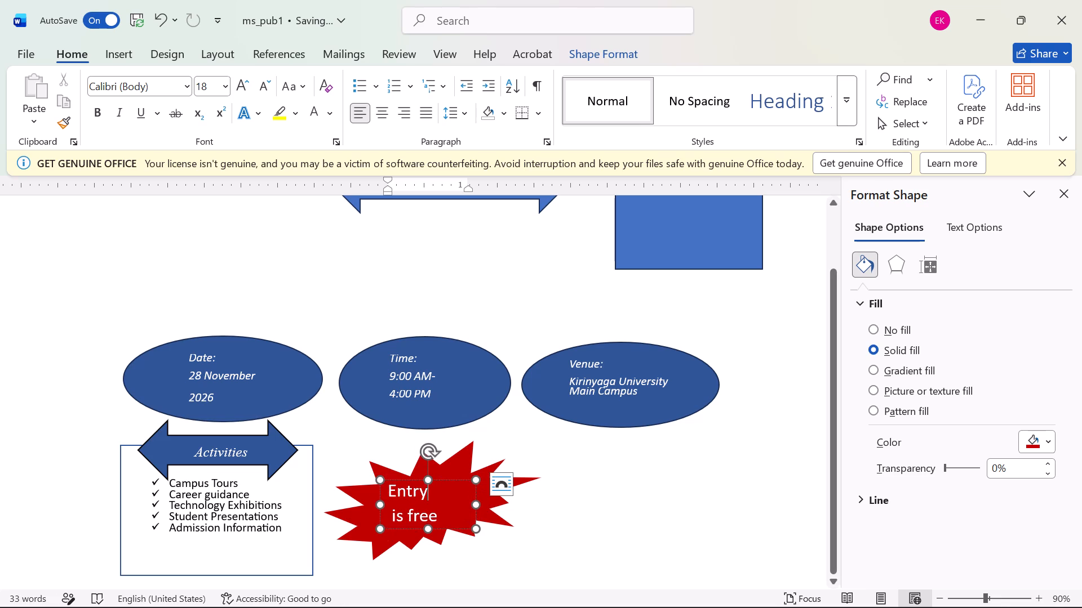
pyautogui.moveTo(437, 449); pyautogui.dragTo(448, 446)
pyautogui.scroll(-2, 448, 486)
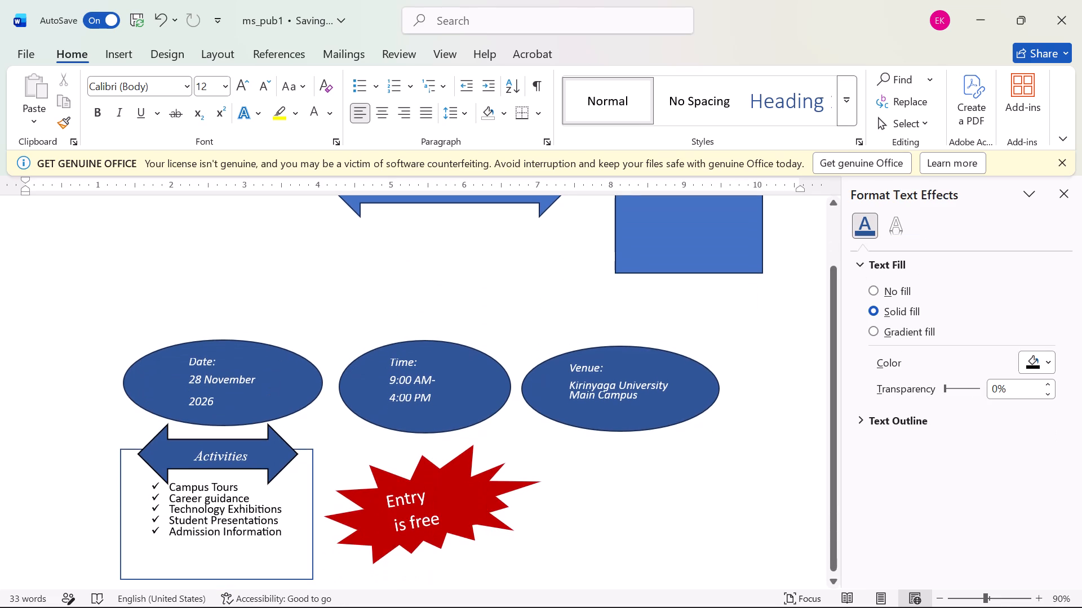
# Save the document.
pyautogui.hotkey('ctrl', 's')
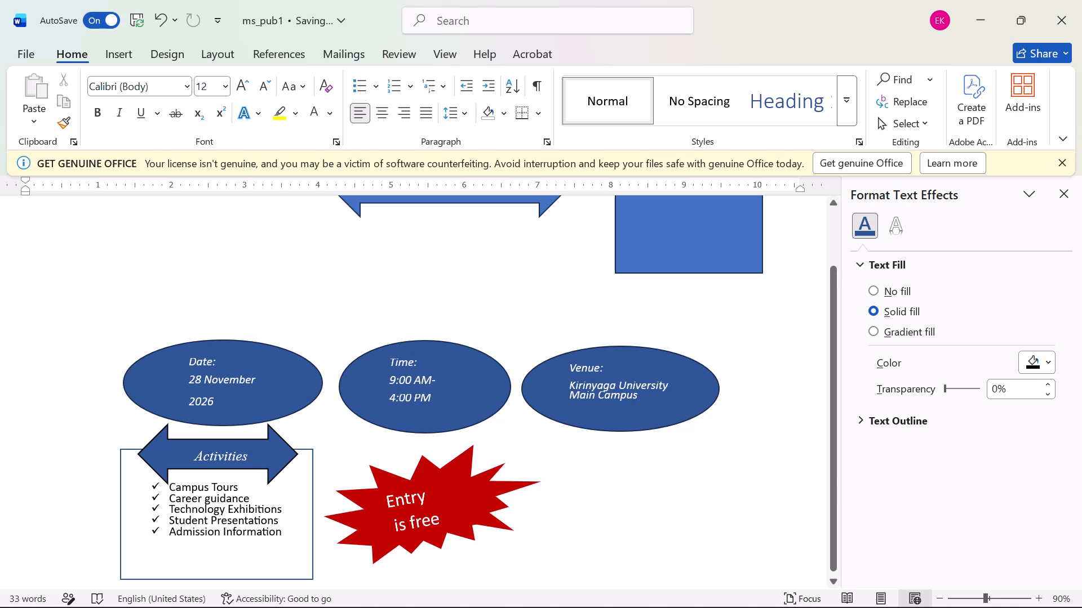
# Add an exclamation mark after "free" in the starburst text.
pyautogui.click(445, 521)
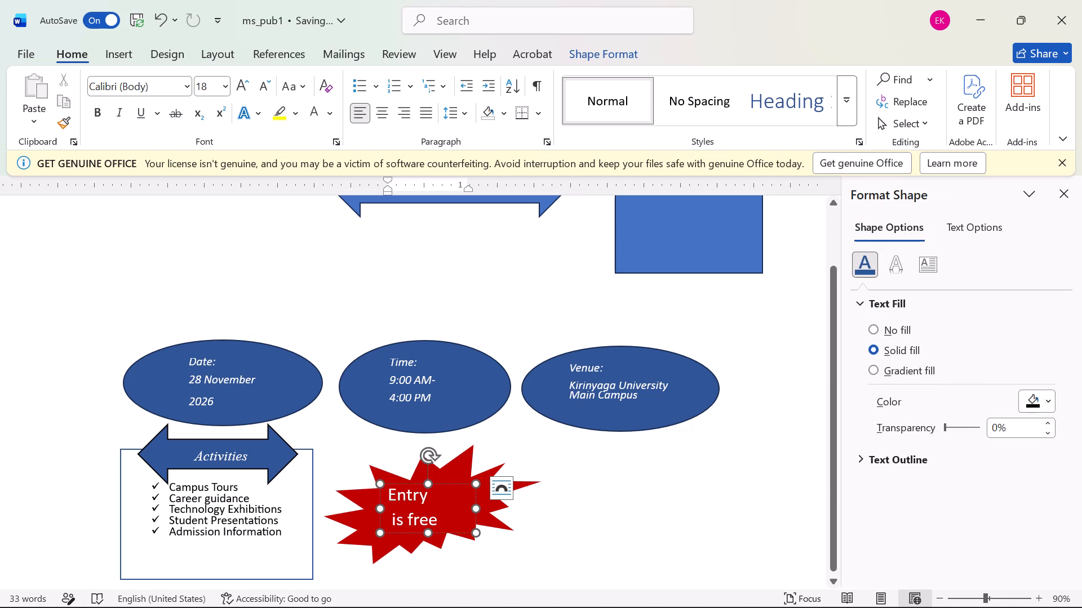
pyautogui.hotkey('shift', '!')
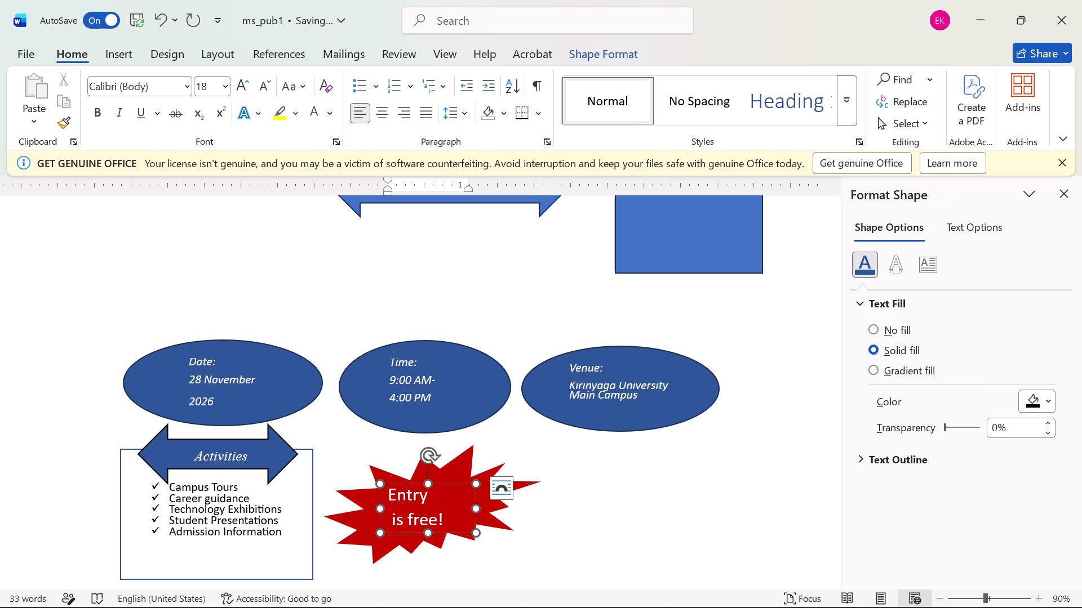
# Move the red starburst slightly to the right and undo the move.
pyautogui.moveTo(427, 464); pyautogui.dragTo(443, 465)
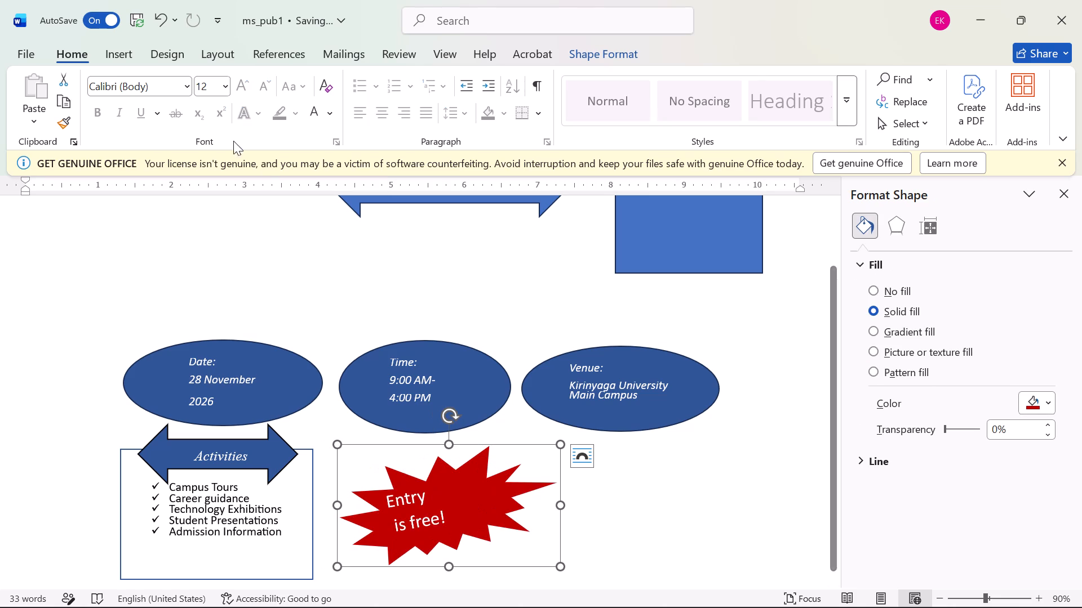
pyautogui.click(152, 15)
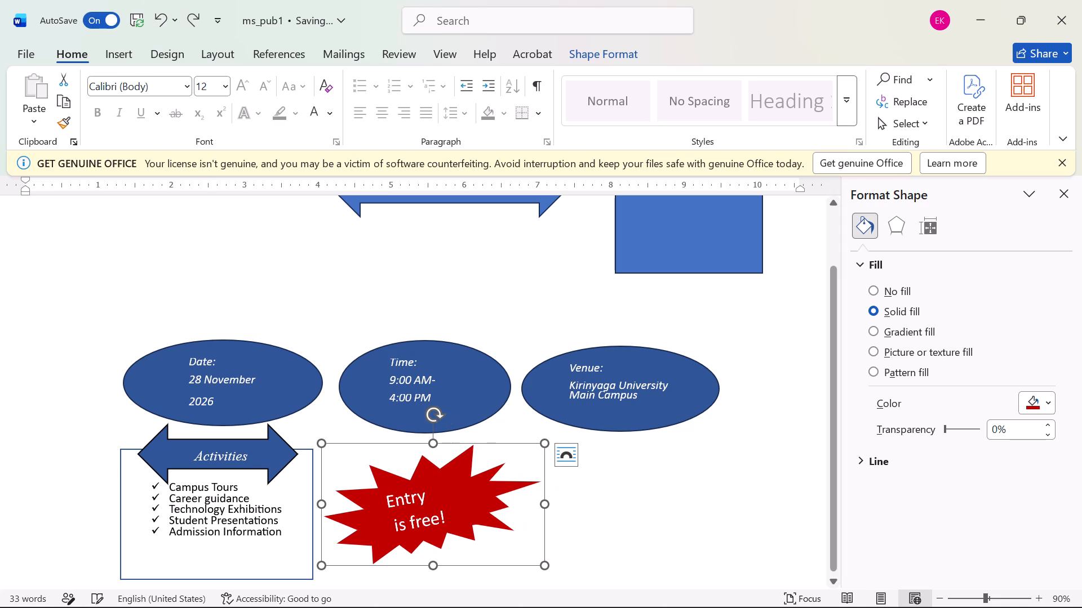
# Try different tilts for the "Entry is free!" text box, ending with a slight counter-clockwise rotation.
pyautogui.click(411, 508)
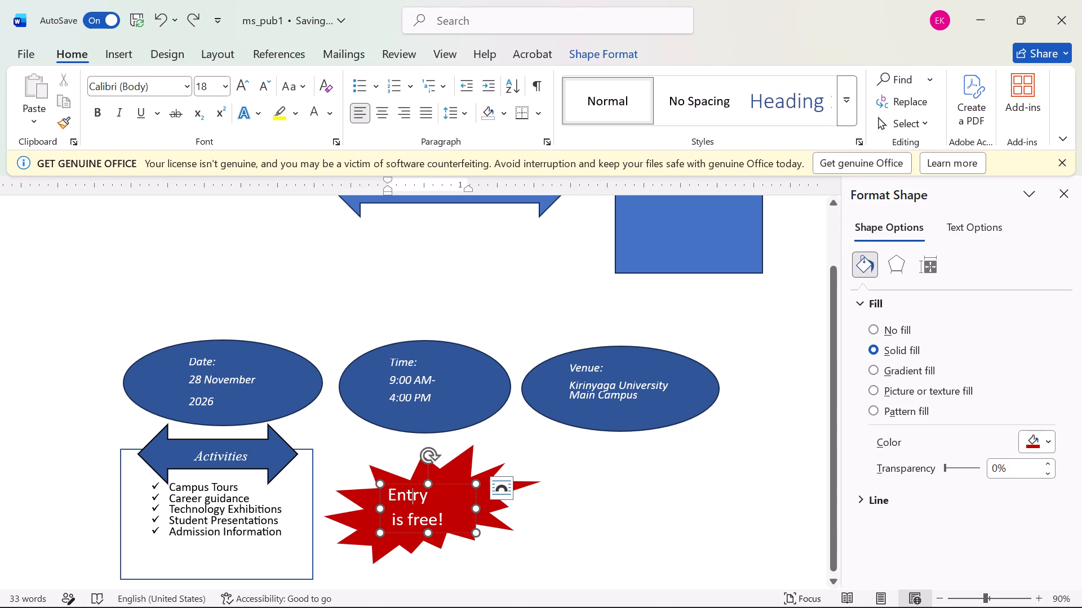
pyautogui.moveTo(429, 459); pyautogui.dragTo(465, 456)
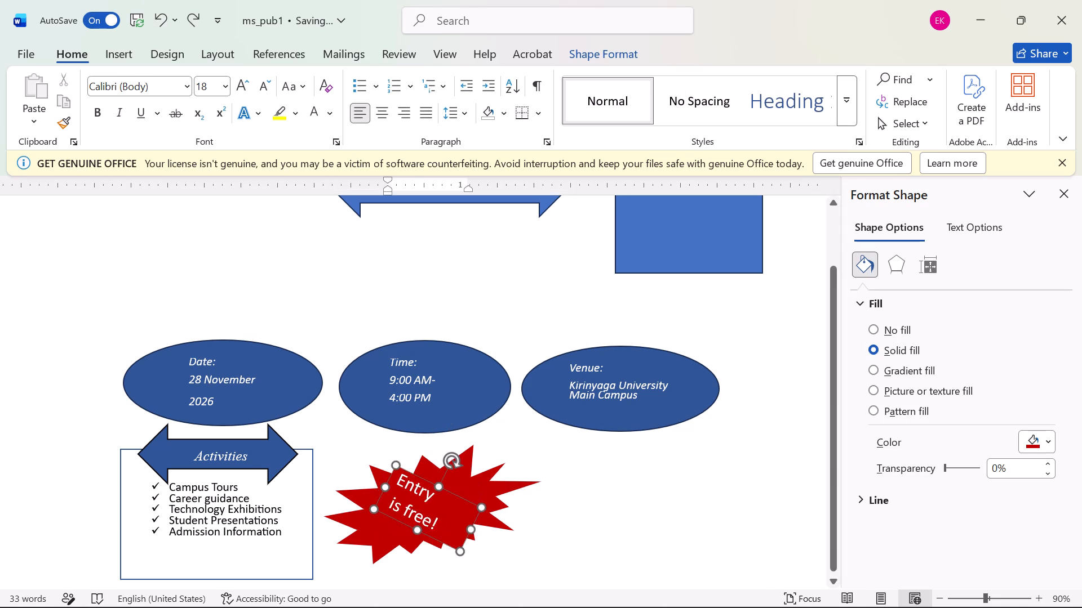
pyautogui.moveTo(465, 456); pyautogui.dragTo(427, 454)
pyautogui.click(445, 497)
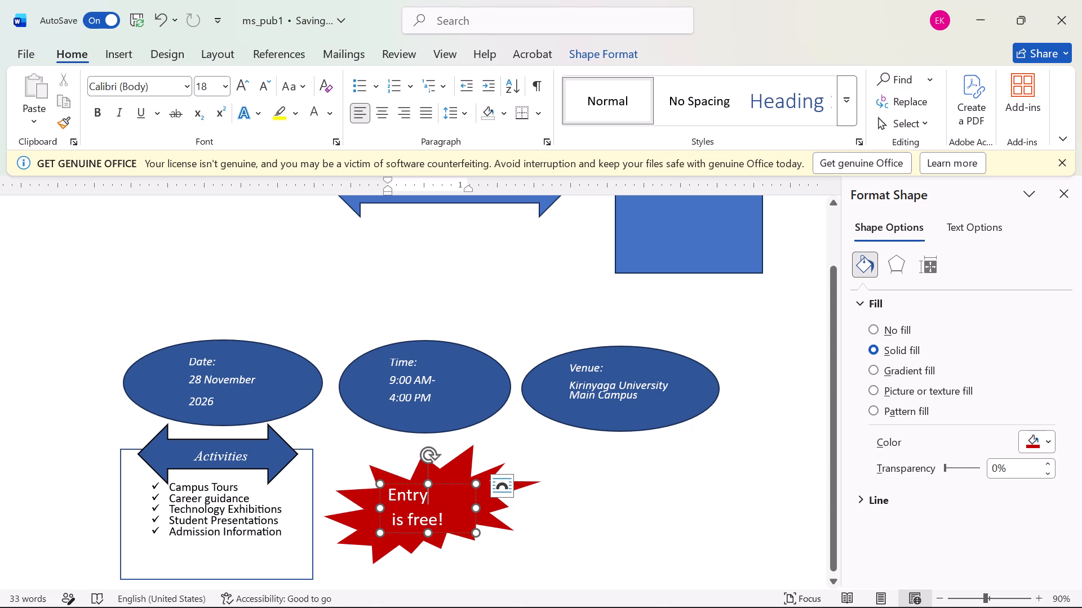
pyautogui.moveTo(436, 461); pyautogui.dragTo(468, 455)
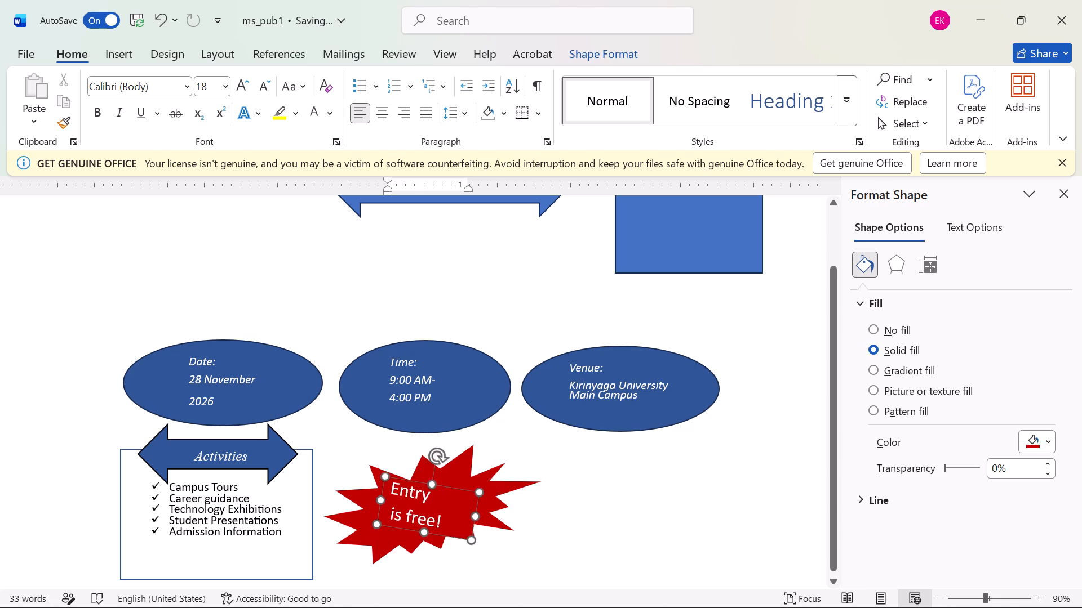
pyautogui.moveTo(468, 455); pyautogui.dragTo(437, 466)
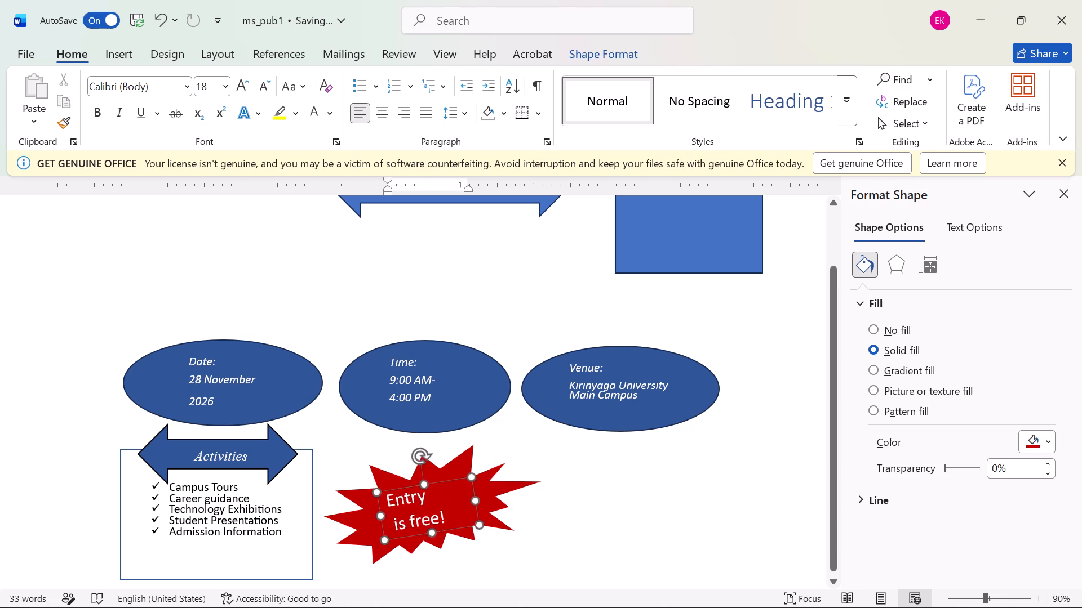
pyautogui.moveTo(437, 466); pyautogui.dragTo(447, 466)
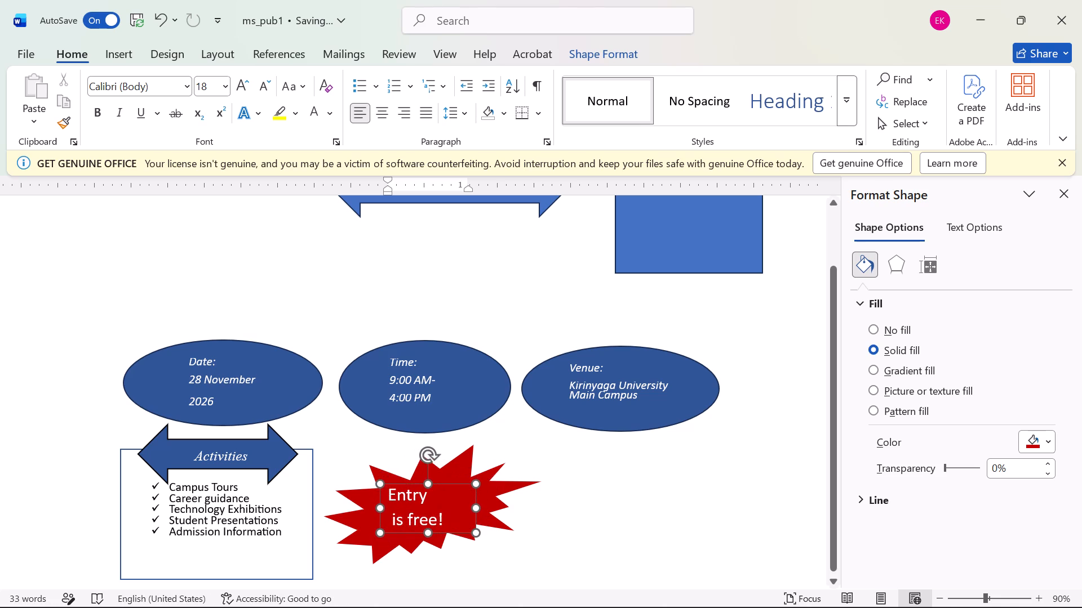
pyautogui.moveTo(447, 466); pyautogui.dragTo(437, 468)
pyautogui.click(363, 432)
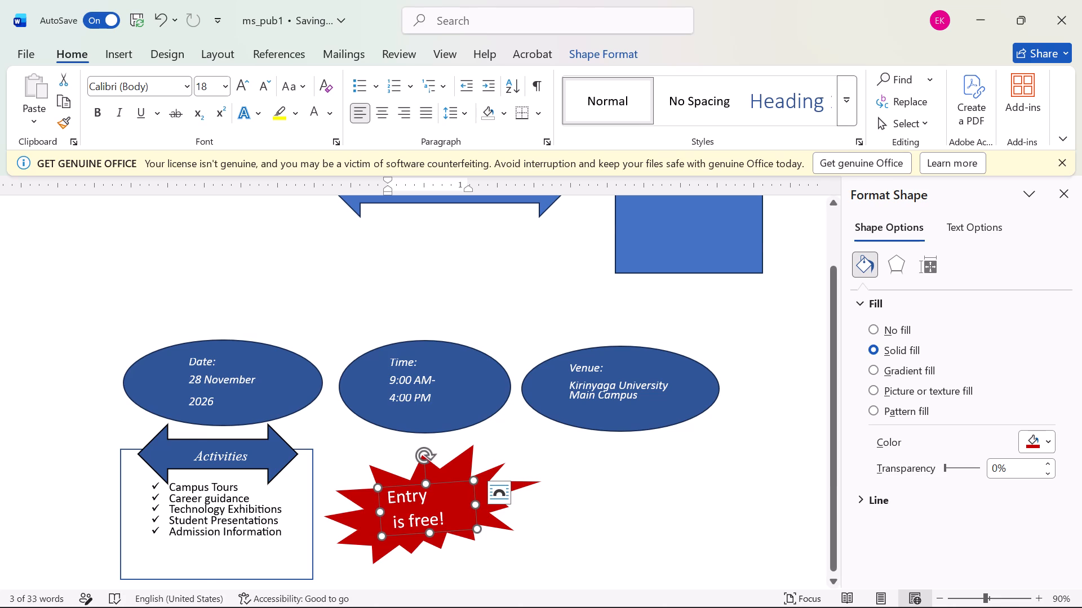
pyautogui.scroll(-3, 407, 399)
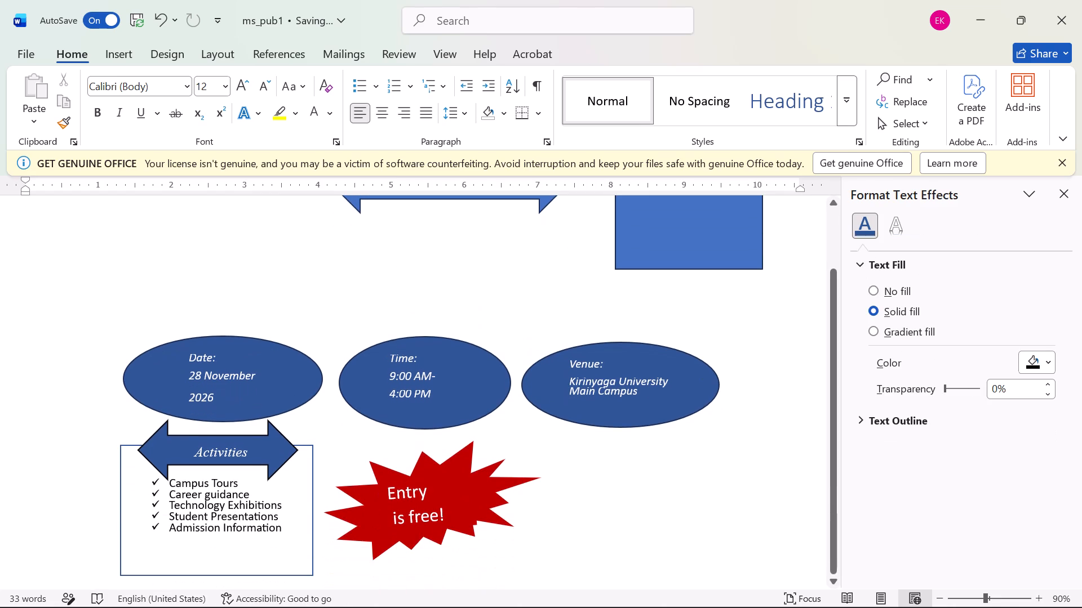
# Save the document with the exclamation mark added.
pyautogui.hotkey('ctrl', 's')
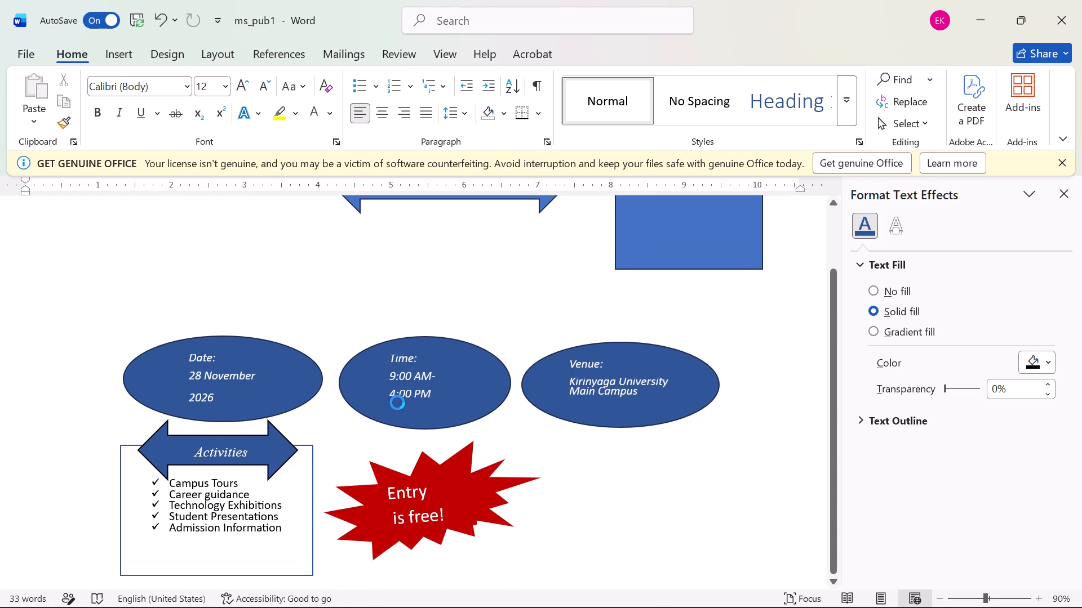
# Rotate the "Entry is free!" text box to a steeper counter-clockwise tilt that follows the starburst's slant.
pyautogui.click(451, 492)
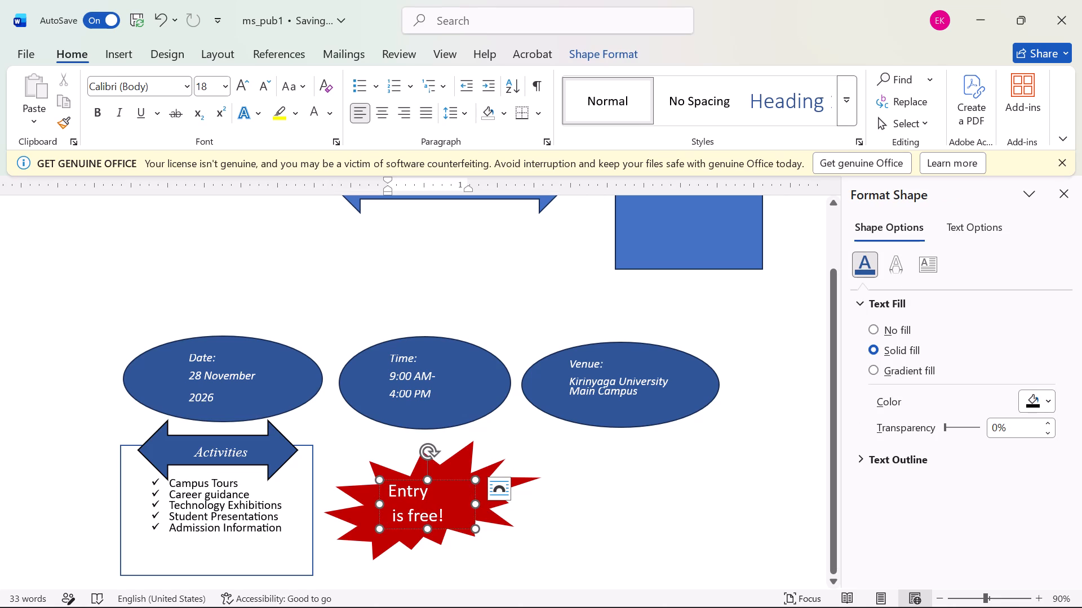
pyautogui.moveTo(421, 451); pyautogui.dragTo(406, 453)
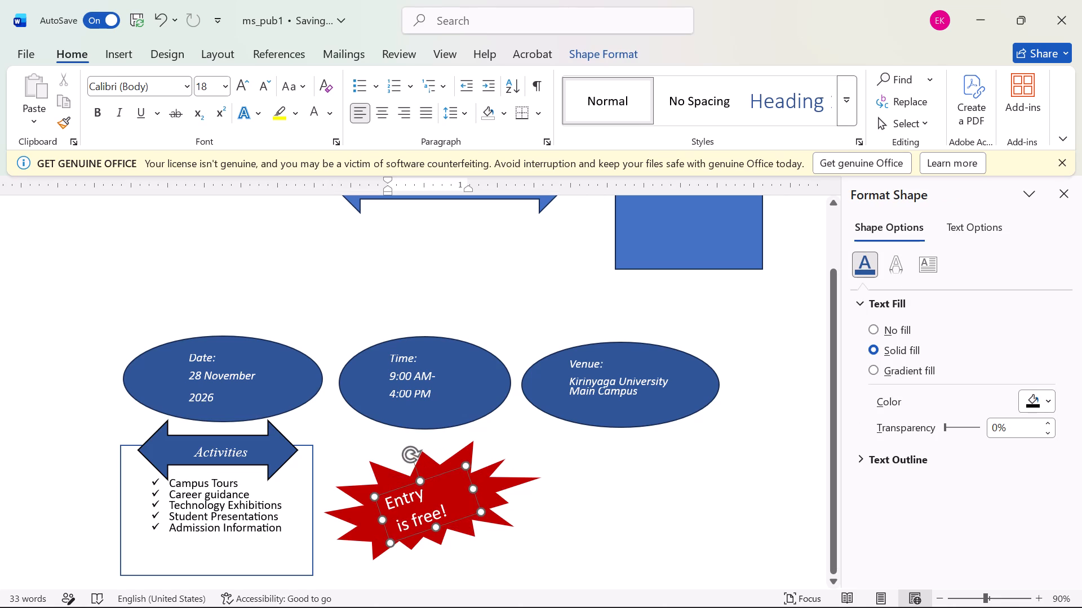
pyautogui.moveTo(406, 453); pyautogui.dragTo(411, 453)
# Extend the bottom edge of the red starburst slightly downward.
pyautogui.click(497, 503)
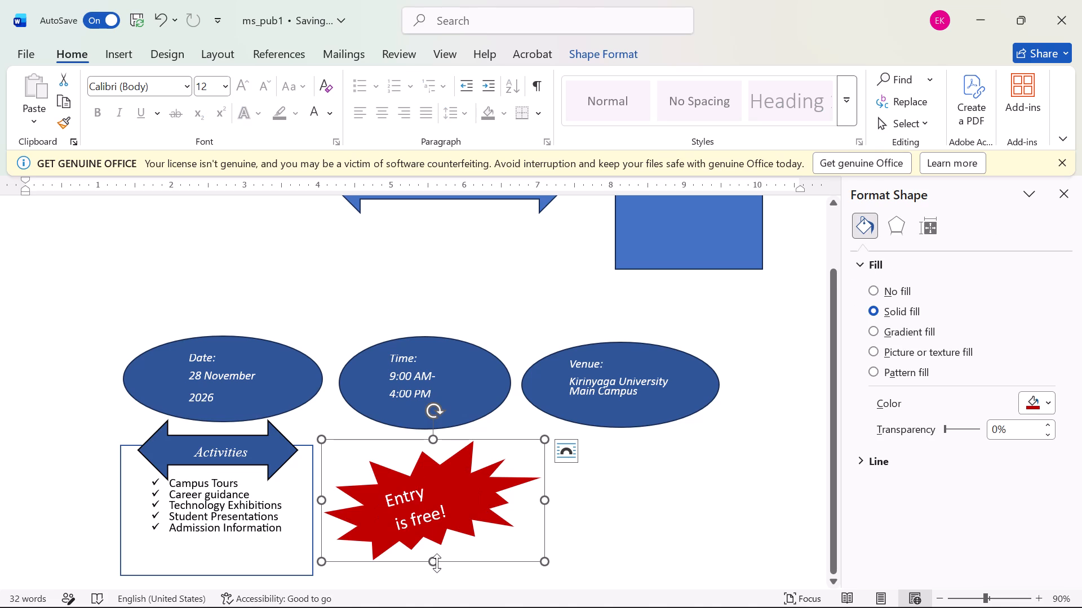
pyautogui.moveTo(437, 563); pyautogui.dragTo(437, 569)
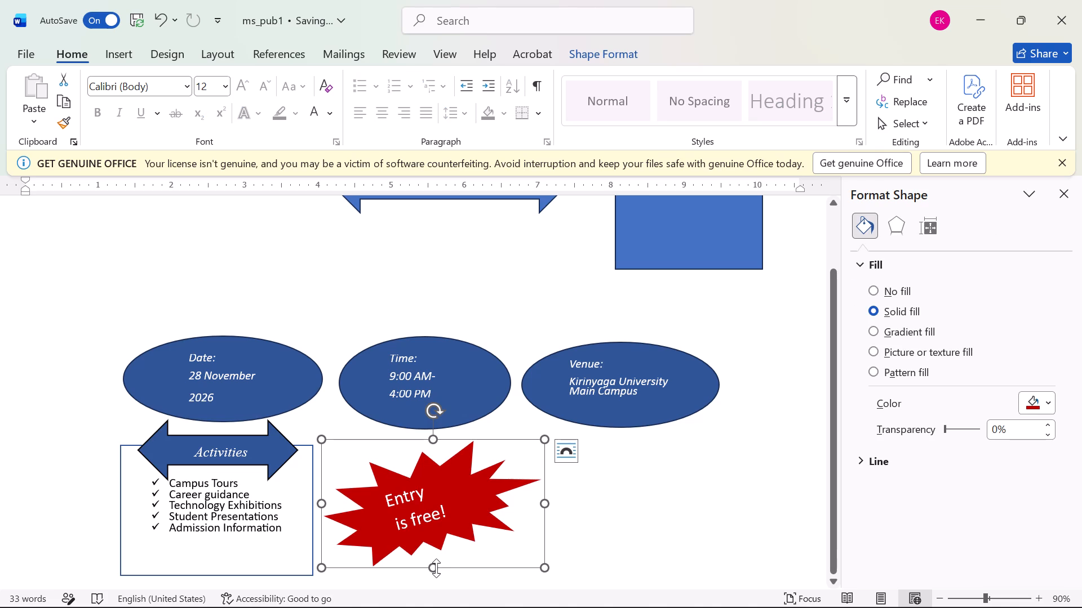
pyautogui.click(625, 557)
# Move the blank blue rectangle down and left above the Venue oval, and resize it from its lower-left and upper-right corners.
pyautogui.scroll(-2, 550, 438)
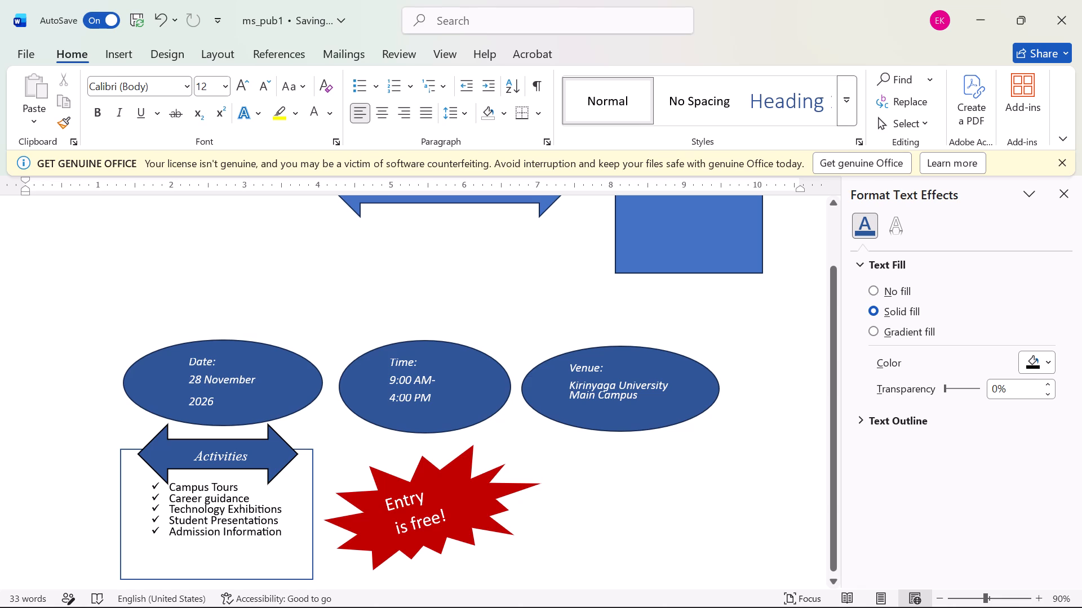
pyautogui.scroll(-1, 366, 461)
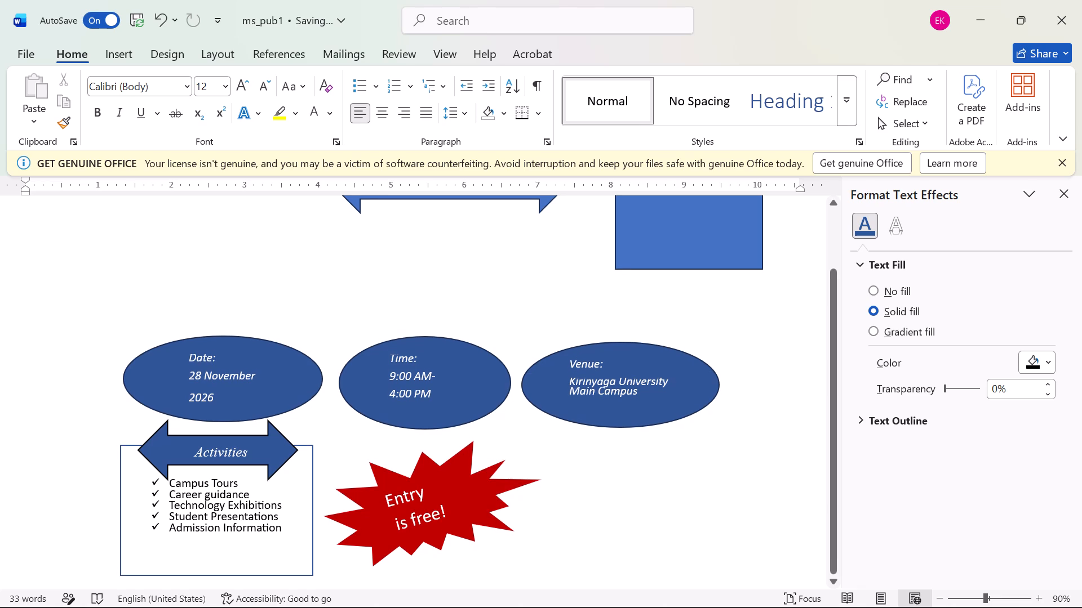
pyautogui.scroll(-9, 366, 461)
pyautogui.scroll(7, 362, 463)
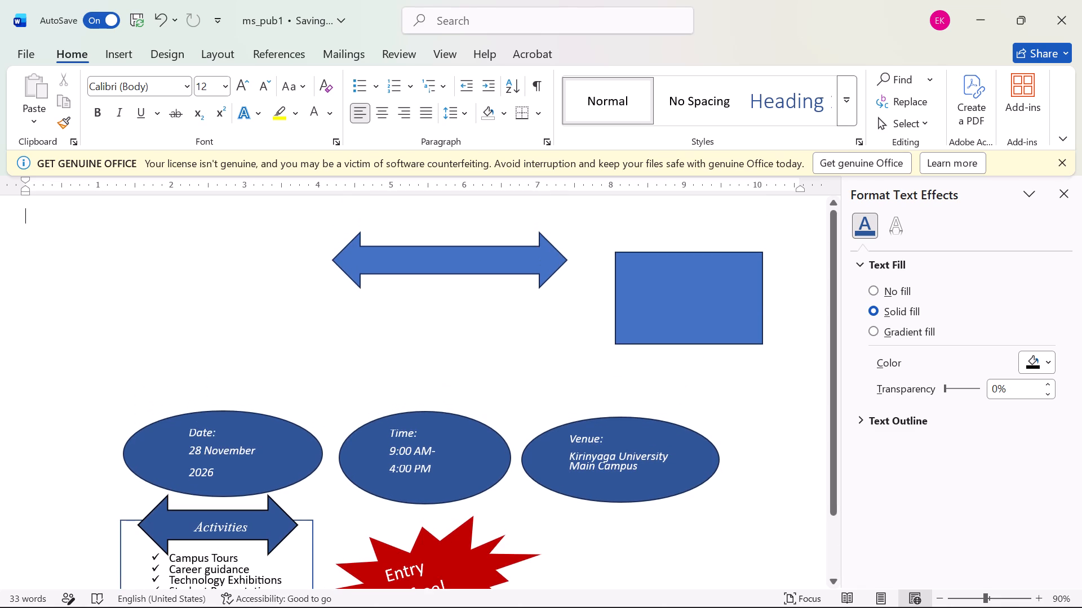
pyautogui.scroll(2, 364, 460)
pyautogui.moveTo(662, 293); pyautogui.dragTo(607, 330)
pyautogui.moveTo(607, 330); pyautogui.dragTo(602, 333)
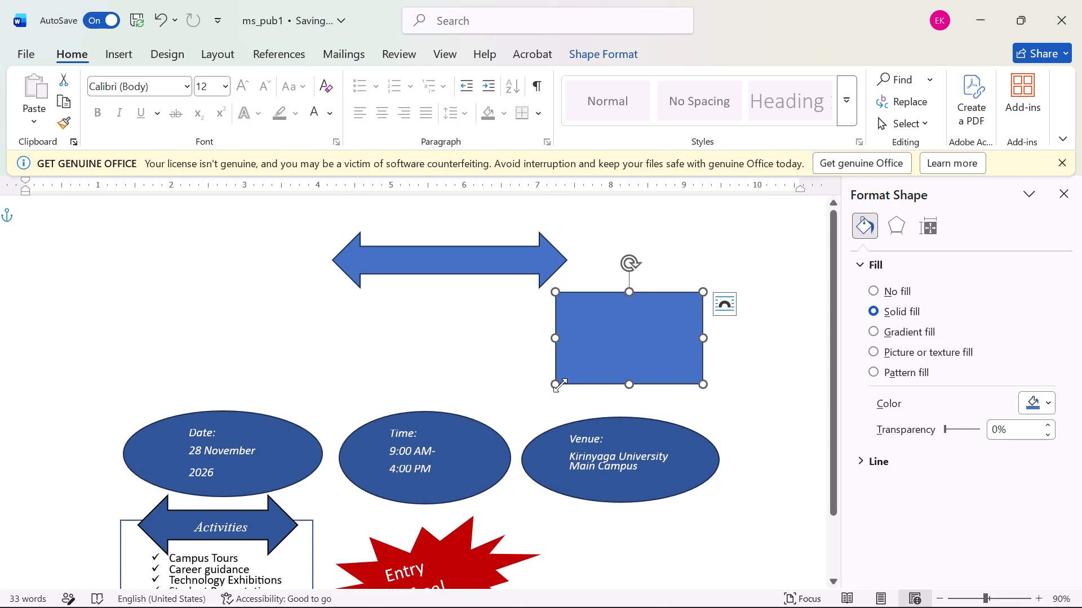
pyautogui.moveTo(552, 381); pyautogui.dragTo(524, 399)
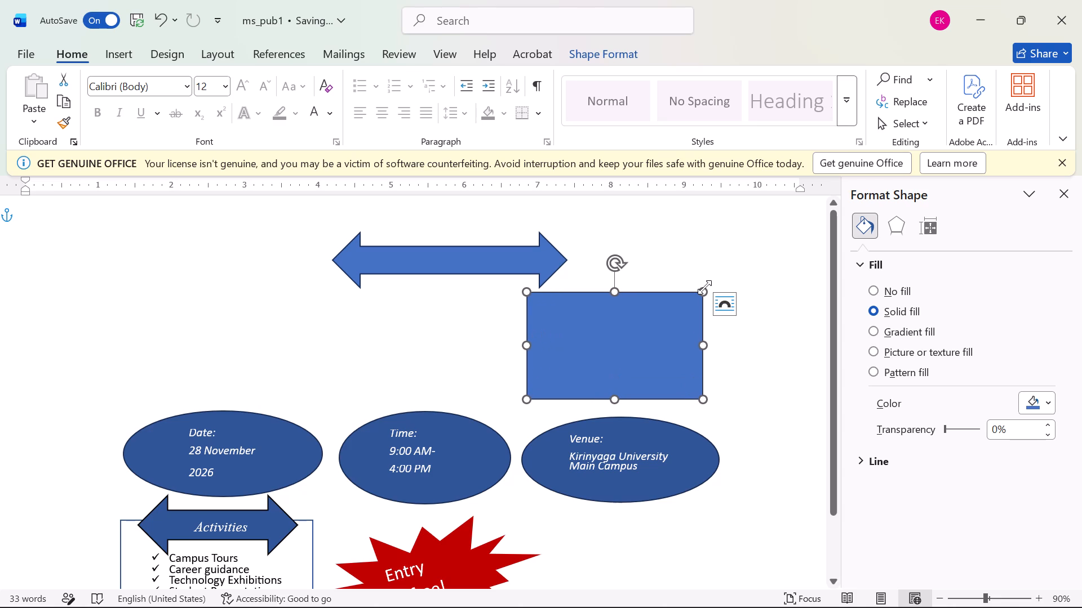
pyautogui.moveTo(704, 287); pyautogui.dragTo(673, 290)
# Delete the blank blue rectangle above the Venue oval.
pyautogui.click(632, 304)
pyautogui.press('BackSpace')
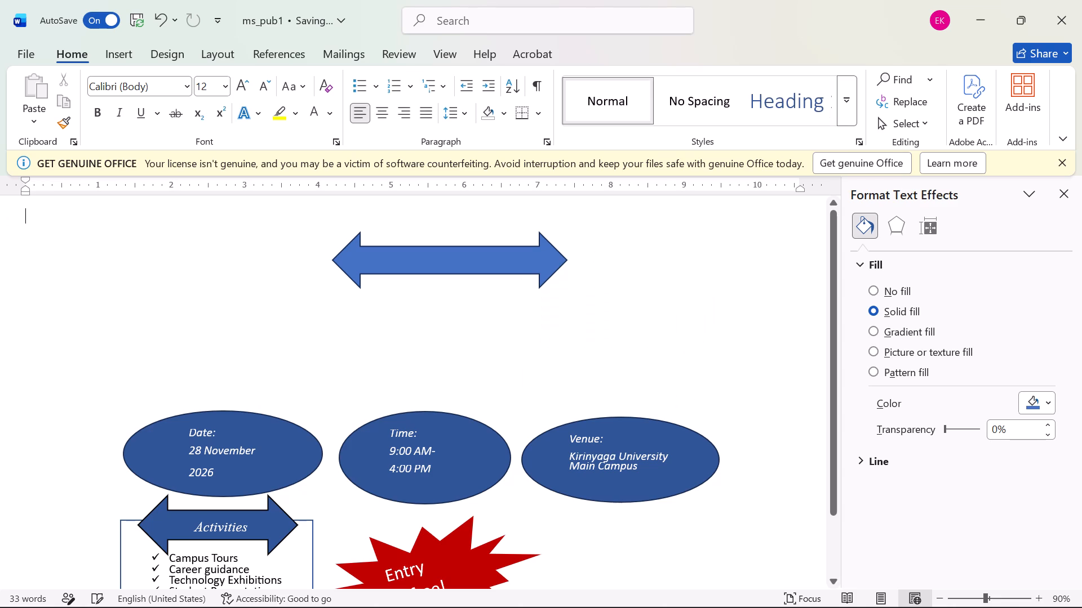
# Draw a rounded rectangle about 2.72 by 1.51 inches above the Venue oval, and adjust its size from its upper-left corner.
pyautogui.click(127, 54)
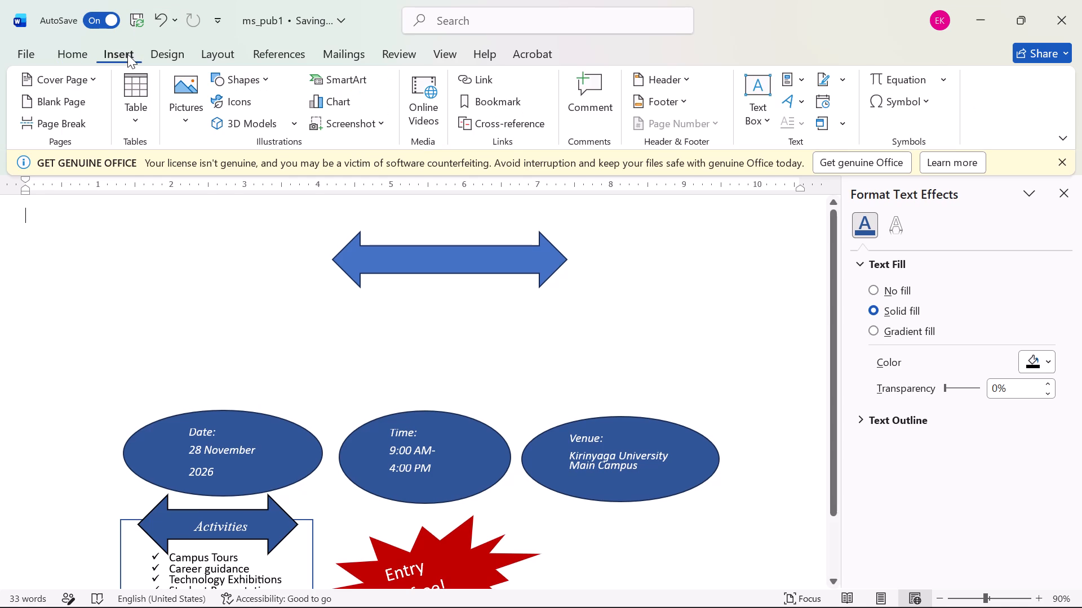
pyautogui.click(219, 75)
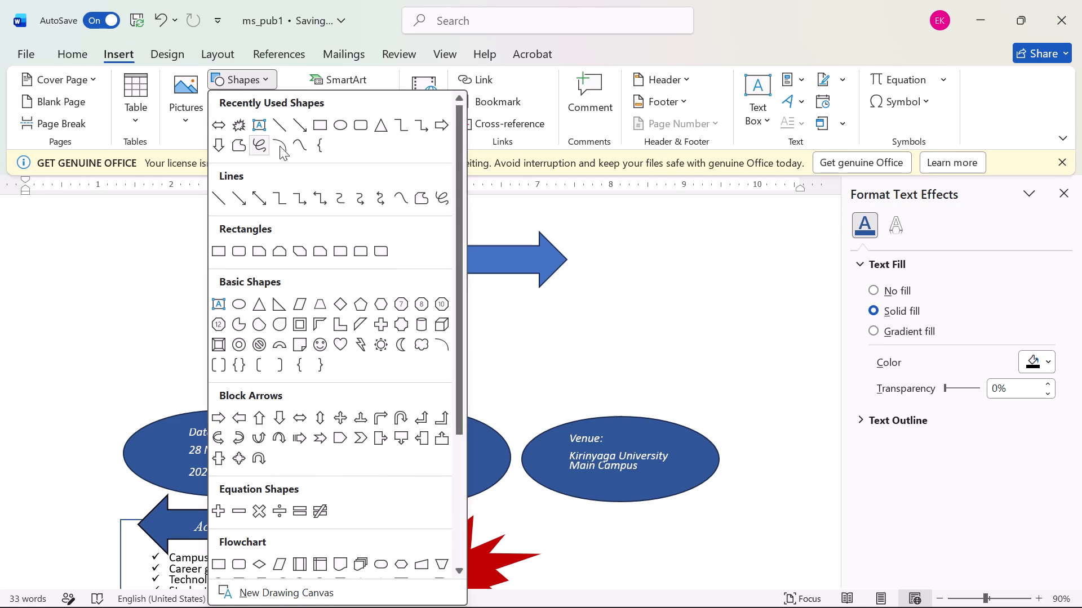
pyautogui.click(356, 127)
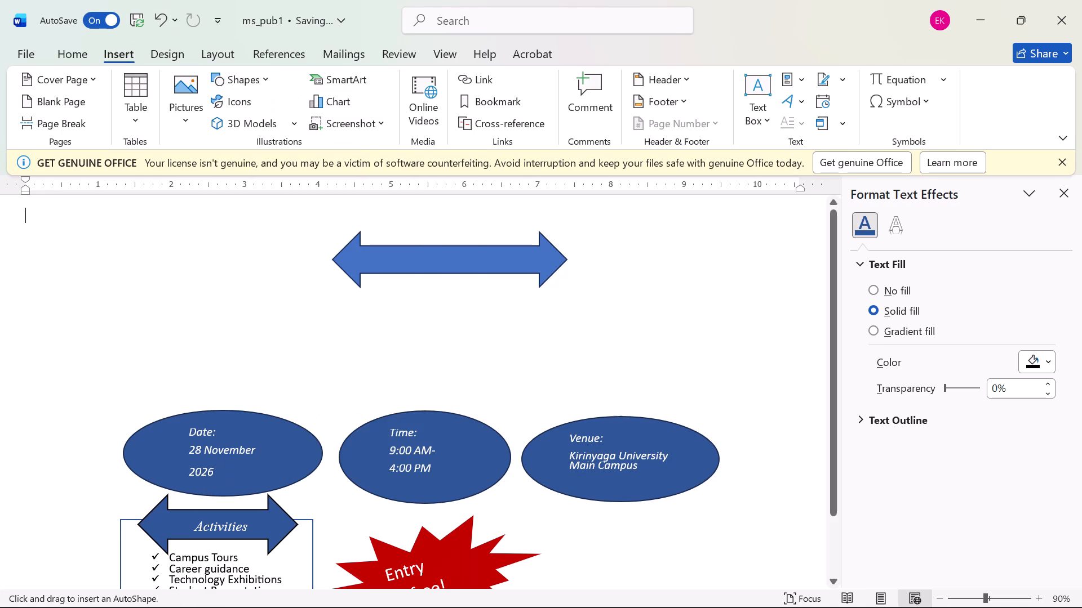
pyautogui.moveTo(507, 300); pyautogui.dragTo(674, 385)
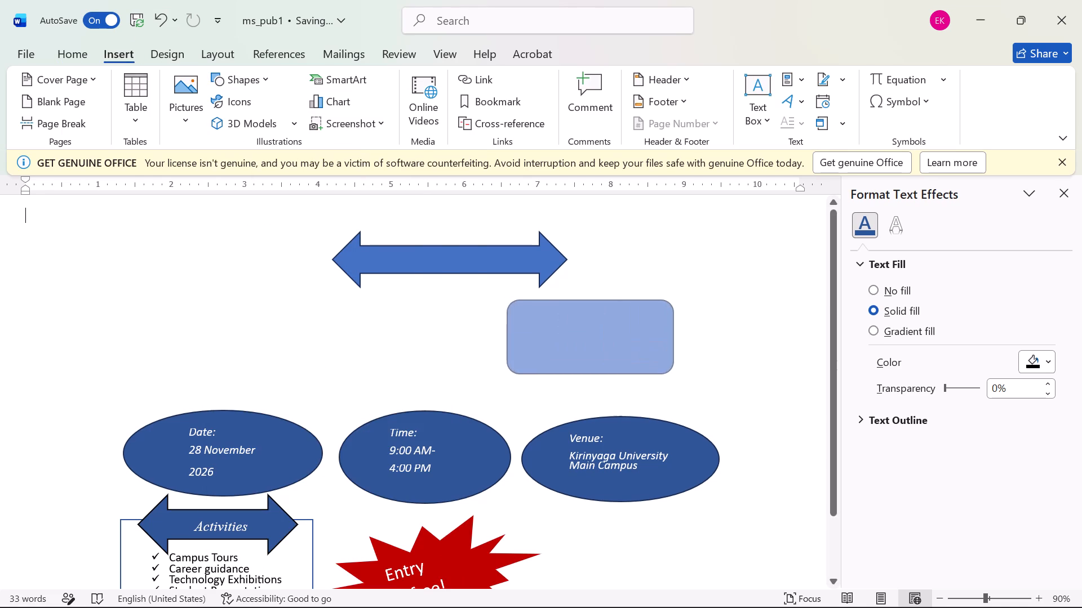
pyautogui.moveTo(674, 385); pyautogui.dragTo(687, 401)
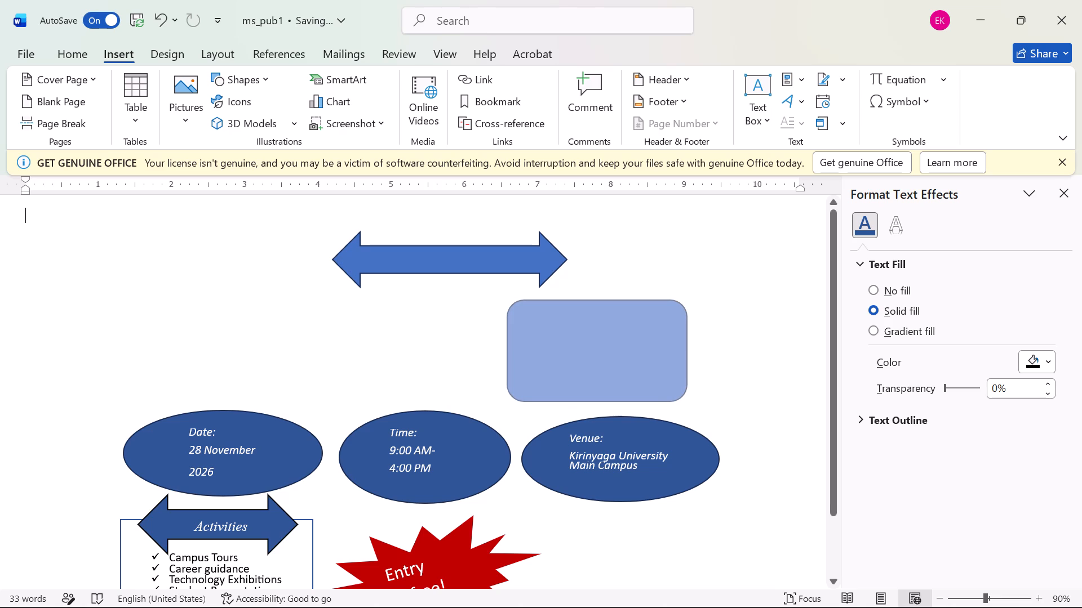
pyautogui.moveTo(687, 401); pyautogui.dragTo(708, 413)
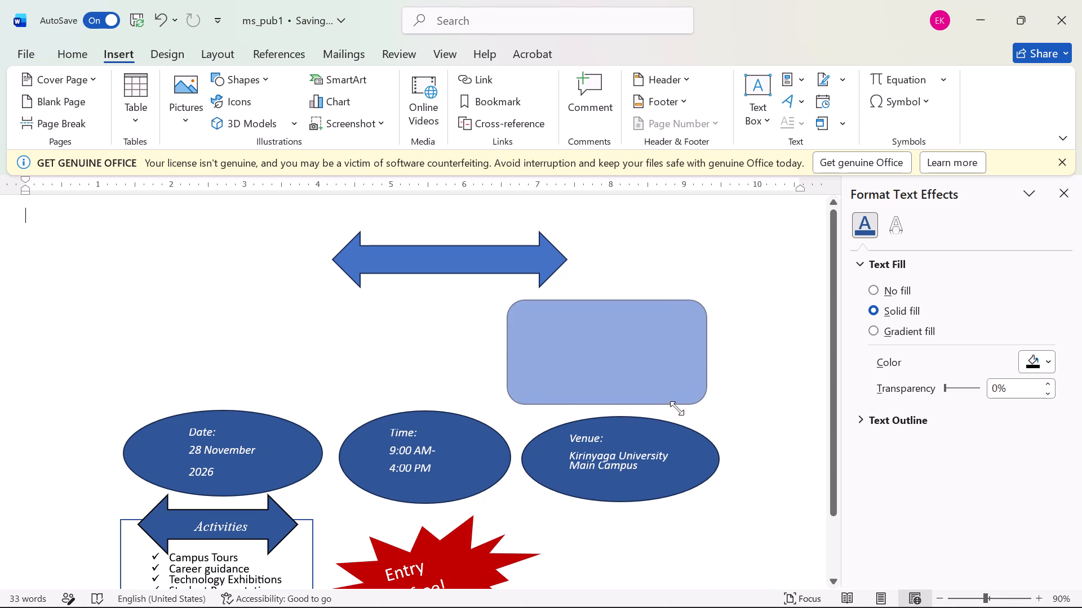
pyautogui.moveTo(506, 302); pyautogui.dragTo(487, 298)
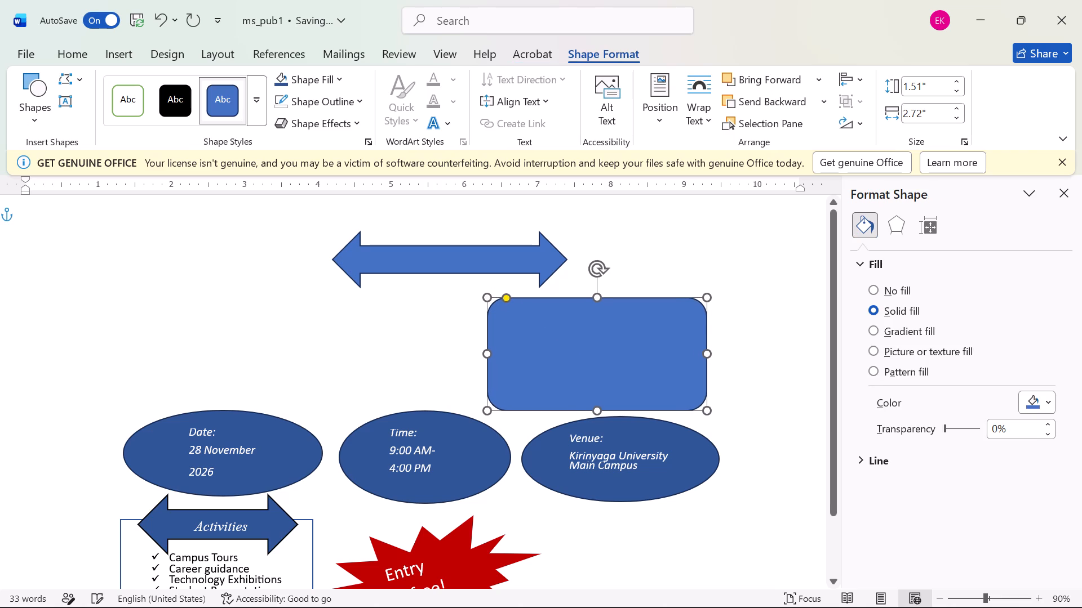
pyautogui.moveTo(487, 298); pyautogui.dragTo(491, 293)
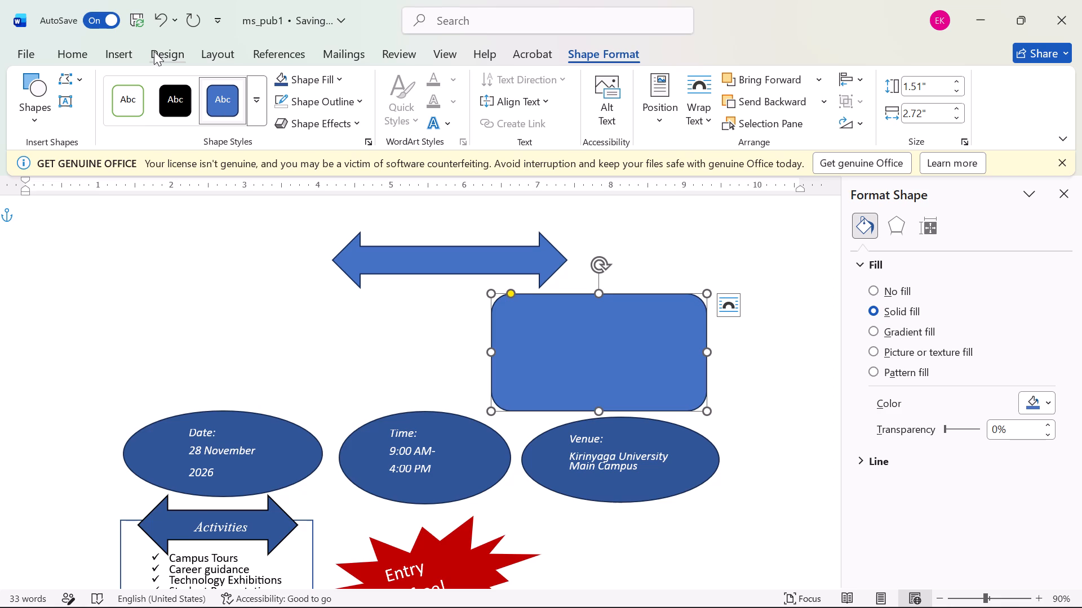
# Insert a text box about 2.42 inches wide and 1.12 inches high inside the blue rounded rectangle.
pyautogui.click(118, 46)
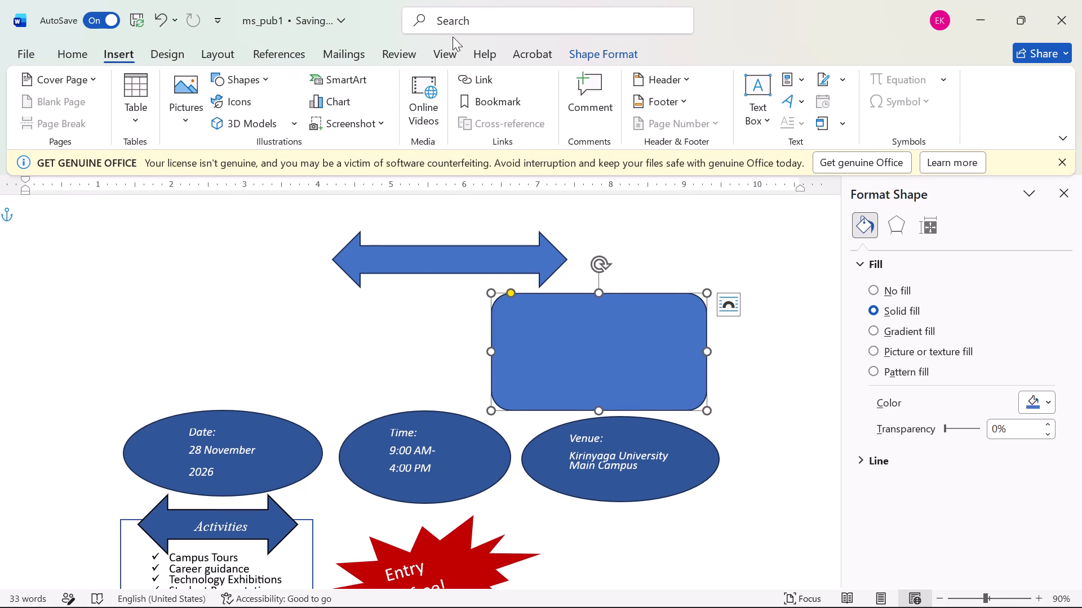
pyautogui.click(480, 11)
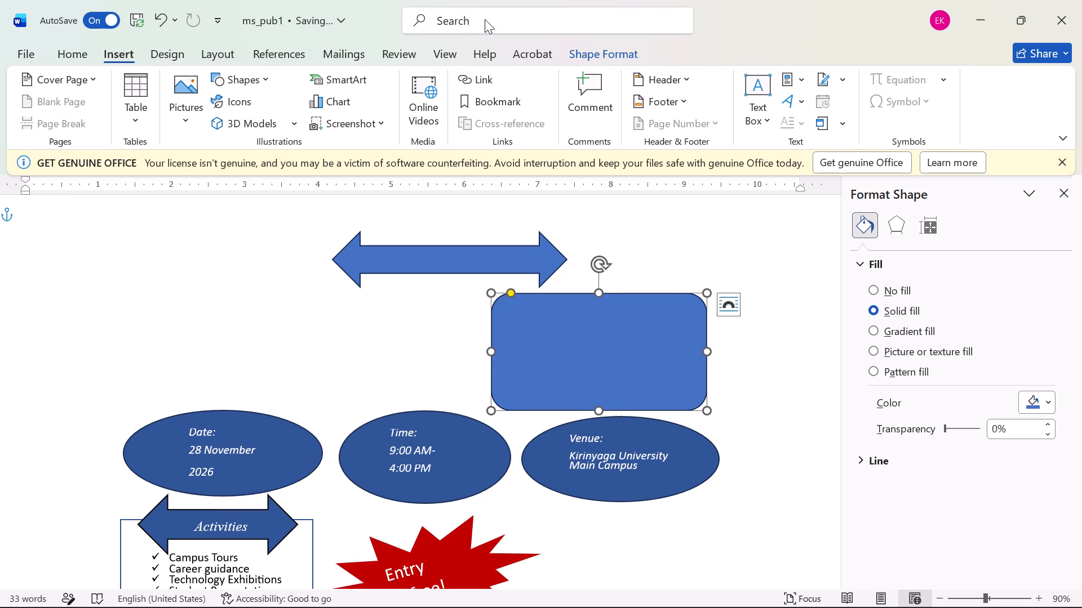
pyautogui.click(485, 19)
pyautogui.click(75, 43)
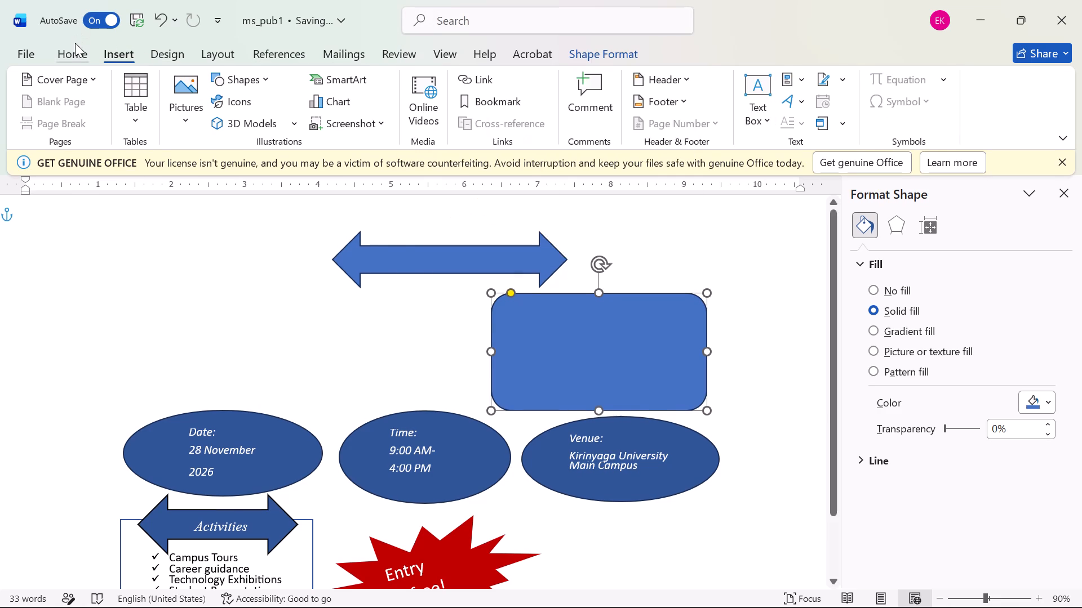
pyautogui.click(476, 23)
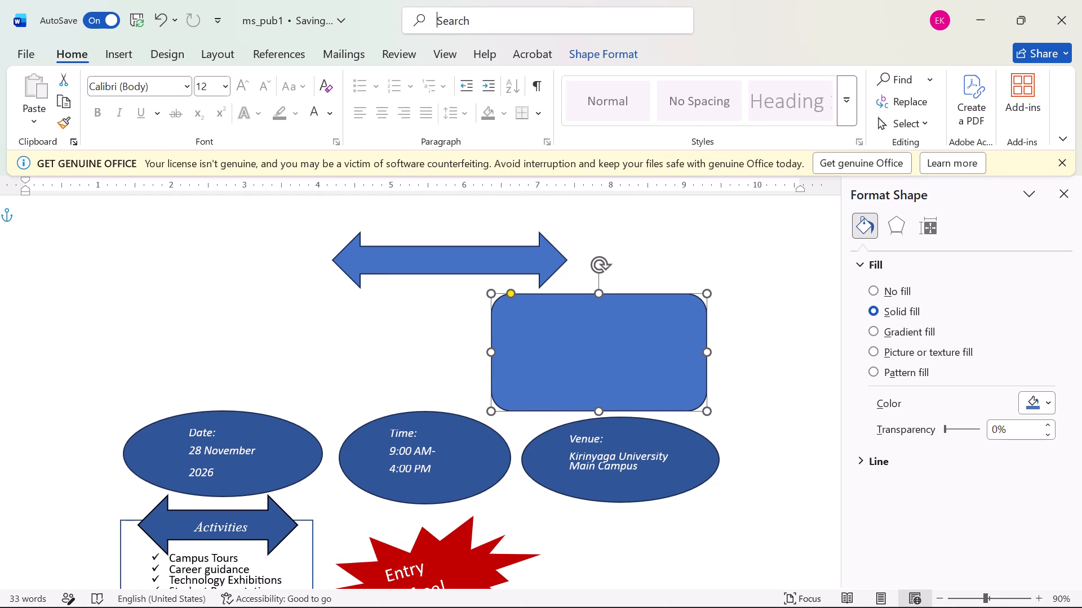
pyautogui.write('tex')
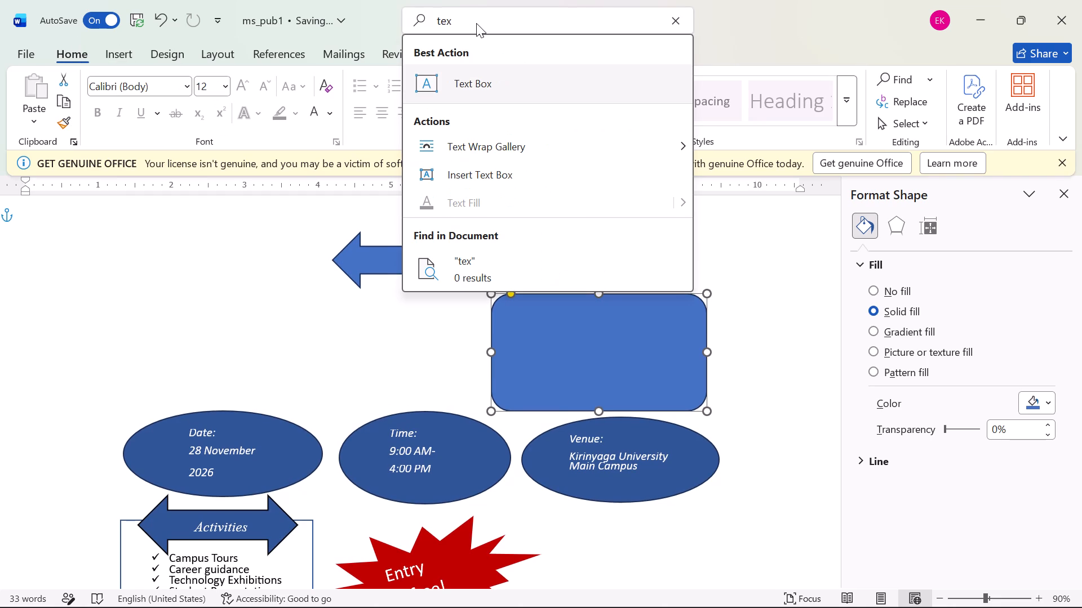
pyautogui.click(418, 176)
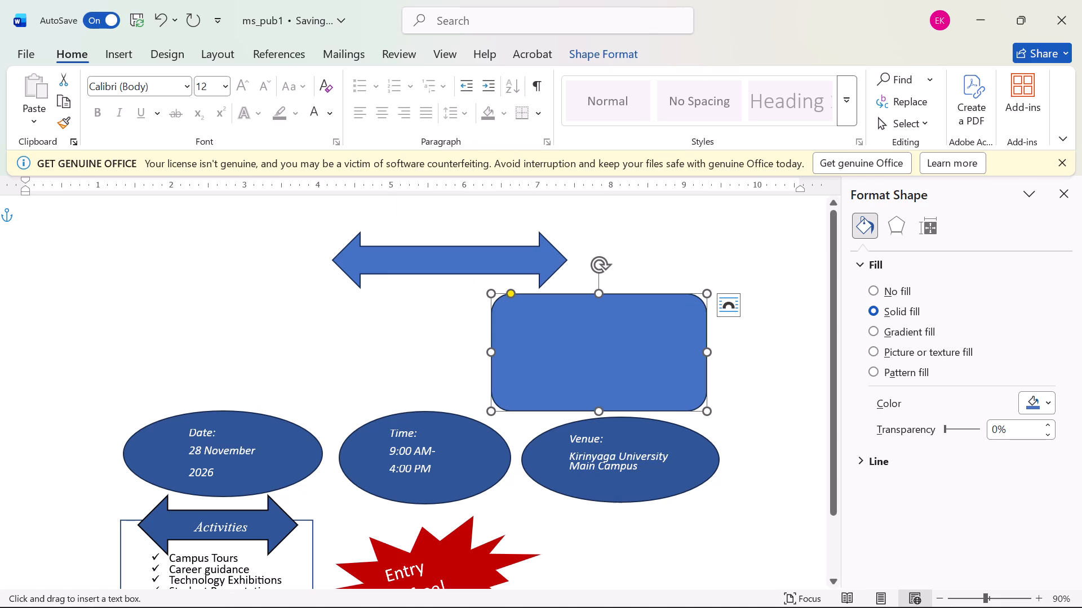
pyautogui.moveTo(508, 320); pyautogui.dragTo(530, 345)
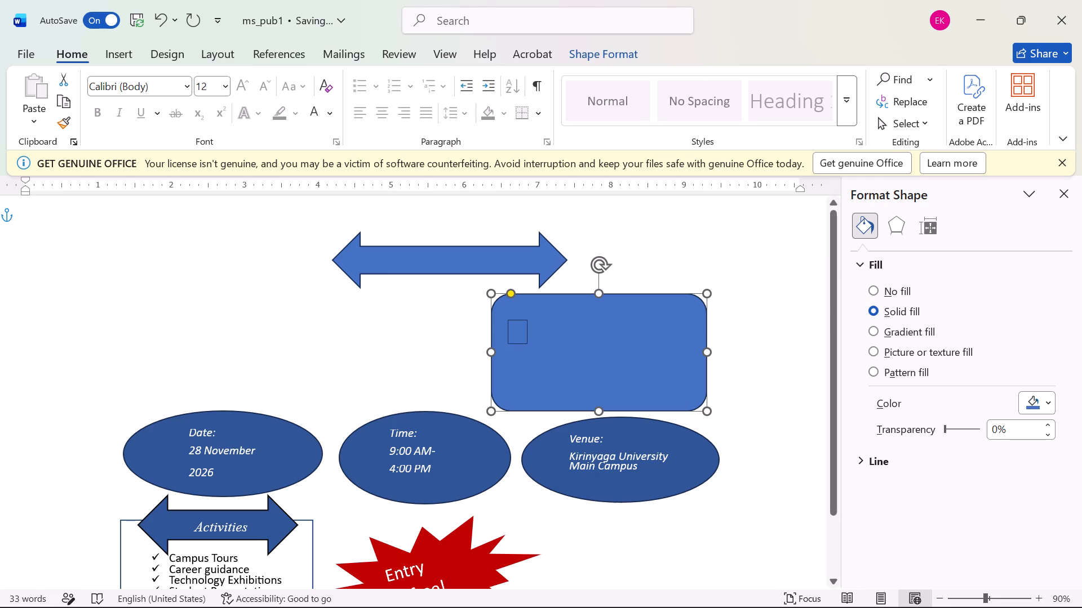
pyautogui.moveTo(530, 345); pyautogui.dragTo(693, 410)
pyautogui.click(529, 336)
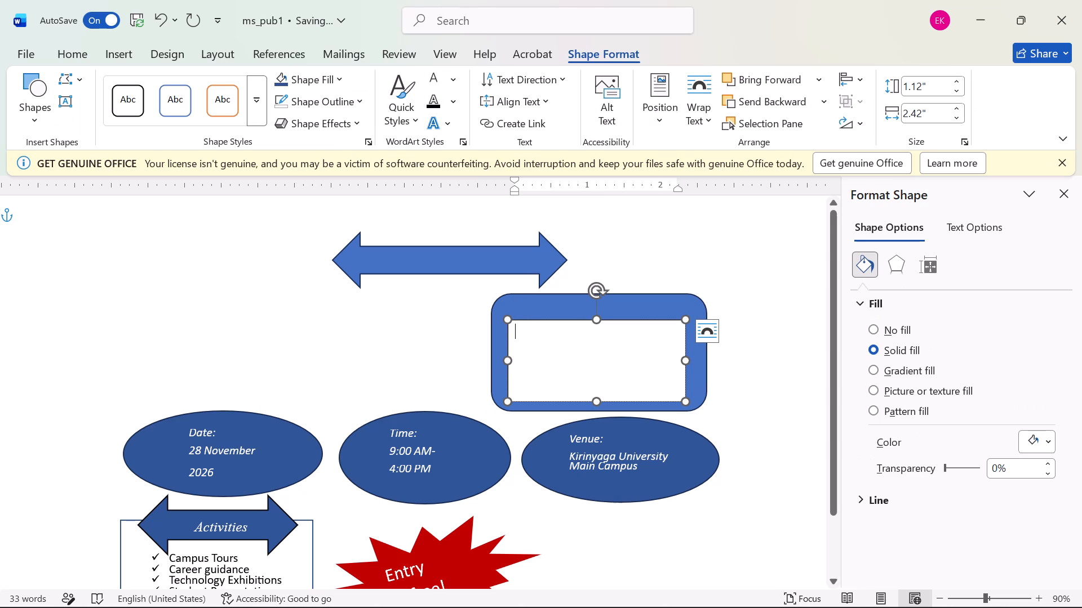
# Enter "Computer Science", "Information Technology" and "Bussiness Aministration" on separate lines in the new text box.
pyautogui.write('Computer')
pyautogui.press('space')
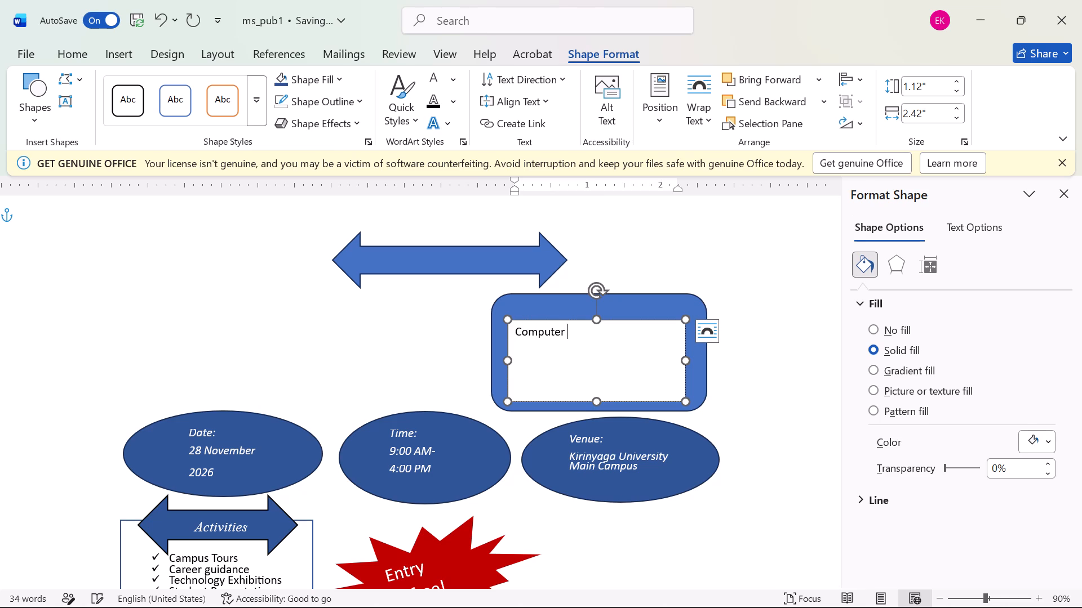
pyautogui.write('Science')
pyautogui.press('Return')
pyautogui.write('Information Te')
pyautogui.write('ch')
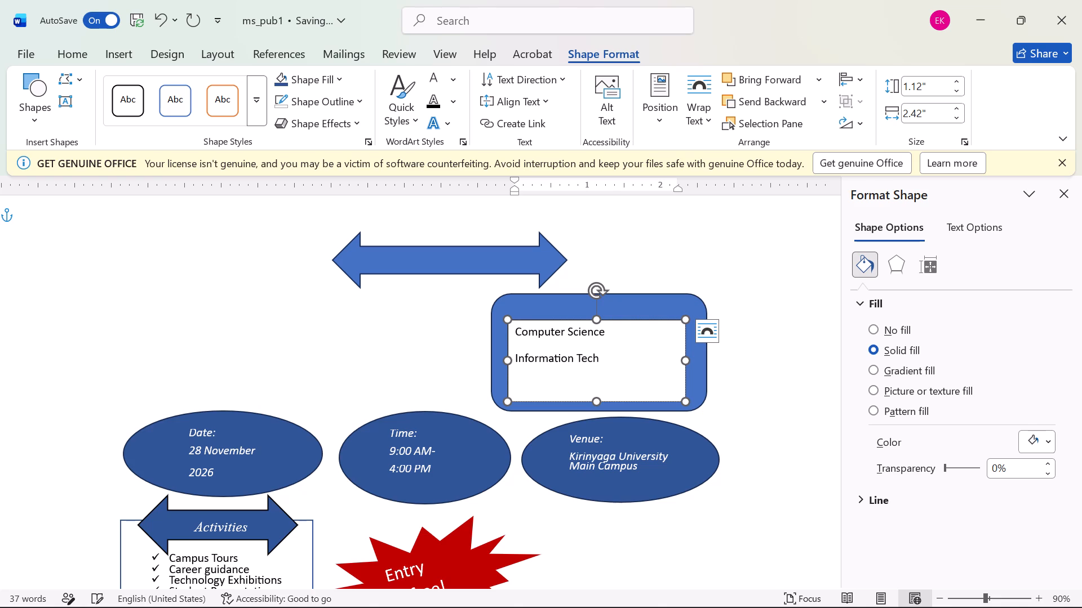
pyautogui.write('nology')
pyautogui.press('Return')
pyautogui.write('Bussiness')
pyautogui.press('space')
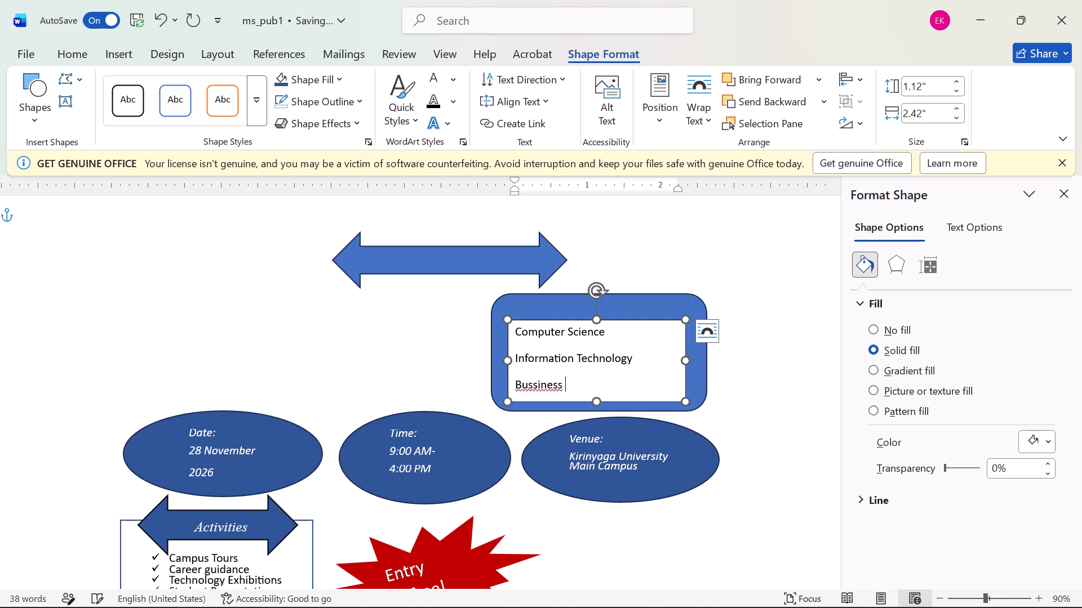
pyautogui.hotkey('shift', 'a')
pyautogui.write('minisr')
pyautogui.press('BackSpace')
pyautogui.write('trat')
pyautogui.write('io')
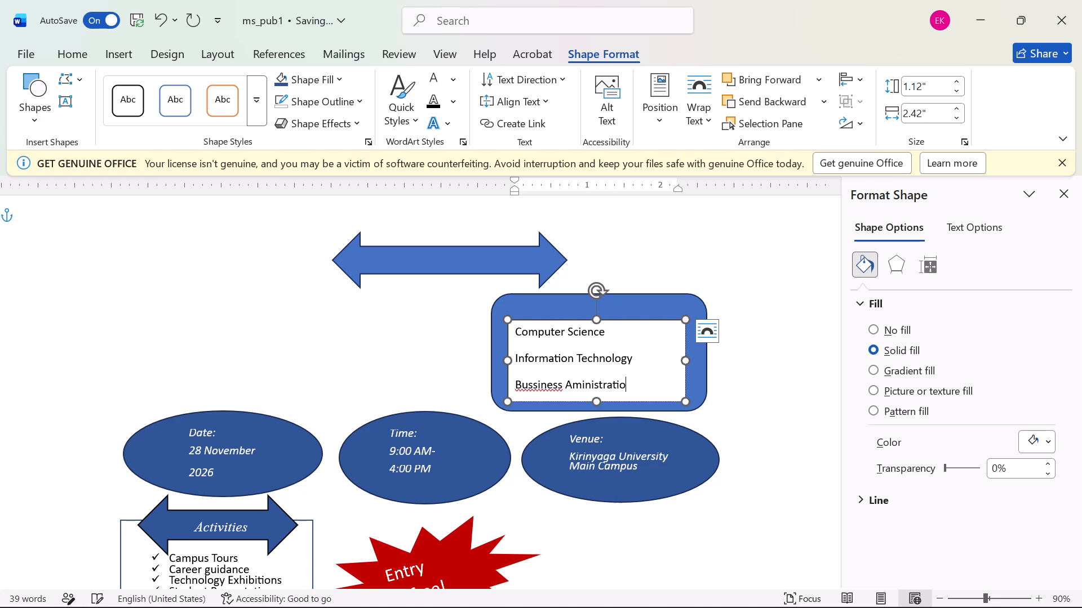
pyautogui.press('n')
# Correct the spelling of the third line in the text box to "Business Administration".
pyautogui.press('Left')
pyautogui.press('Left')
pyautogui.press('Left')
pyautogui.press('Left')
pyautogui.press('Left')
pyautogui.press('Left')
pyautogui.press('Left')
pyautogui.press('Left')
pyautogui.press('Left')
pyautogui.press('Left')
pyautogui.press('Left')
pyautogui.press('Left')
pyautogui.press('Left')
pyautogui.press('Left')
pyautogui.press('Left')
pyautogui.press('Left')
pyautogui.press('Left')
pyautogui.press('Left')
pyautogui.press('Left')
pyautogui.press('Left')
pyautogui.press('Delete')
pyautogui.press('Right')
pyautogui.press('Right')
pyautogui.press('Right')
pyautogui.press('Right')
pyautogui.press('Right')
pyautogui.press('Right')
pyautogui.press('Right')
pyautogui.press('Right')
pyautogui.press('Right')
pyautogui.press('Right')
pyautogui.press('Right')
pyautogui.press('Right')
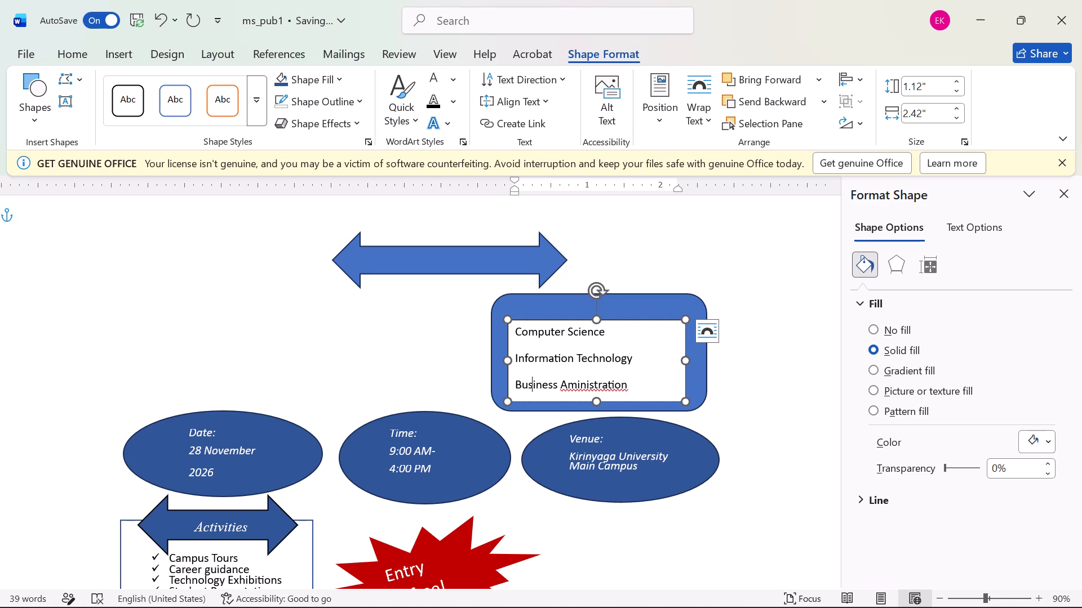
pyautogui.press('Right')
pyautogui.press('Left')
pyautogui.press('Left')
pyautogui.press('Left')
pyautogui.press('Left')
pyautogui.press('d')
pyautogui.press('Right')
pyautogui.press('Right')
pyautogui.press('Right')
pyautogui.press('Right')
pyautogui.press('Right')
pyautogui.press('Right')
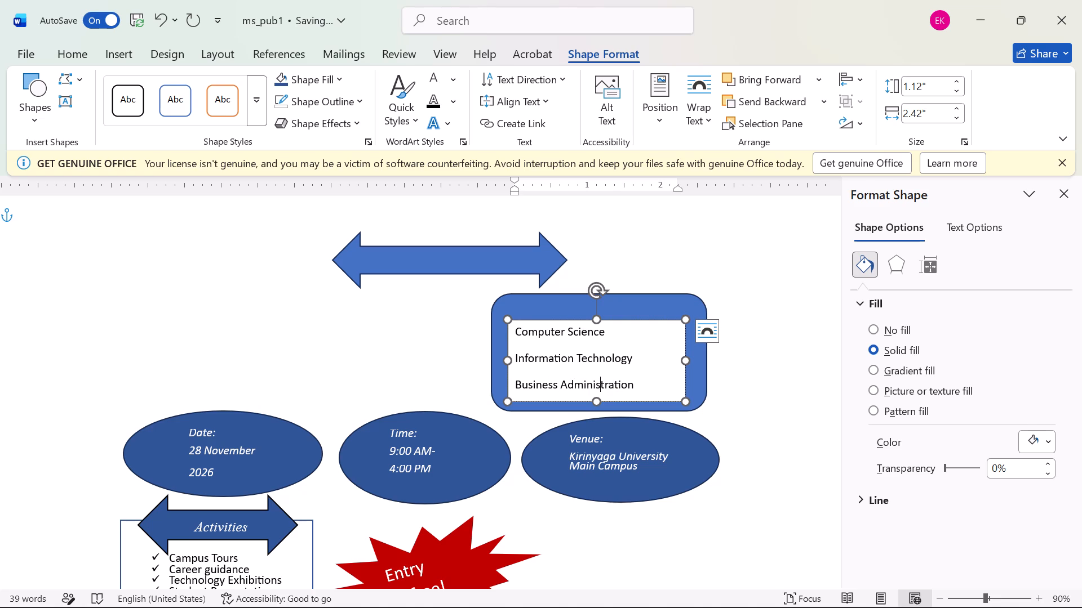
pyautogui.press('Right')
pyautogui.press('Right')
pyautogui.press('Right')
pyautogui.press('Right')
pyautogui.press('Right')
pyautogui.press('Right')
pyautogui.press('Right')
# Add "Education" and "Engineering" as separate lines below "Business Administration".
pyautogui.press('Return')
pyautogui.write('Ede')
pyautogui.press('BackSpace')
pyautogui.write('ucat')
pyautogui.write('ion')
pyautogui.press('Return')
pyautogui.write('Engineering')
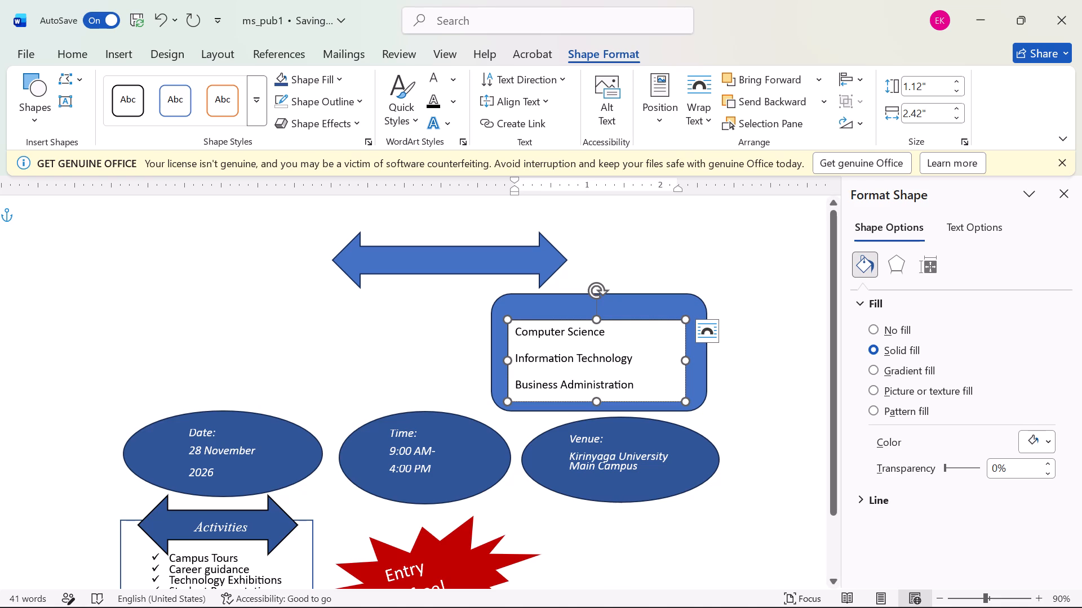
# Set the line spacing of "Computer Science", "Information Technology" and "Business Administration" to Multiple at 0.7.
pyautogui.moveTo(516, 333); pyautogui.dragTo(616, 398)
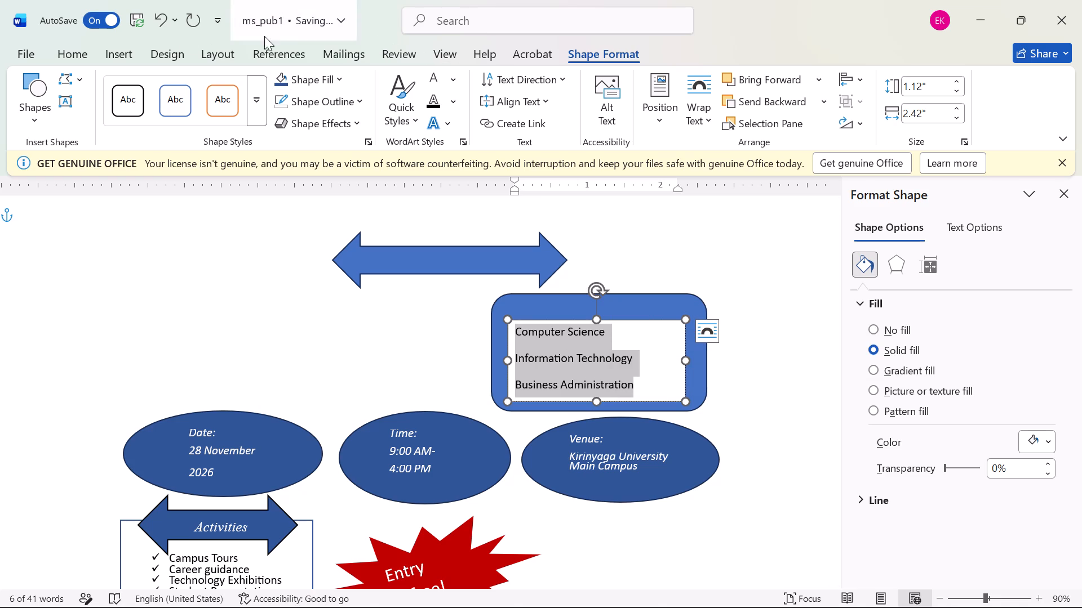
pyautogui.click(91, 56)
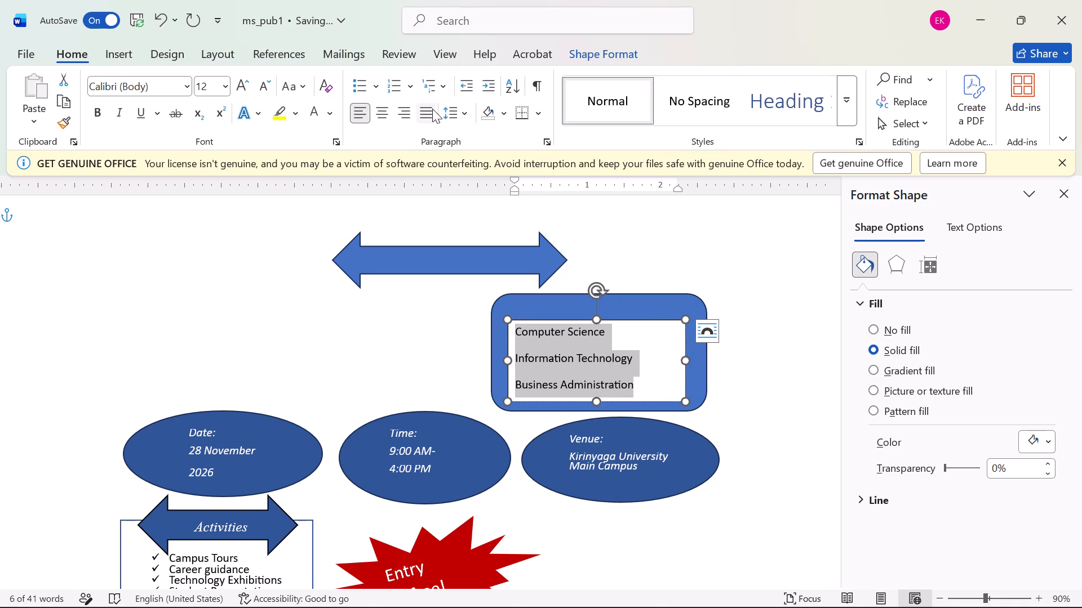
pyautogui.click(451, 107)
pyautogui.click(504, 280)
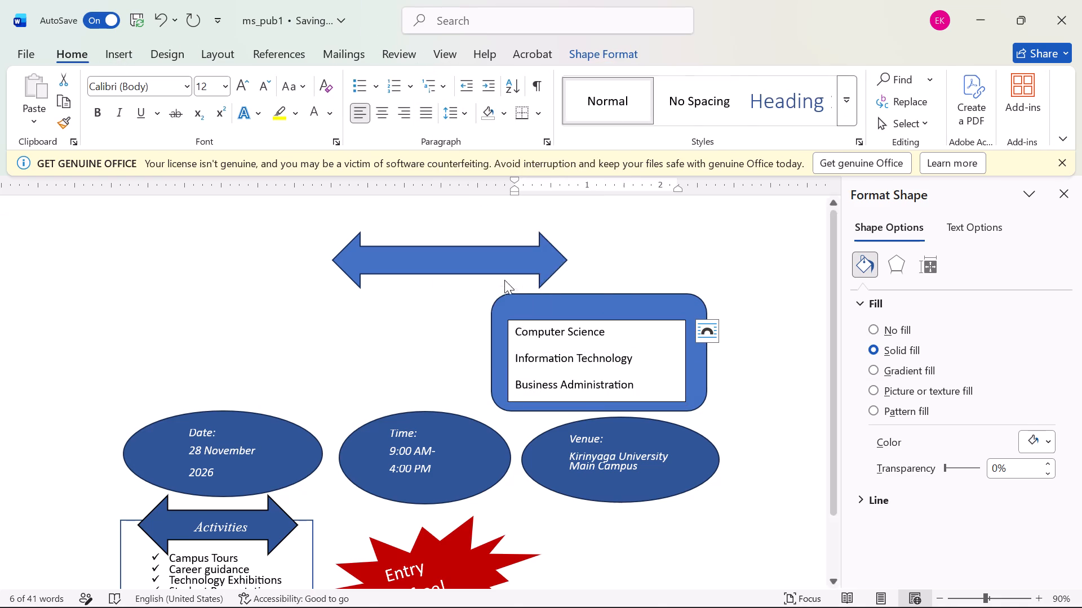
pyautogui.doubleClick(701, 342)
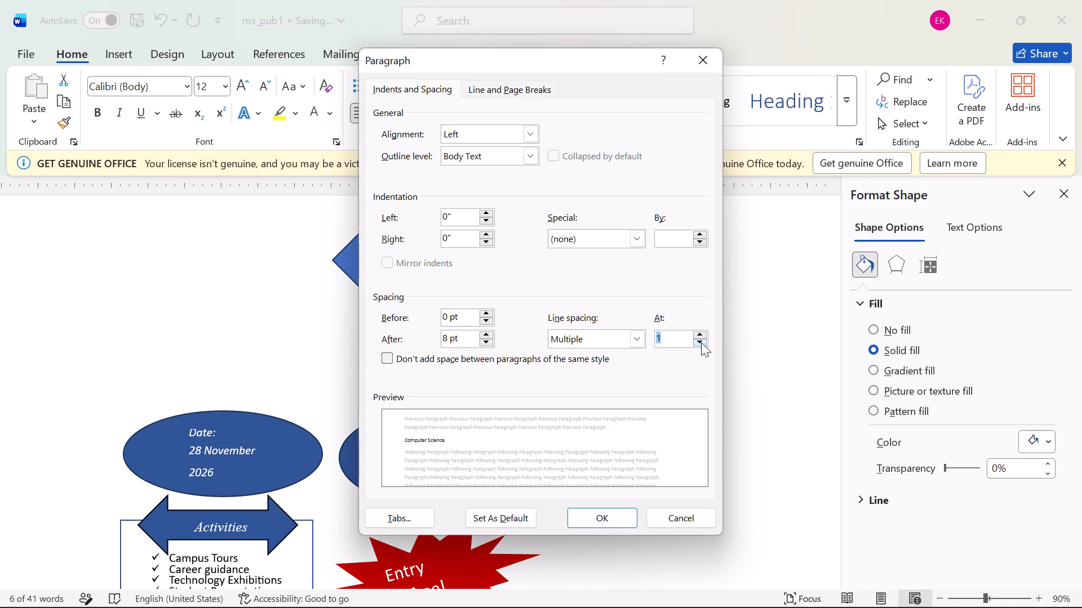
pyautogui.click(680, 344)
pyautogui.press('BackSpace')
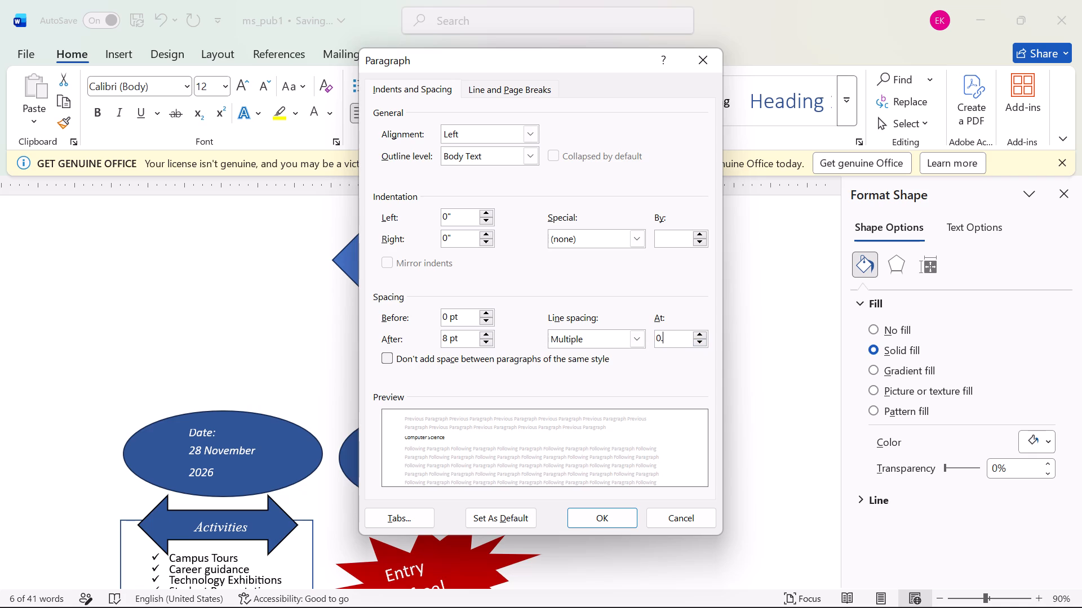
pyautogui.press('7')
pyautogui.click(601, 514)
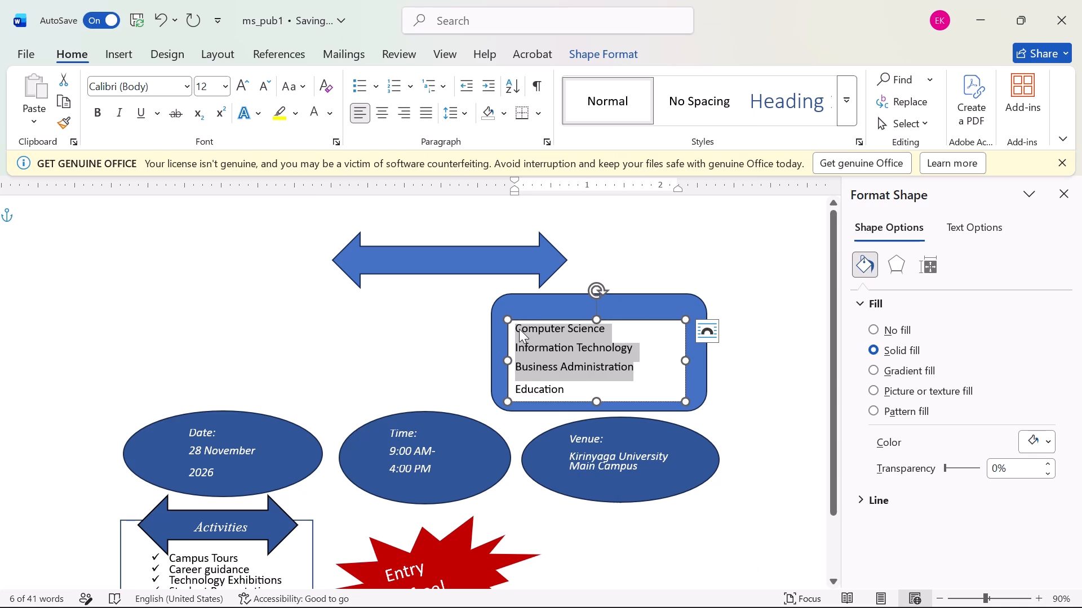
# Widen the blue rounded rectangle behind the programmes text box slightly by moving its lower-left corner outward.
pyautogui.click(496, 388)
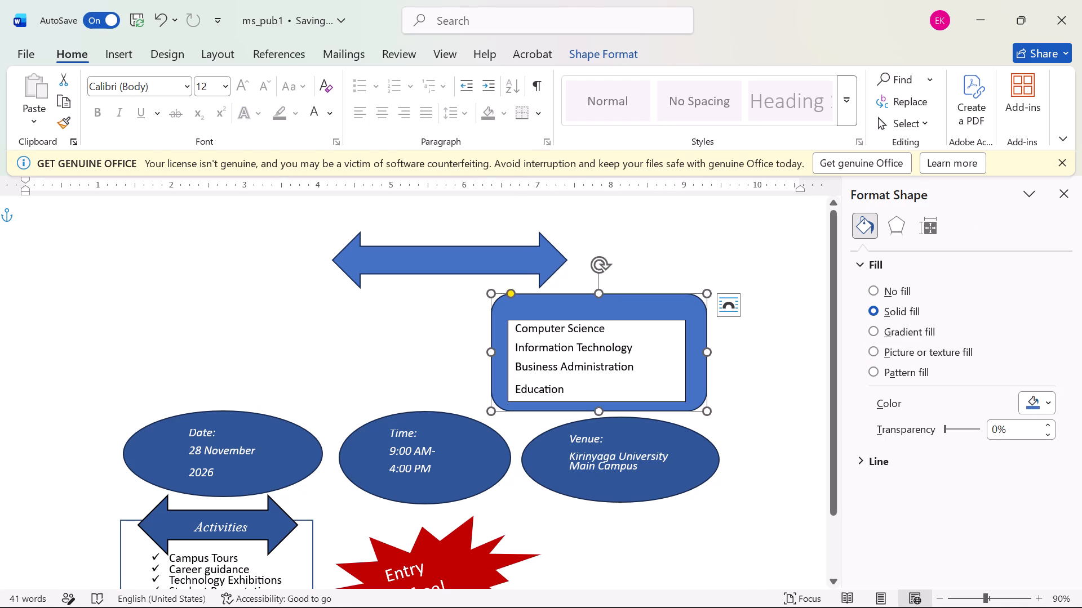
pyautogui.moveTo(496, 412); pyautogui.dragTo(494, 416)
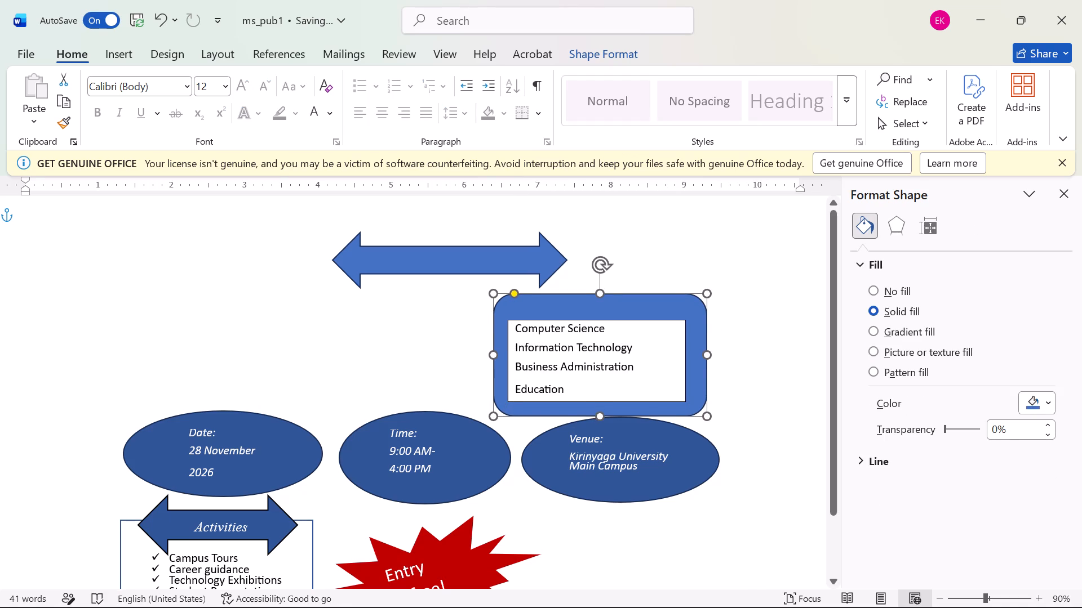
pyautogui.moveTo(494, 416); pyautogui.dragTo(485, 413)
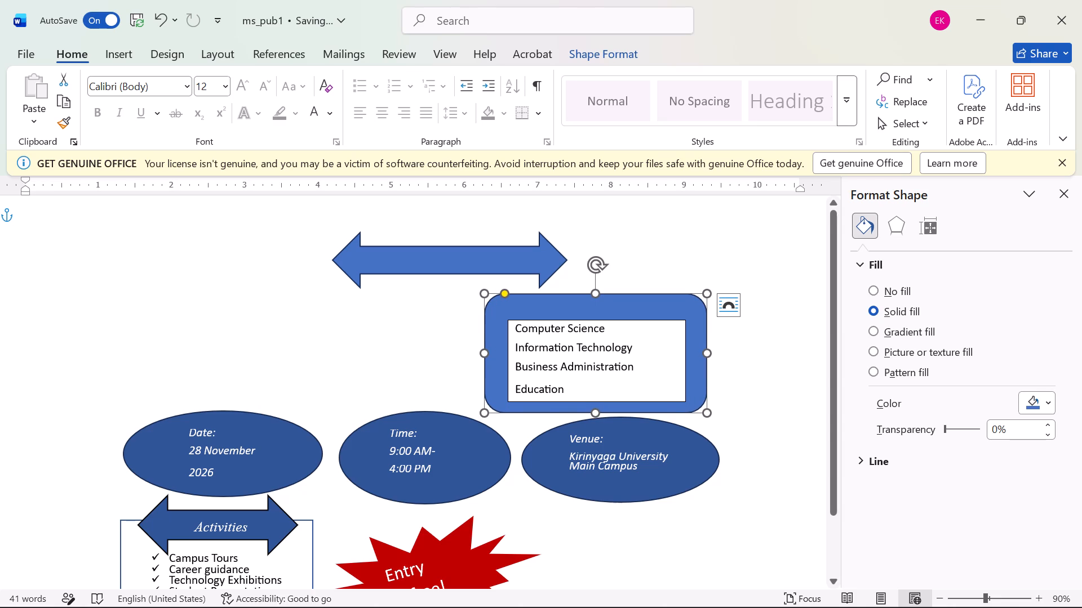
# Enlarge the programmes text box slightly upward, leftward and downward within the blue rounded rectangle.
pyautogui.click(526, 330)
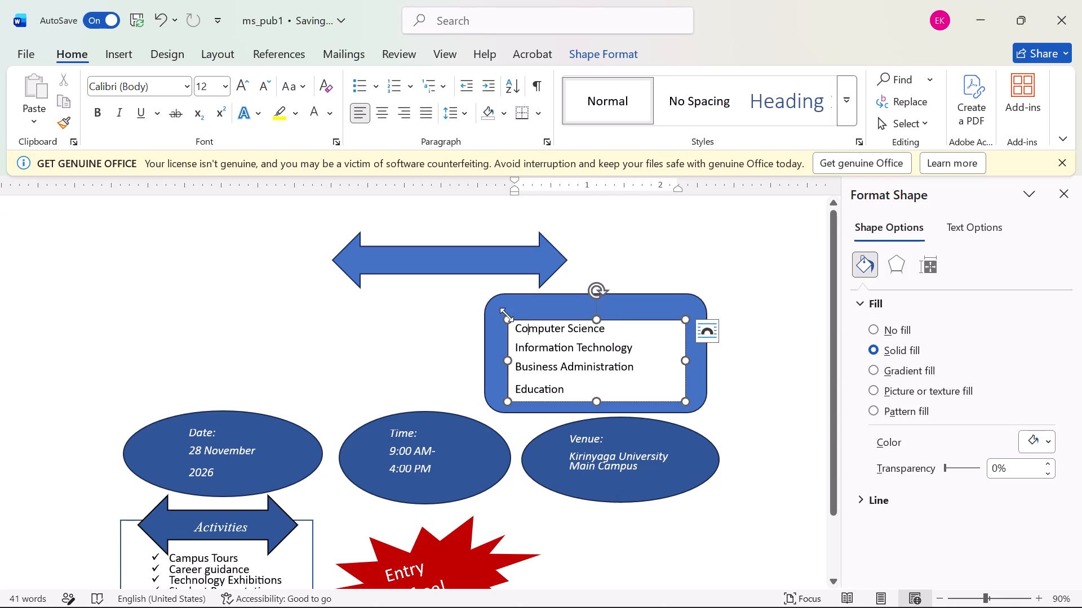
pyautogui.click(505, 319)
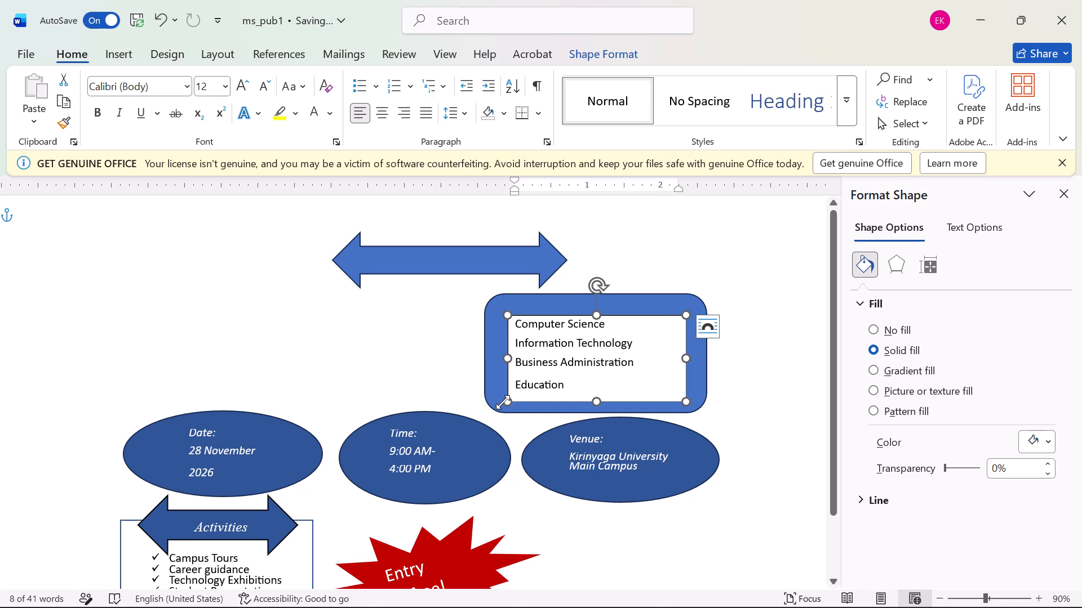
pyautogui.moveTo(503, 401); pyautogui.dragTo(503, 406)
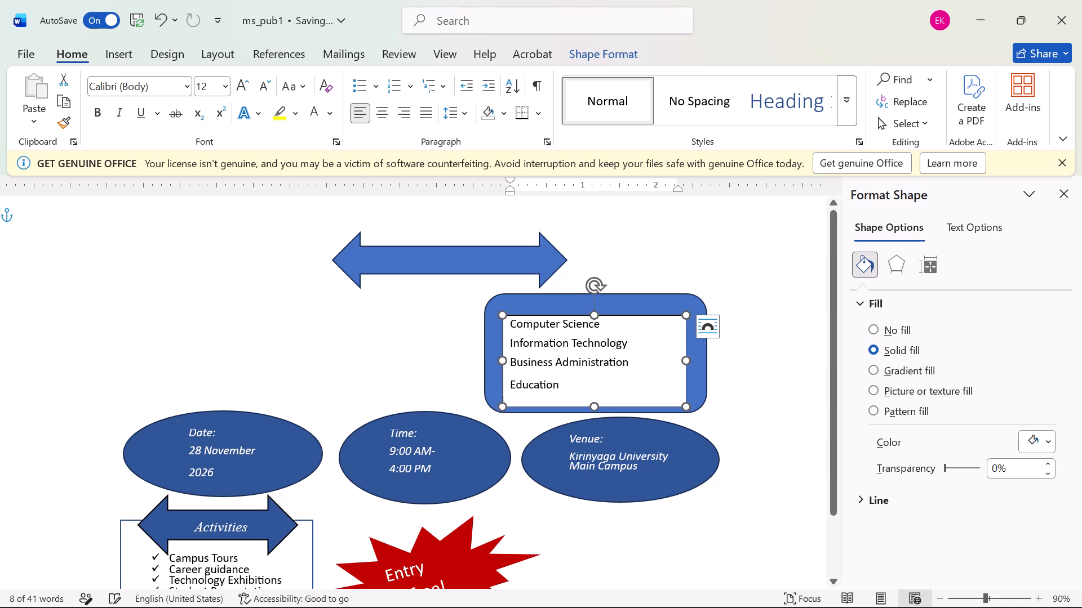
# Add "Engineering" on a new line below "Education" in the programmes text box.
pyautogui.click(571, 380)
pyautogui.press('Return')
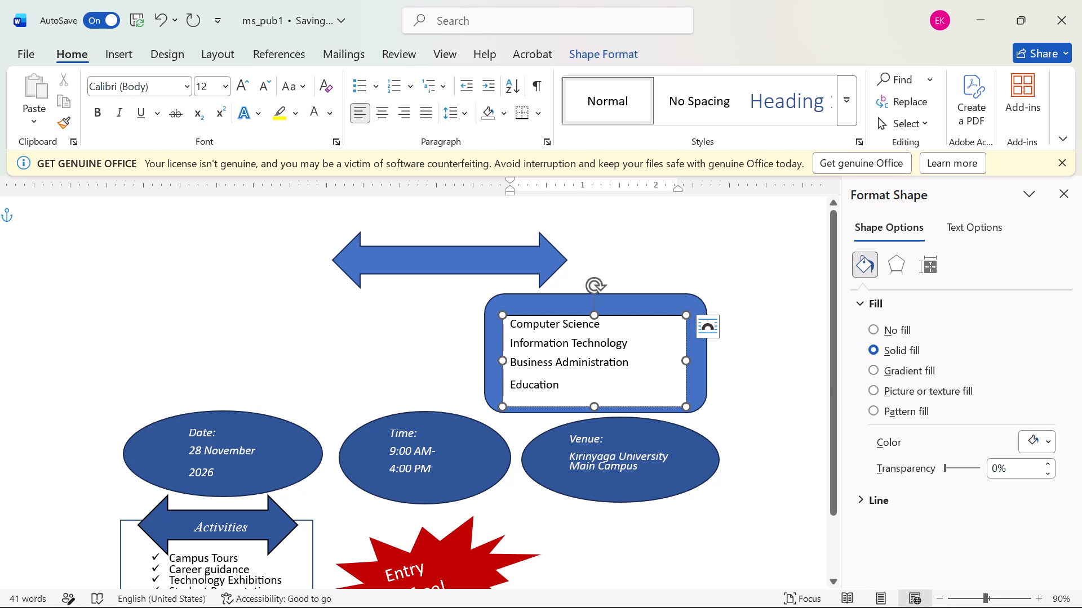
pyautogui.scroll(3, 536, 345)
pyautogui.click(580, 385)
pyautogui.press('Return')
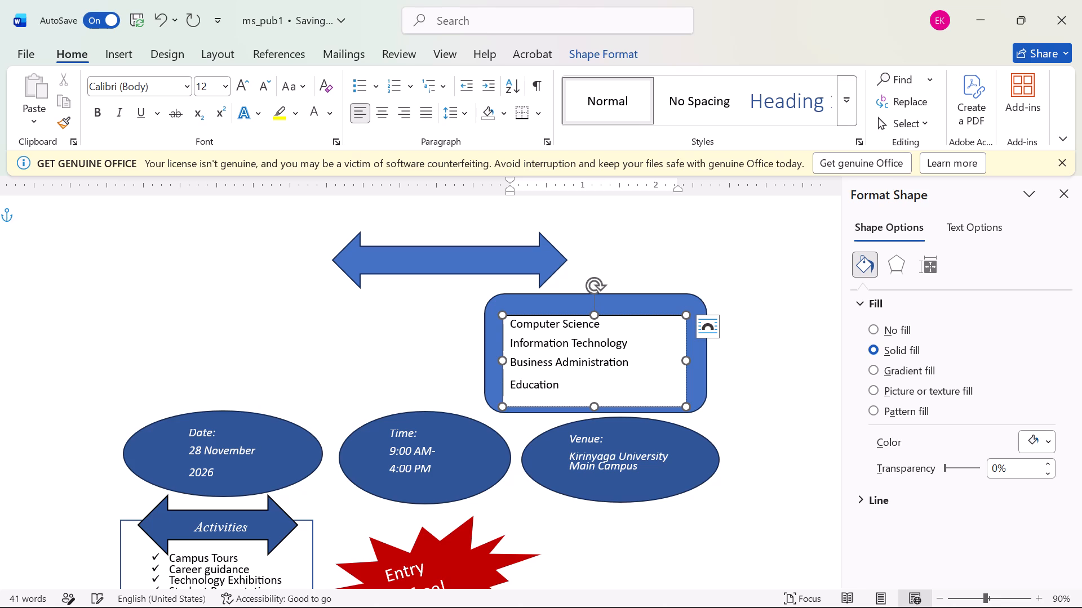
pyautogui.hotkey('shift', 'e')
pyautogui.write('ng')
pyautogui.write('ineerin')
pyautogui.press('g')
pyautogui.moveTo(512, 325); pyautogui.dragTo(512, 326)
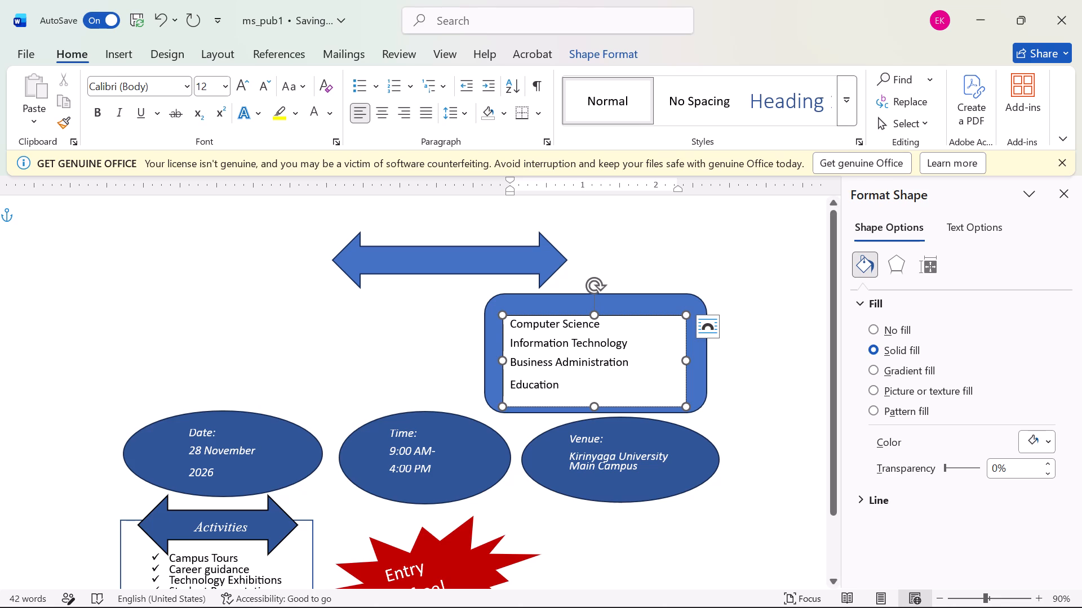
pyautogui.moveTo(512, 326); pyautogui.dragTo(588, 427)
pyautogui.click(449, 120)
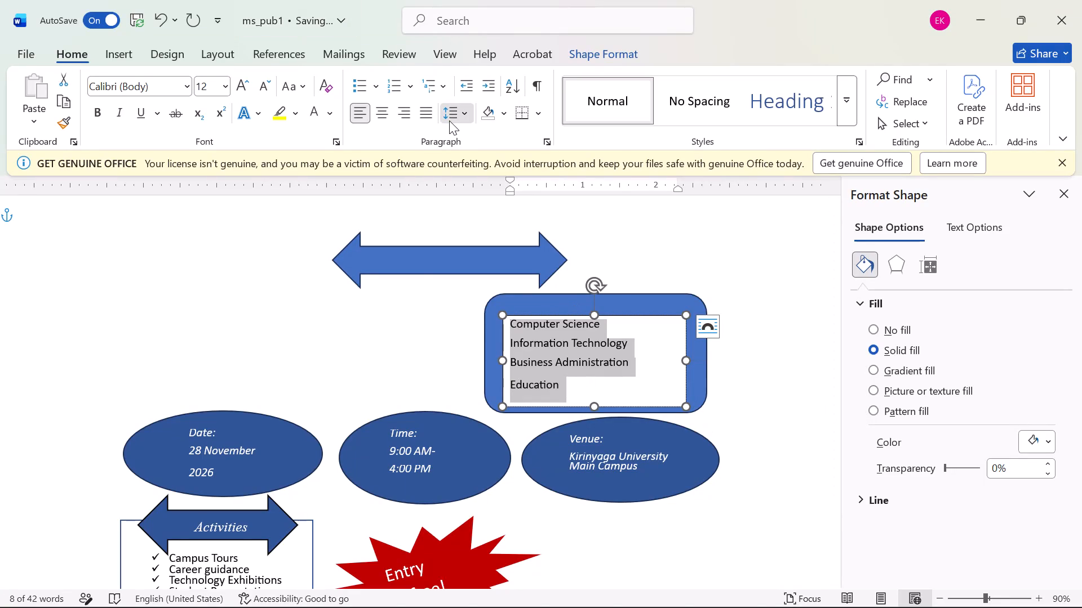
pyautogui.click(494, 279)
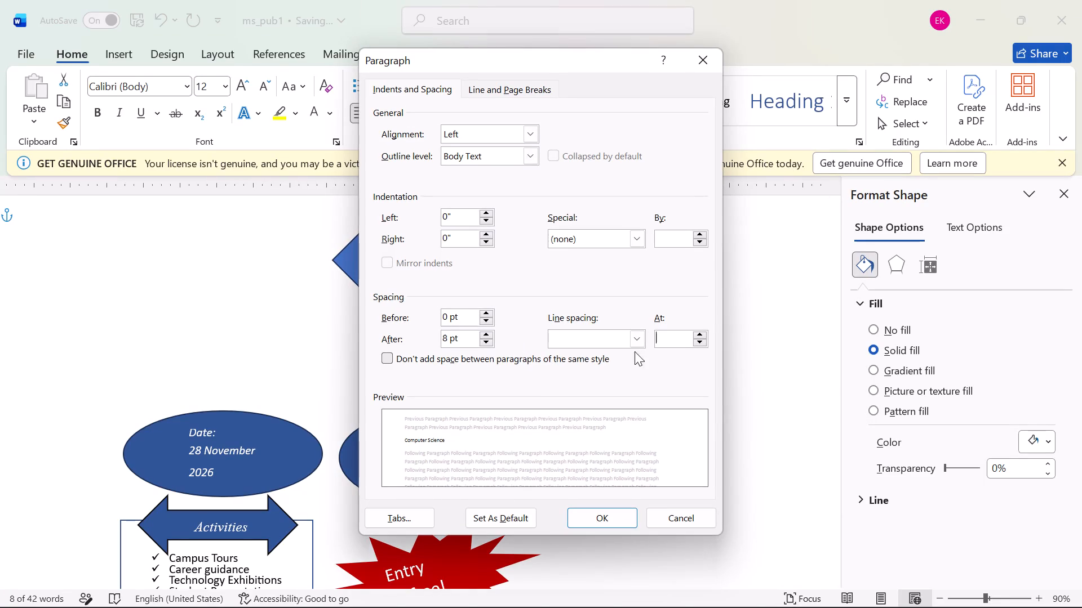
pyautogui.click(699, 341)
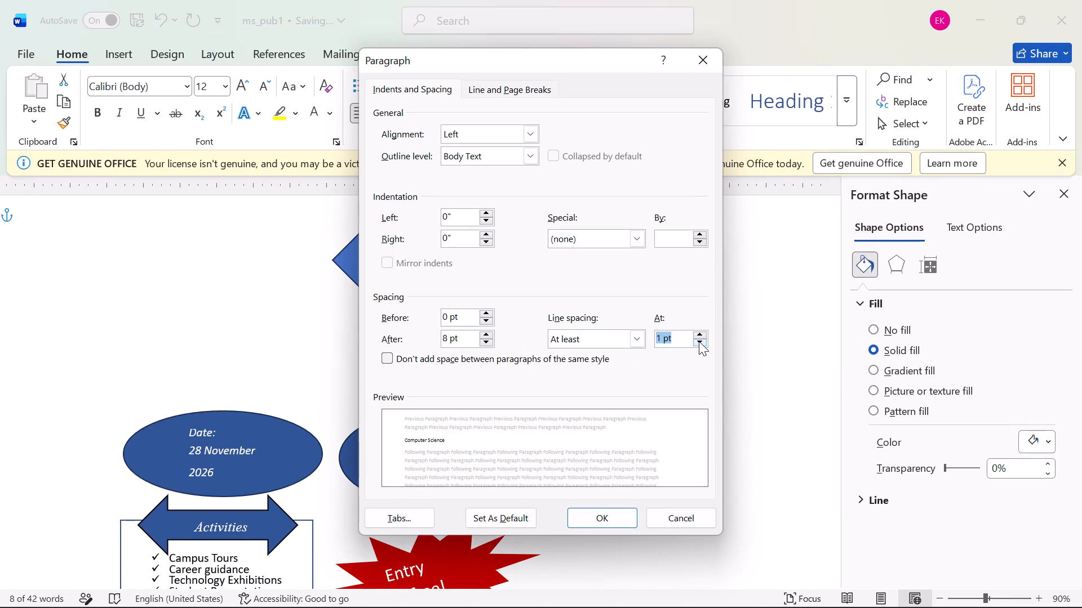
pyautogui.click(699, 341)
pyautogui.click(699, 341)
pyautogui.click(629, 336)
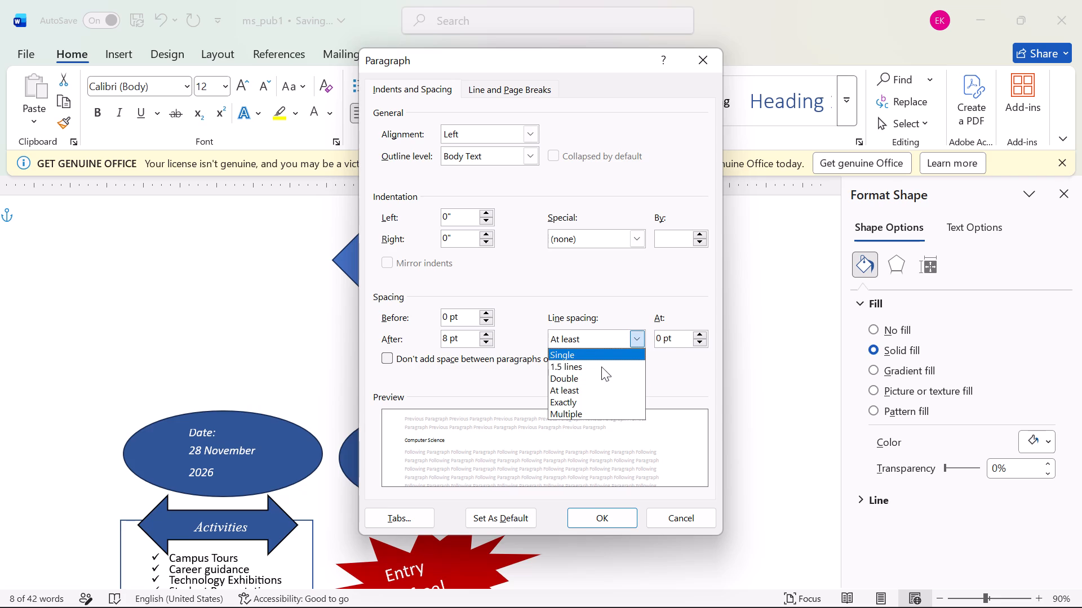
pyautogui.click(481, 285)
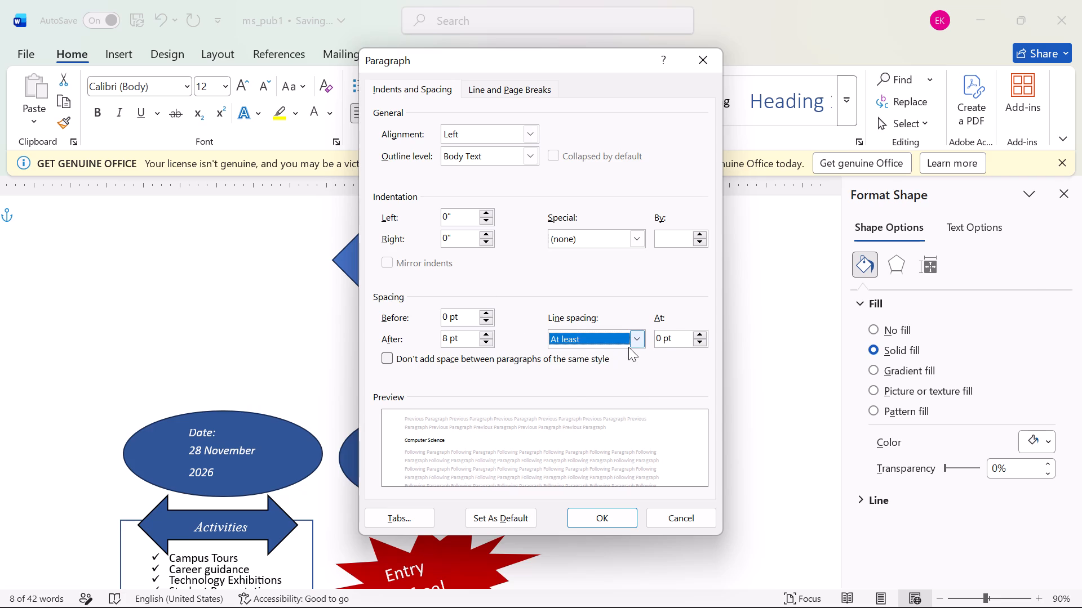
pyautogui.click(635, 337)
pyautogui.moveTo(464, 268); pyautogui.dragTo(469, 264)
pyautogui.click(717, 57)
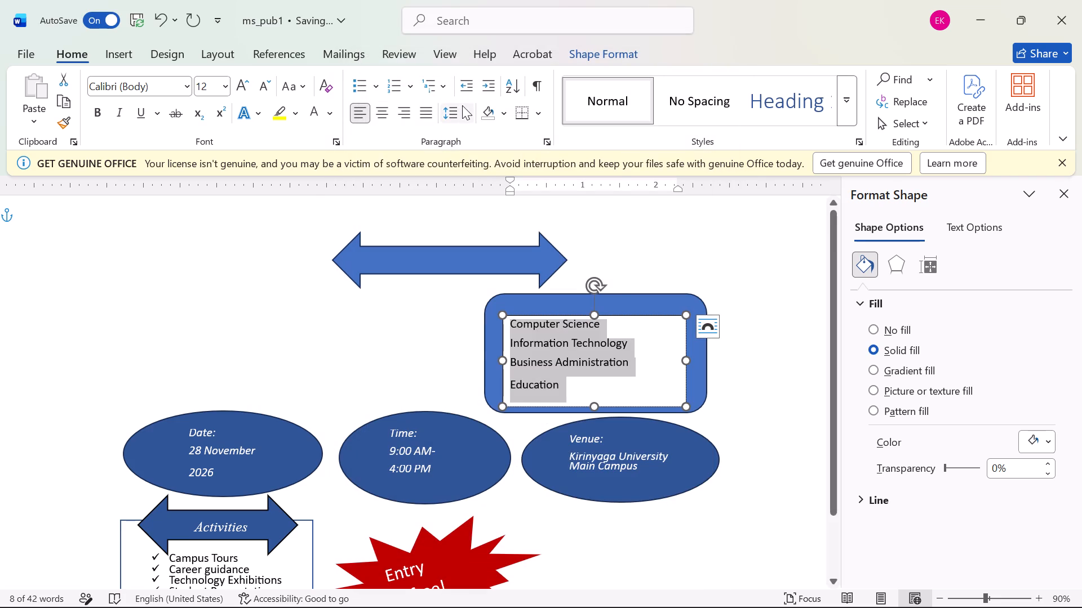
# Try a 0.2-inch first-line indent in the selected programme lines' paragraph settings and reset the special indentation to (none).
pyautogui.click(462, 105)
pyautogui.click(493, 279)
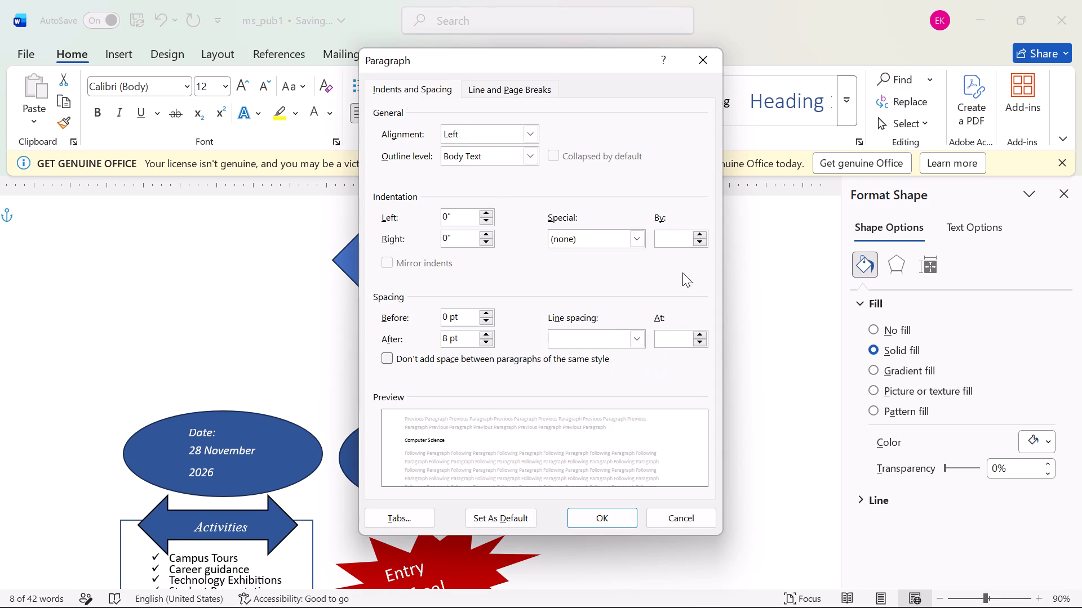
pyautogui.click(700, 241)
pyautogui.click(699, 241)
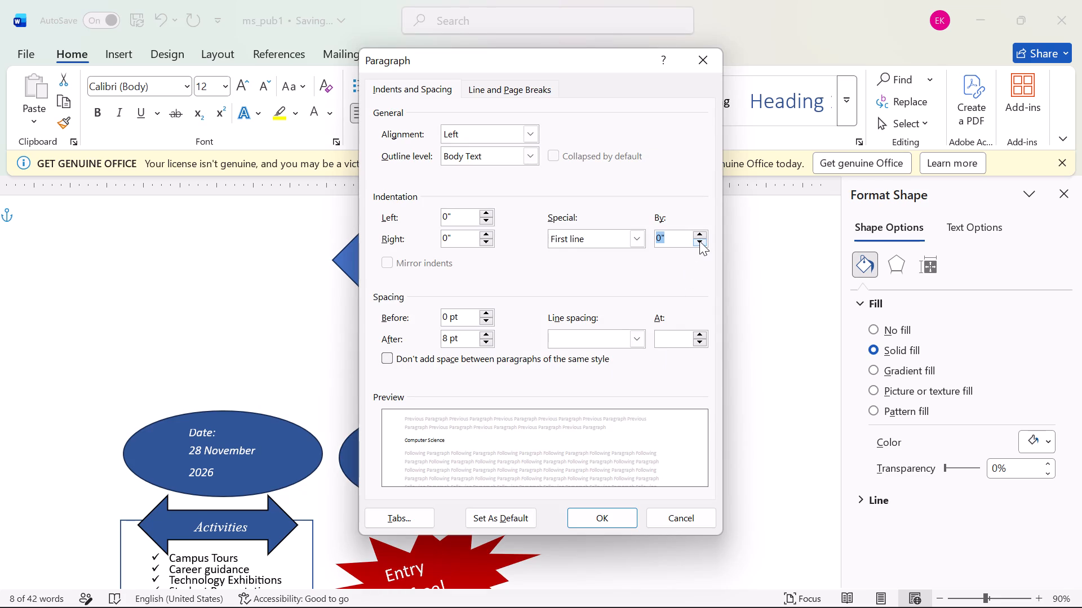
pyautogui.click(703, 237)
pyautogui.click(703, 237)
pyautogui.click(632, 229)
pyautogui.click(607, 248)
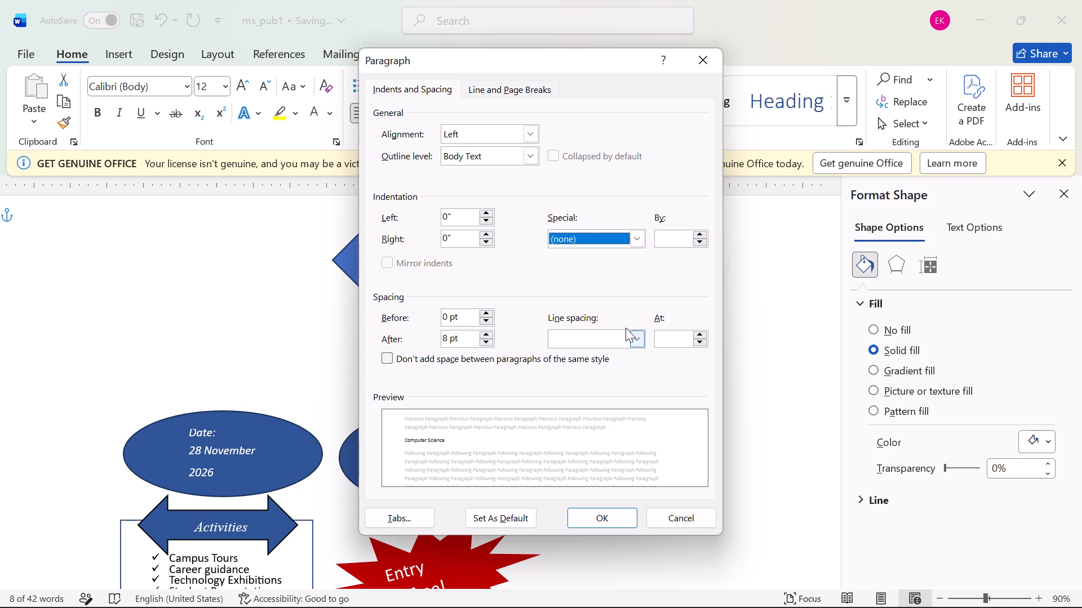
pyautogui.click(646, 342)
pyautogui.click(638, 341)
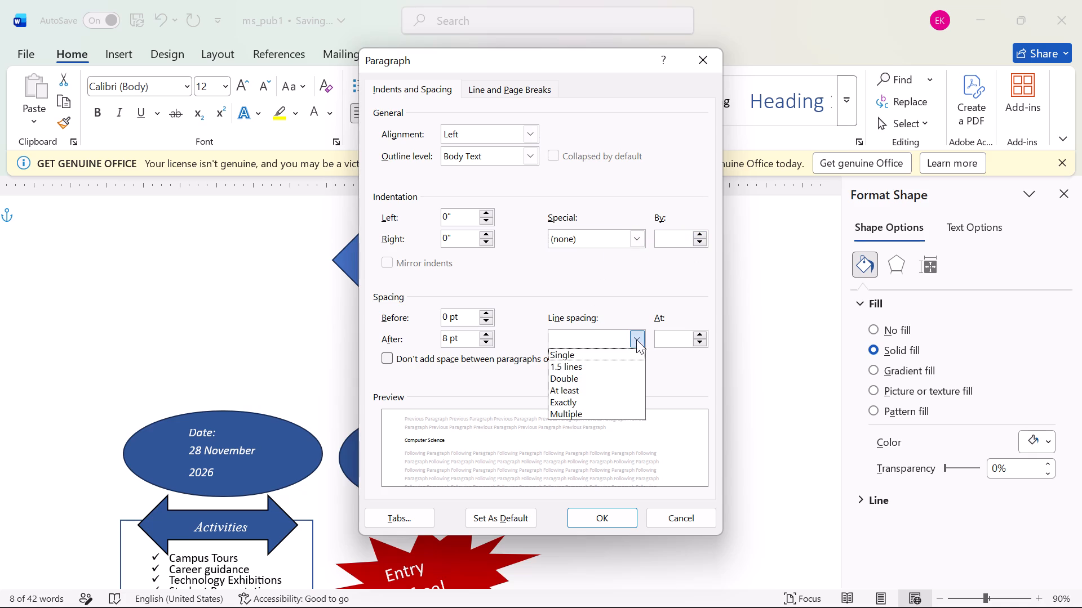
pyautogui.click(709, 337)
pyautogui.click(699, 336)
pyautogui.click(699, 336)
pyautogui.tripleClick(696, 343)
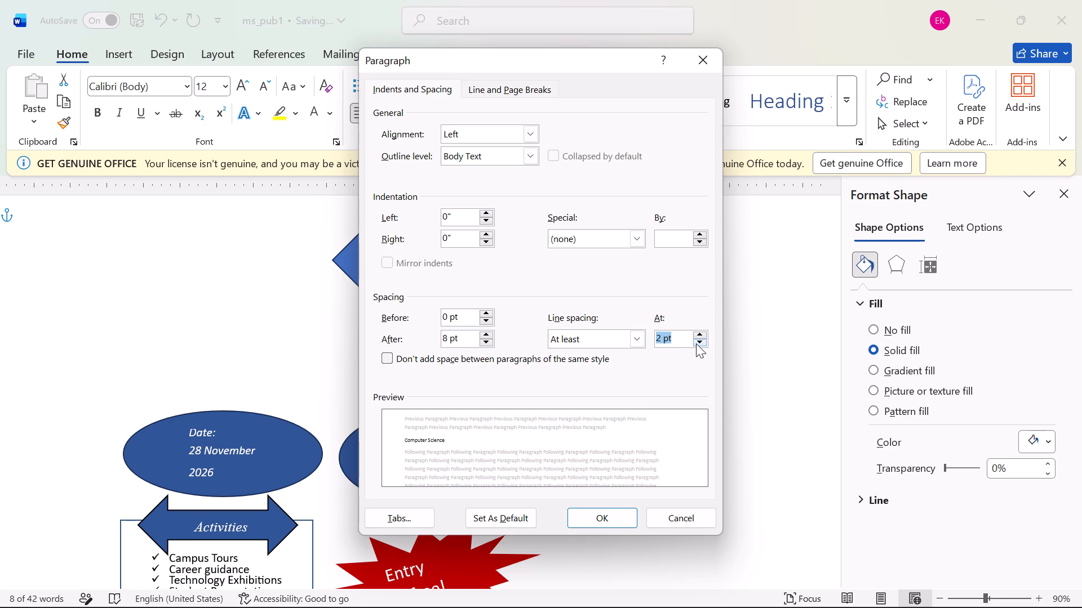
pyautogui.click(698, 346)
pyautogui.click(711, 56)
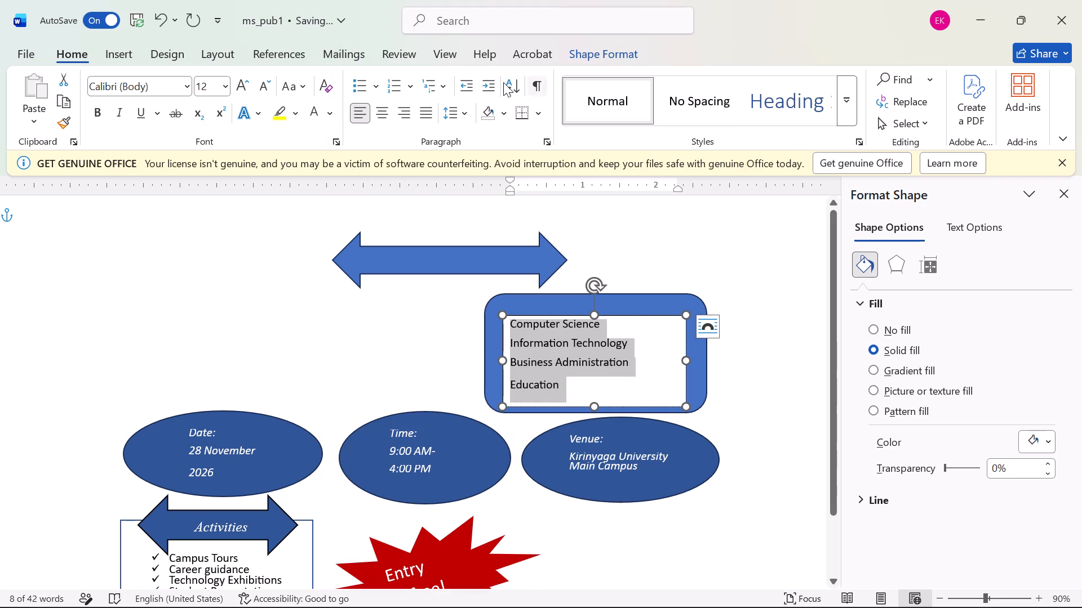
# Set the line spacing of the selected programme lines to Multiple at 0.7.
pyautogui.click(466, 118)
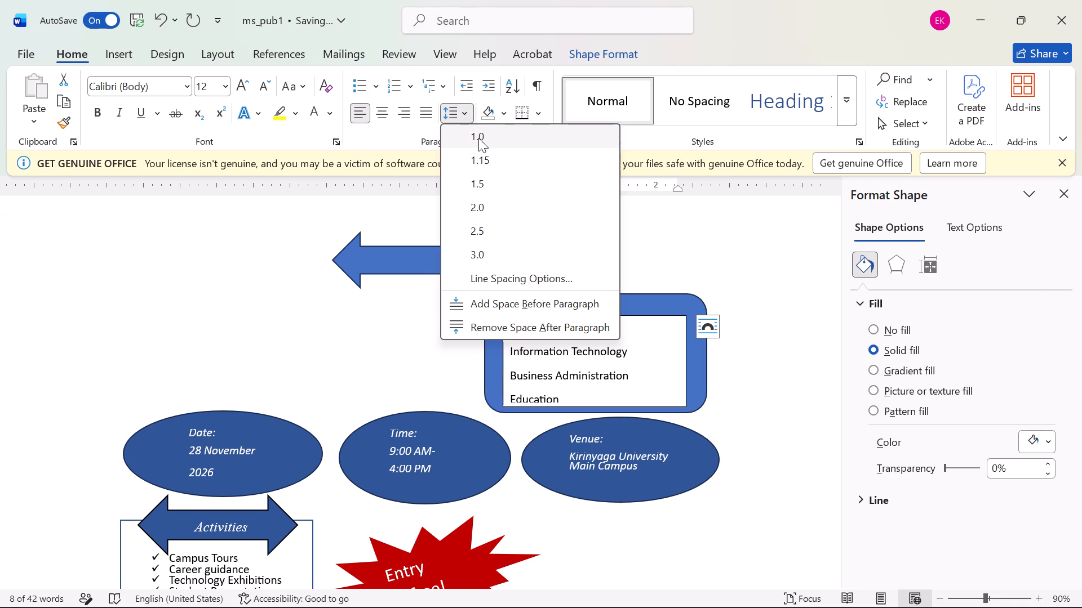
pyautogui.click(485, 142)
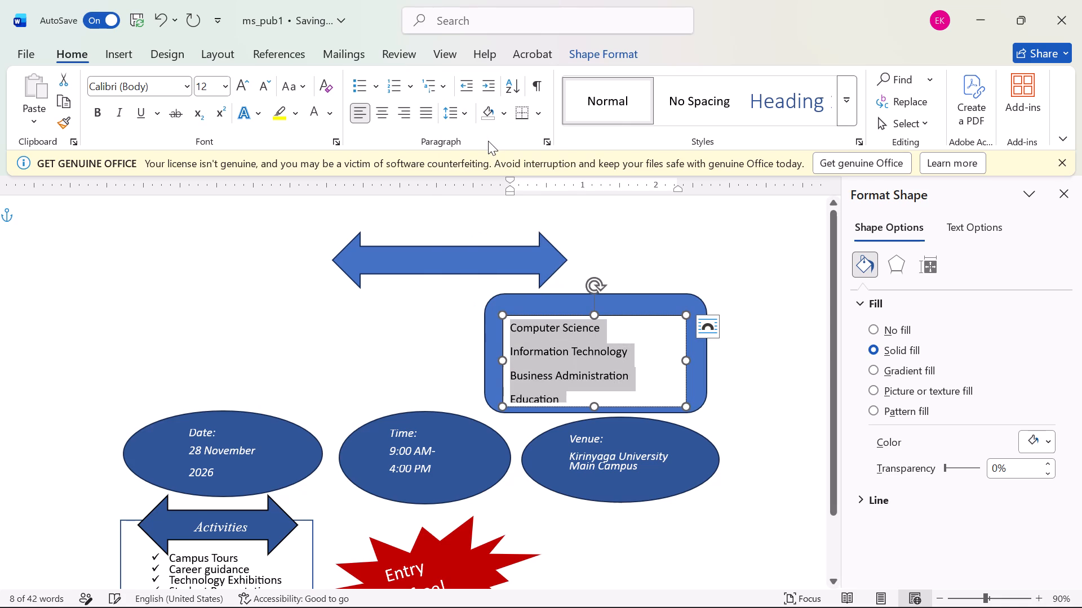
pyautogui.click(460, 111)
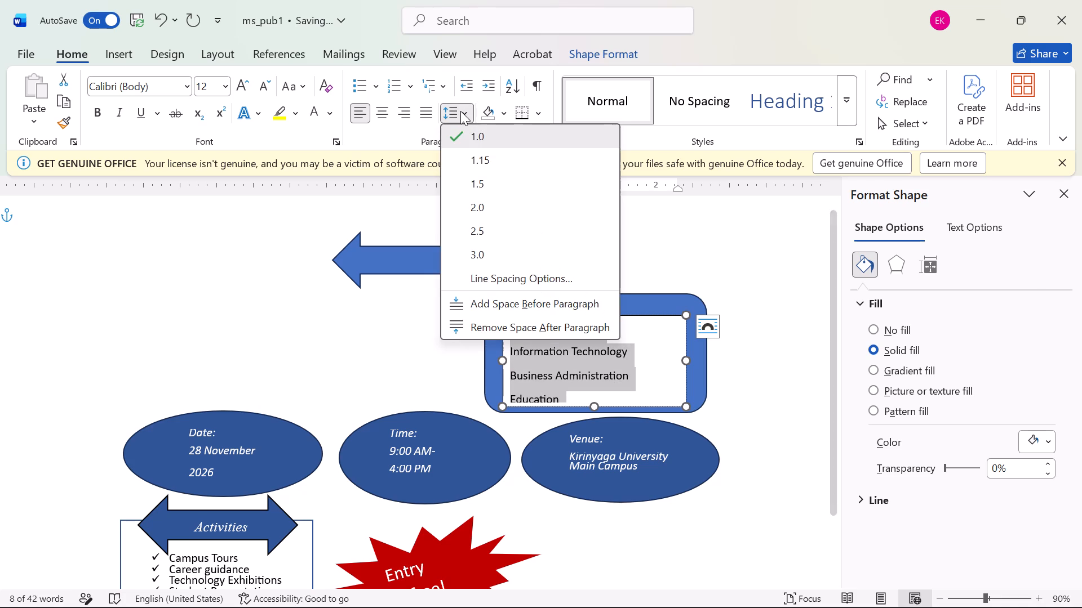
pyautogui.click(534, 275)
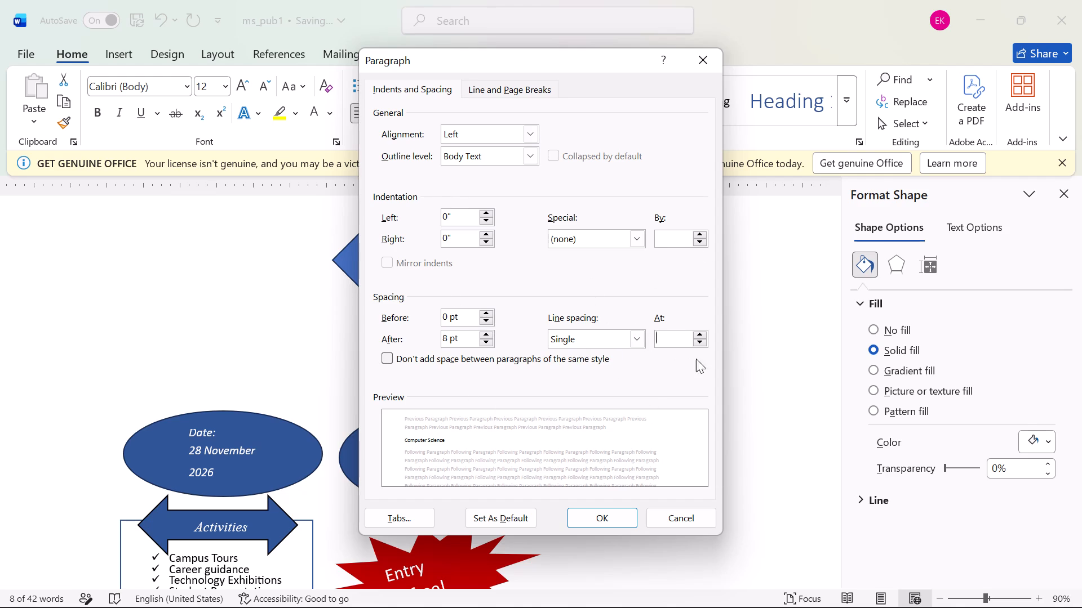
pyautogui.click(699, 341)
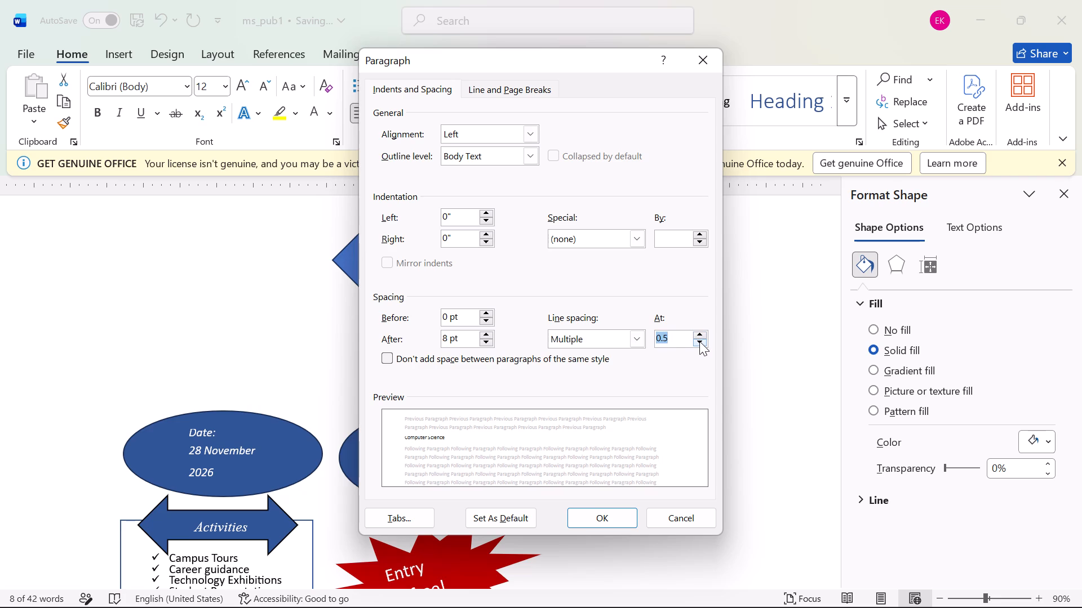
pyautogui.click(688, 341)
pyautogui.press('BackSpace')
pyautogui.press('7')
pyautogui.click(607, 509)
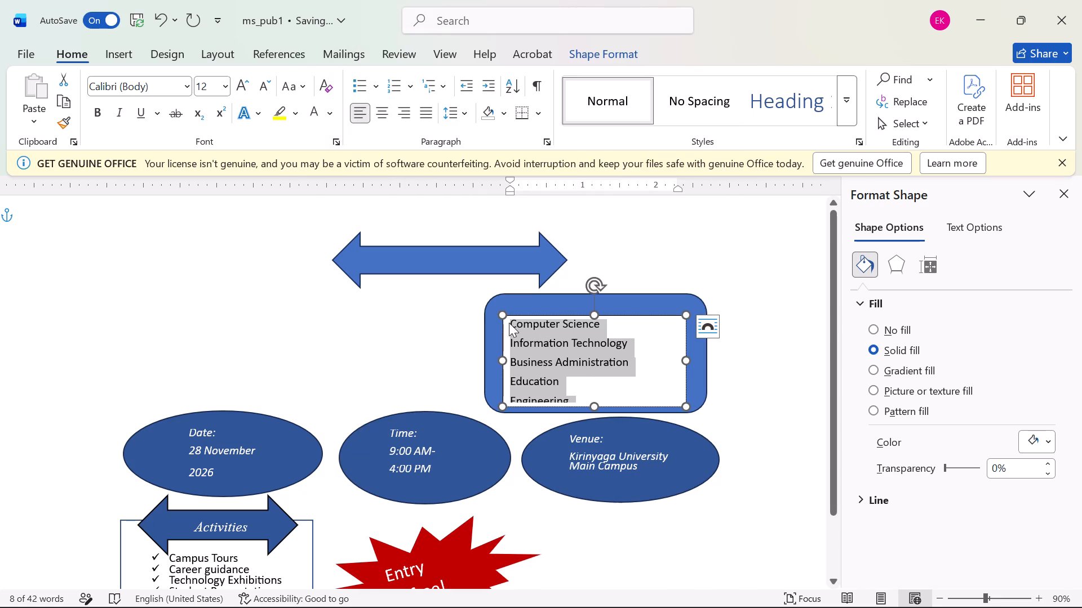
# Extend the blue rounded rectangle behind the programmes text box upward and leftward, and pull its right edge slightly inward.
pyautogui.click(489, 302)
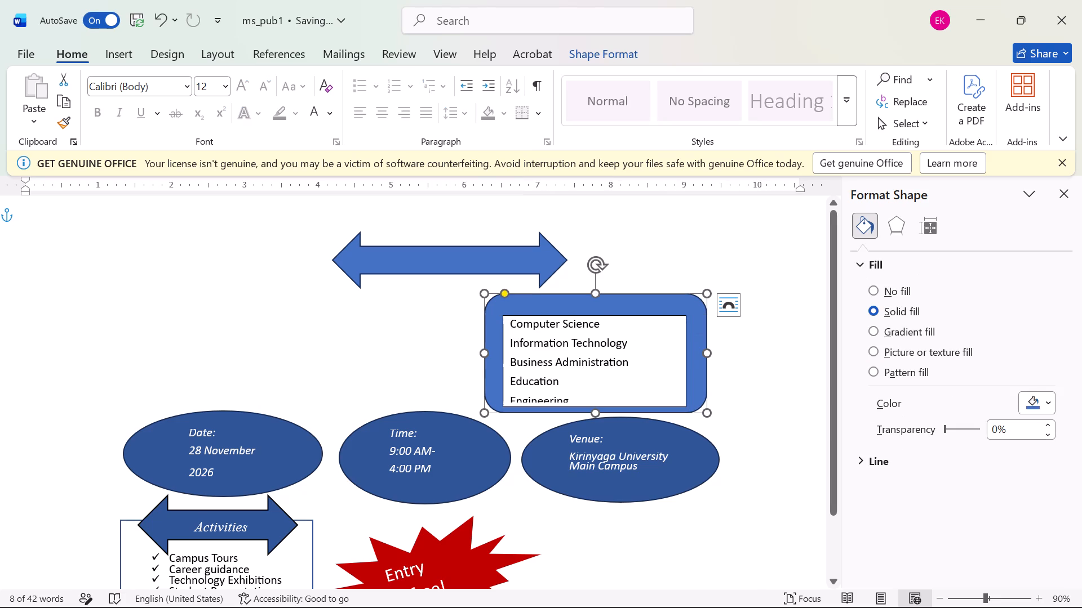
pyautogui.moveTo(485, 291); pyautogui.dragTo(471, 284)
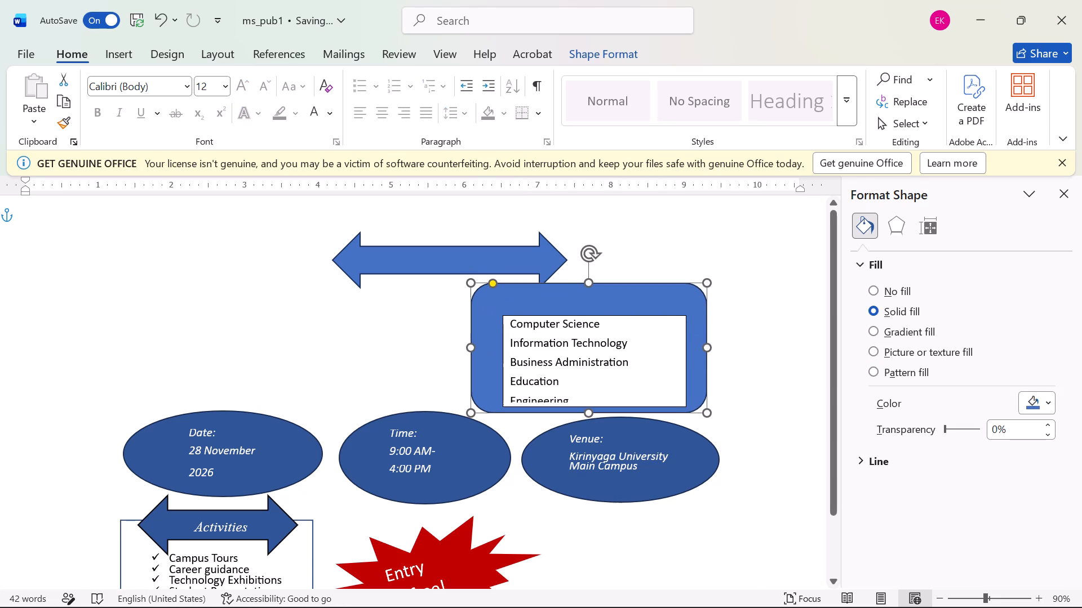
pyautogui.moveTo(471, 284); pyautogui.dragTo(471, 283)
pyautogui.moveTo(709, 284); pyautogui.dragTo(693, 279)
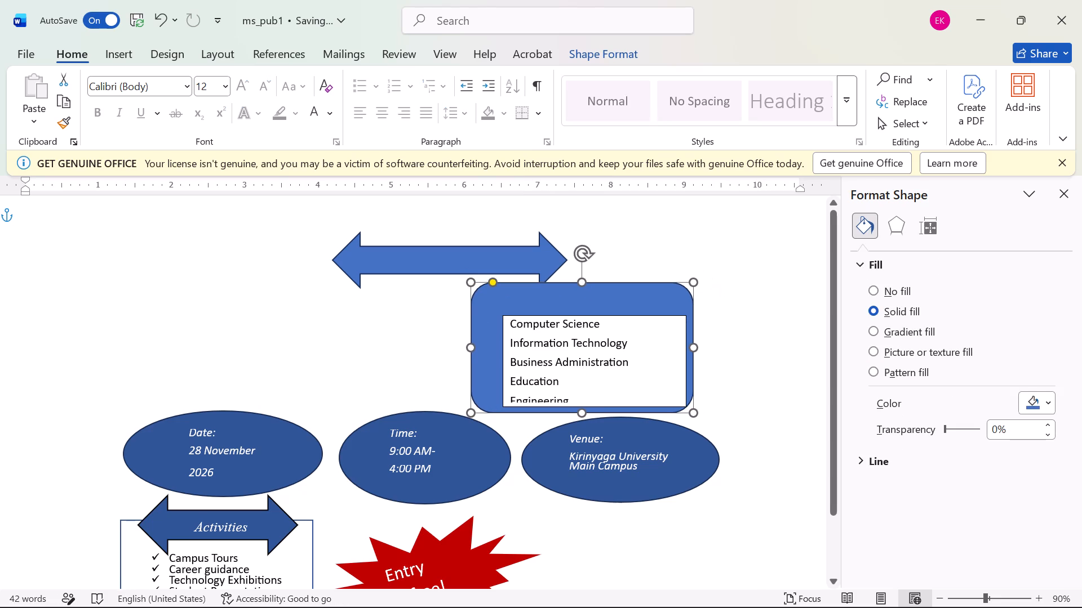
pyautogui.moveTo(693, 279); pyautogui.dragTo(694, 274)
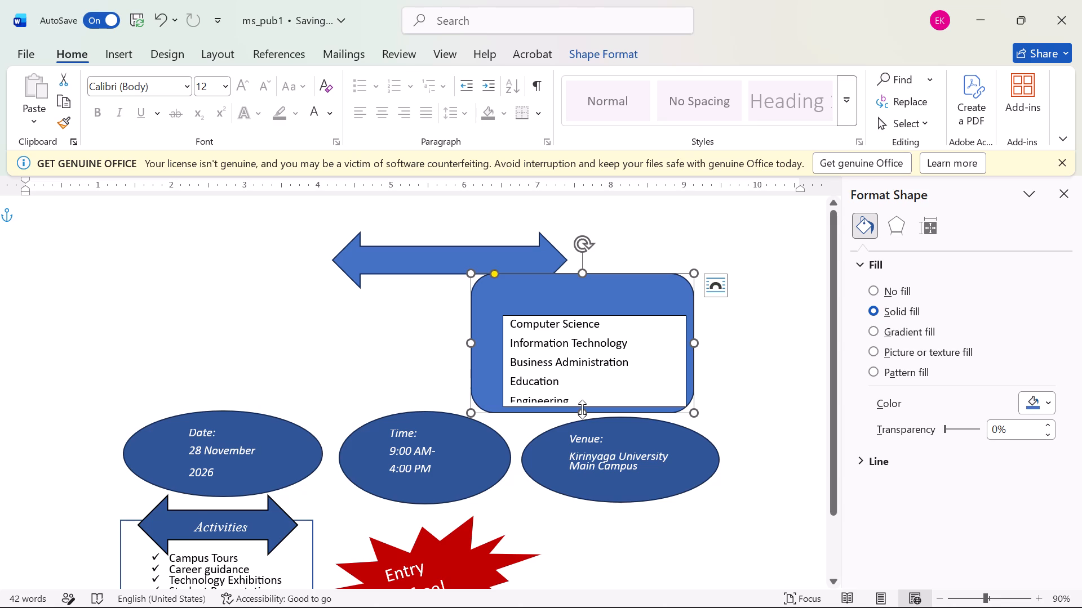
# Move the programmes text box slightly upward and extend its lower-left corner outward until the "Engineering" line fits.
pyautogui.click(512, 332)
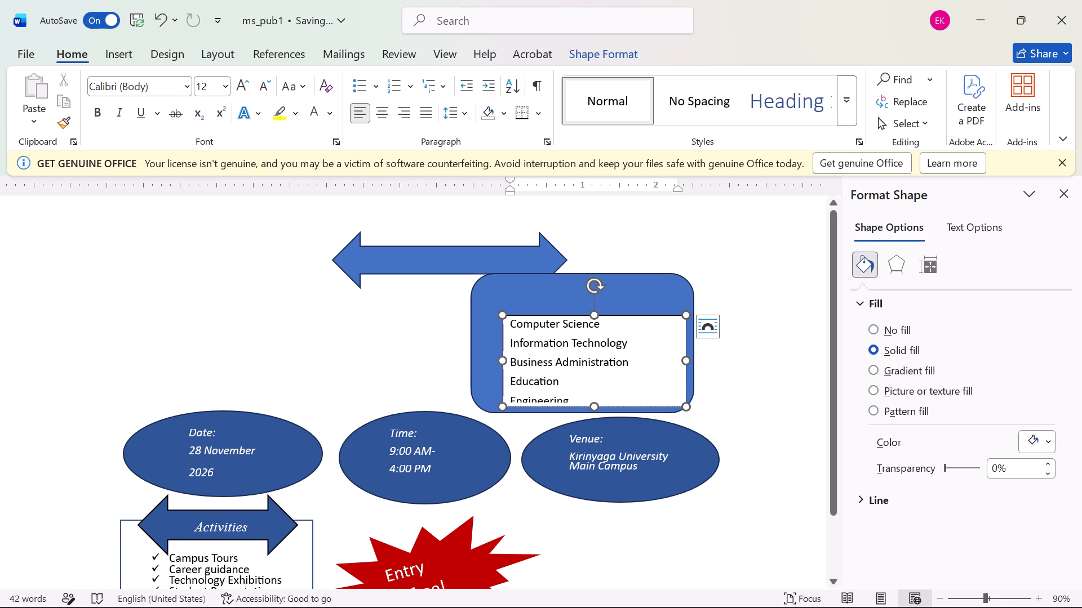
pyautogui.moveTo(504, 335); pyautogui.dragTo(505, 326)
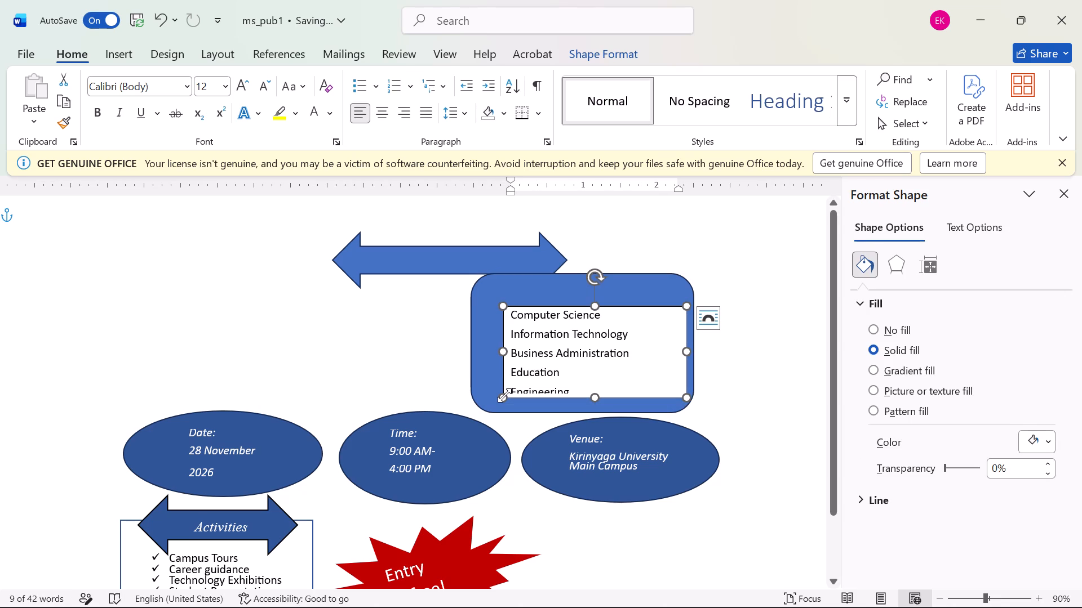
pyautogui.moveTo(504, 395); pyautogui.dragTo(496, 407)
pyautogui.click(485, 368)
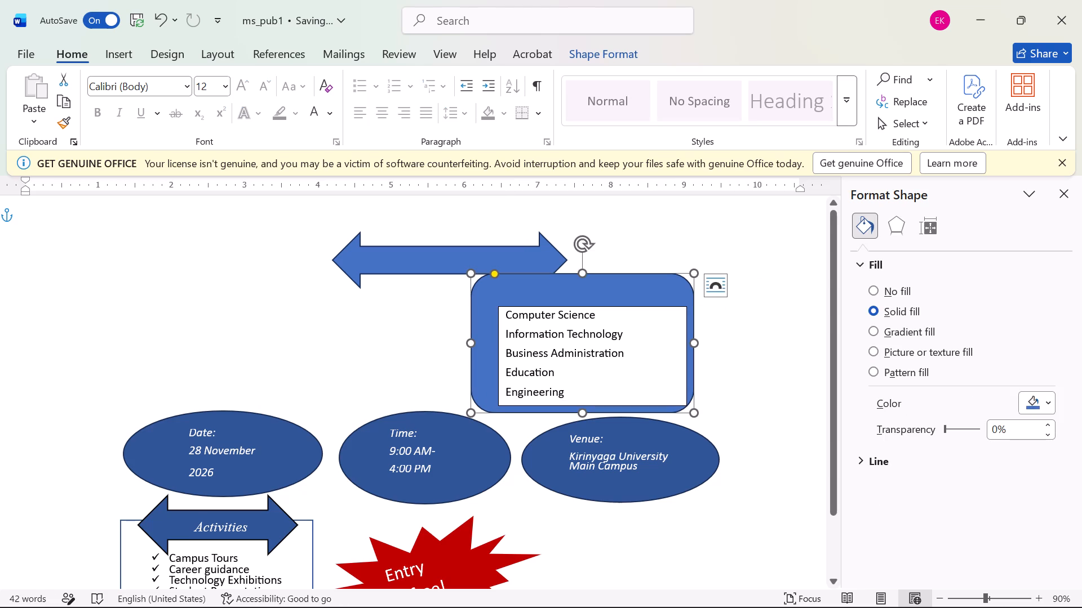
pyautogui.click(534, 295)
# Set the font of all five programme lines, from "Computer Science" to "Engineering", to Times New Roman.
pyautogui.moveTo(504, 312); pyautogui.dragTo(581, 394)
pyautogui.click(189, 83)
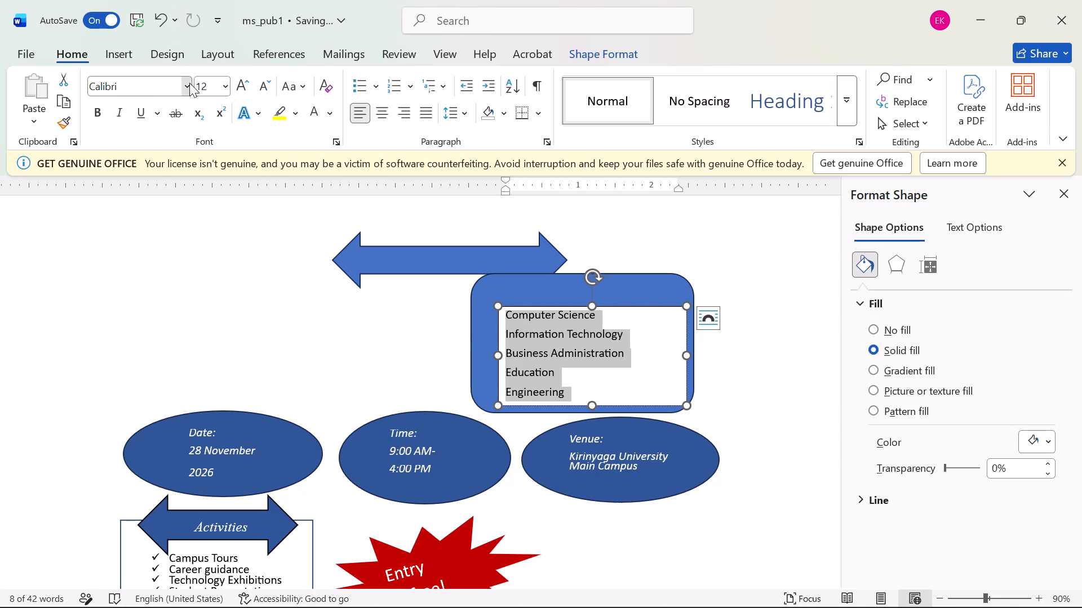
pyautogui.press('t')
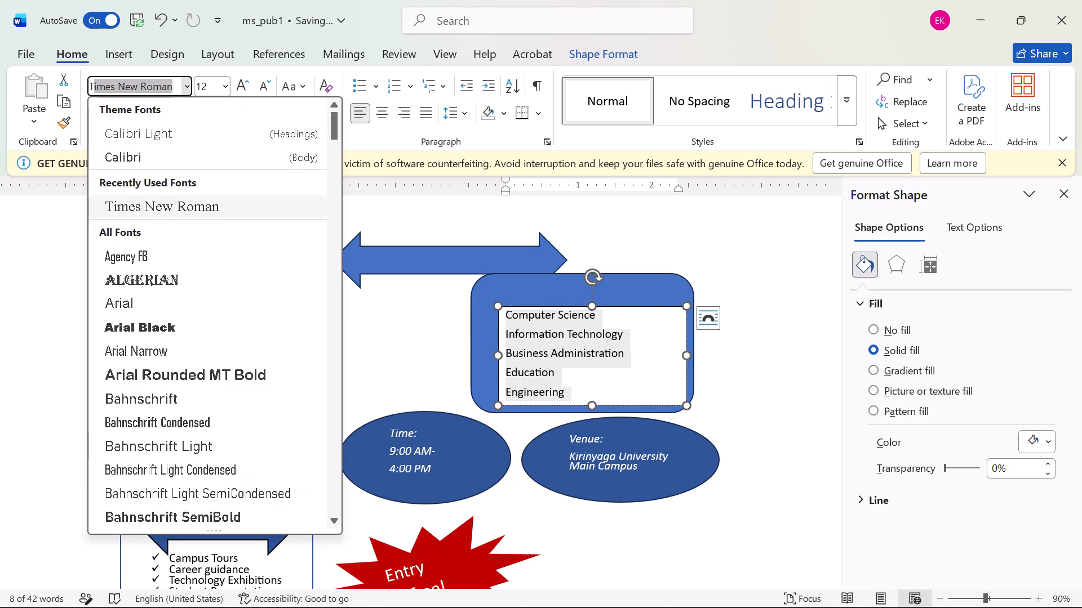
pyautogui.click(179, 204)
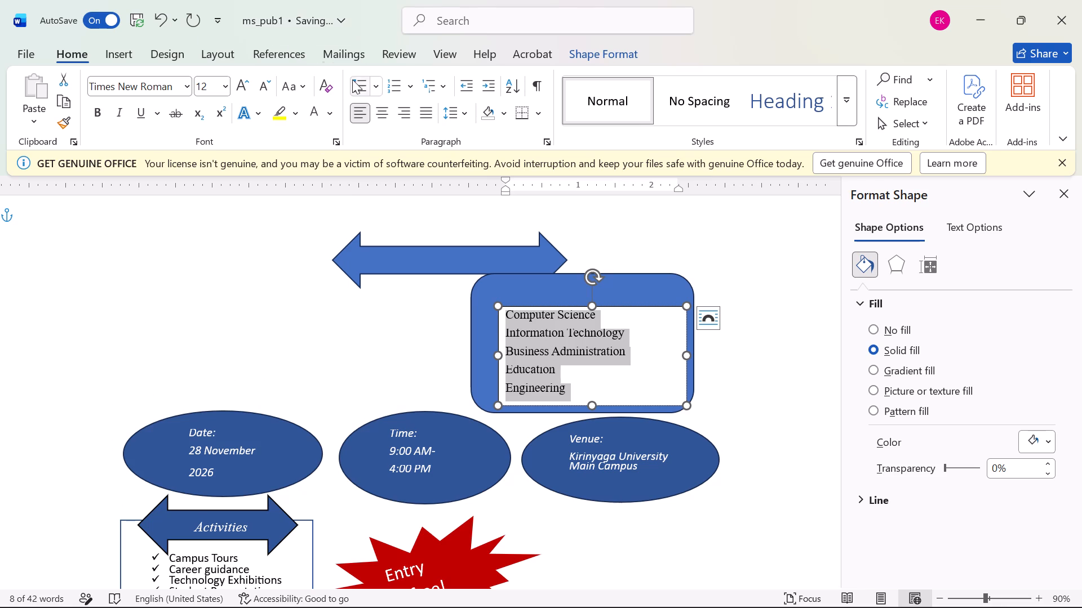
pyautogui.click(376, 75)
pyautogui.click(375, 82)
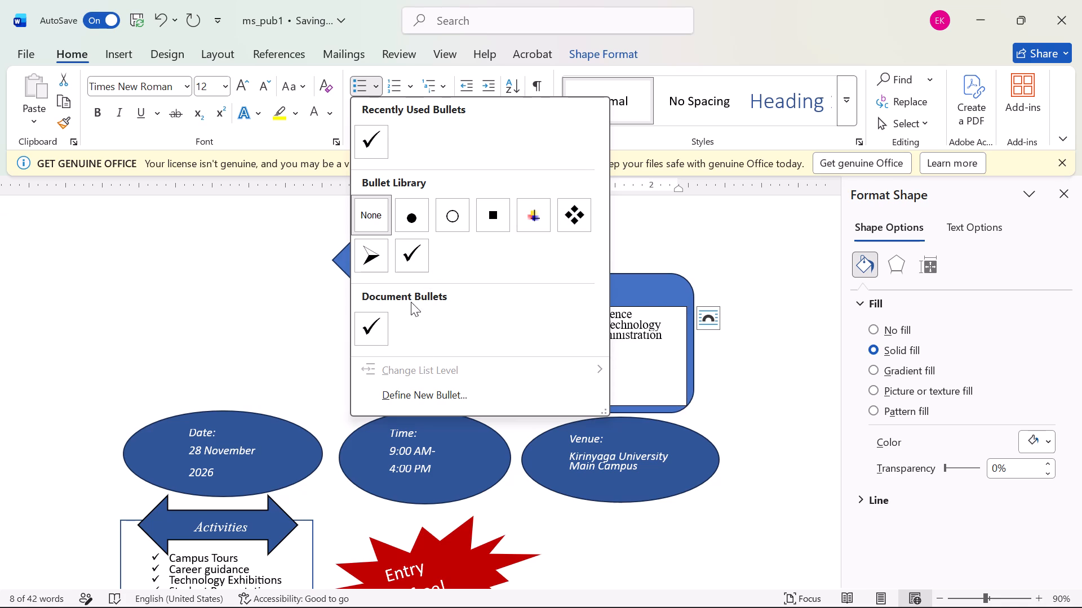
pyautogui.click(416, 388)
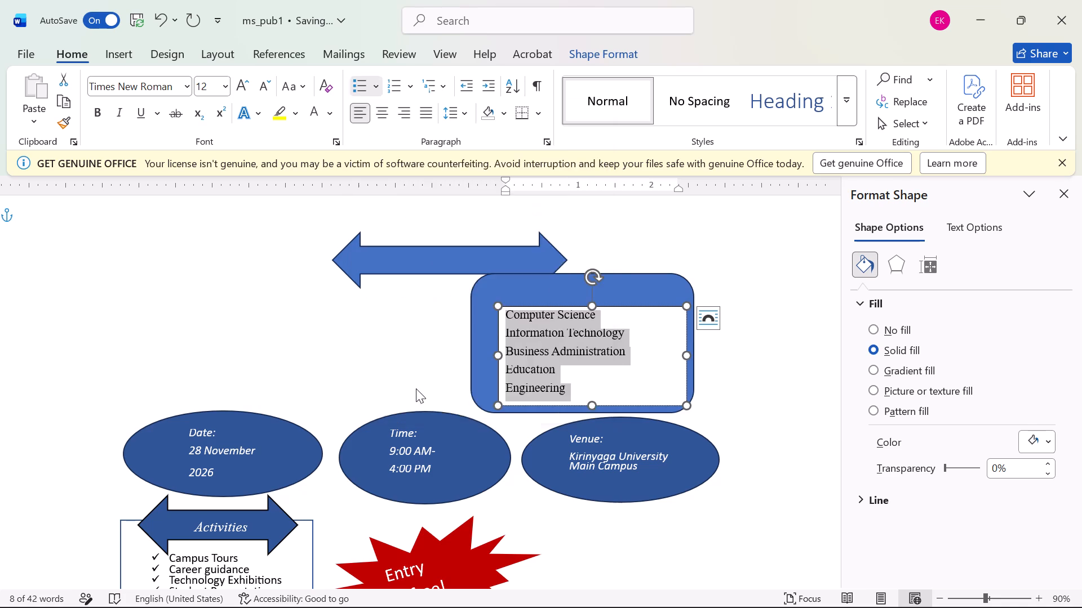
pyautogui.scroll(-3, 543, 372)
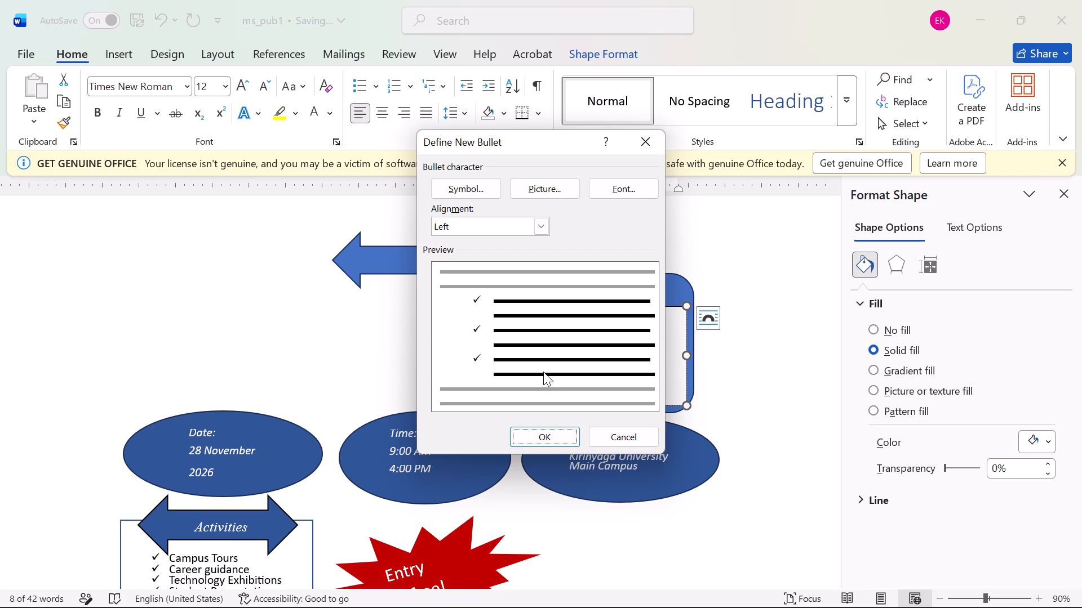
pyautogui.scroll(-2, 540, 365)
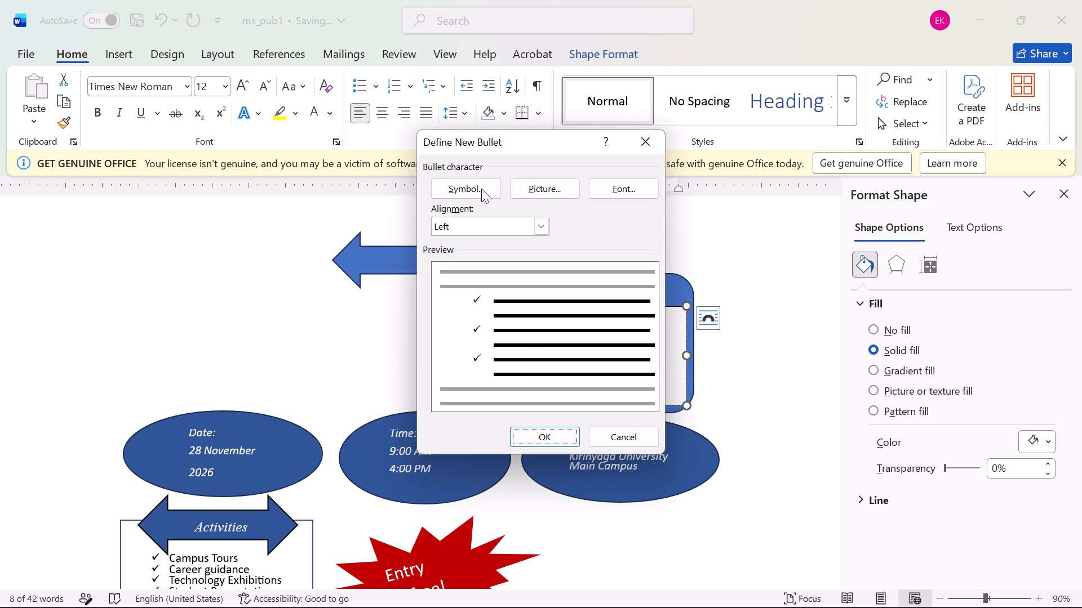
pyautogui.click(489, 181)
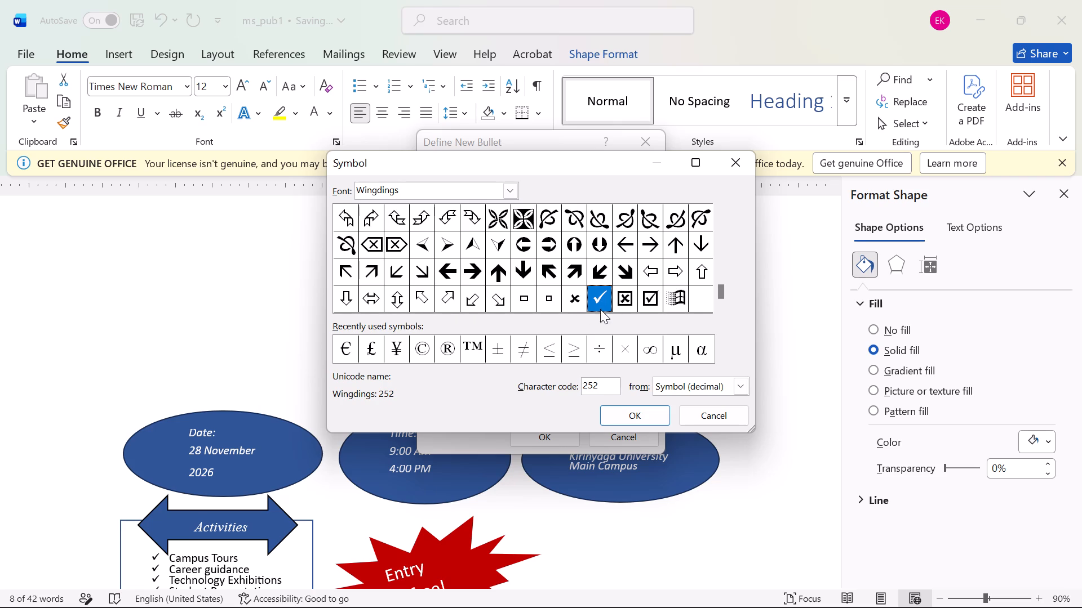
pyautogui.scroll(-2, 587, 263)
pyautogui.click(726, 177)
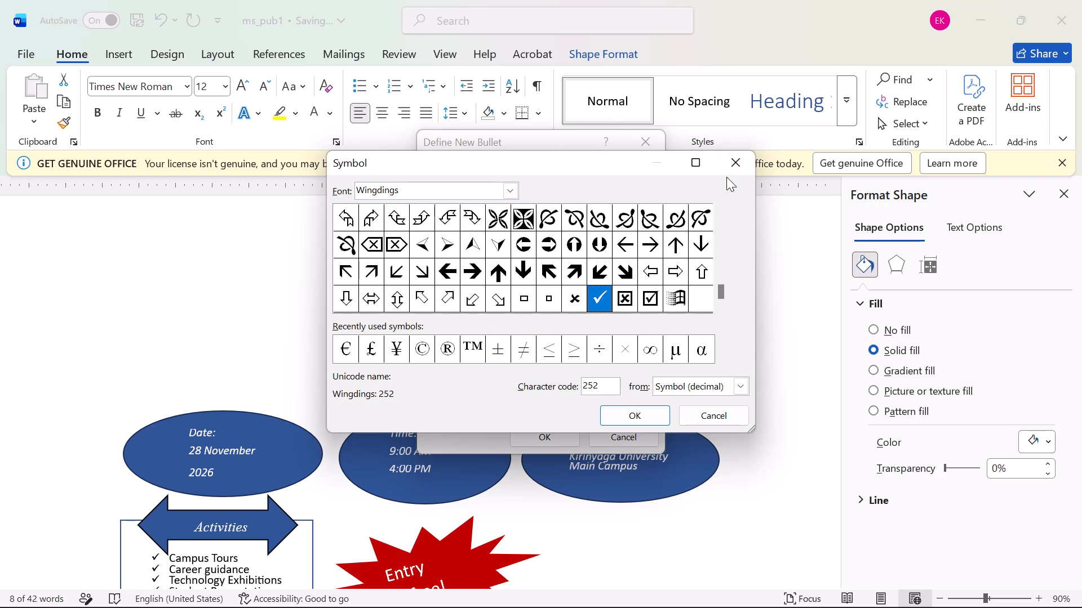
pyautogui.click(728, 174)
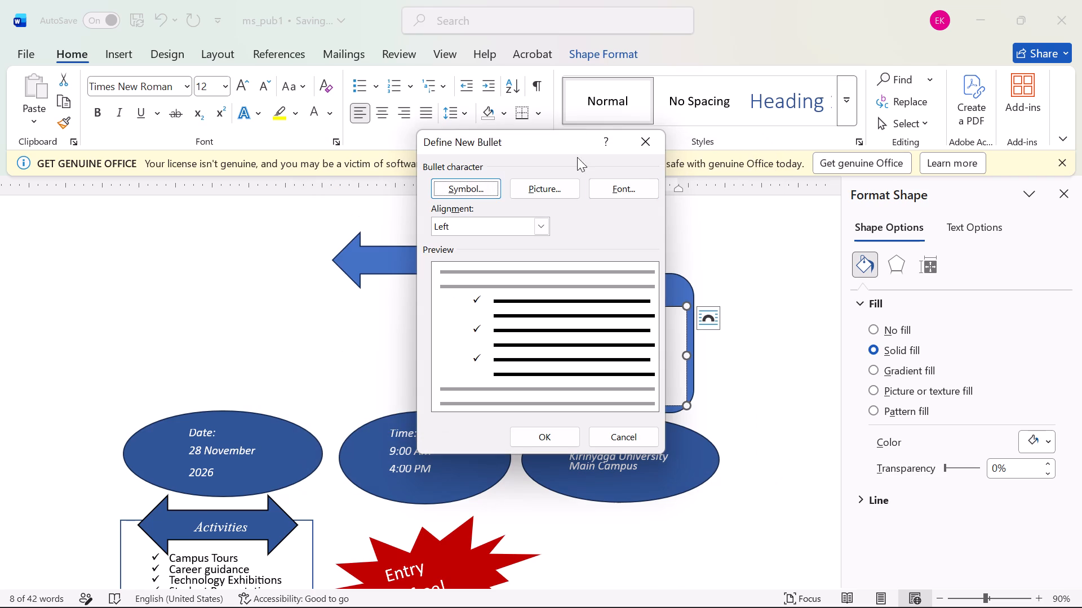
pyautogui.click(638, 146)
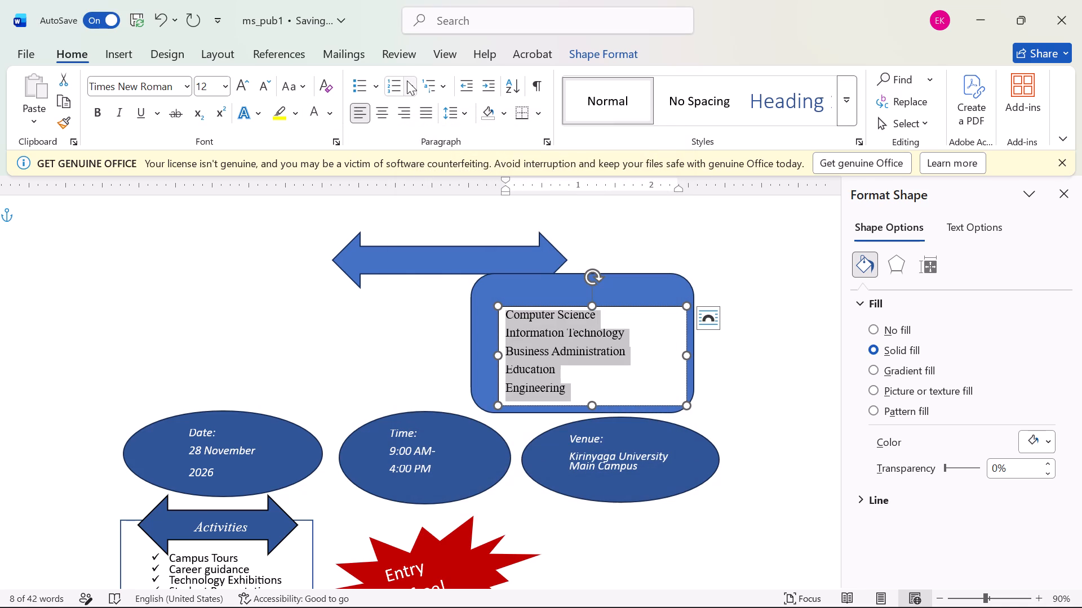
# Apply check-mark bullets to the selected programme lines.
pyautogui.click(368, 84)
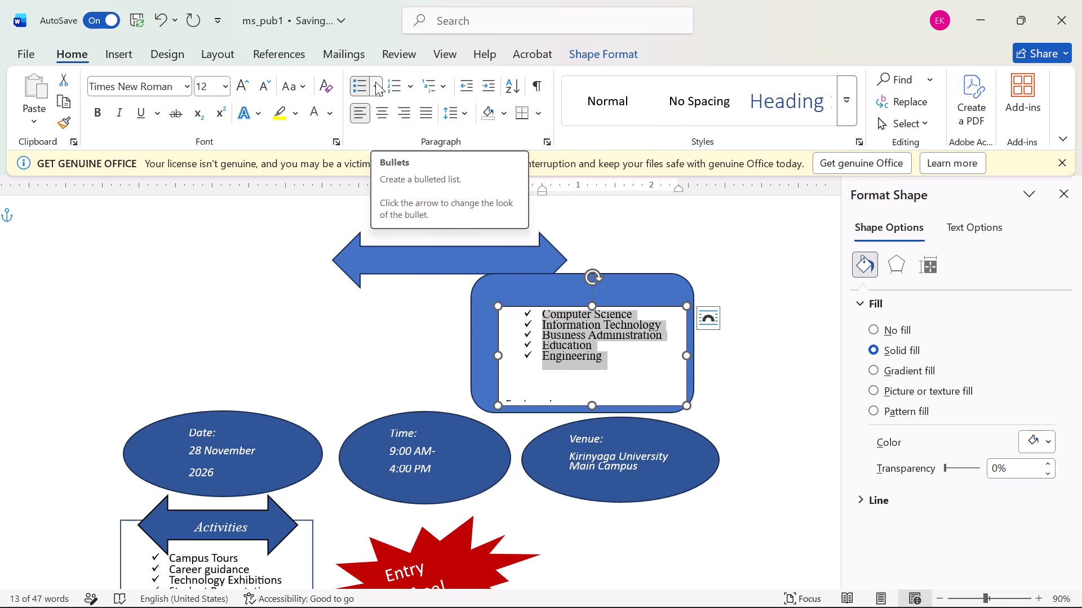
# Change the bullets of the selected programme lines to the four-diamond style.
pyautogui.click(375, 82)
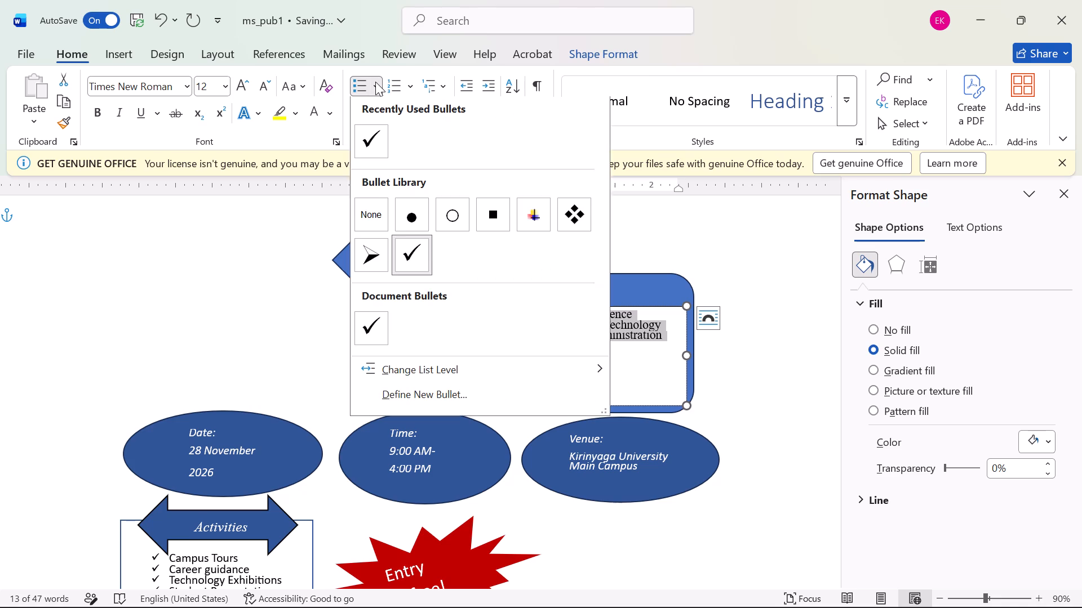
pyautogui.click(580, 211)
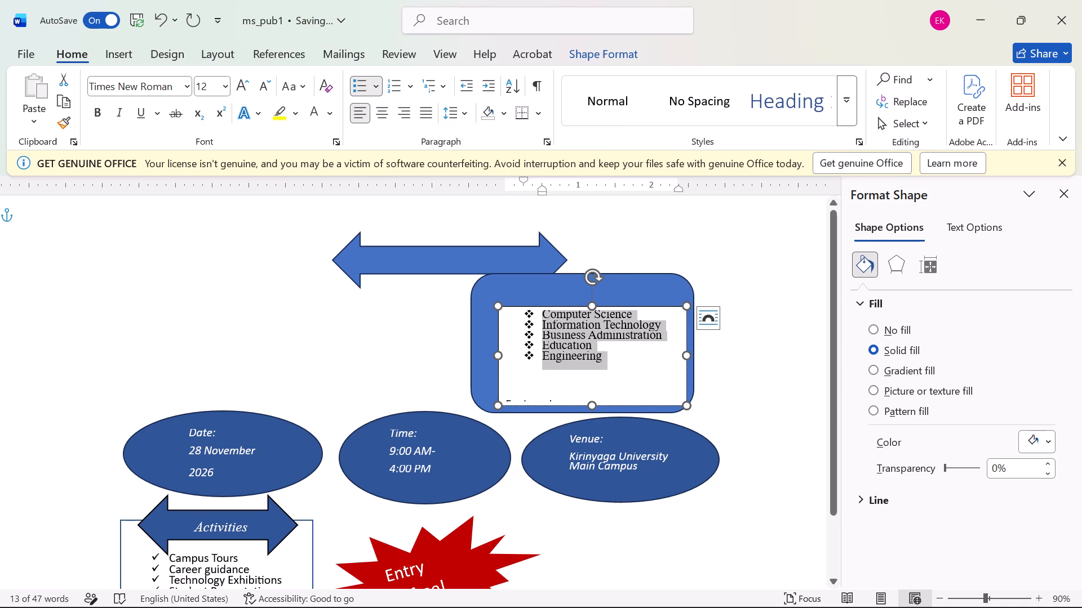
# Delete the duplicate, partly hidden "Engineering" line and the empty line above it at the bottom of the programmes text box.
pyautogui.click(515, 381)
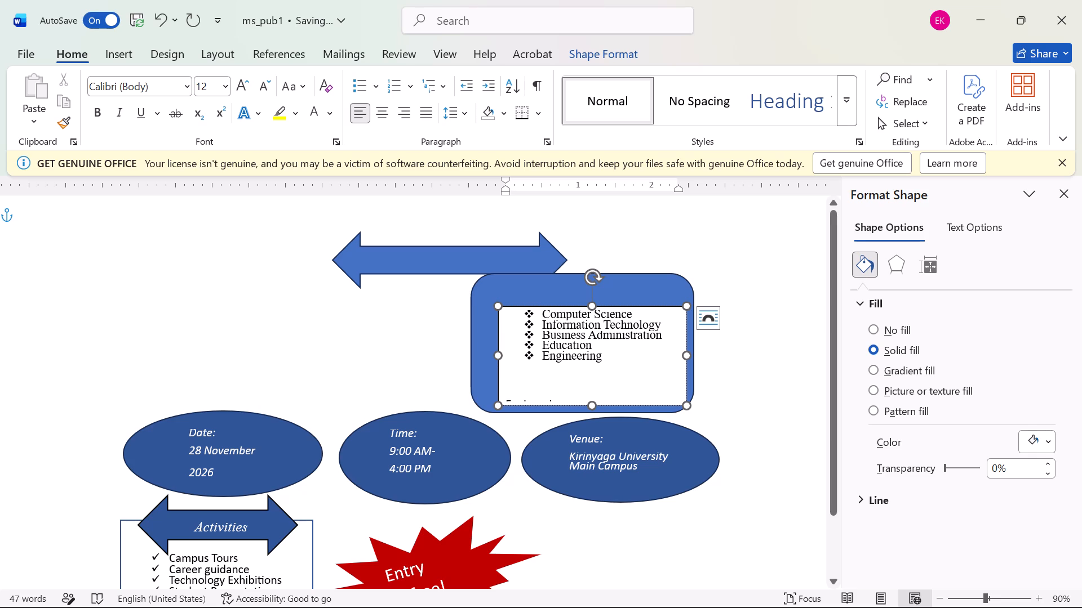
pyautogui.click(561, 398)
pyautogui.press('BackSpace')
pyautogui.press('BackSpace')
pyautogui.press('BackSpace')
pyautogui.press('BackSpace')
pyautogui.press('BackSpace')
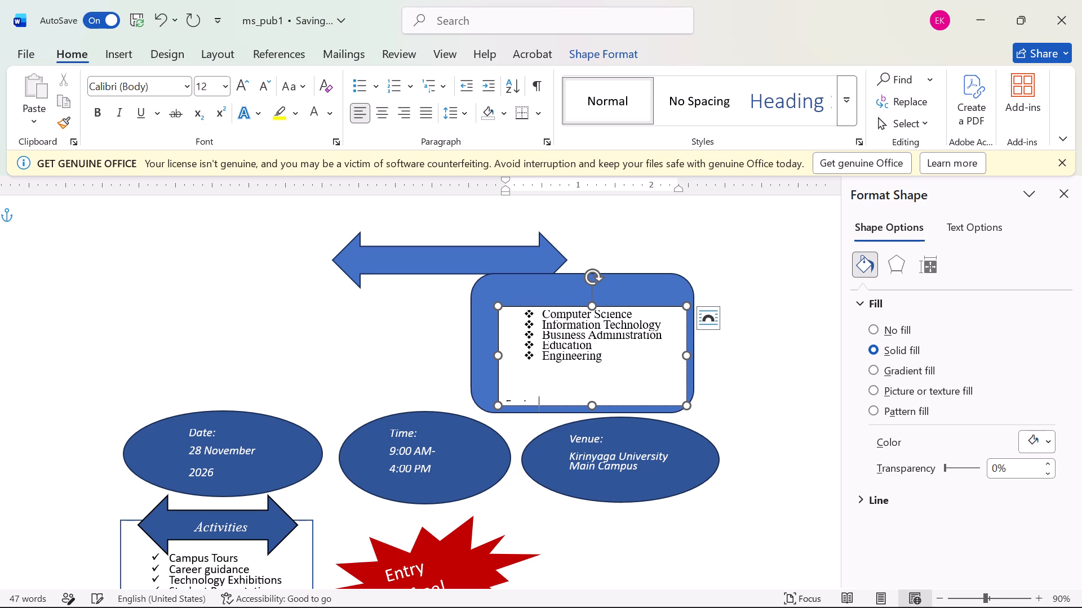
pyautogui.press('BackSpace')
pyautogui.press('BackSpace')
pyautogui.press('BackSpace')
pyautogui.press('BackSpace')
pyautogui.press('BackSpace')
pyautogui.press('BackSpace')
pyautogui.press('BackSpace')
pyautogui.press('BackSpace')
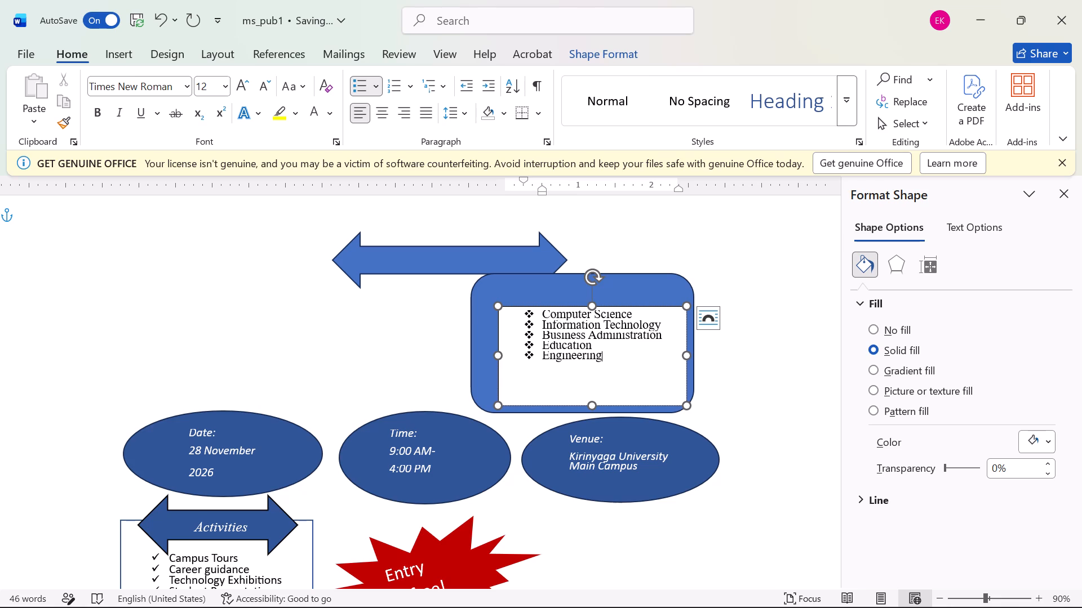
pyautogui.press('Return')
pyautogui.press('BackSpace')
# Set the line spacing of the bulleted programmes list, from "Computer Science" to "Engineering", to 1.0.
pyautogui.click(534, 357)
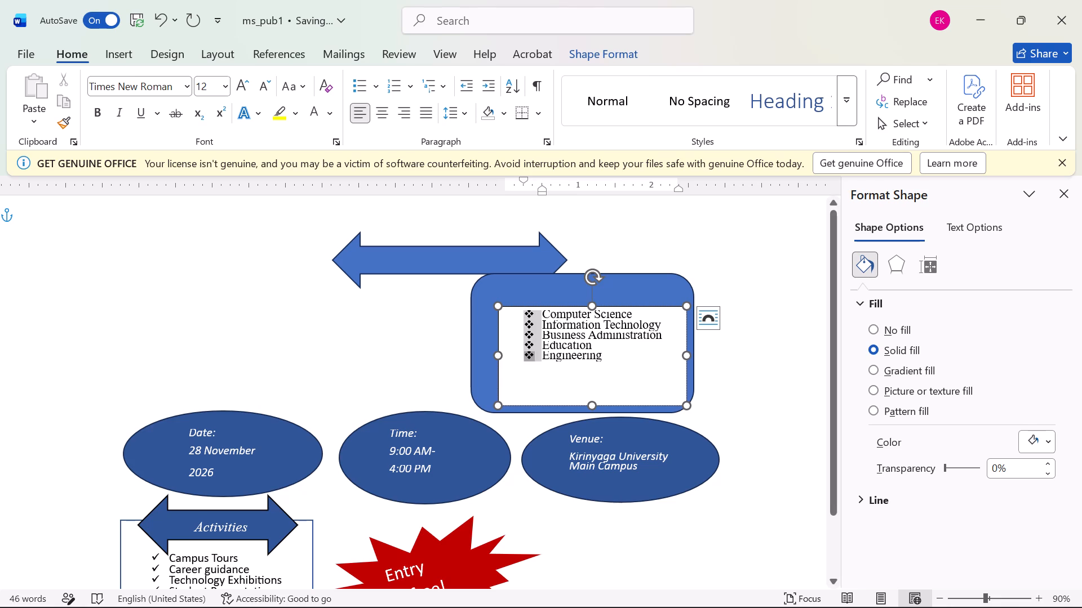
pyautogui.moveTo(517, 315); pyautogui.dragTo(570, 370)
pyautogui.click(456, 115)
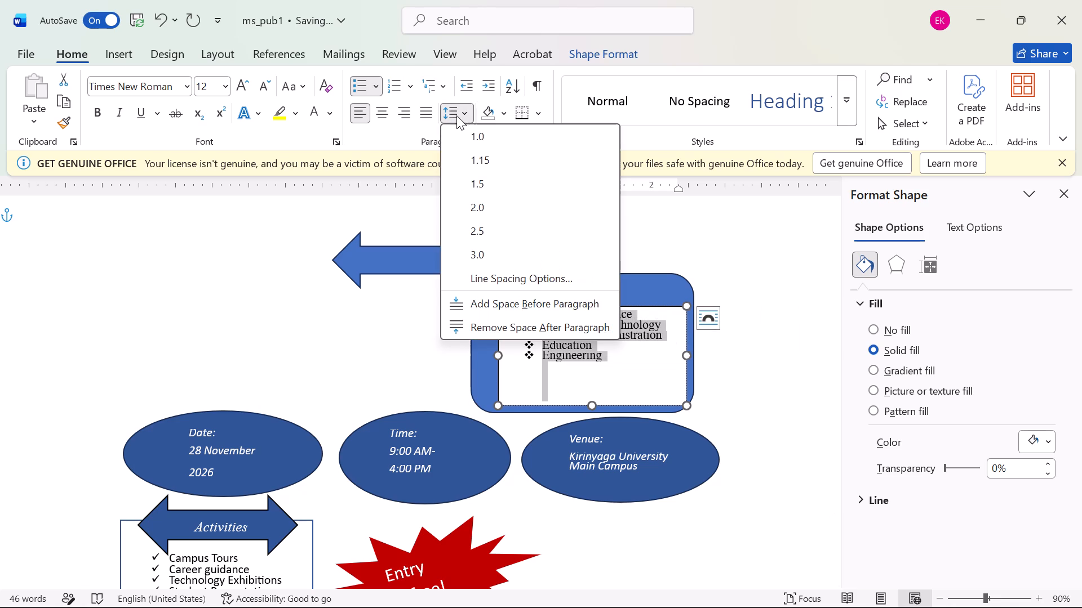
pyautogui.click(480, 137)
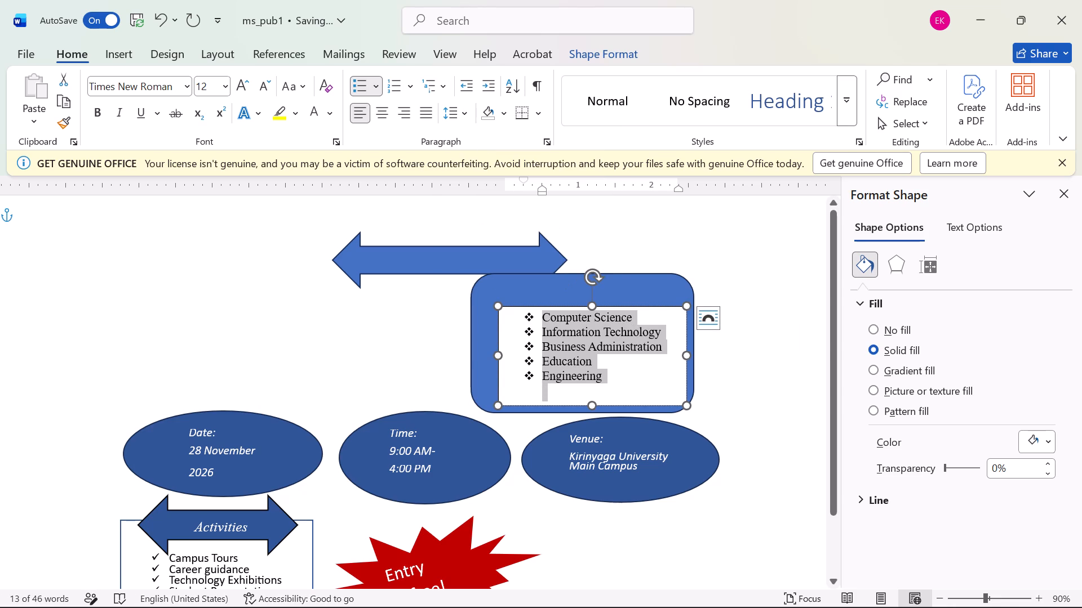
pyautogui.click(508, 363)
pyautogui.click(513, 361)
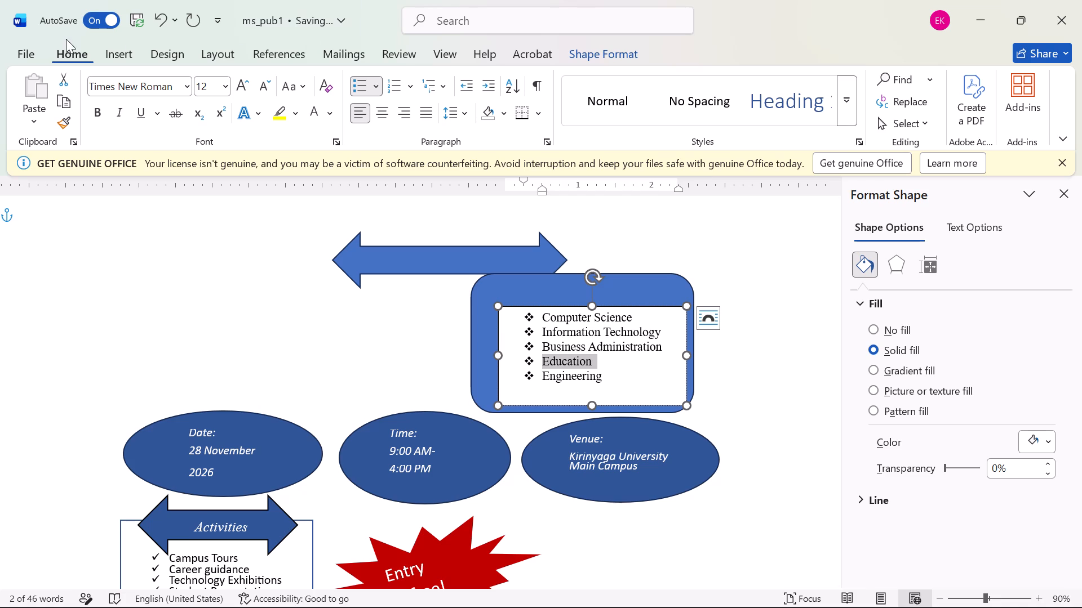
# Fill the programmes text box with the lightest grey theme colour.
pyautogui.moveTo(623, 62); pyautogui.dragTo(622, 56)
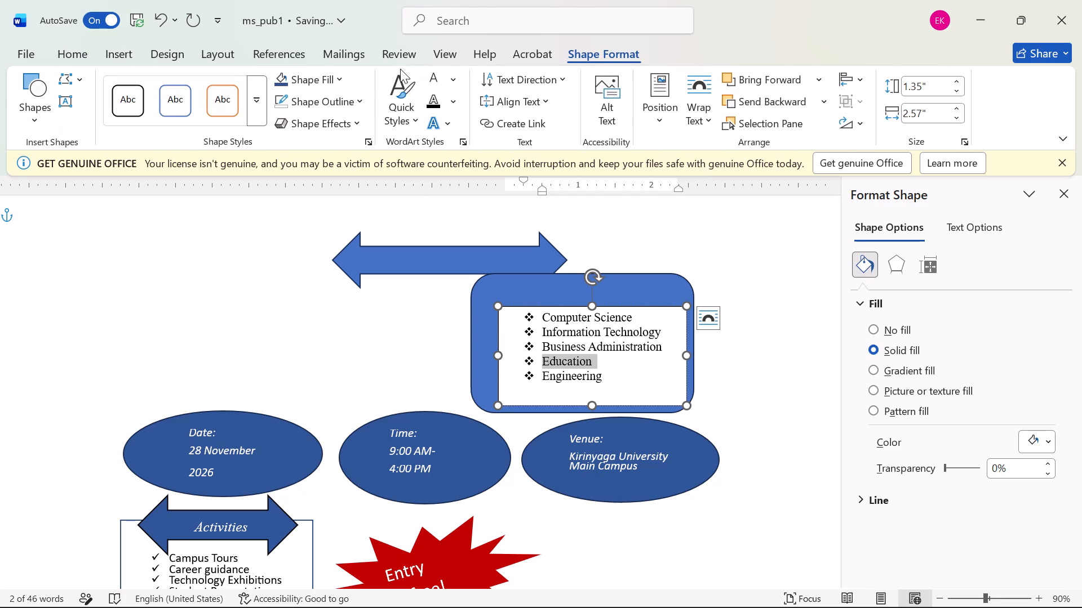
pyautogui.click(345, 88)
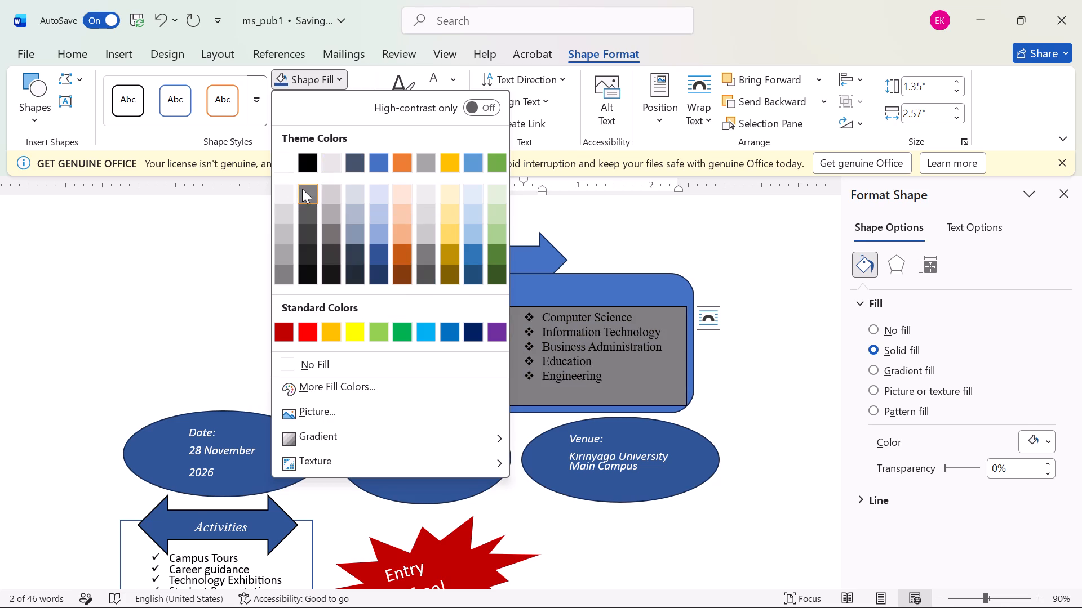
pyautogui.click(283, 192)
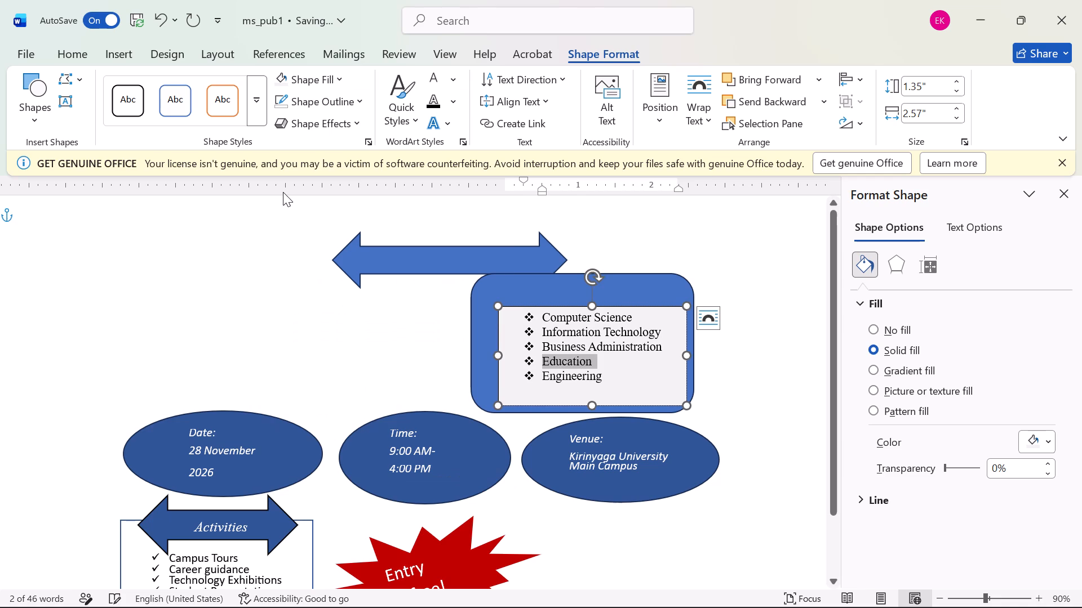
# Move the empty blue double-headed arrow above the ovals leftward and slightly up, clear of the blue rounded rectangle.
pyautogui.click(478, 250)
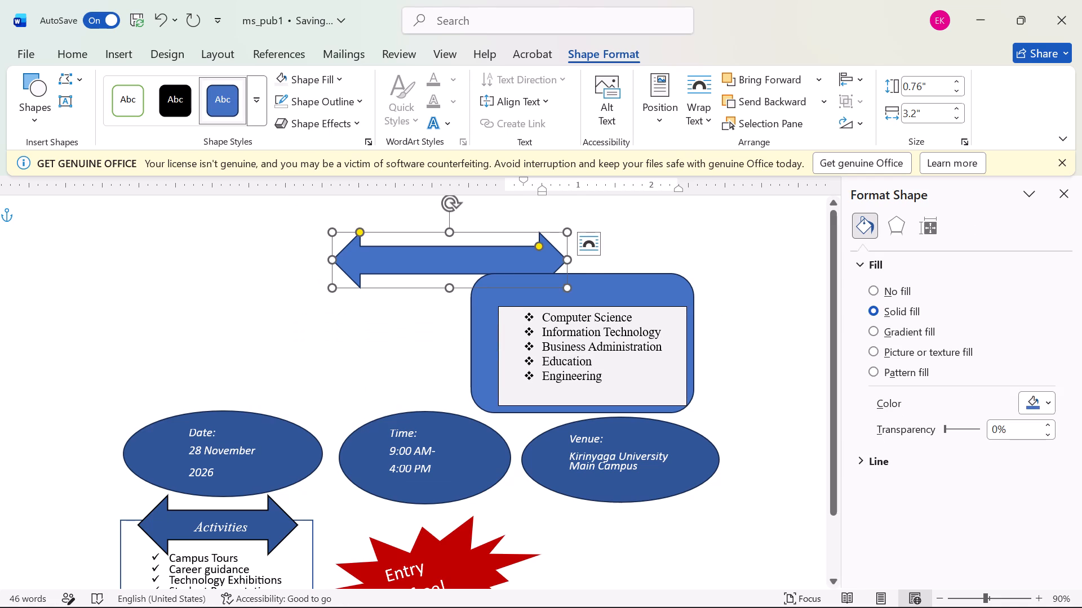
pyautogui.moveTo(420, 265); pyautogui.dragTo(364, 252)
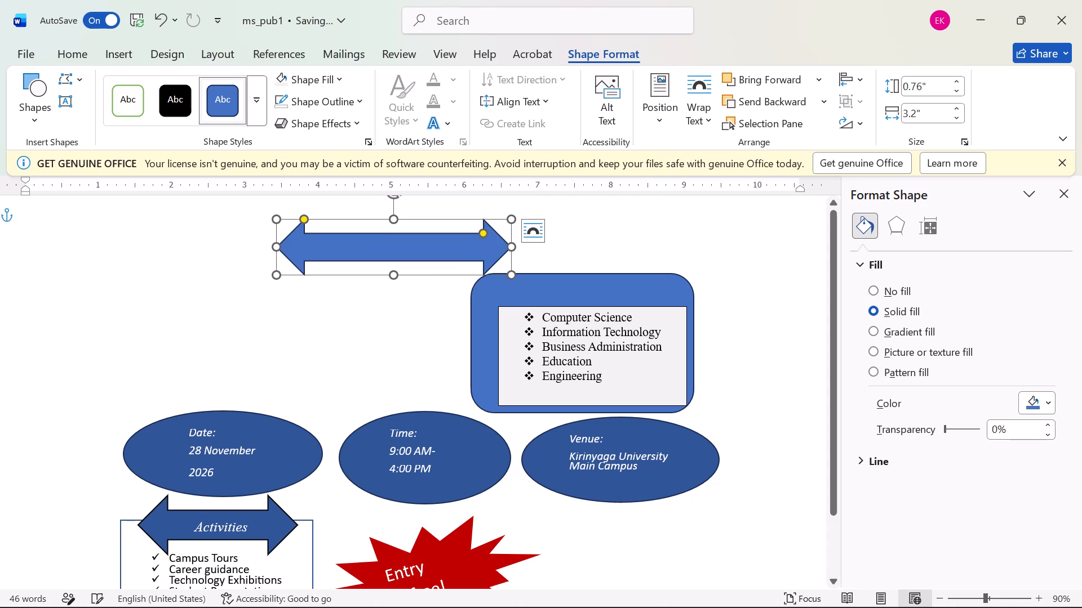
pyautogui.moveTo(364, 252); pyautogui.dragTo(339, 253)
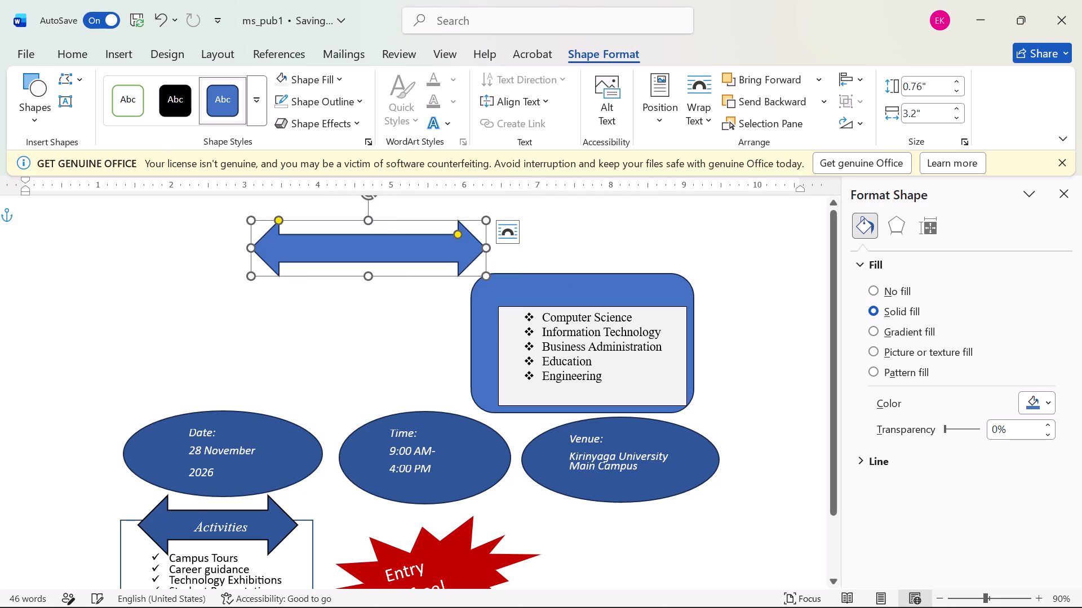
pyautogui.moveTo(337, 253); pyautogui.dragTo(331, 252)
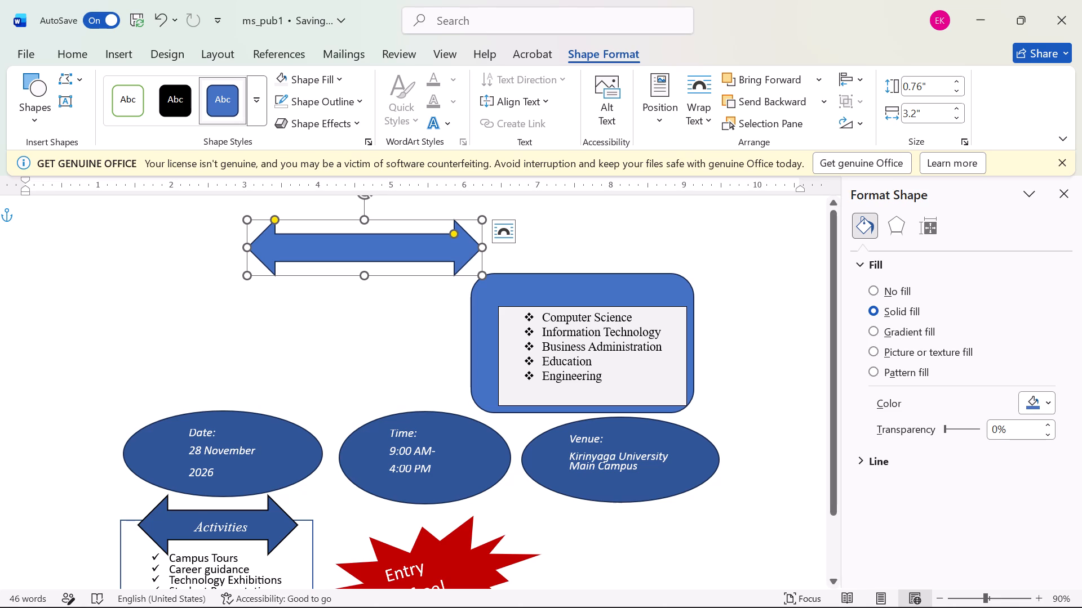
# Insert four blank lines at the top of the page to push the shapes down.
pyautogui.click(41, 214)
pyautogui.press('Return')
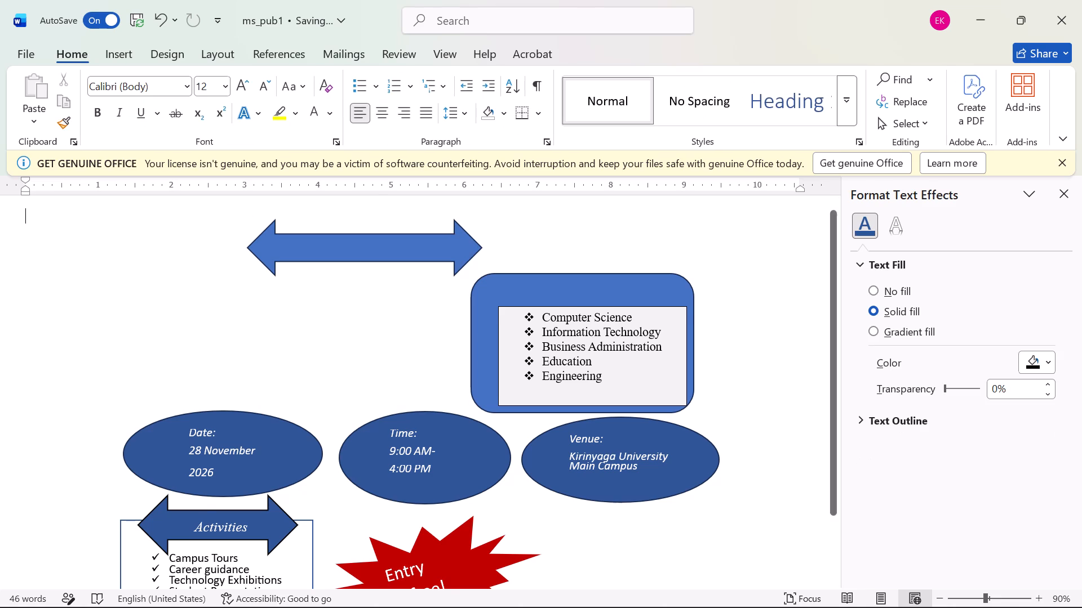
pyautogui.press('Return')
pyautogui.press('Return')
pyautogui.press('Return')
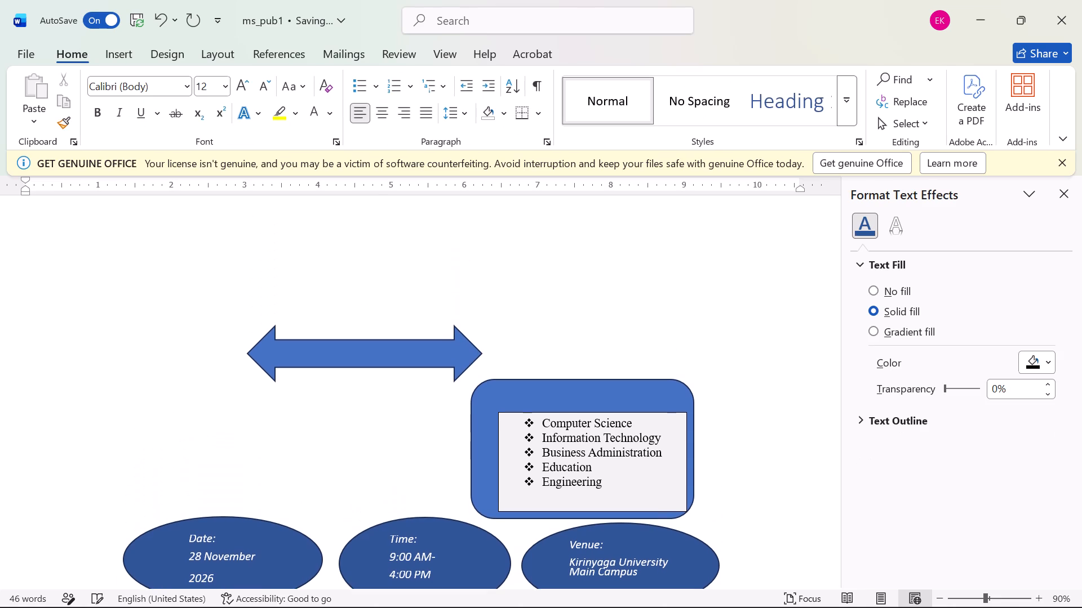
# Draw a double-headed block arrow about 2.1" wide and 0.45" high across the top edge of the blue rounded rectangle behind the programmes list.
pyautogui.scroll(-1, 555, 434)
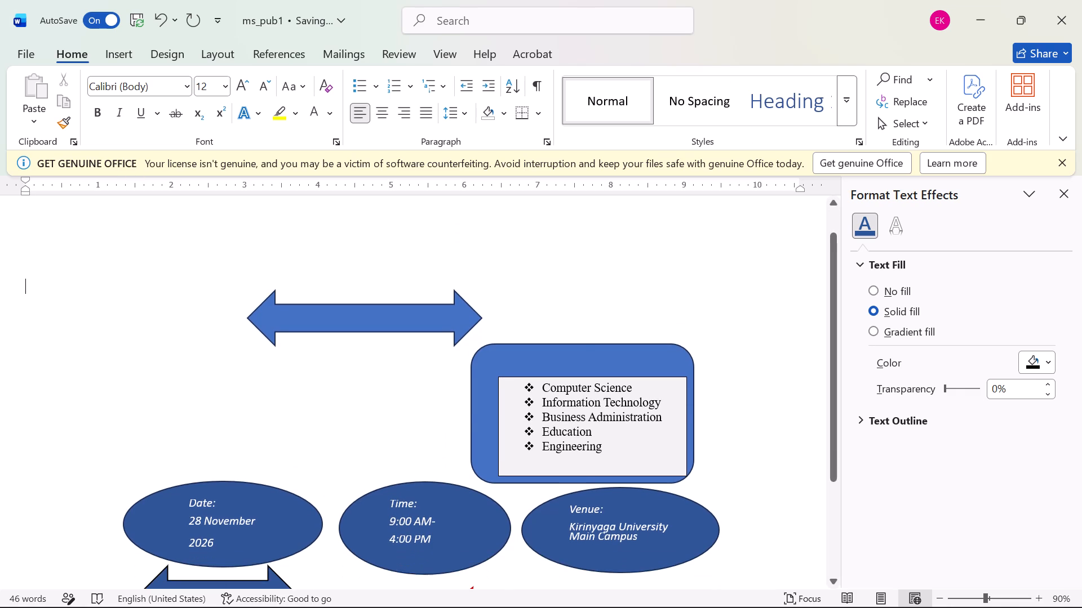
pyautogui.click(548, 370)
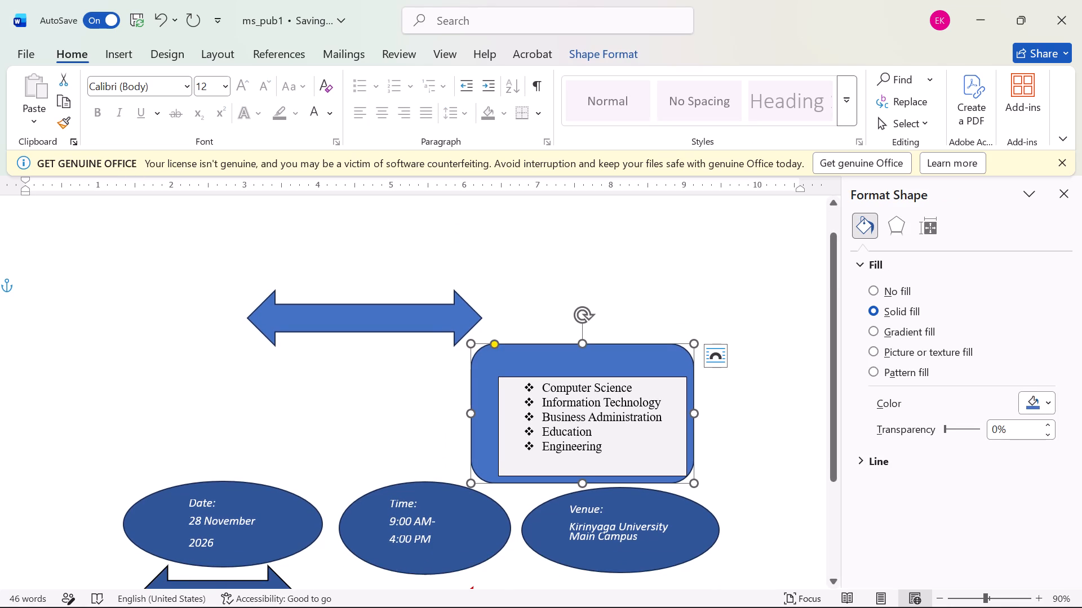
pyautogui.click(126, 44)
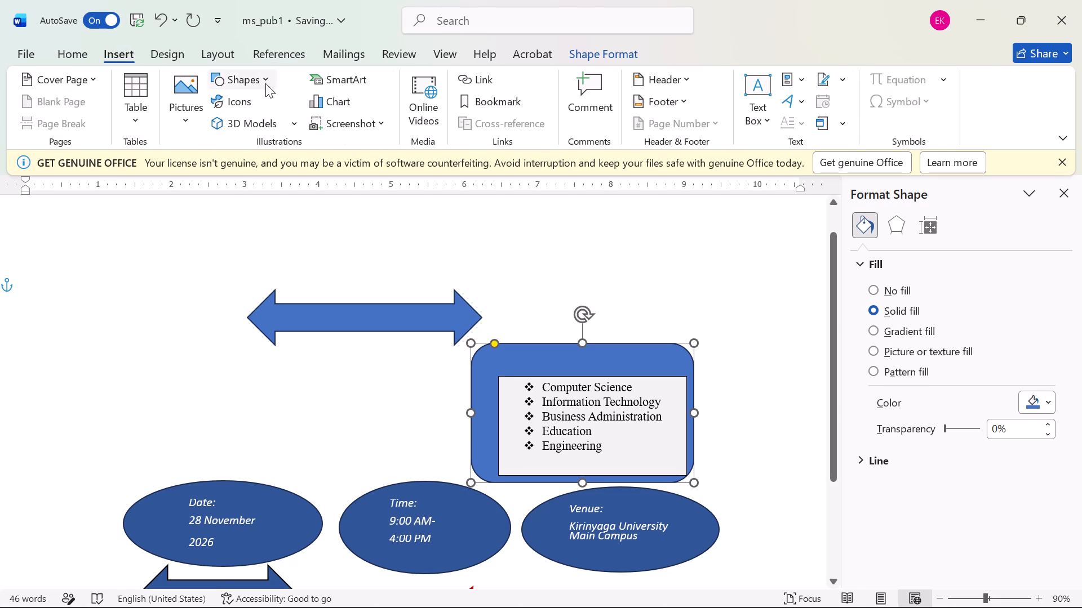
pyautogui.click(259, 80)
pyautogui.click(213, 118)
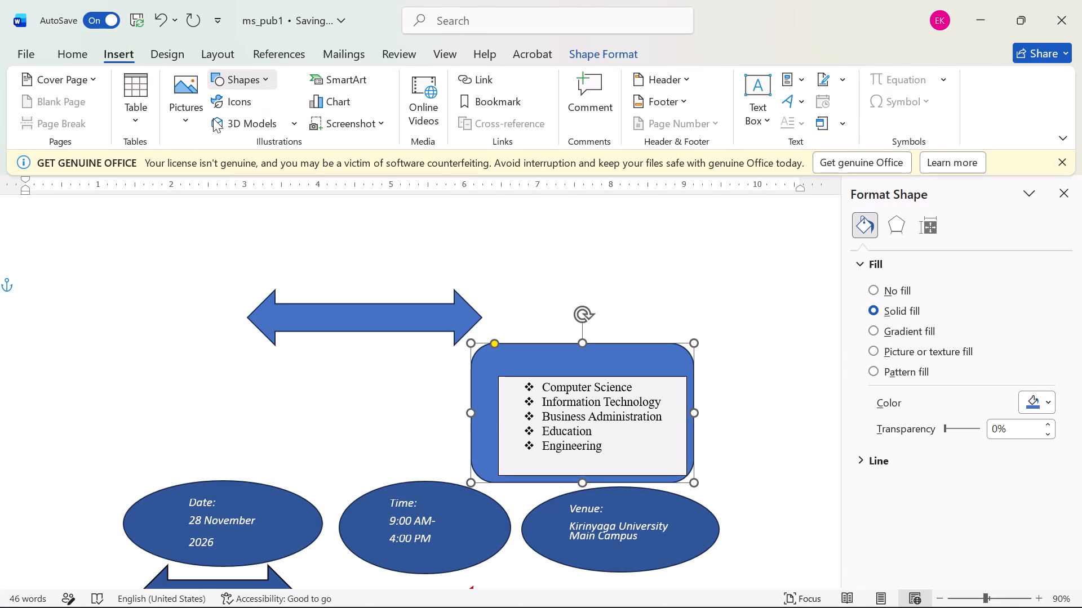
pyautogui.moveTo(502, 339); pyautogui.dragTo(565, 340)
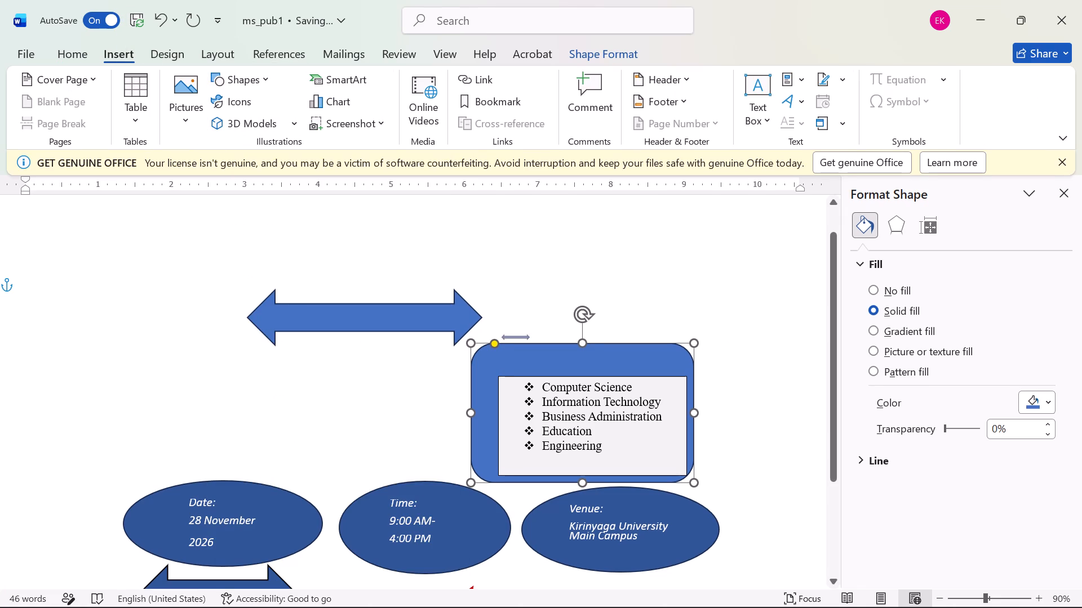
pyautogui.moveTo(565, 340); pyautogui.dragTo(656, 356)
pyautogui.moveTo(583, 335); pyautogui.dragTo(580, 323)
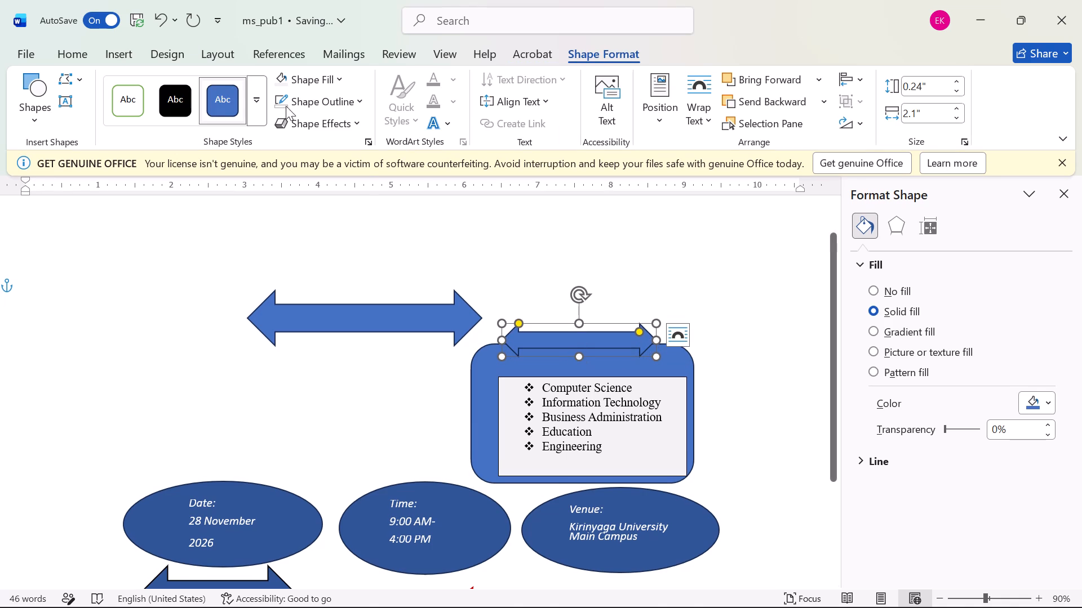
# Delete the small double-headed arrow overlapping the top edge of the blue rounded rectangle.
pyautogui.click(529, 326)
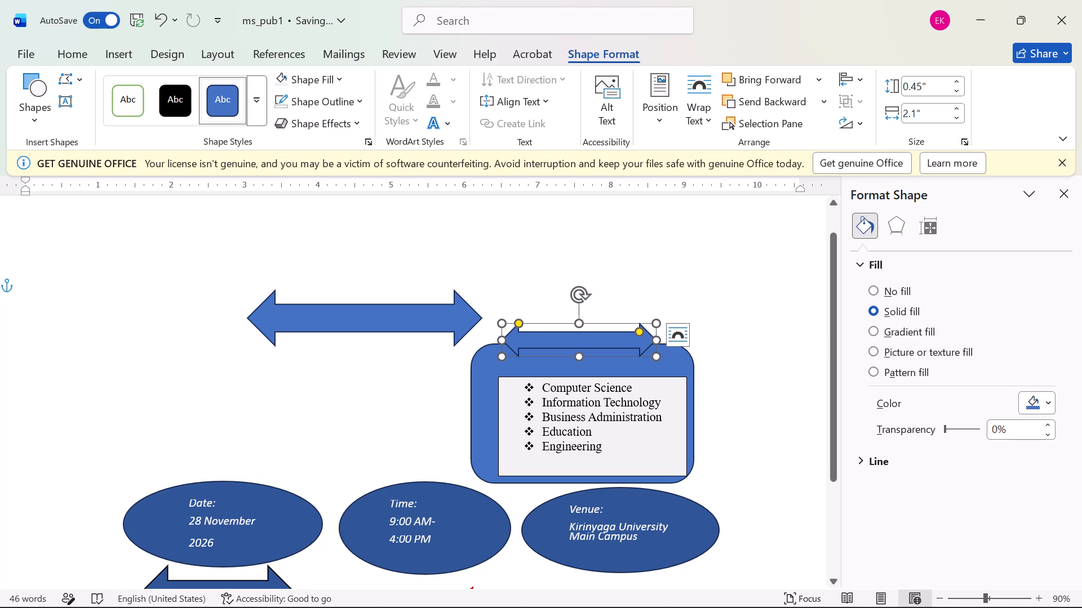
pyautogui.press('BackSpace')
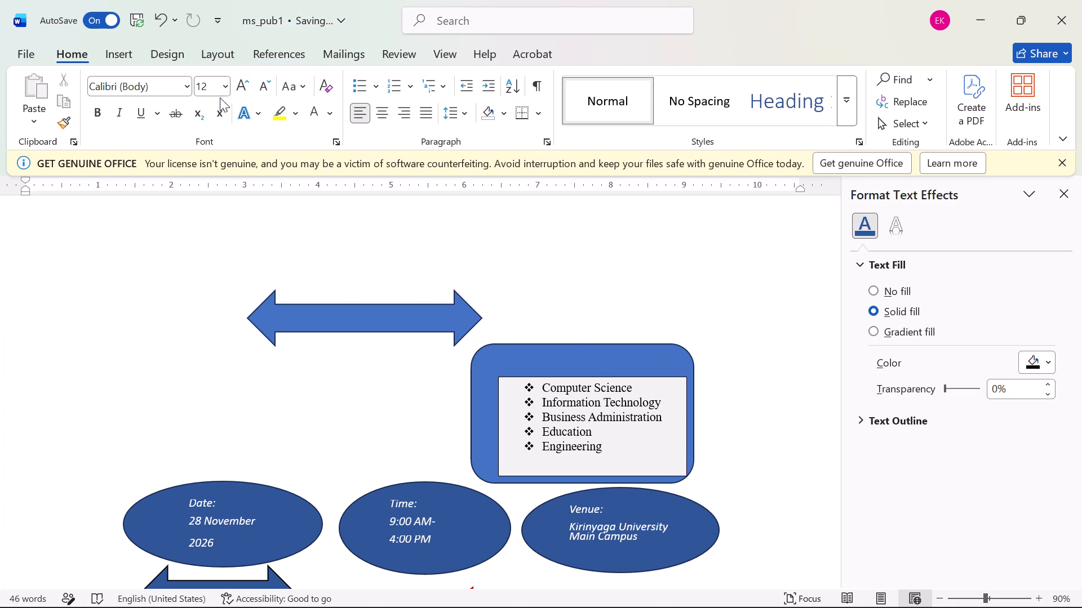
# Draw a flowchart alternate-process shape about 2.65" wide and 0.49" high across the top edge of the blue rounded rectangle behind the programmes list.
pyautogui.click(121, 53)
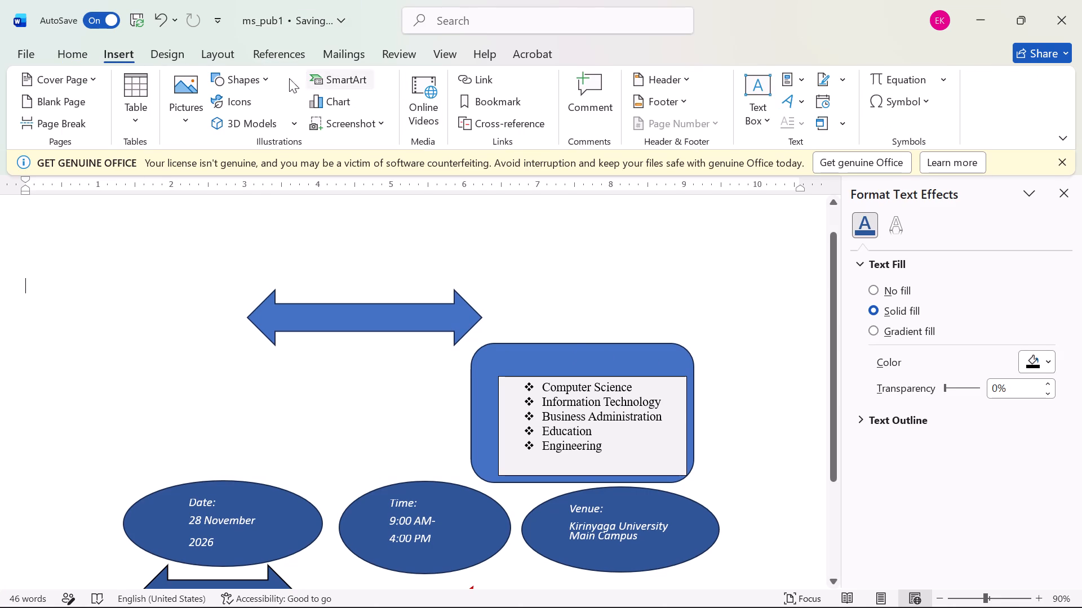
pyautogui.click(236, 77)
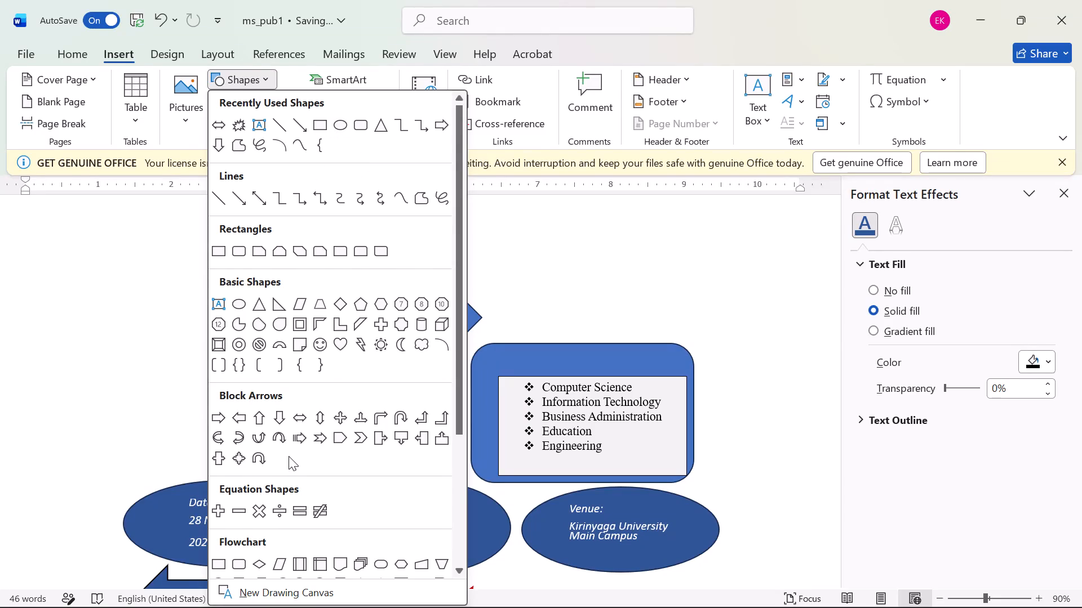
pyautogui.scroll(-2, 289, 456)
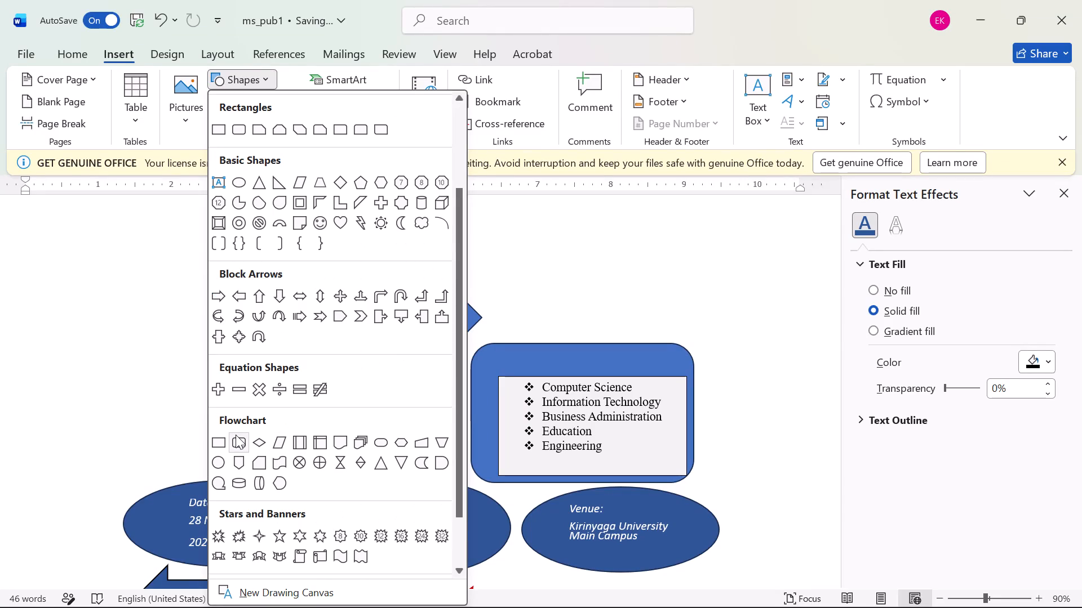
pyautogui.click(234, 435)
pyautogui.moveTo(504, 324); pyautogui.dragTo(504, 327)
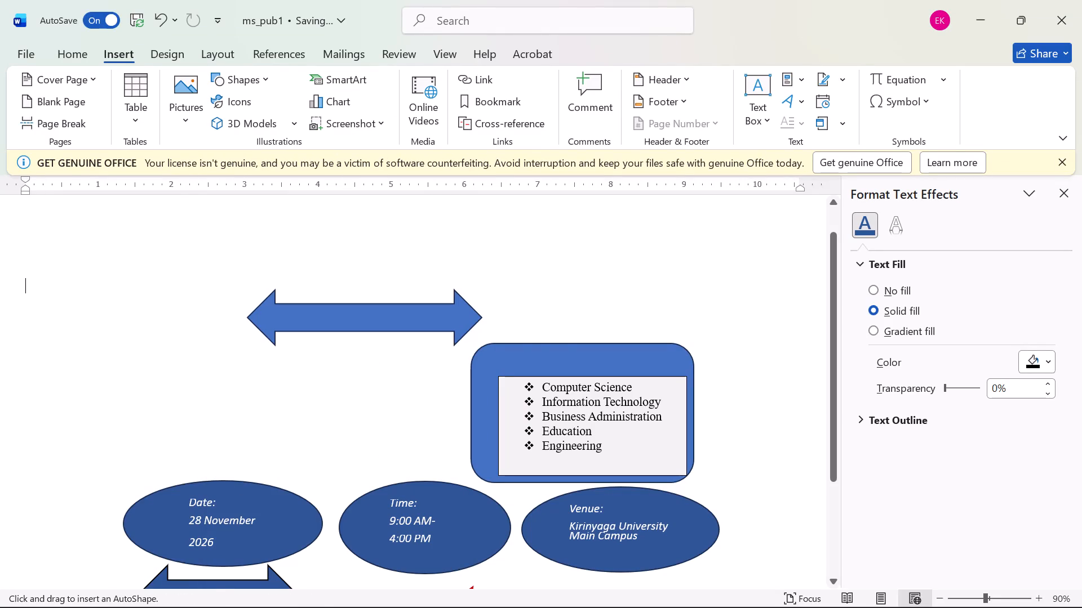
pyautogui.moveTo(504, 327); pyautogui.dragTo(655, 357)
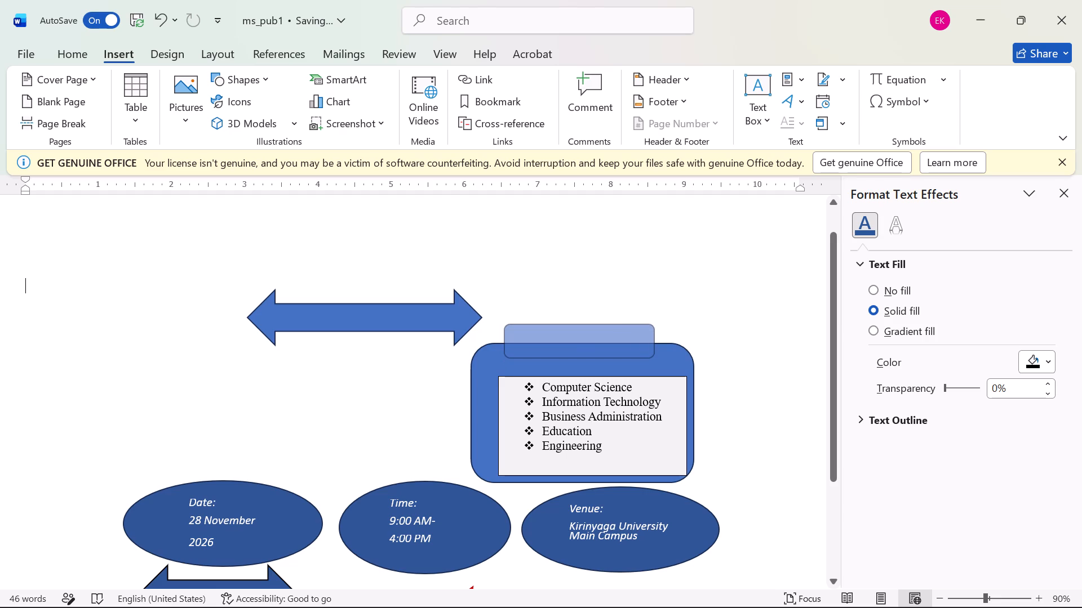
pyautogui.moveTo(655, 357); pyautogui.dragTo(670, 359)
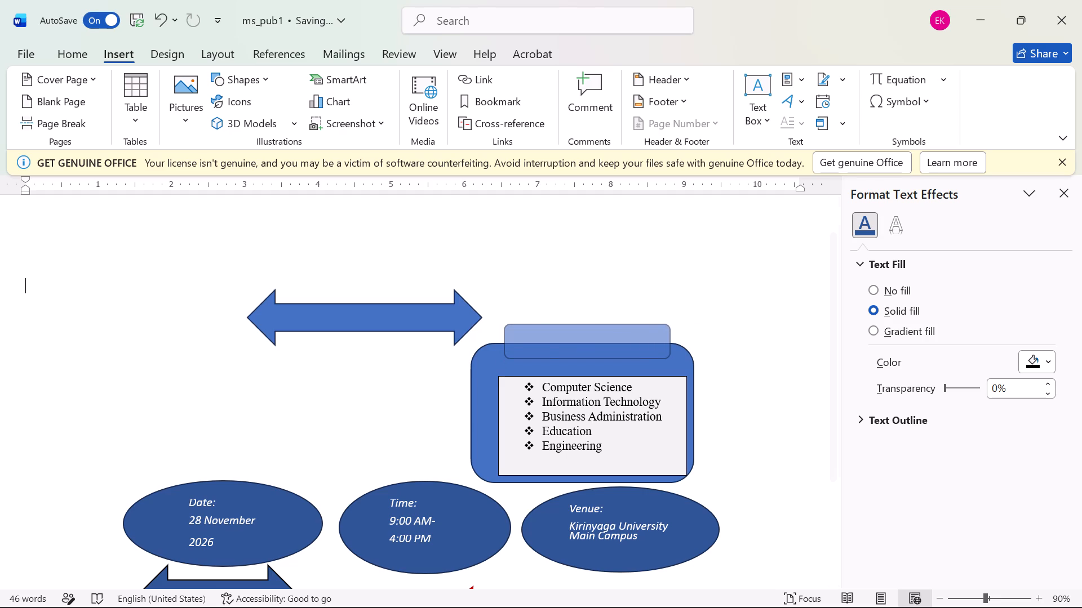
pyautogui.moveTo(509, 322); pyautogui.dragTo(486, 325)
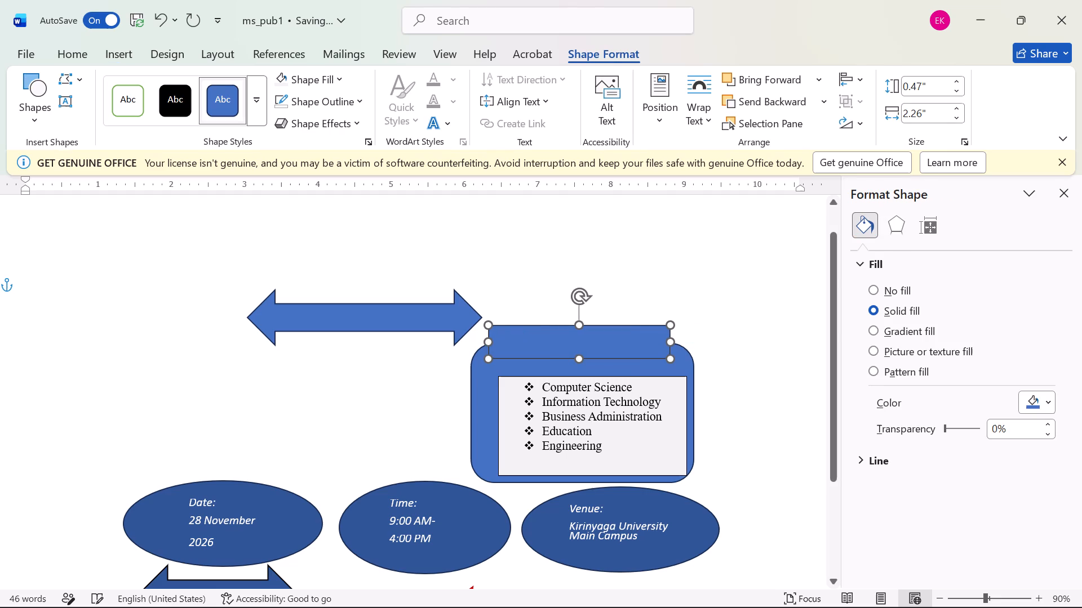
pyautogui.moveTo(486, 325); pyautogui.dragTo(488, 321)
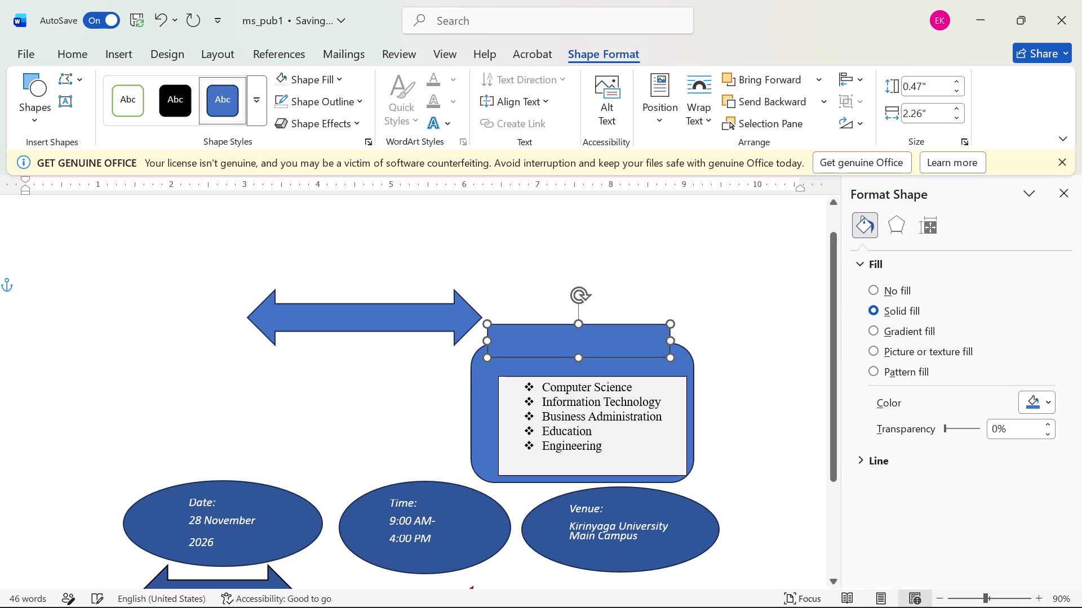
pyautogui.moveTo(488, 321); pyautogui.dragTo(480, 324)
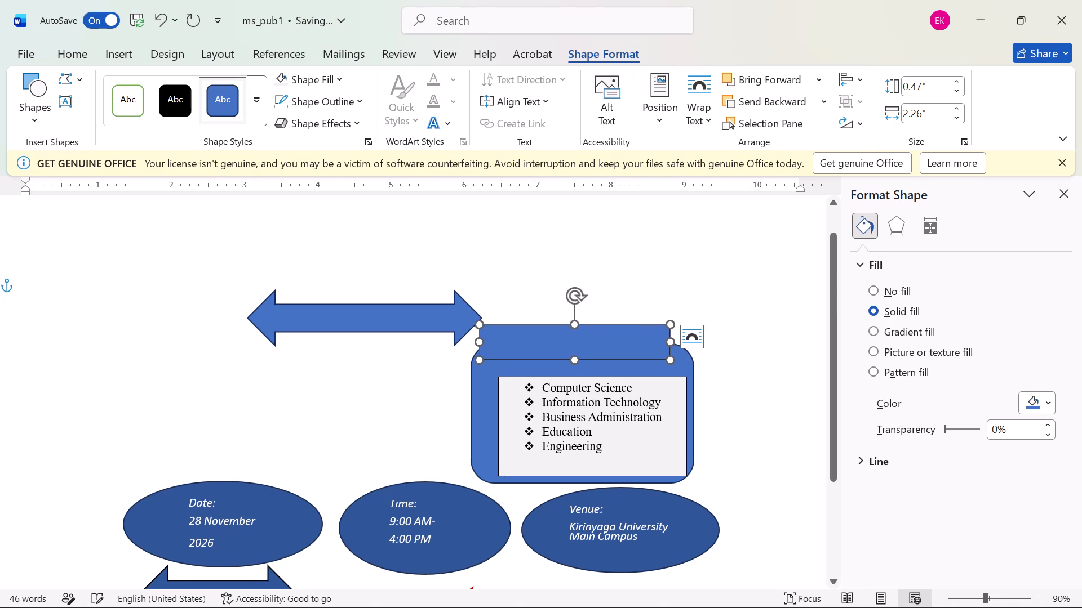
pyautogui.click(672, 324)
# Draw a text box about 2.5" wide and 0.42" high inside the new blue shape above the programmes list.
pyautogui.click(512, 342)
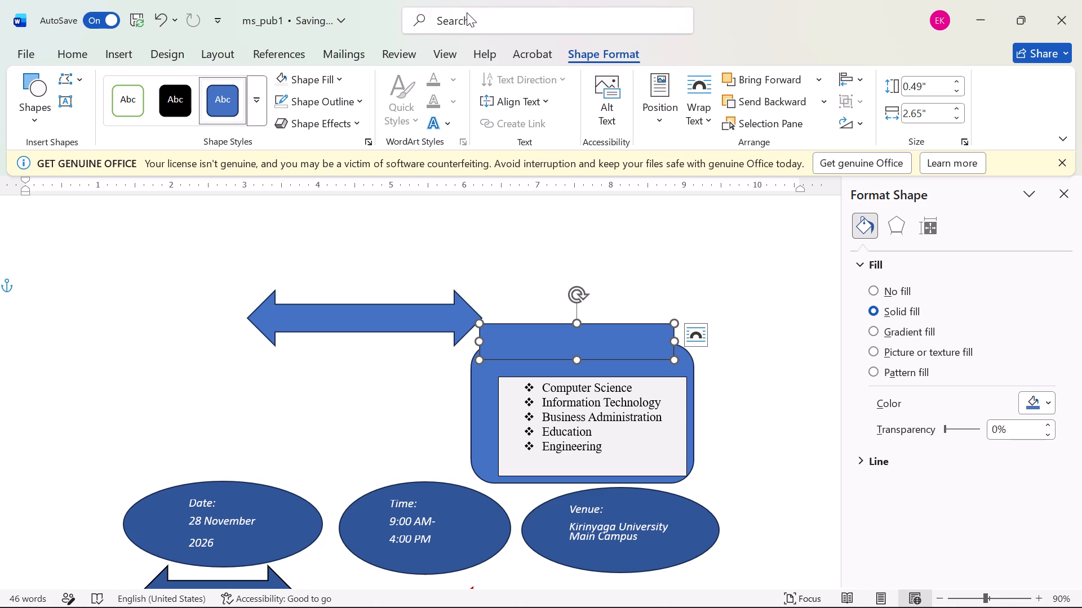
pyautogui.click(467, 12)
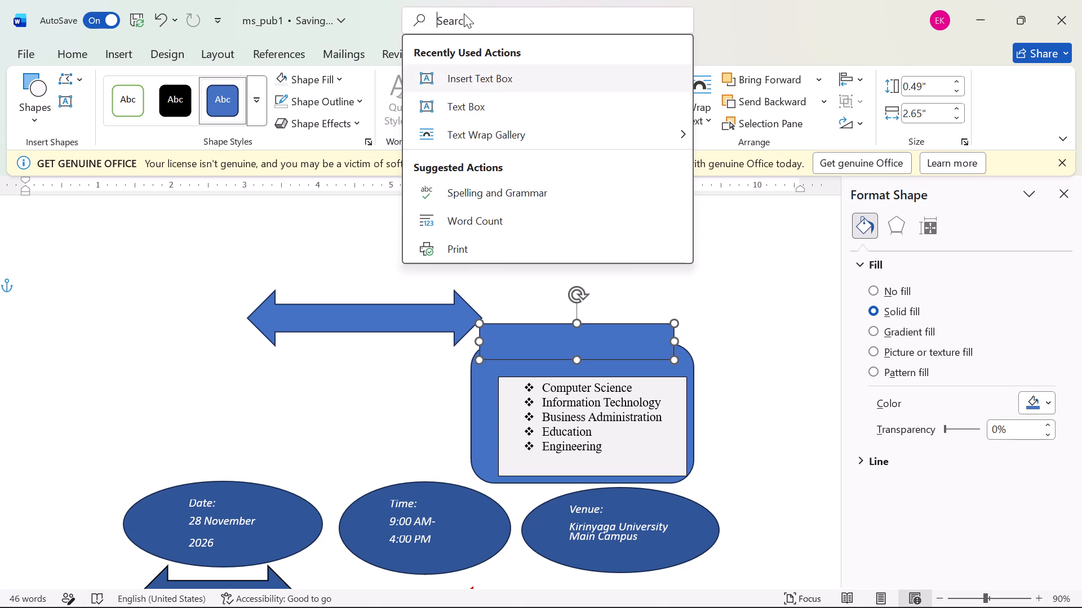
pyautogui.click(480, 77)
pyautogui.moveTo(487, 325); pyautogui.dragTo(652, 349)
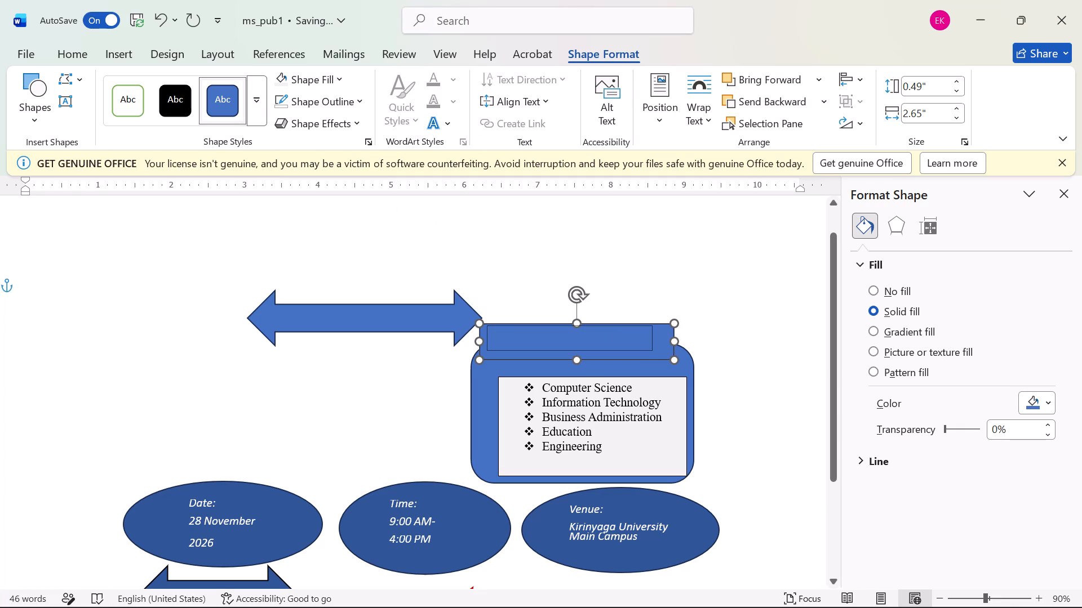
pyautogui.moveTo(652, 349); pyautogui.dragTo(670, 356)
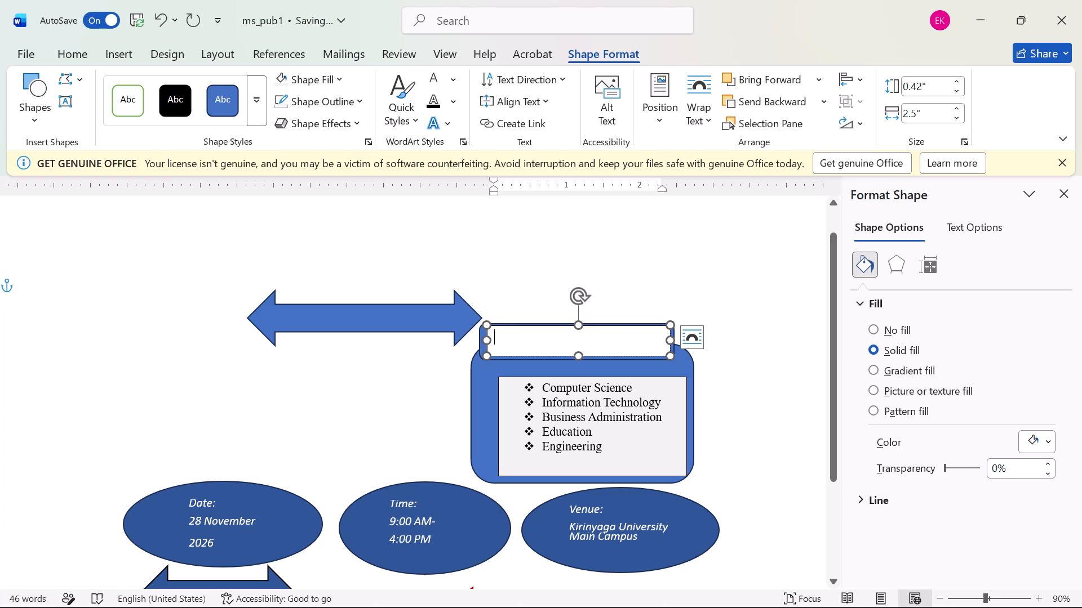
# Enter the heading "Programmes to be Showcased" in the new text box.
pyautogui.hotkey('shift', 'p')
pyautogui.write('rogram')
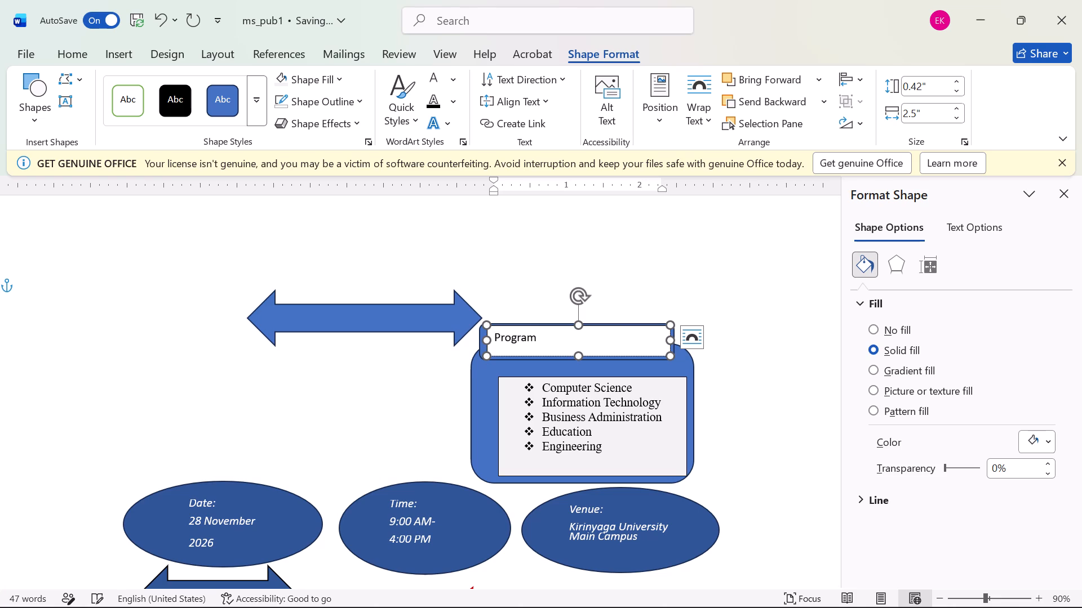
pyautogui.write('.es')
pyautogui.press('BackSpace')
pyautogui.press('BackSpace')
pyautogui.press('BackSpace')
pyautogui.write('mes')
pyautogui.press('space')
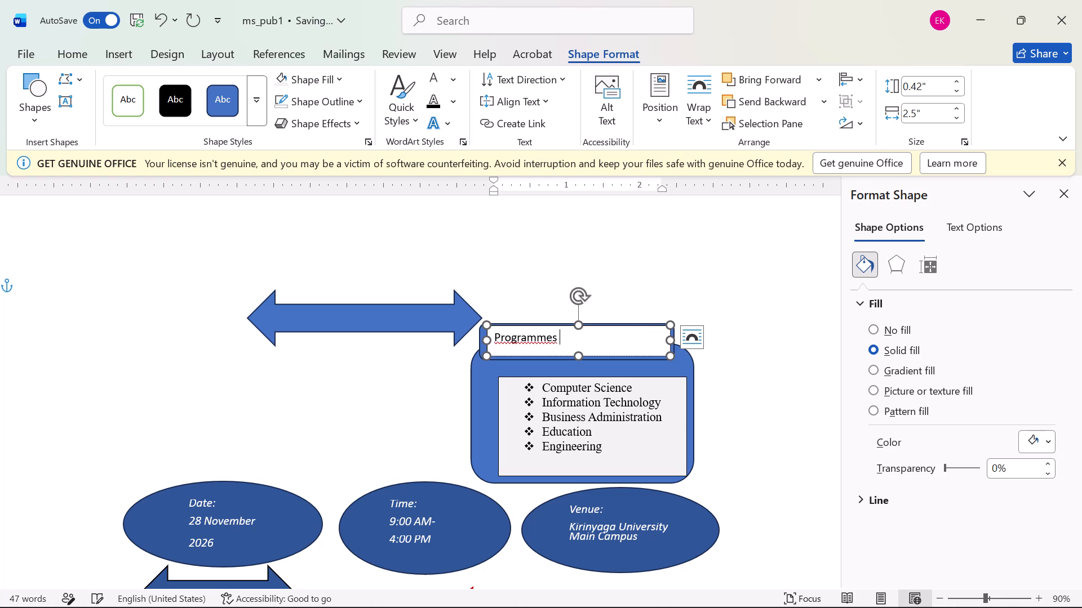
pyautogui.write('to be')
pyautogui.press('space')
pyautogui.write('Showcased')
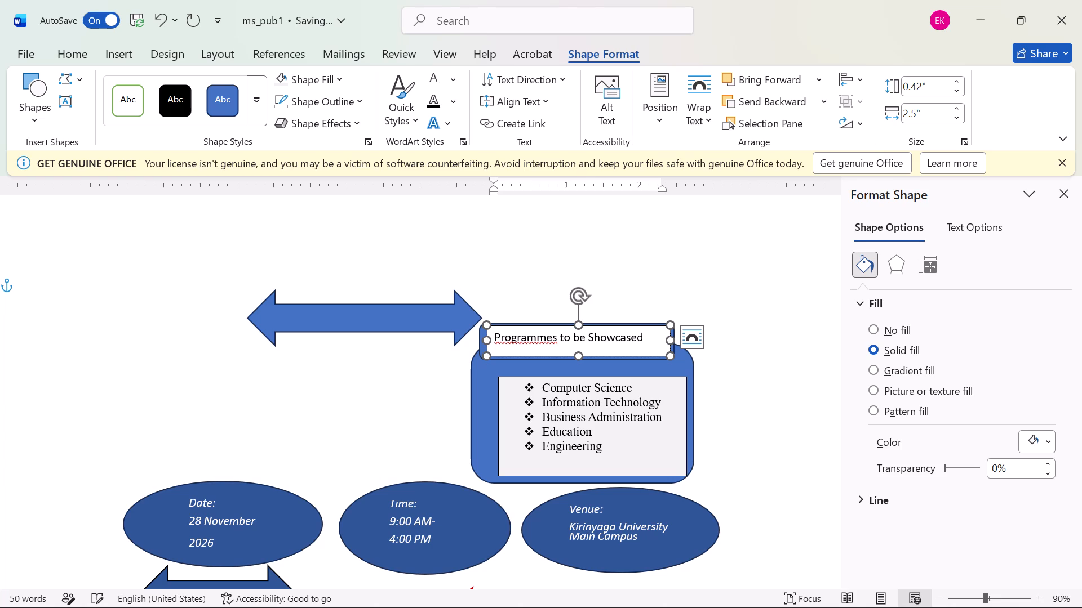
# Change the word "Programmes" in the heading to "Programs".
pyautogui.click(544, 340)
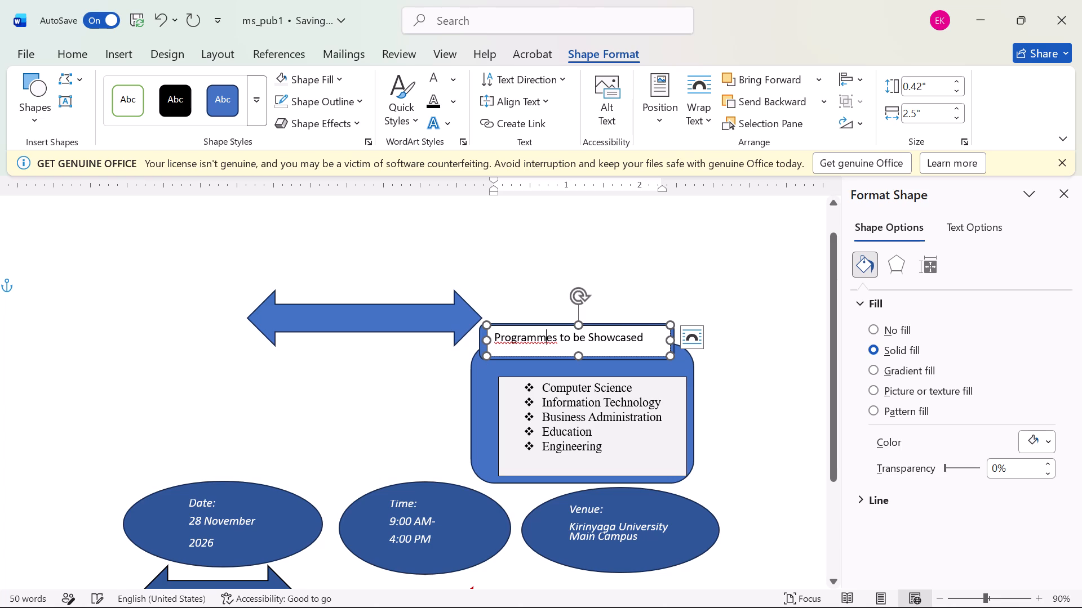
pyautogui.press('BackSpace')
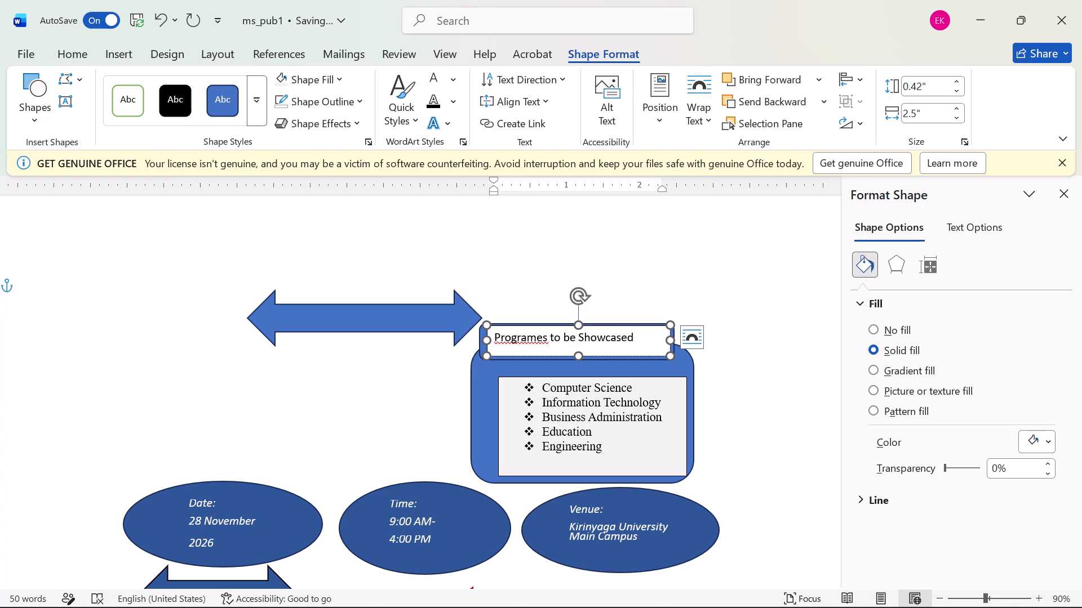
pyautogui.click(544, 337)
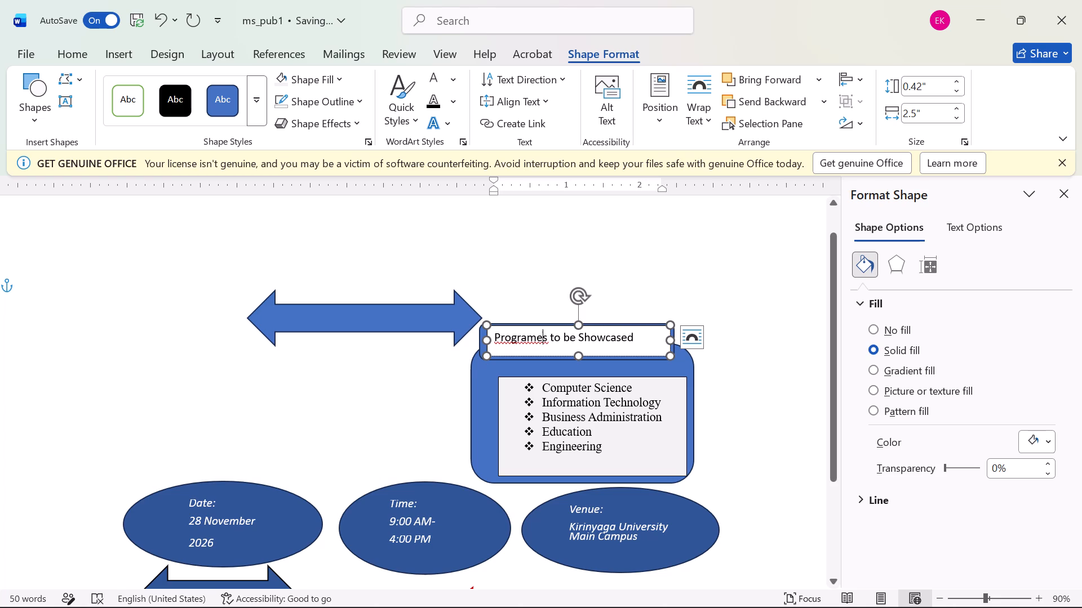
pyautogui.press('BackSpace')
# Set the text outline of the heading "Programs to be Showcased" to white.
pyautogui.moveTo(634, 337); pyautogui.dragTo(500, 322)
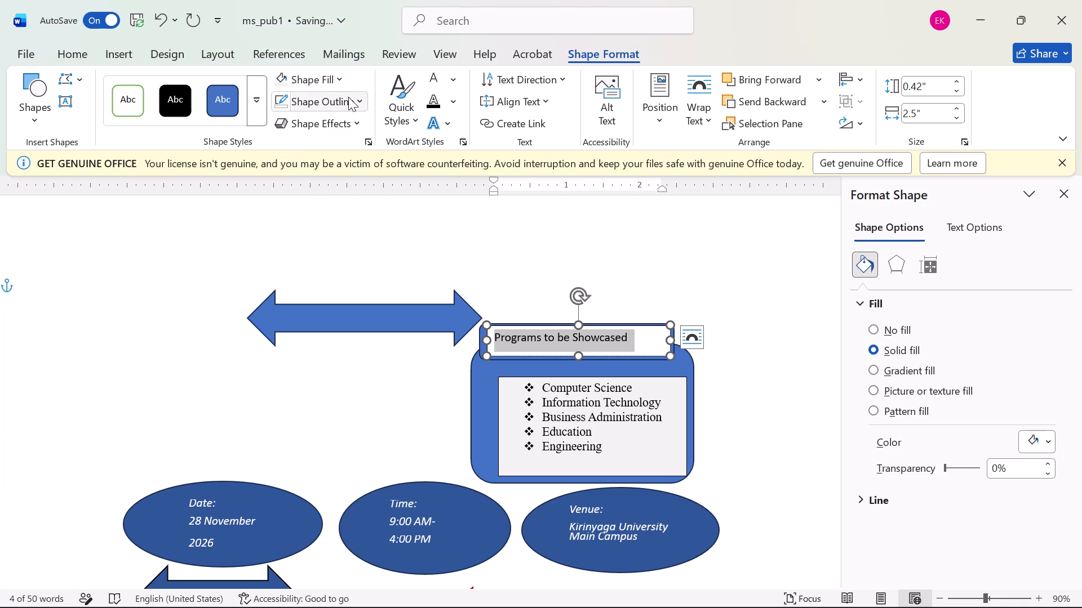
pyautogui.click(442, 100)
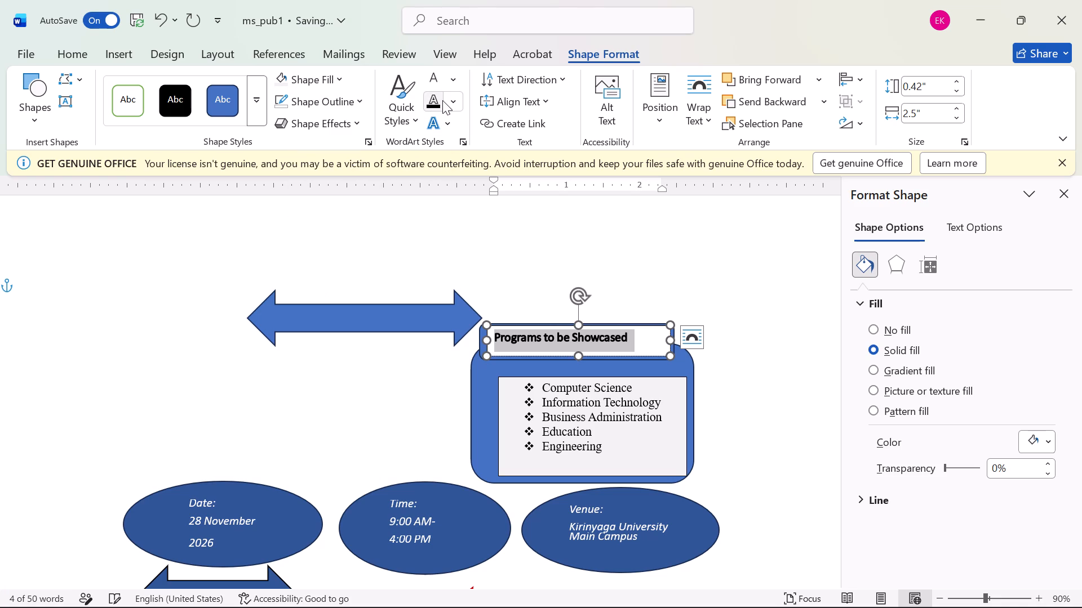
pyautogui.click(449, 99)
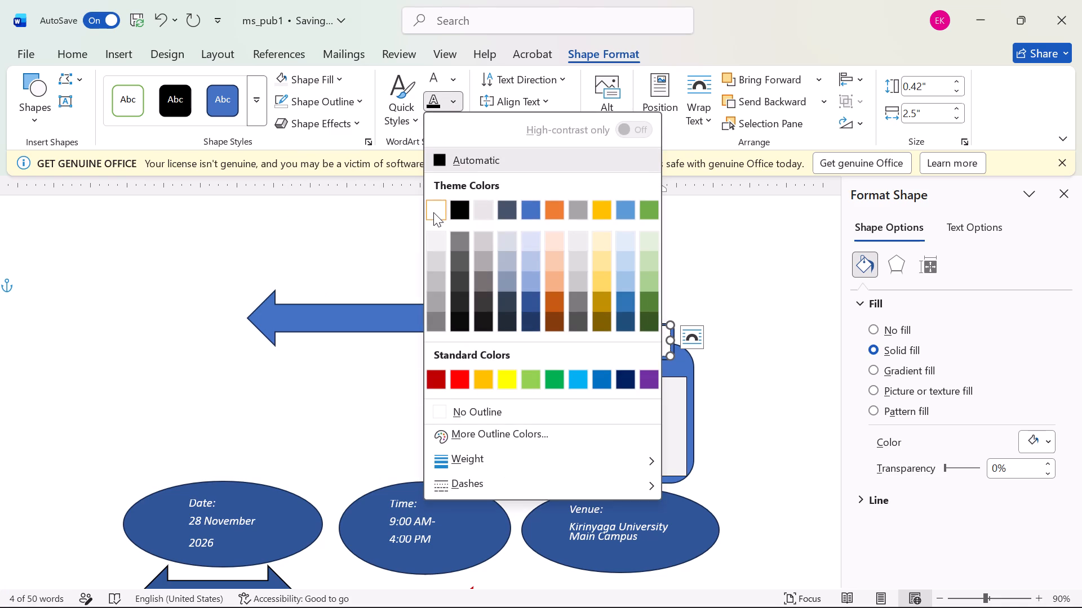
pyautogui.click(433, 212)
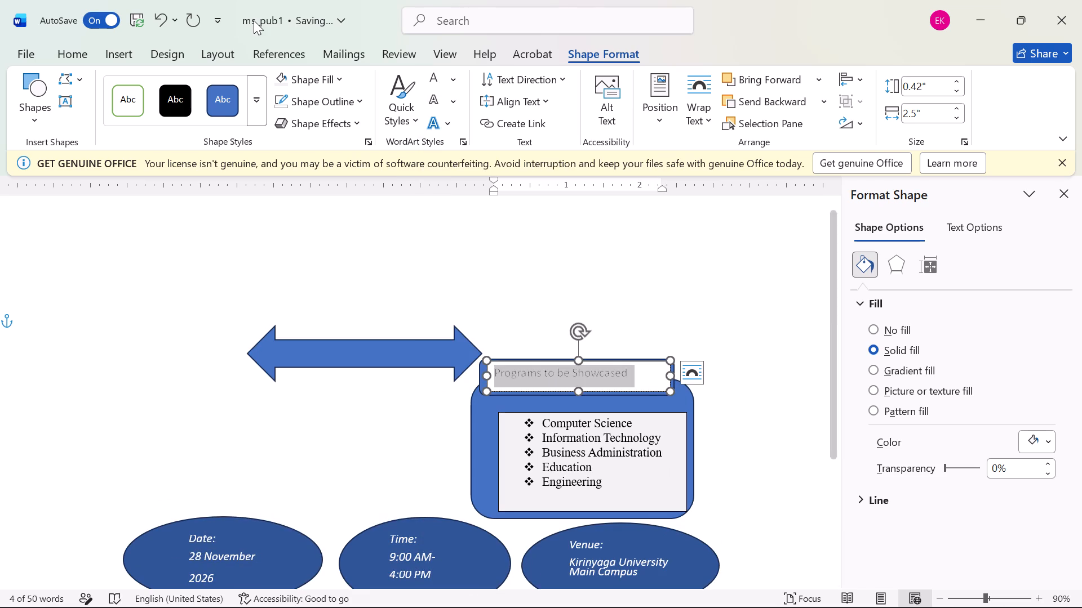
# Set the font of the heading "Programs to be Showcased" to Times New Roman.
pyautogui.click(80, 62)
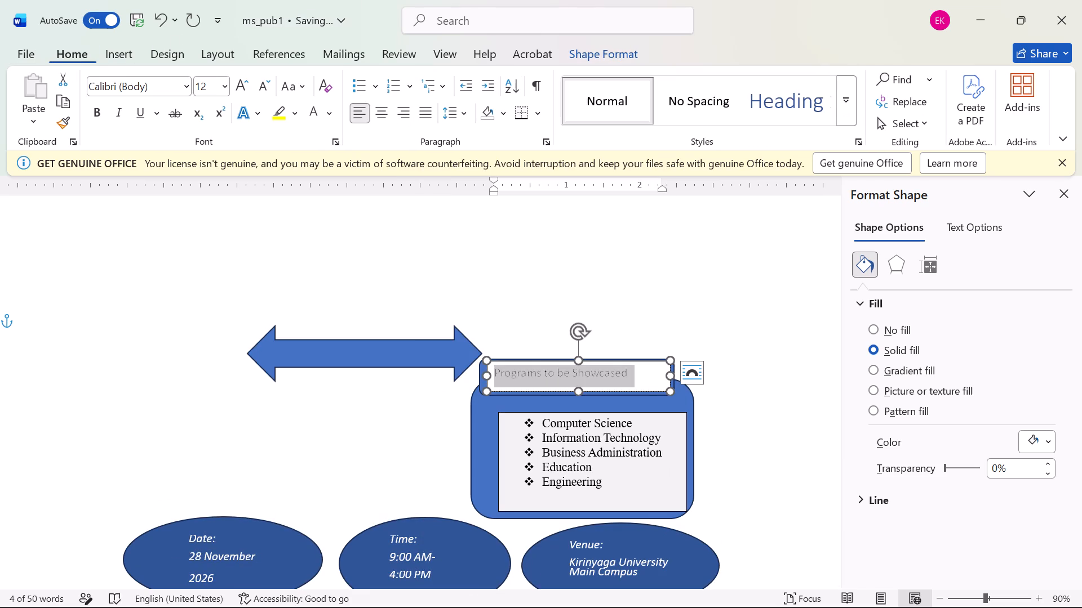
pyautogui.click(187, 86)
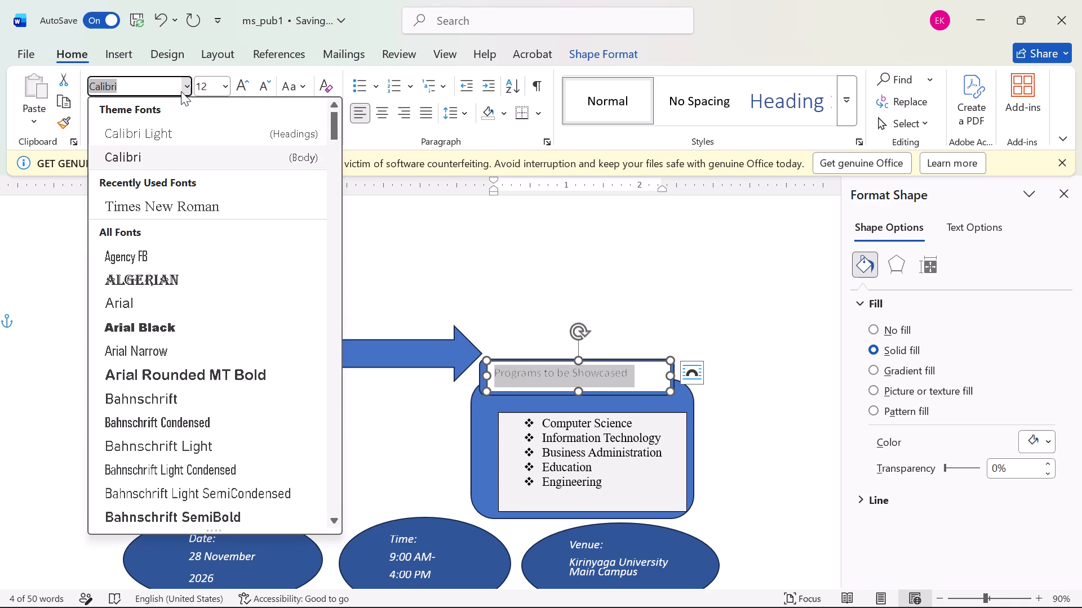
pyautogui.write('times')
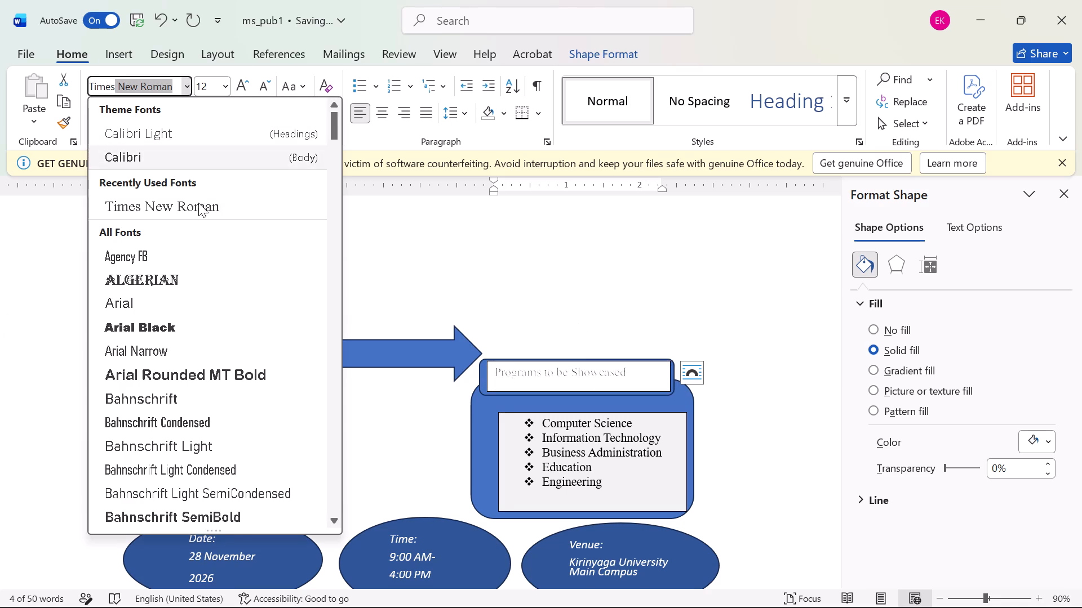
pyautogui.click(197, 206)
pyautogui.click(657, 380)
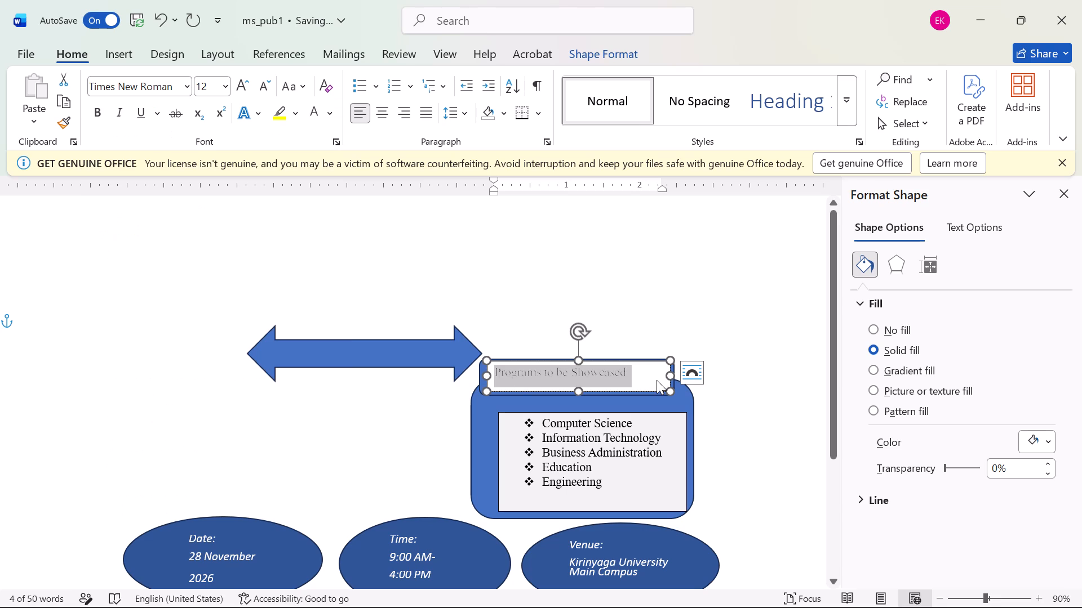
# Fill the "Programs to be Showcased" heading text box with the same dark blue as the ovals.
pyautogui.click(657, 370)
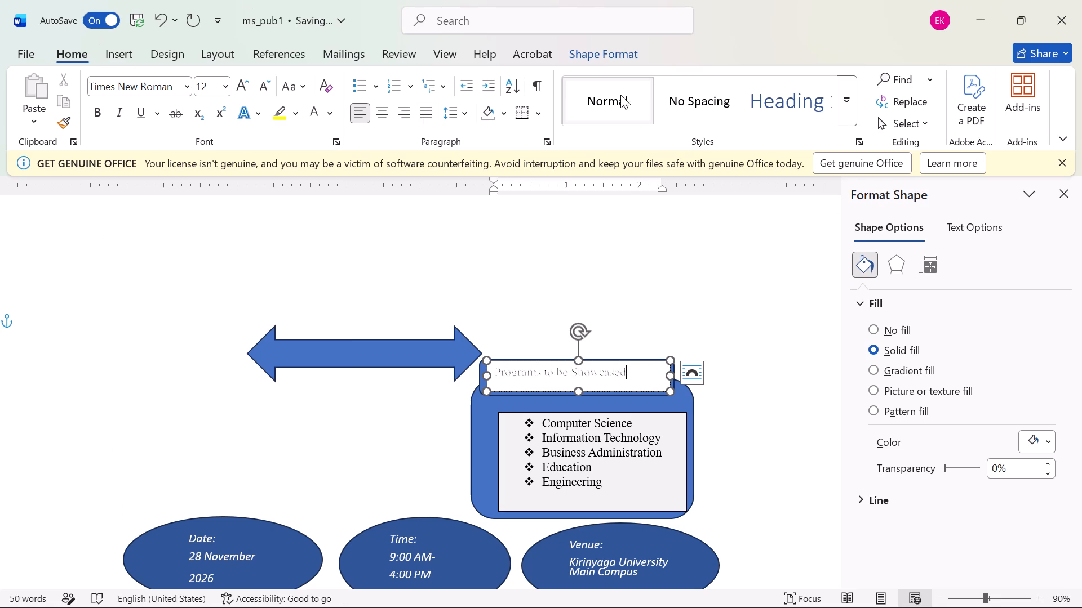
pyautogui.click(600, 55)
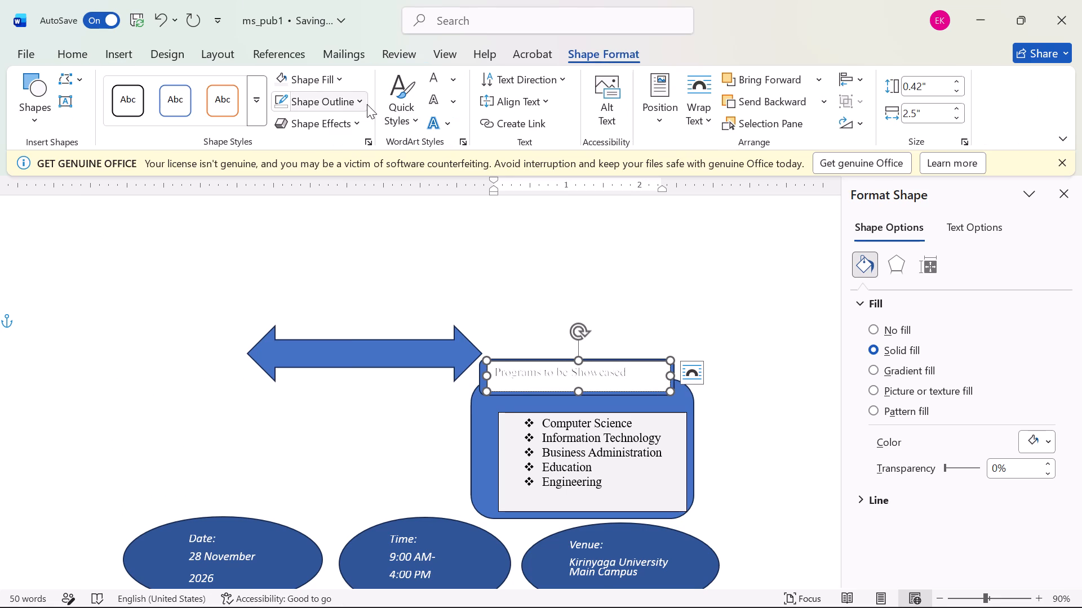
pyautogui.click(344, 82)
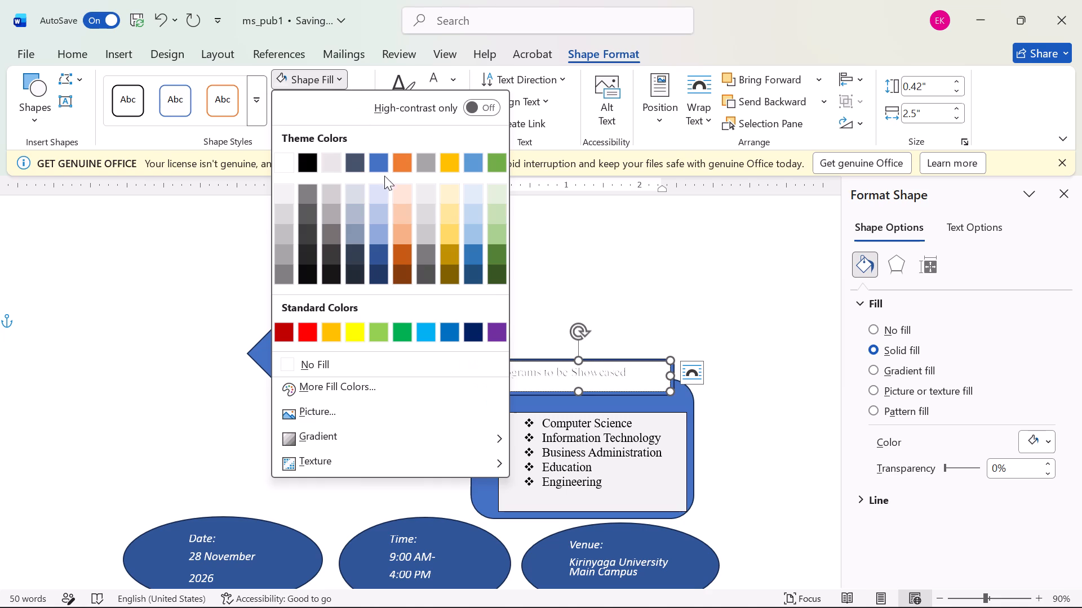
pyautogui.click(376, 245)
# Fill the large rounded rectangle behind the programs list with the same dark blue as the heading text box.
pyautogui.click(480, 410)
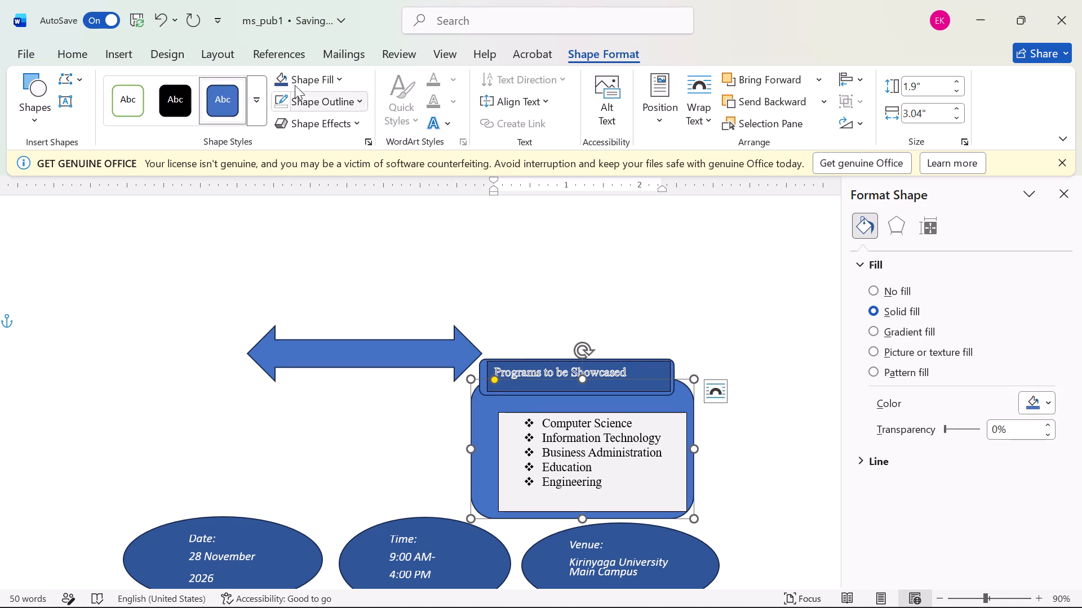
pyautogui.click(352, 77)
pyautogui.click(340, 77)
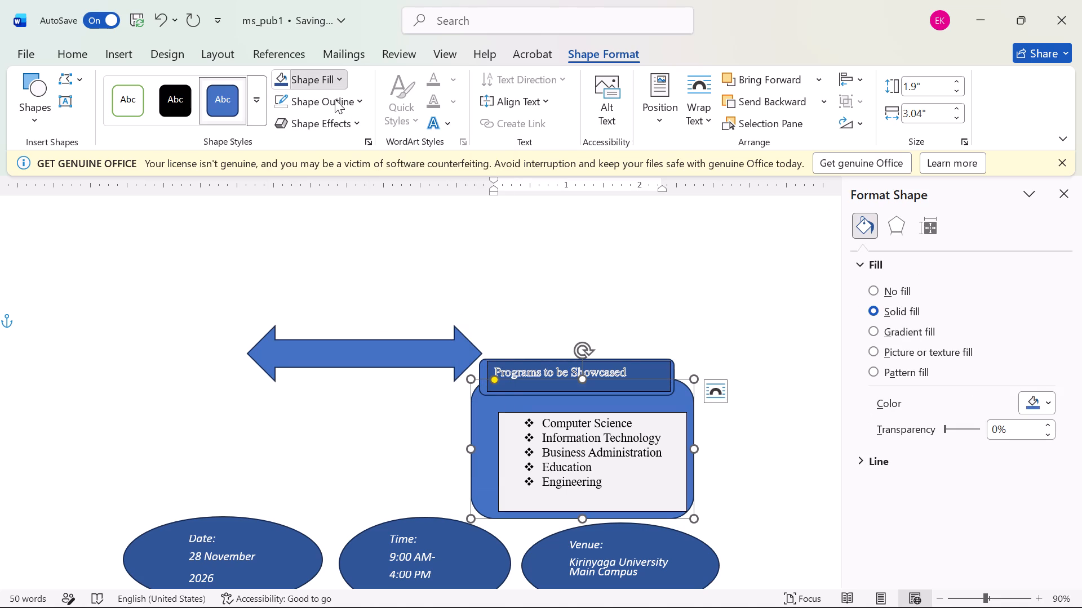
pyautogui.click(382, 258)
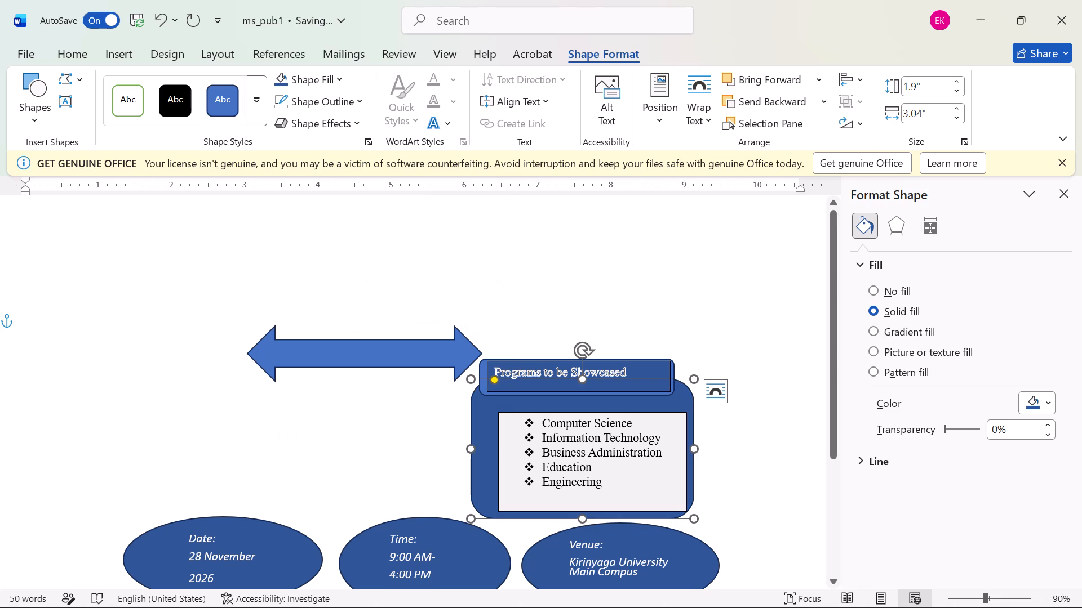
# Fill the small rectangle behind the "Programs to be Showcased" heading with the same dark blue.
pyautogui.click(651, 383)
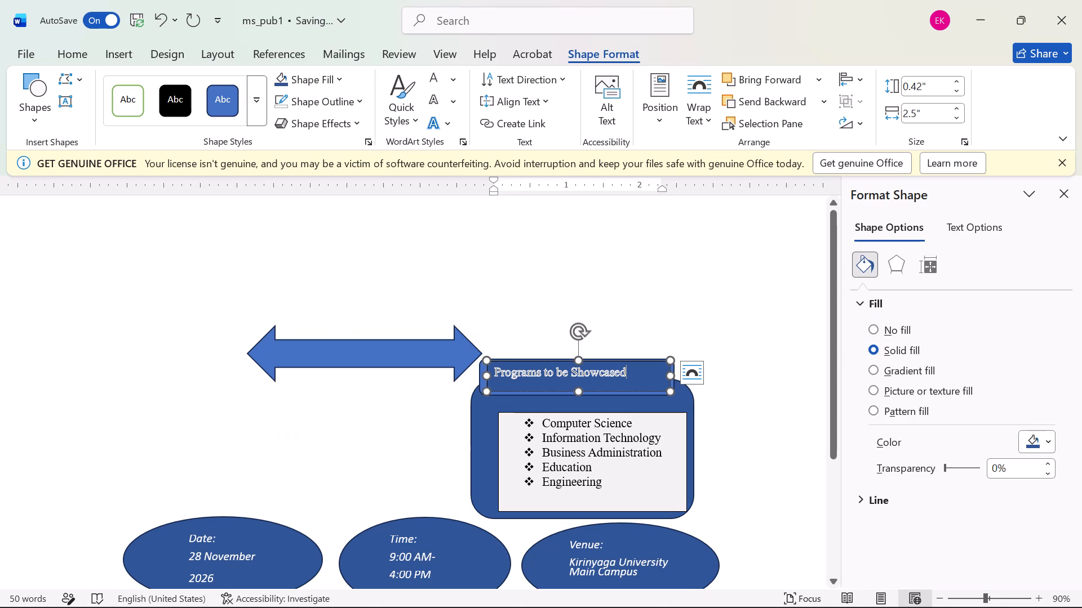
pyautogui.click(477, 362)
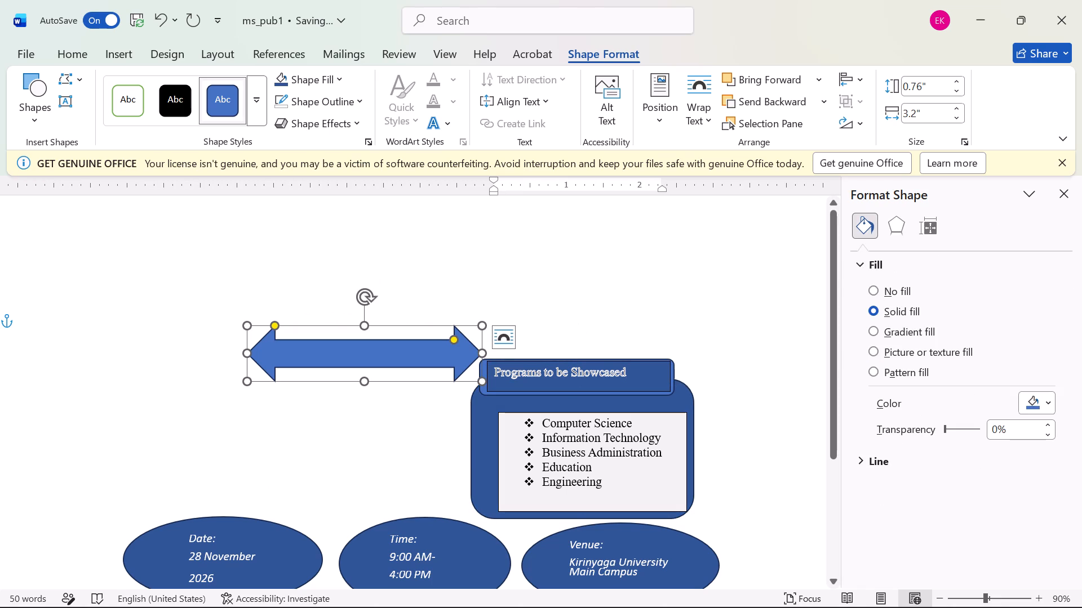
pyautogui.click(486, 368)
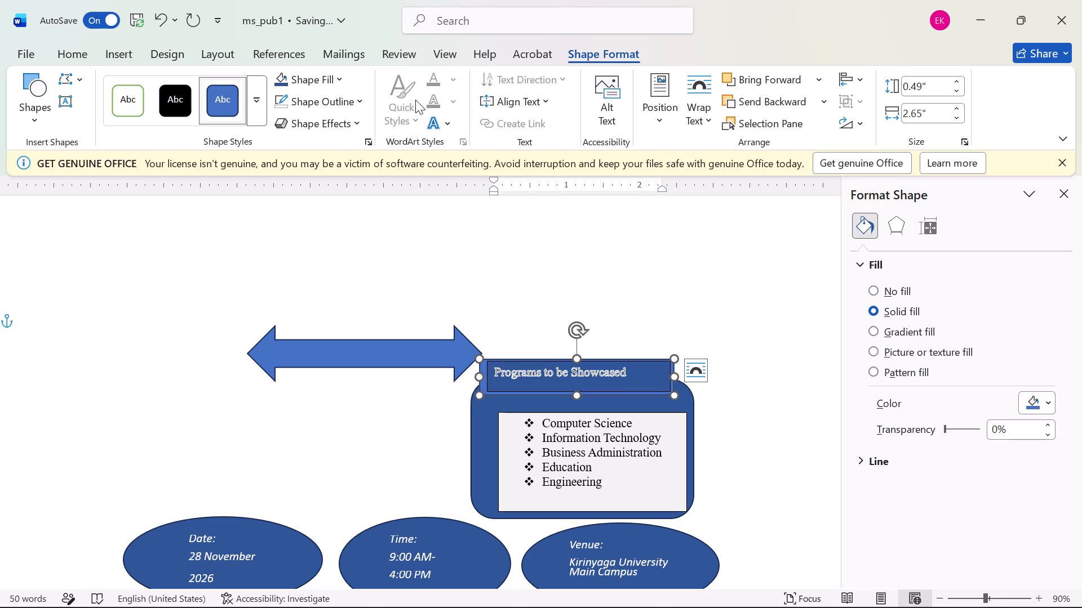
pyautogui.click(323, 80)
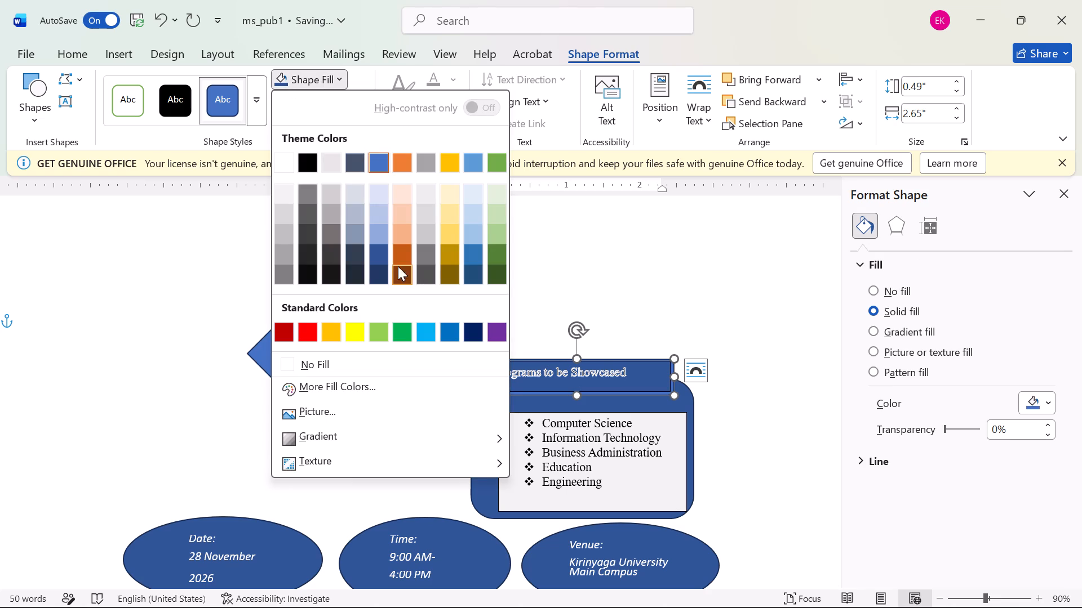
pyautogui.click(377, 247)
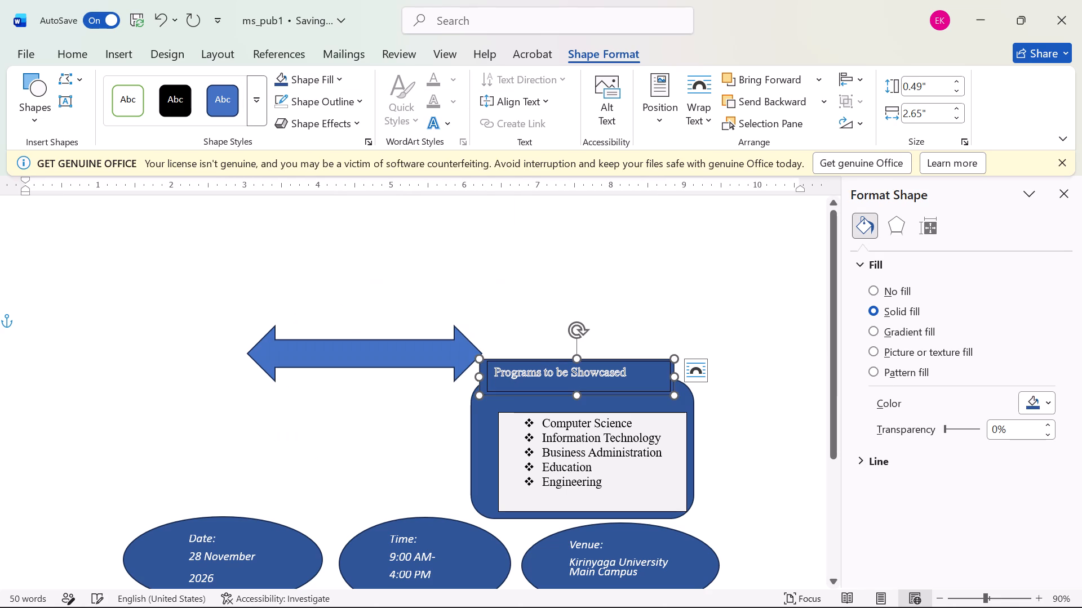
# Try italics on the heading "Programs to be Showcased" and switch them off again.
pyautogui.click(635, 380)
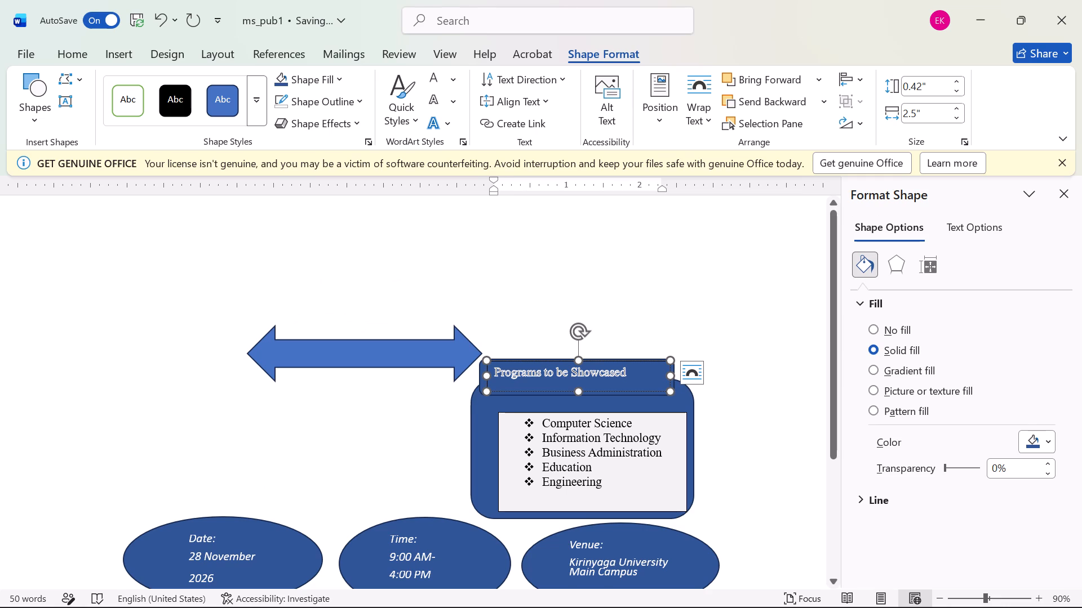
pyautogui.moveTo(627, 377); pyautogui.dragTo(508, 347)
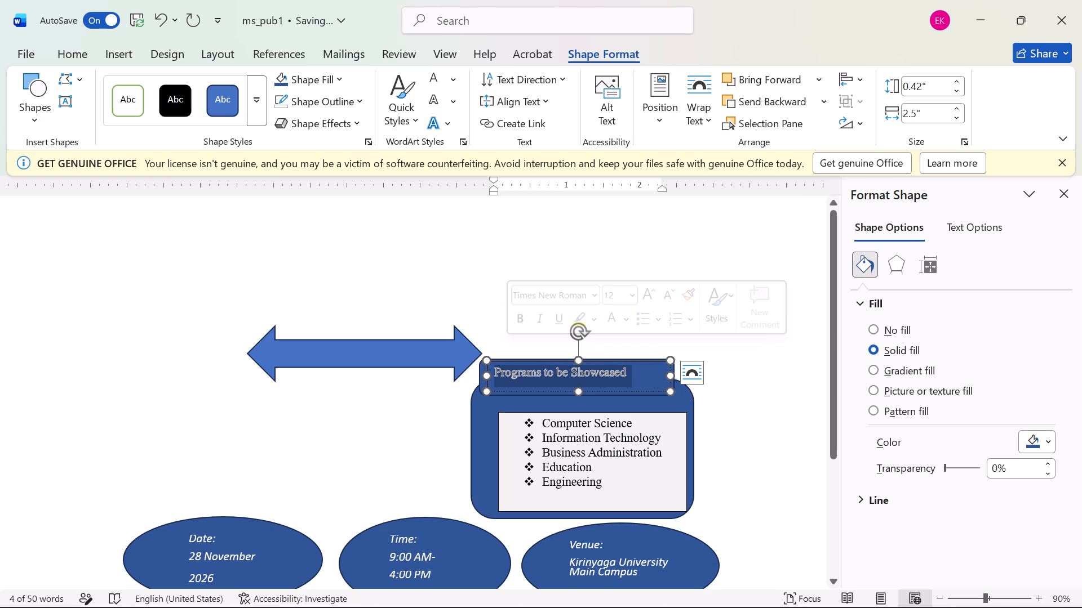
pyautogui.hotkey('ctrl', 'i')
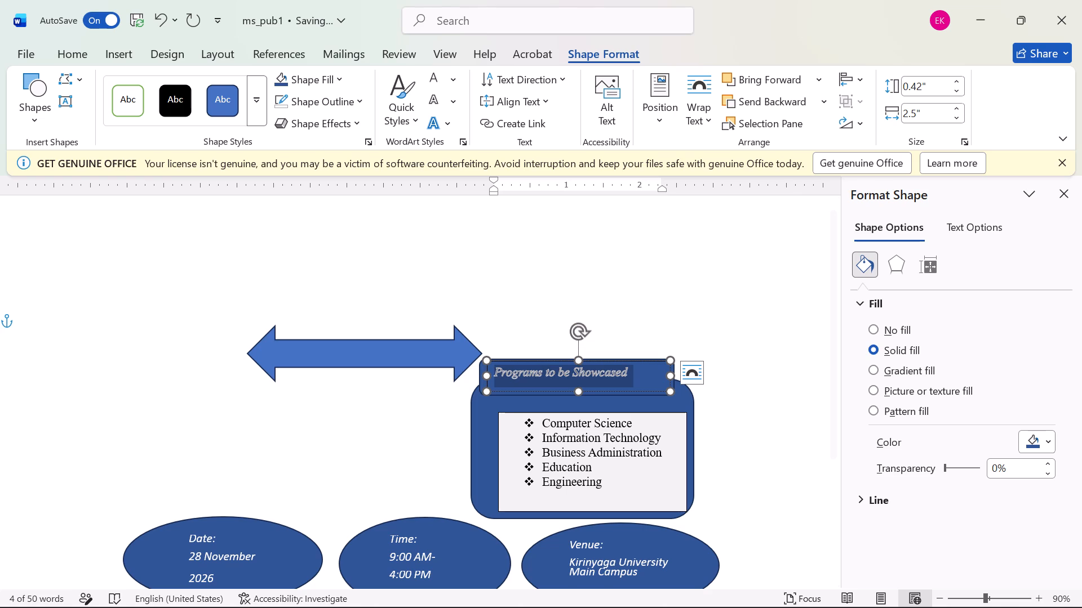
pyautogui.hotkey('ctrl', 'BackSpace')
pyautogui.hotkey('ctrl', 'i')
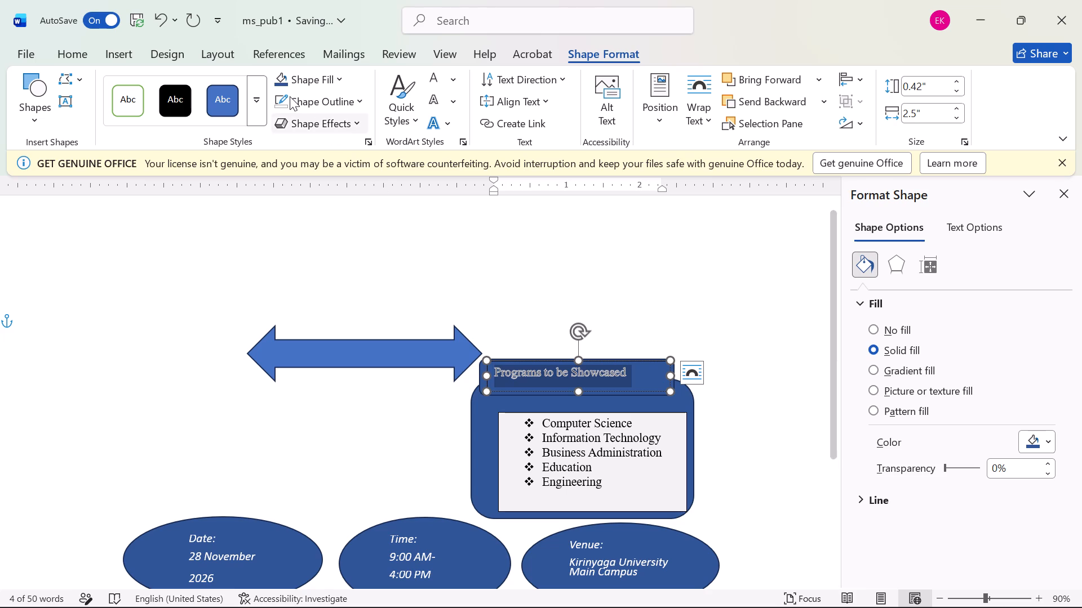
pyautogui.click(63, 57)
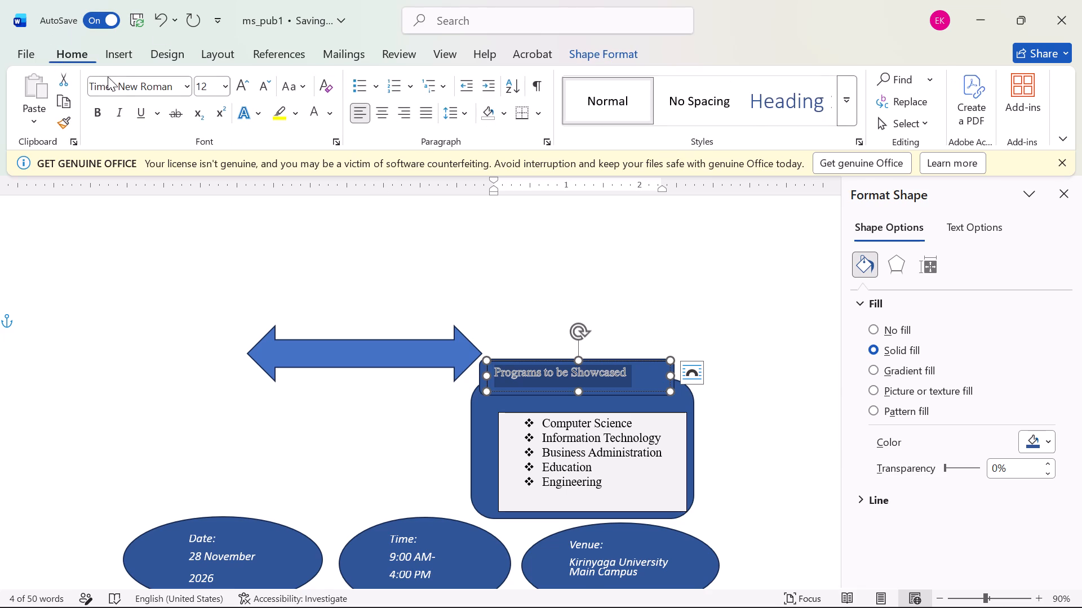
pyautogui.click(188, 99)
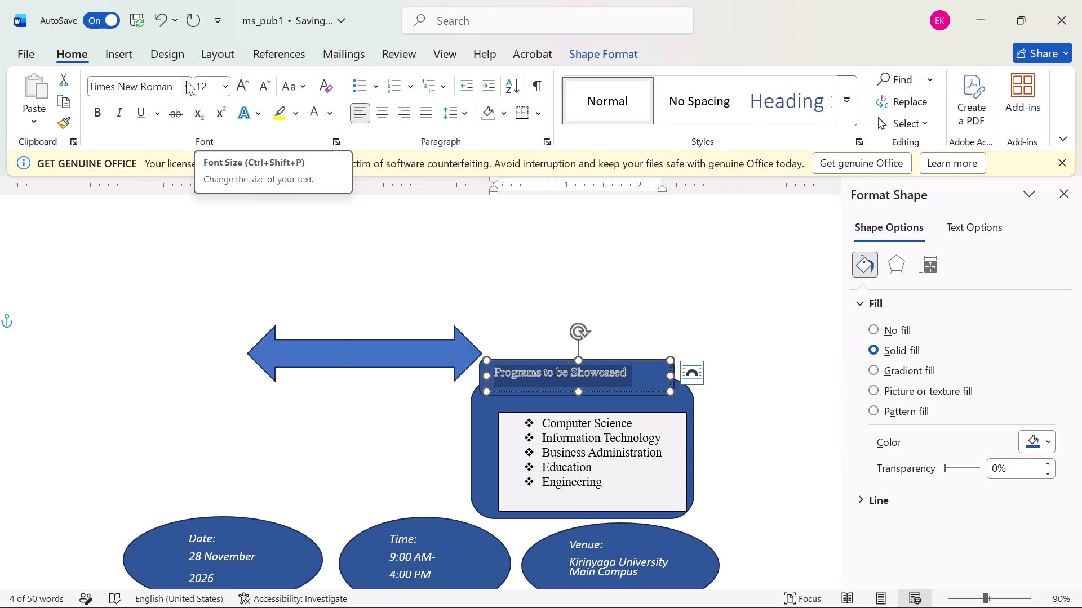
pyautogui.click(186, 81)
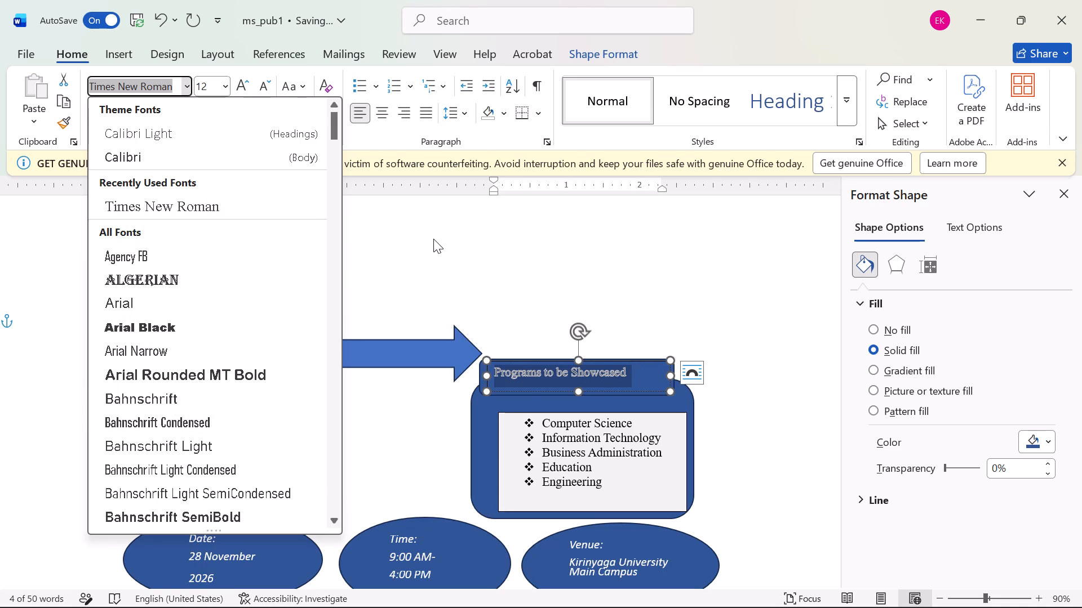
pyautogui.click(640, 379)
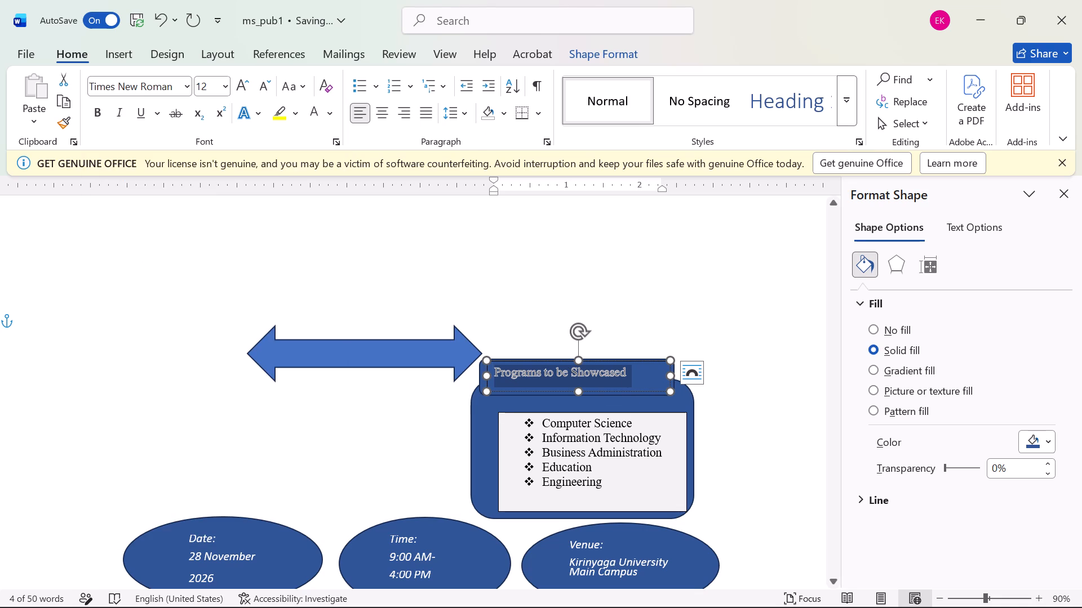
# Delete the whole heading "Programs to be Showcased" from its text box.
pyautogui.click(627, 372)
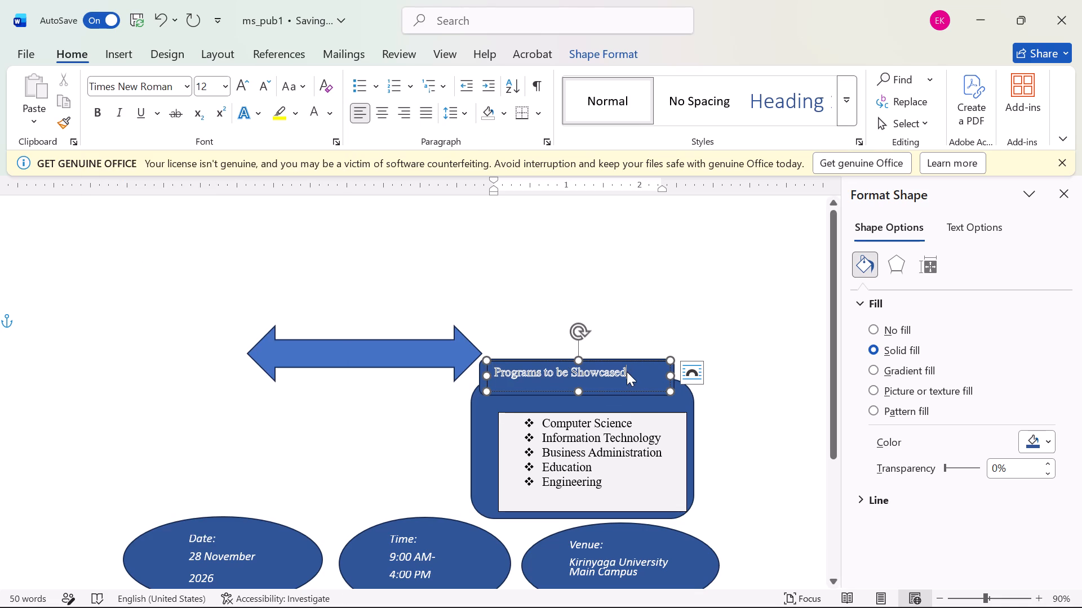
pyautogui.press('BackSpace')
pyautogui.press('BackSpace')
pyautogui.press('BackSpace')
pyautogui.press('BackSpace')
pyautogui.press('BackSpace')
pyautogui.press('BackSpace')
pyautogui.press('BackSpace')
pyautogui.press('BackSpace')
pyautogui.press('BackSpace')
pyautogui.press('BackSpace')
pyautogui.press('BackSpace')
pyautogui.press('BackSpace')
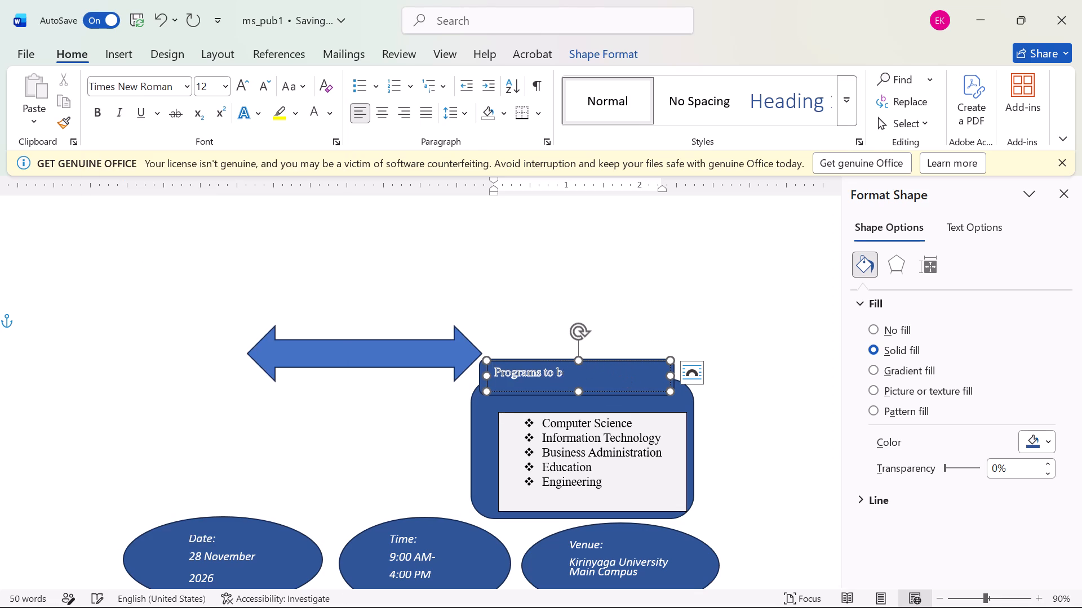
pyautogui.press('BackSpace')
pyautogui.press('BackSpace')
pyautogui.press('BackSpace')
pyautogui.press('BackSpace')
pyautogui.press('BackSpace')
pyautogui.press('BackSpace')
pyautogui.press('BackSpace')
pyautogui.press('BackSpace')
pyautogui.press('BackSpace')
pyautogui.press('BackSpace')
pyautogui.press('BackSpace')
pyautogui.press('BackSpace')
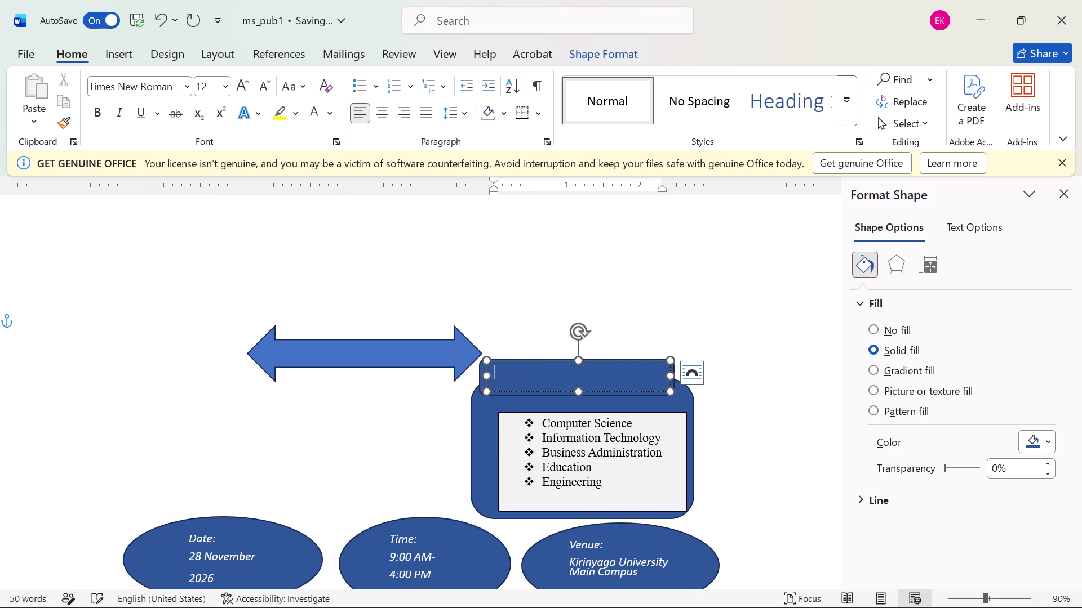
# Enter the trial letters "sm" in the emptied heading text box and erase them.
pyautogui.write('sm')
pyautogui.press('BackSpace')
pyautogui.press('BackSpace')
# Set the text in the emptied heading box to white Times New Roman.
pyautogui.click(316, 113)
pyautogui.click(114, 45)
pyautogui.click(83, 57)
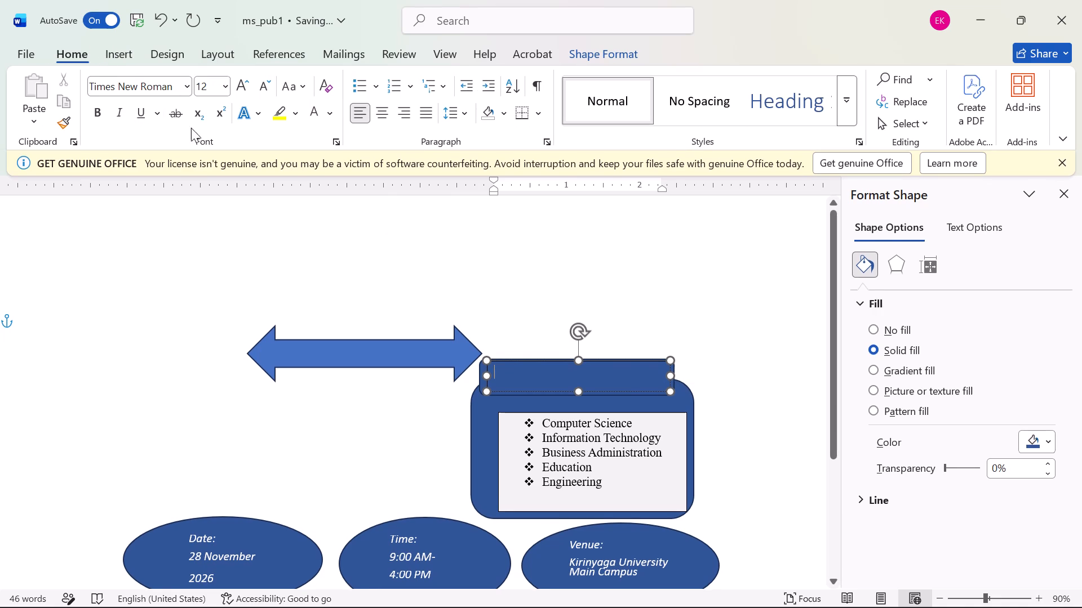
pyautogui.click(187, 88)
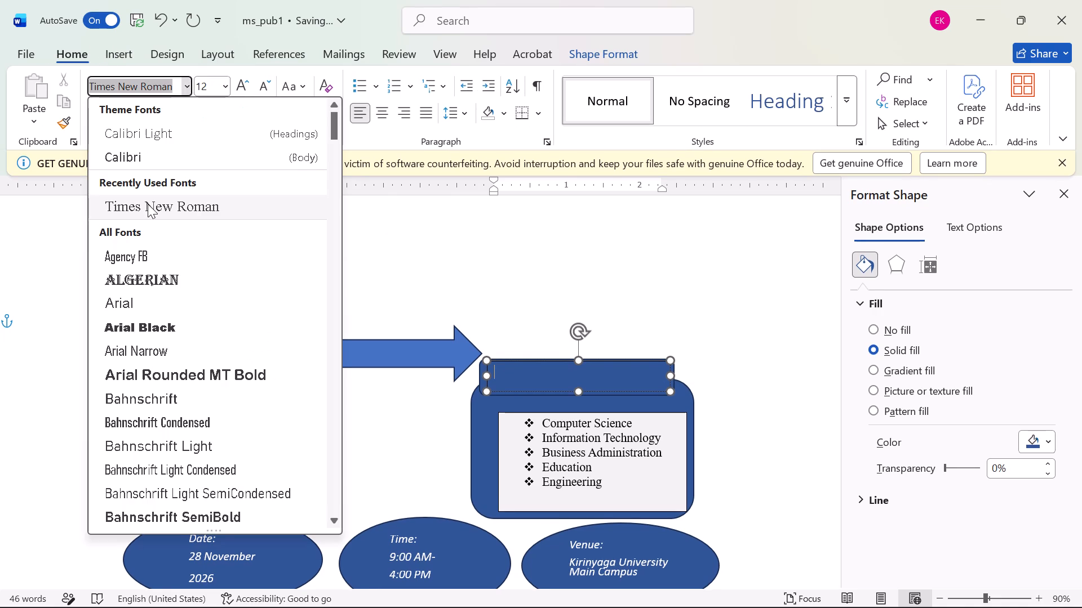
pyautogui.click(149, 204)
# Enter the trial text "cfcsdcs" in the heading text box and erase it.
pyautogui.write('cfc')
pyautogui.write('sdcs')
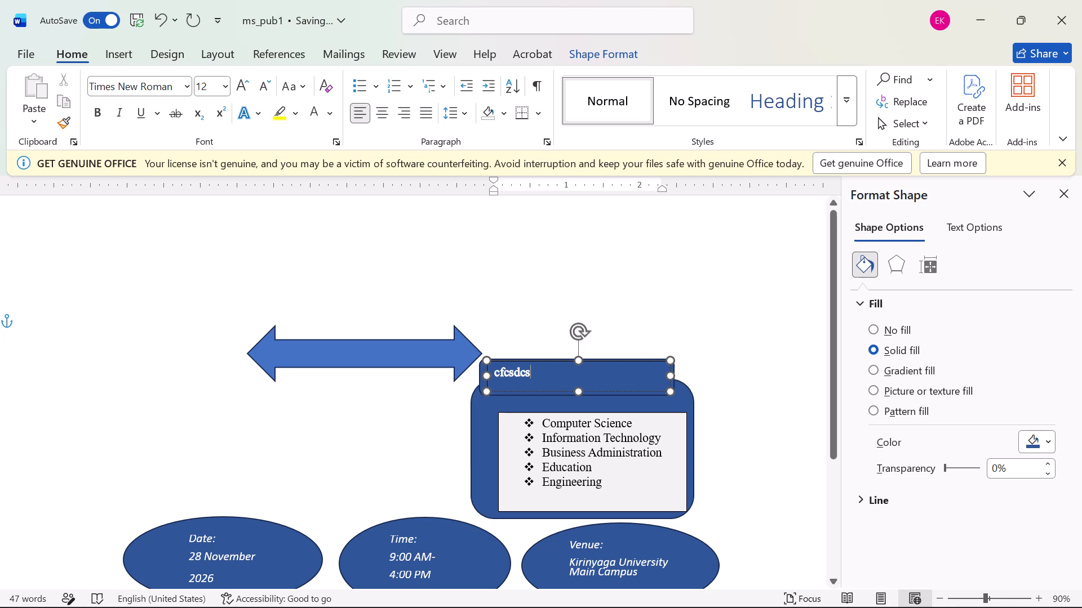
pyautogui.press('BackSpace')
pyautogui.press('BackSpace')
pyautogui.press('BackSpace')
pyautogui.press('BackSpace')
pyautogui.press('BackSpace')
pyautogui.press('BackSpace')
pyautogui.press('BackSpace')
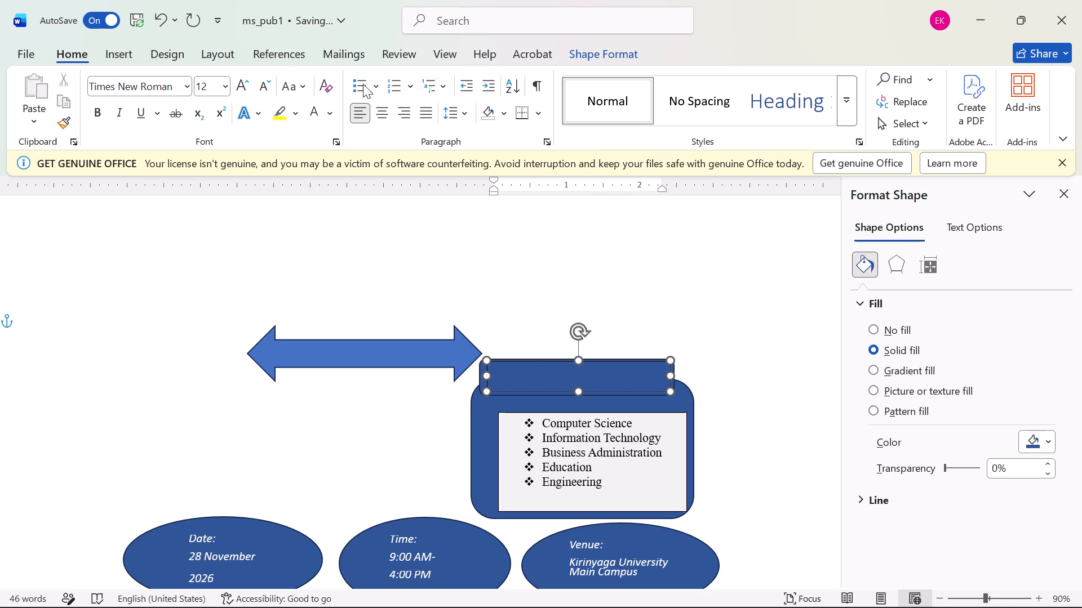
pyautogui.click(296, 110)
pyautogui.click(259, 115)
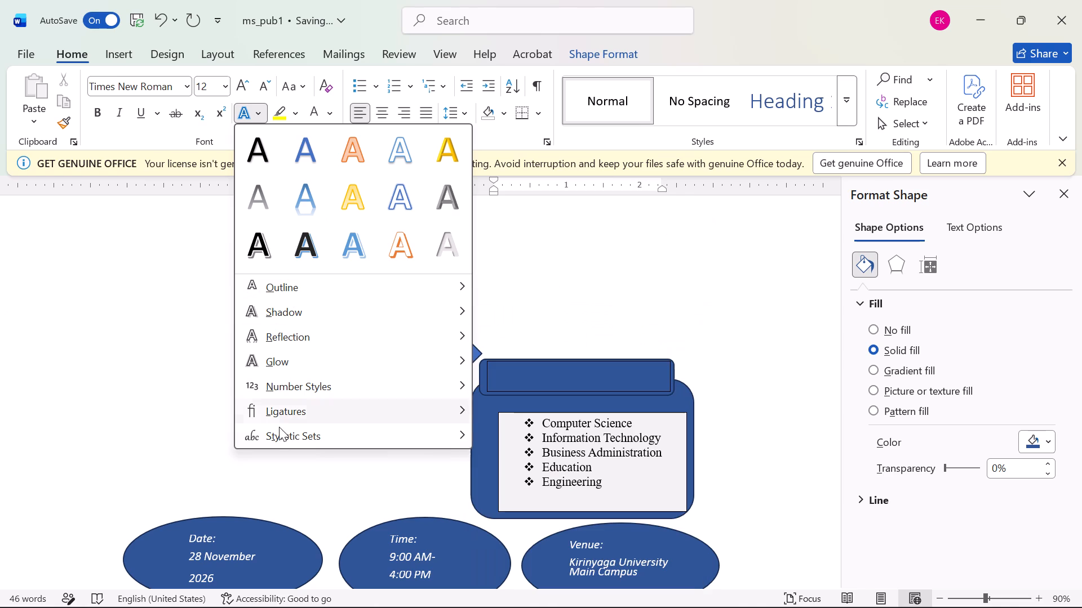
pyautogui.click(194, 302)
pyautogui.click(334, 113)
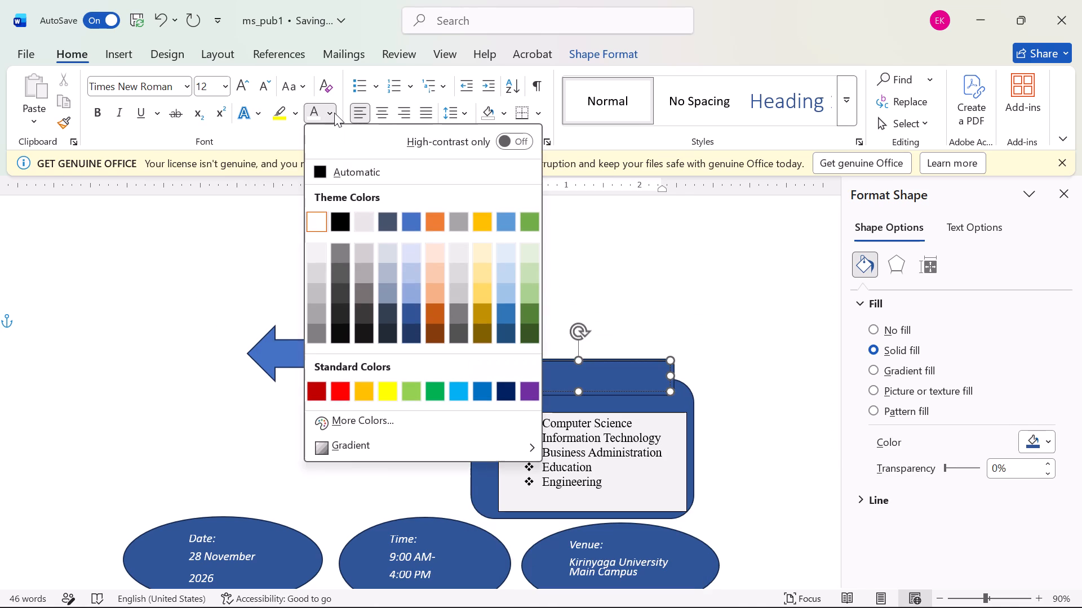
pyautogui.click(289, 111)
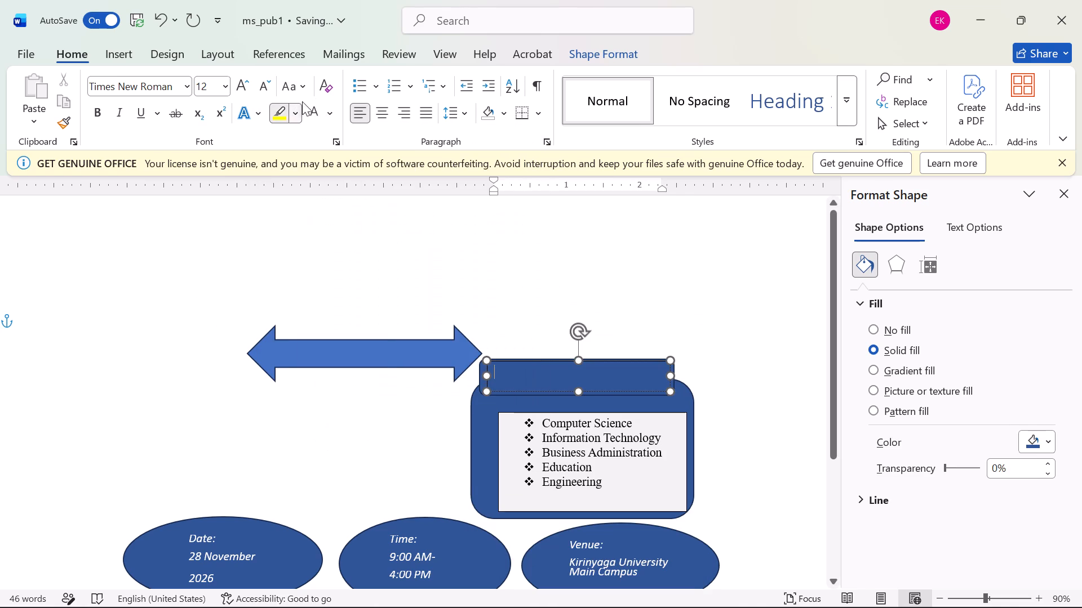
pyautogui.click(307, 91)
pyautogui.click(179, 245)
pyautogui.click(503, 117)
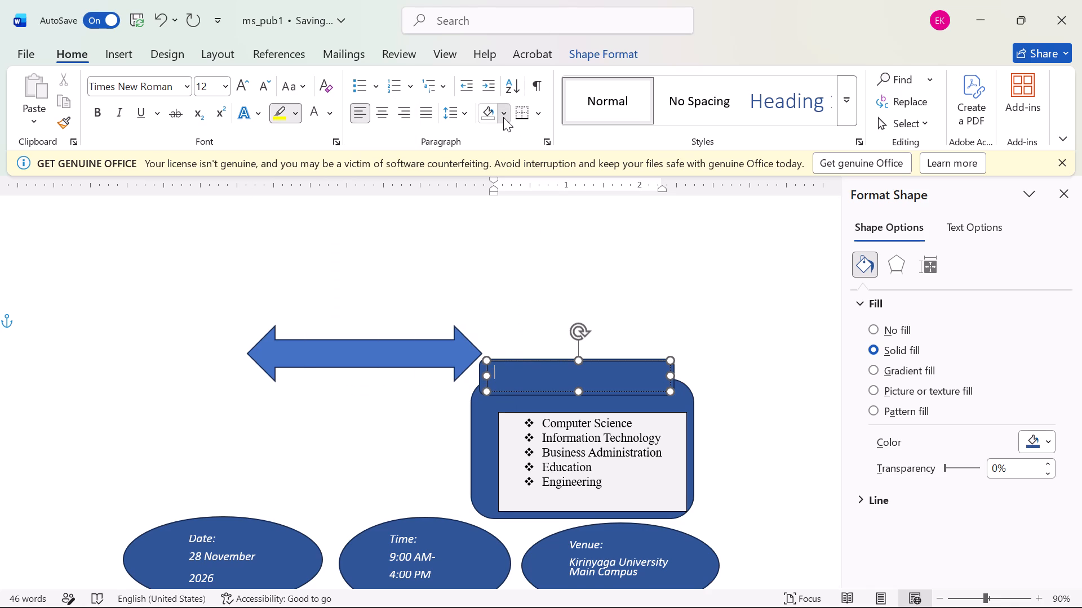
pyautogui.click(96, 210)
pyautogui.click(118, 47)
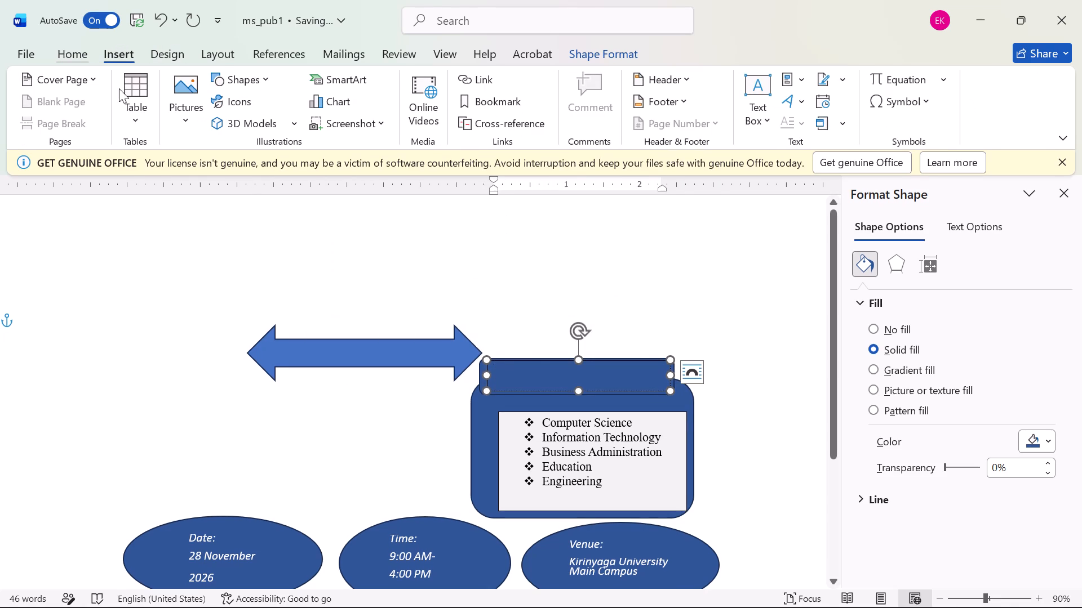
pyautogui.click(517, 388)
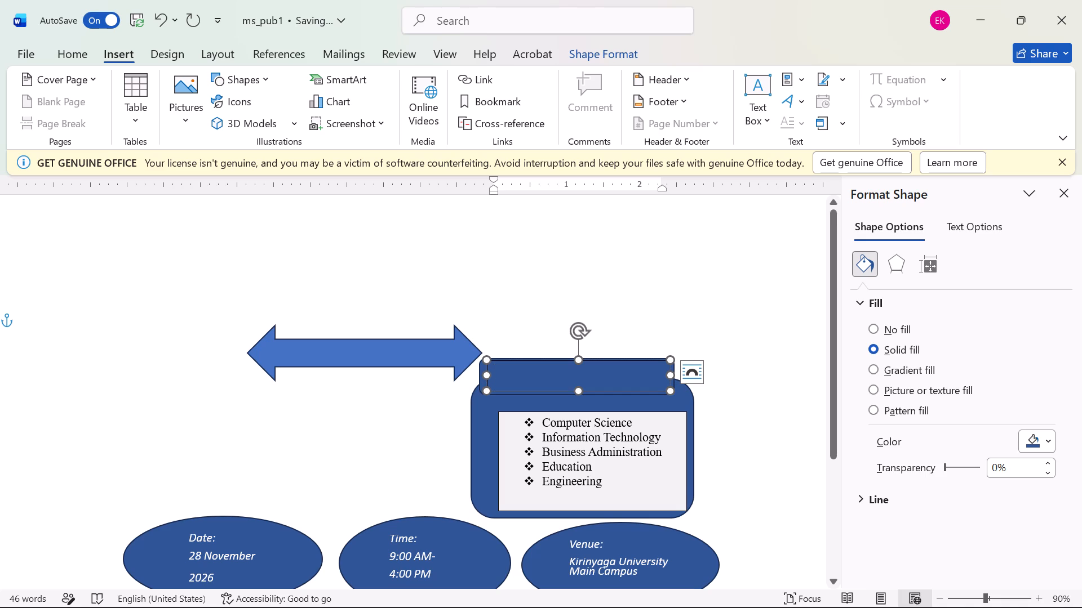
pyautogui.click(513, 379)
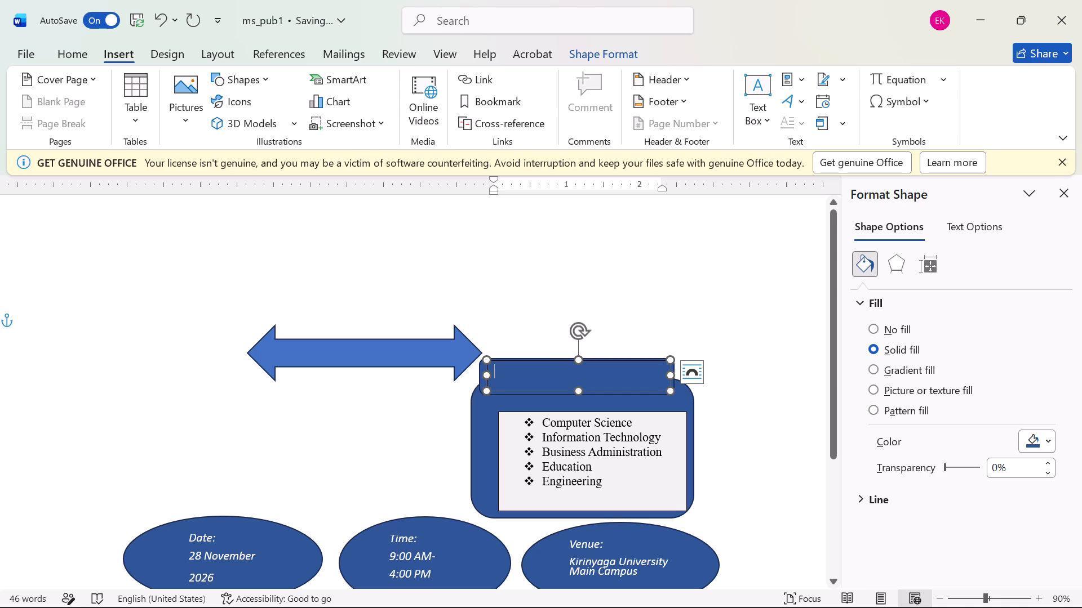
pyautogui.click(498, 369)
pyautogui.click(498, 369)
# Apply the current text outline and text fill colours to the emptied heading text box.
pyautogui.click(582, 55)
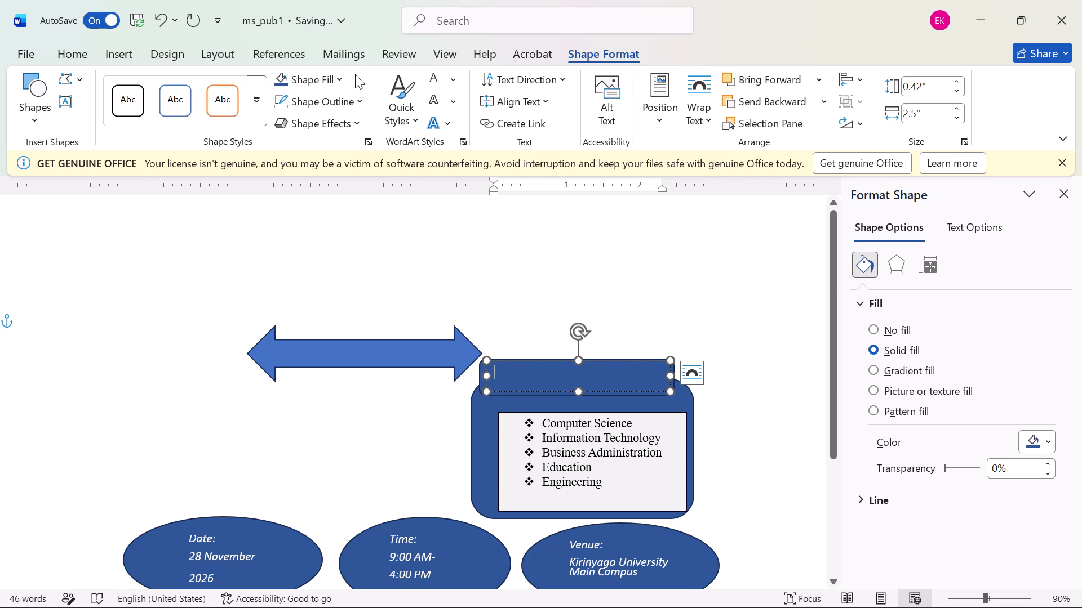
pyautogui.click(340, 97)
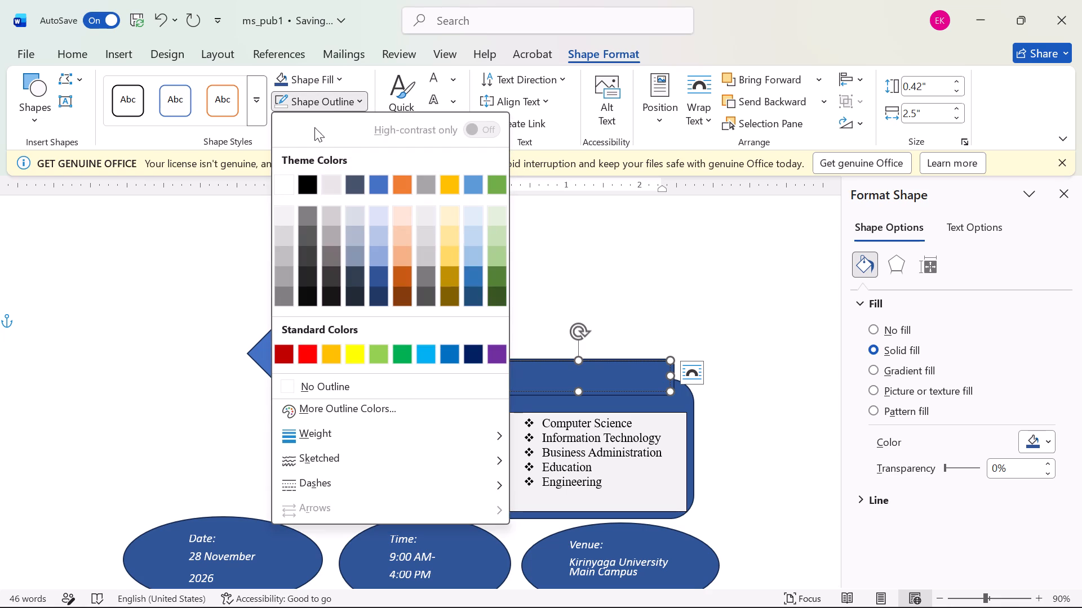
pyautogui.click(170, 225)
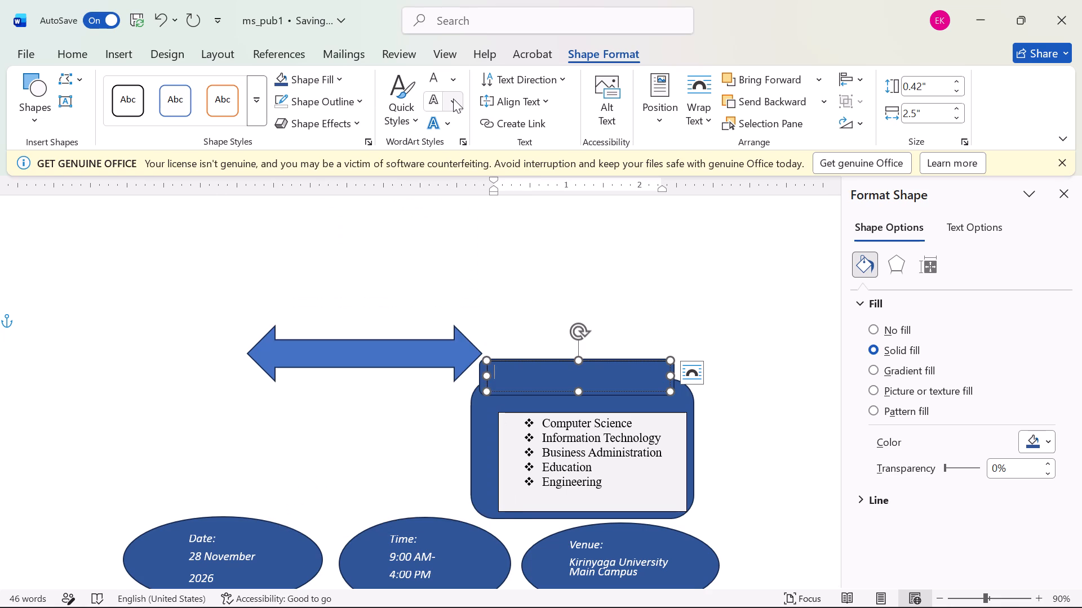
pyautogui.click(432, 92)
pyautogui.click(427, 74)
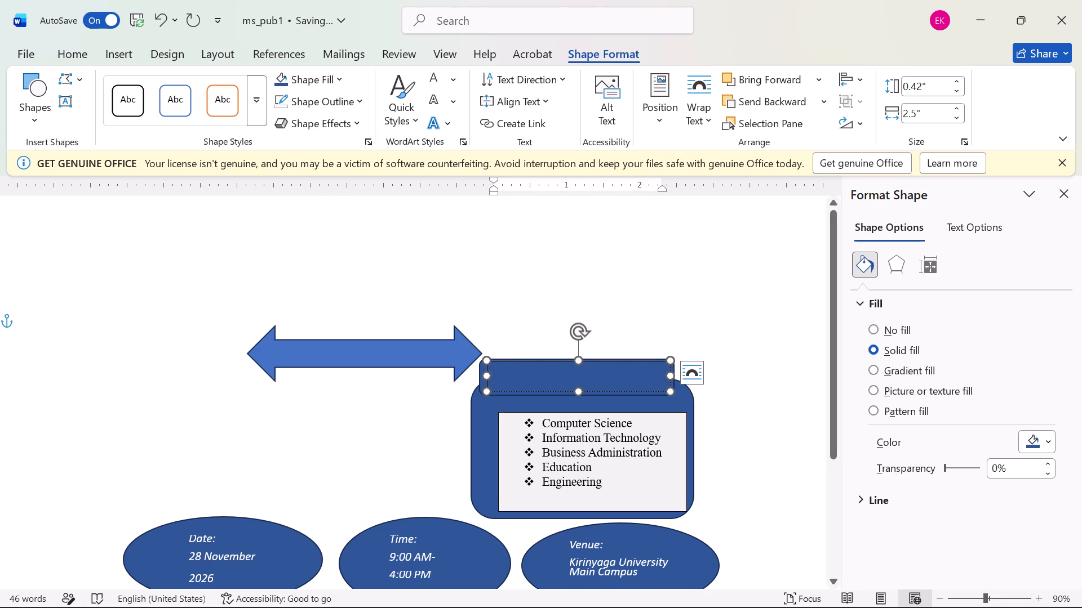
# Enter the heading "Programs to be Showcased" in the empty text box above the programs list.
pyautogui.click(500, 378)
pyautogui.press('p')
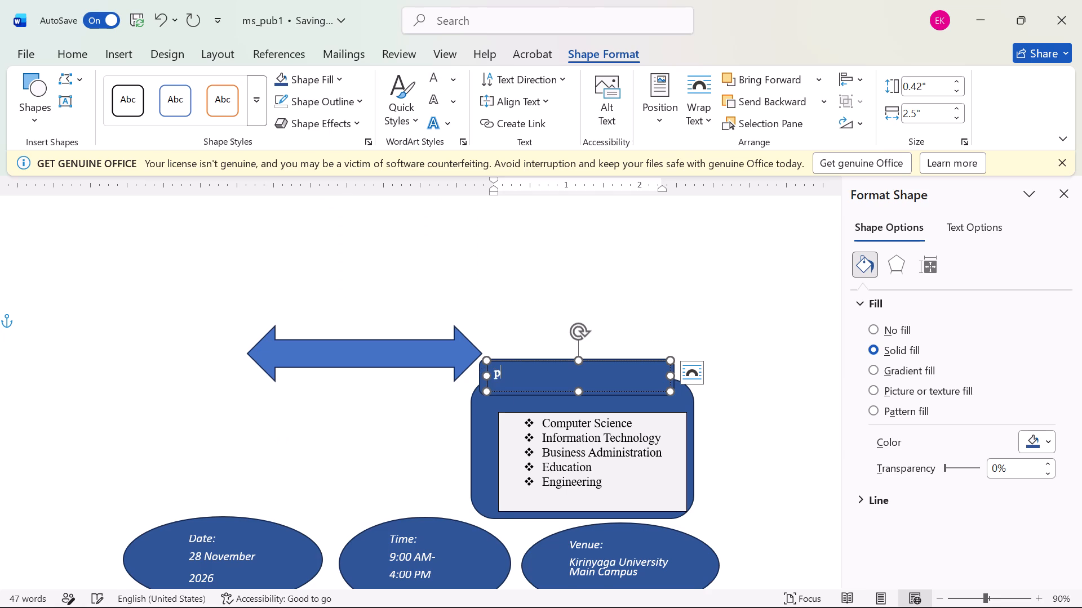
pyautogui.write('rogra')
pyautogui.write('ms')
pyautogui.press('space')
pyautogui.write('toe b')
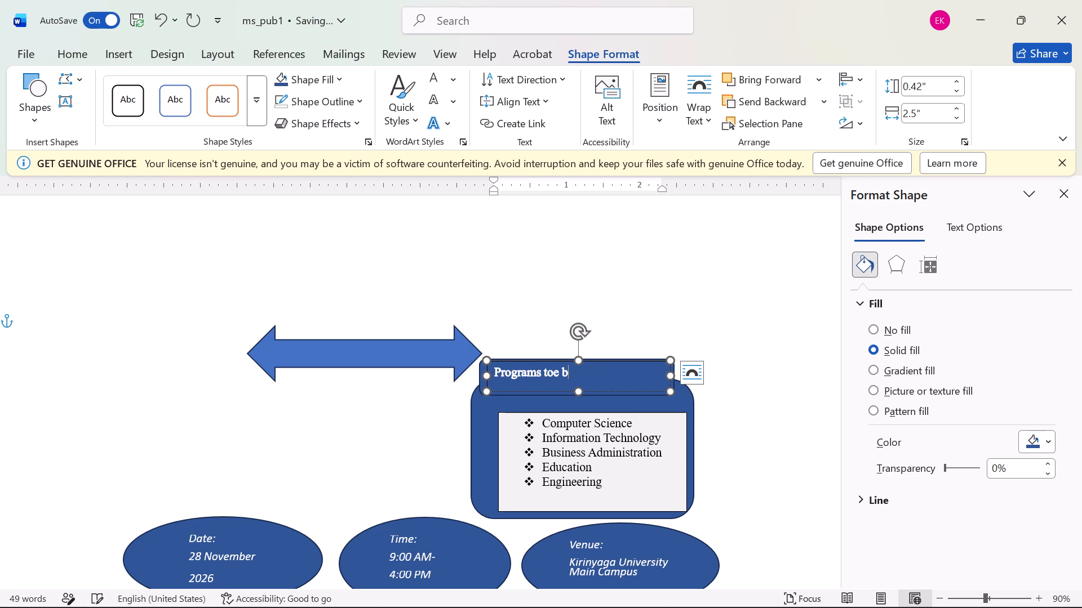
pyautogui.press('BackSpace')
pyautogui.press('BackSpace')
pyautogui.press('BackSpace')
pyautogui.press('space')
pyautogui.write('be')
pyautogui.press('space')
pyautogui.hotkey('shift', 'a')
pyautogui.hotkey('shift', 'BackSpace')
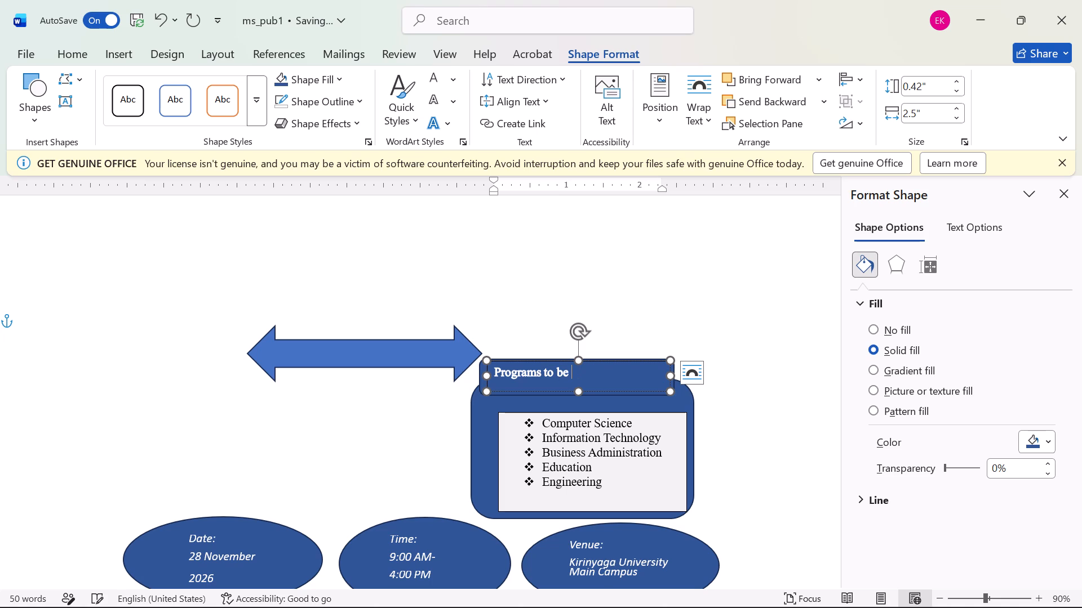
pyautogui.write('Show')
pyautogui.write('cased')
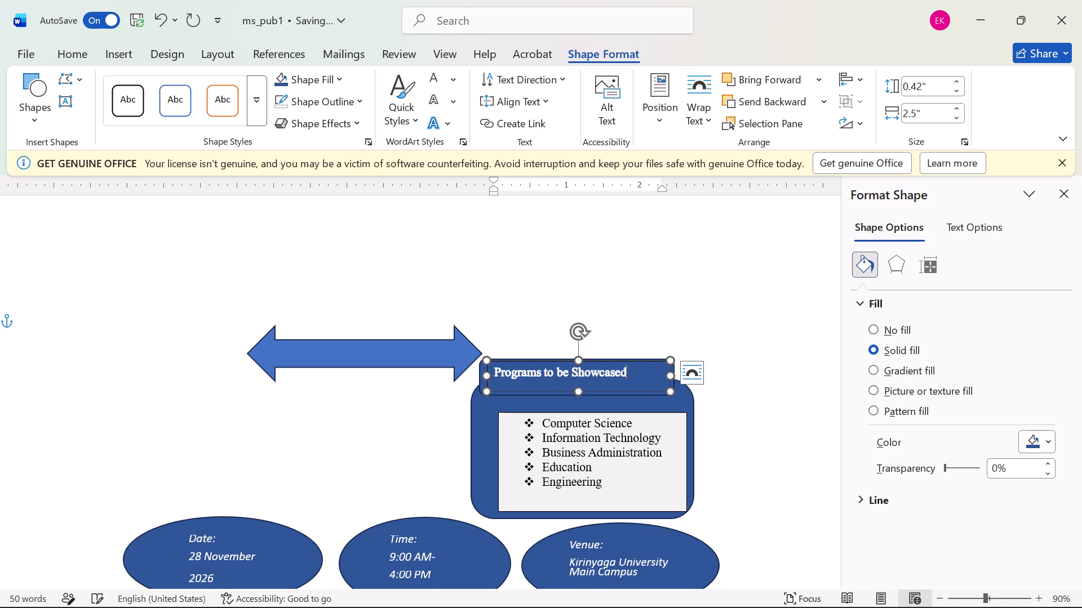
# Reapply the white text fill to the whole heading "Programs to be Showcased".
pyautogui.moveTo(637, 367); pyautogui.dragTo(635, 370)
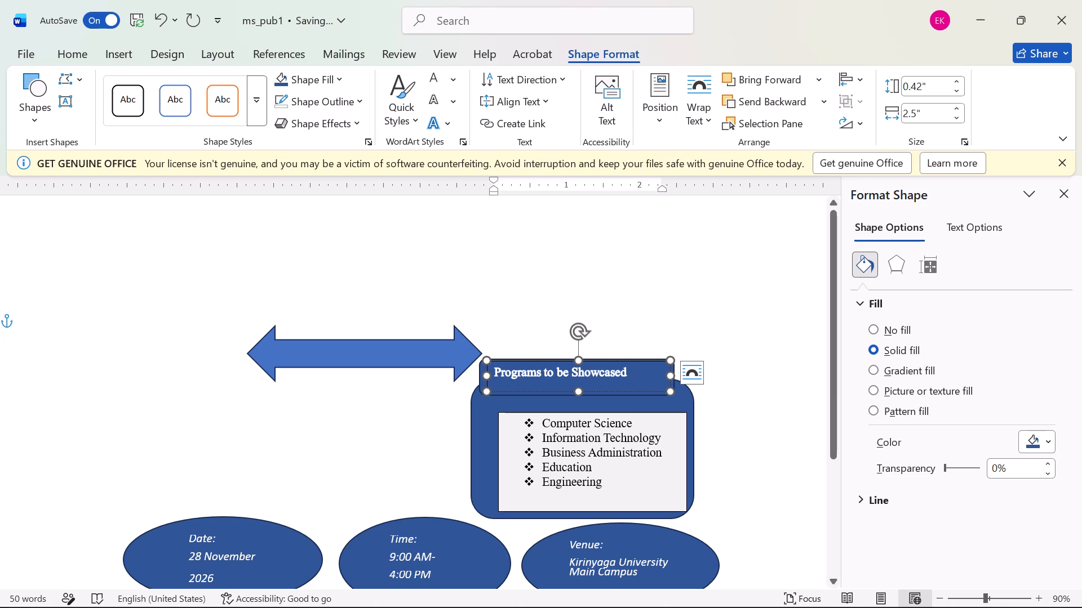
pyautogui.moveTo(635, 370); pyautogui.dragTo(517, 365)
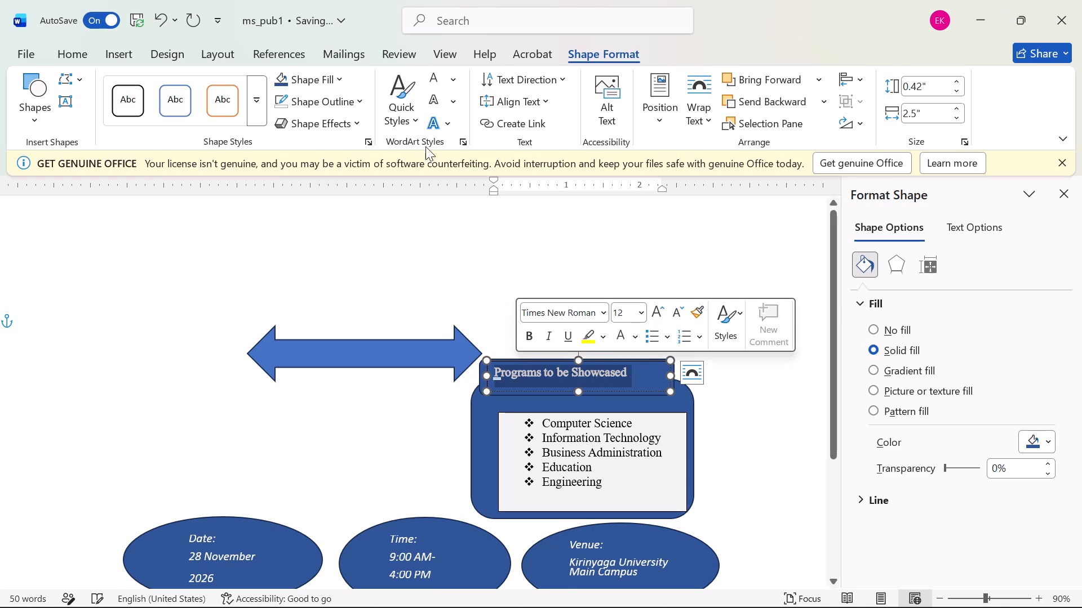
pyautogui.click(432, 79)
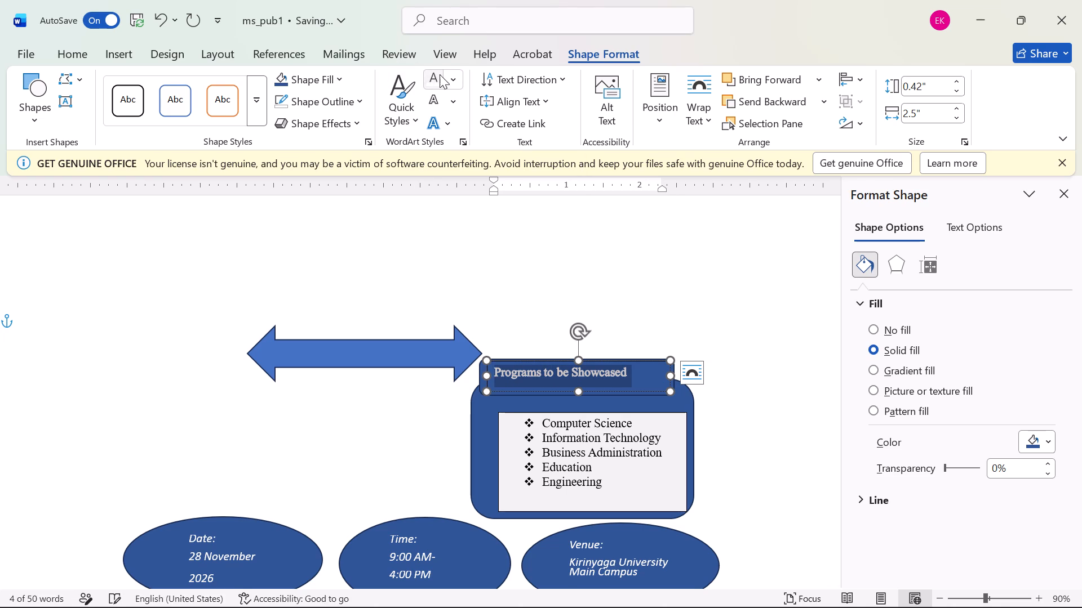
pyautogui.click(449, 71)
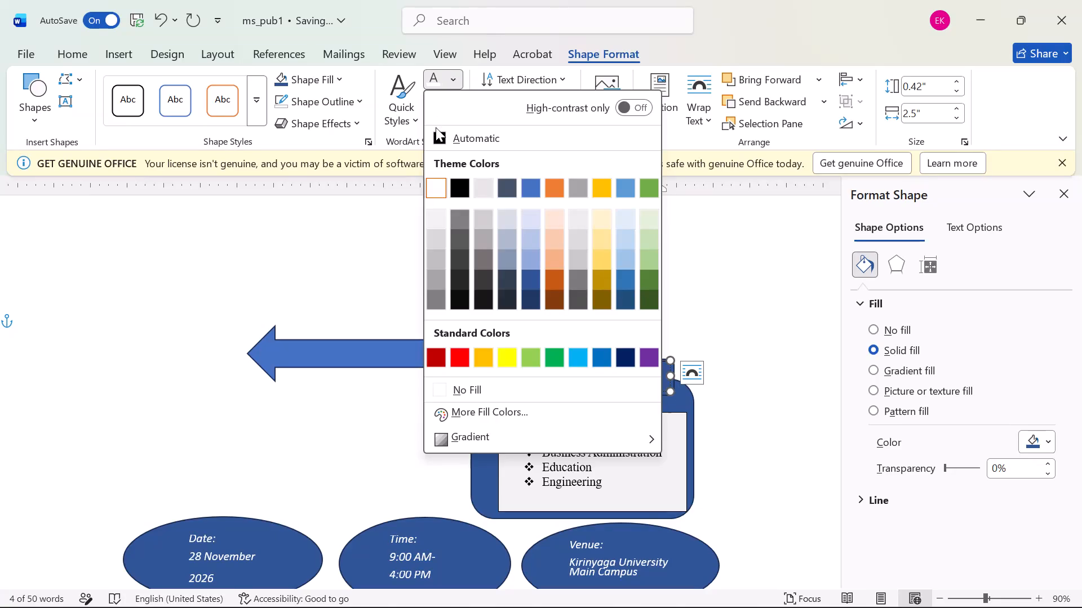
pyautogui.click(380, 208)
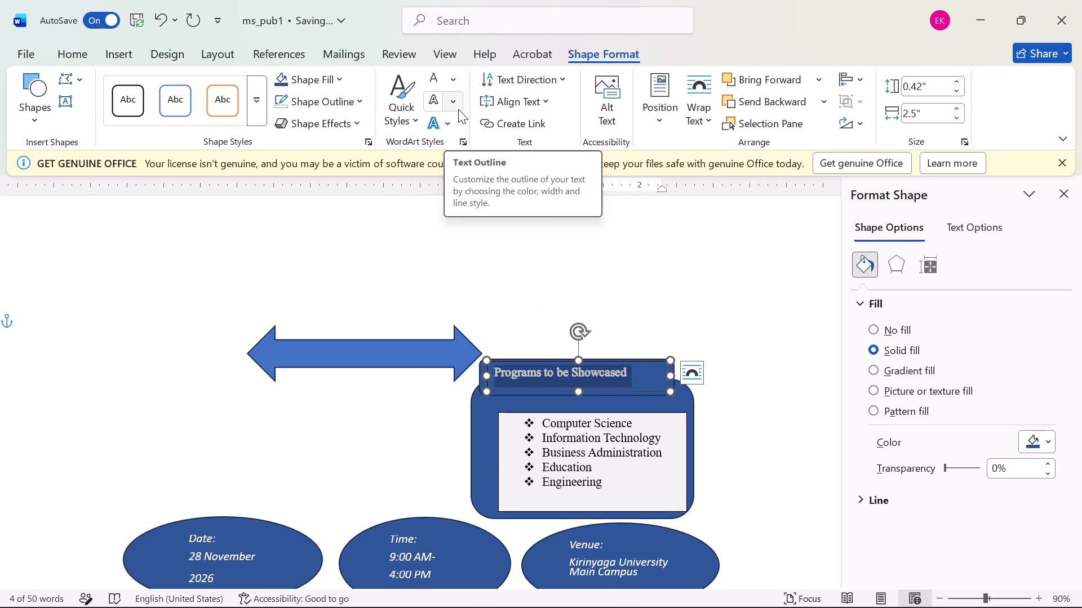
pyautogui.click(383, 231)
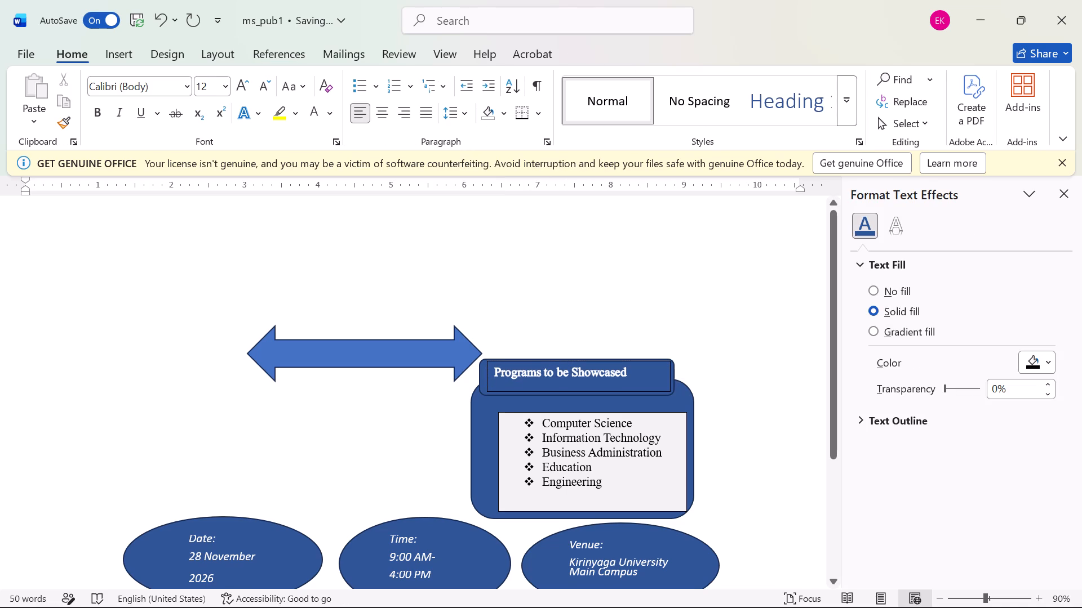
# Remove the shape outline from the "Programs to be Showcased" heading text box.
pyautogui.click(662, 377)
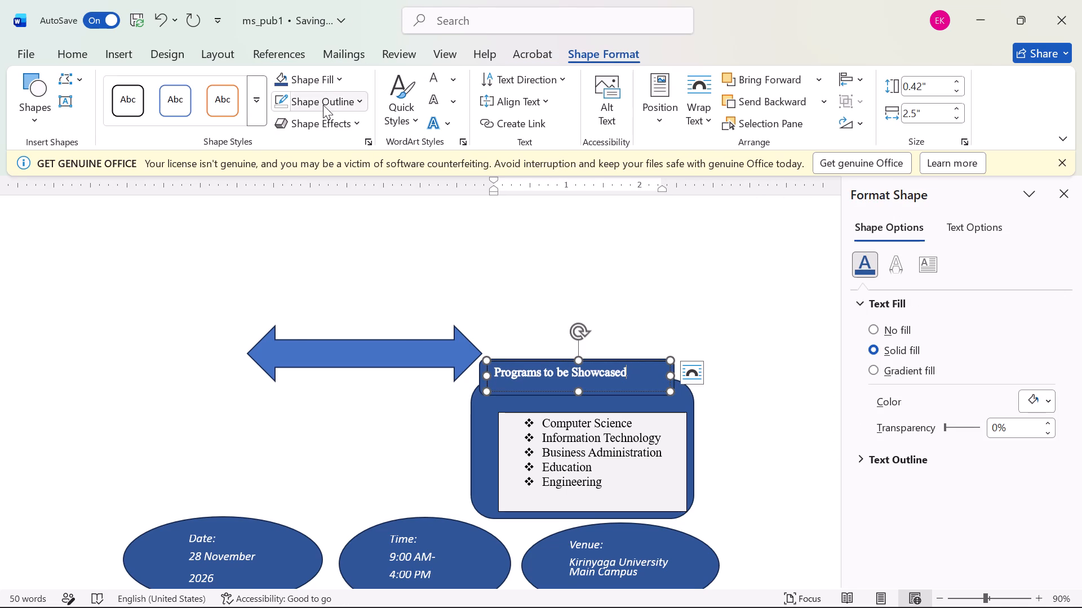
pyautogui.click(323, 105)
pyautogui.click(288, 383)
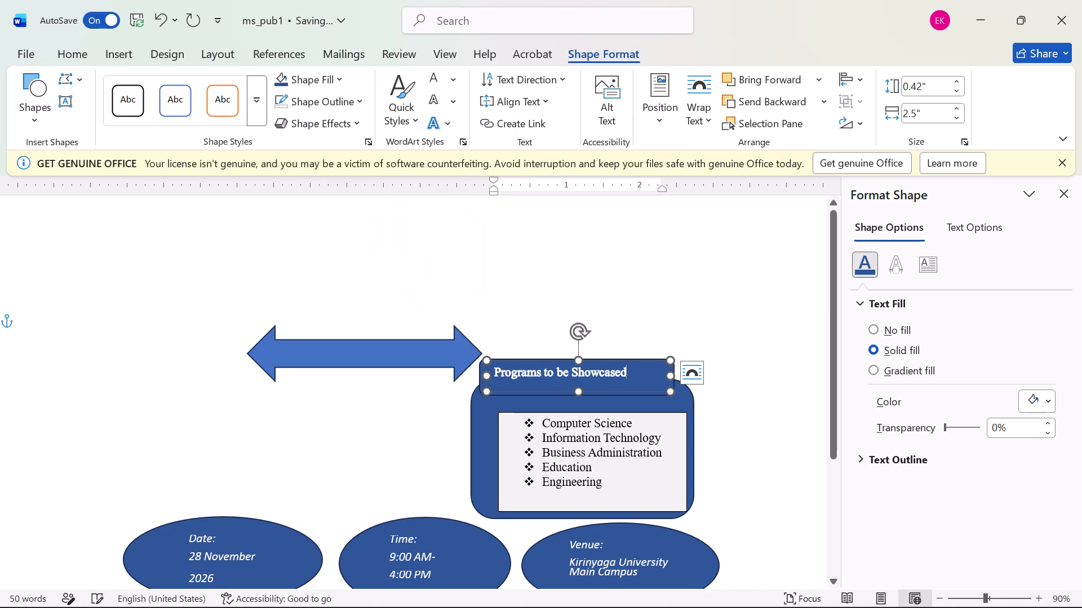
pyautogui.click(482, 286)
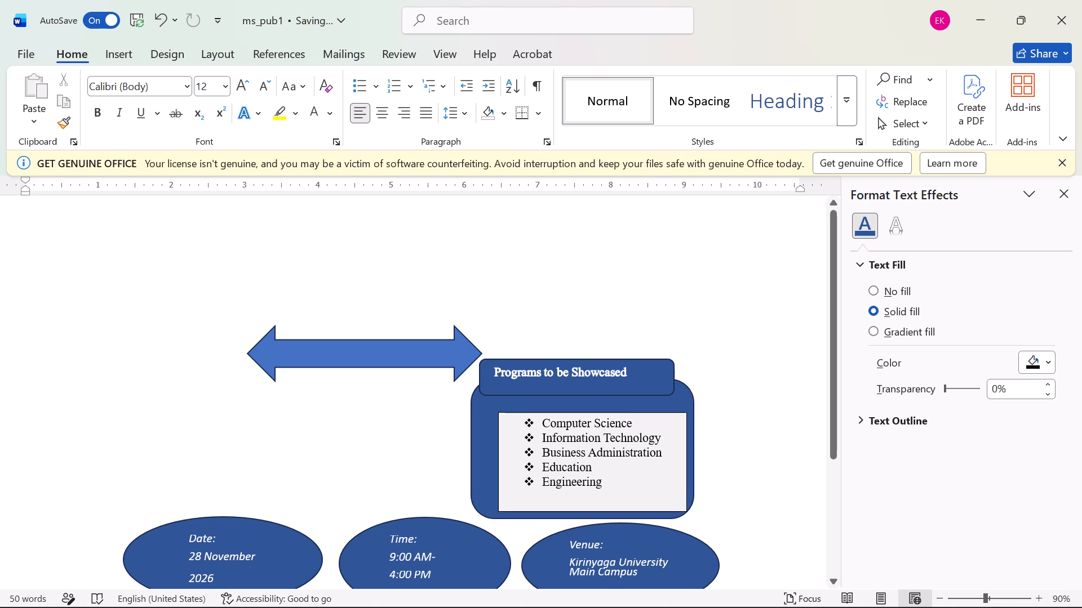
# Remove the shape outline from the text box holding the bulleted programs list.
pyautogui.click(495, 411)
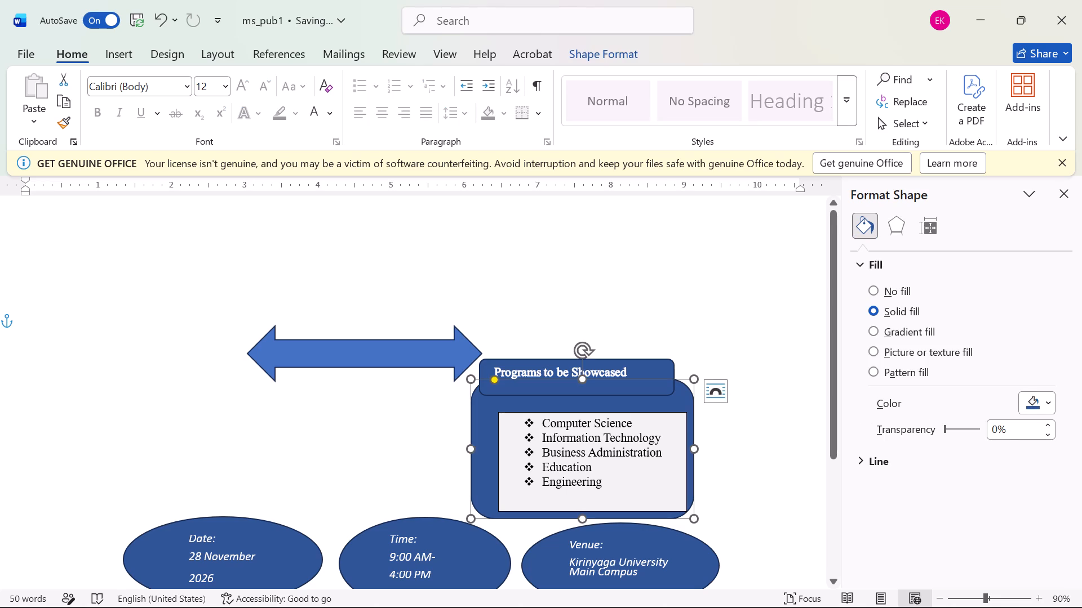
pyautogui.click(510, 439)
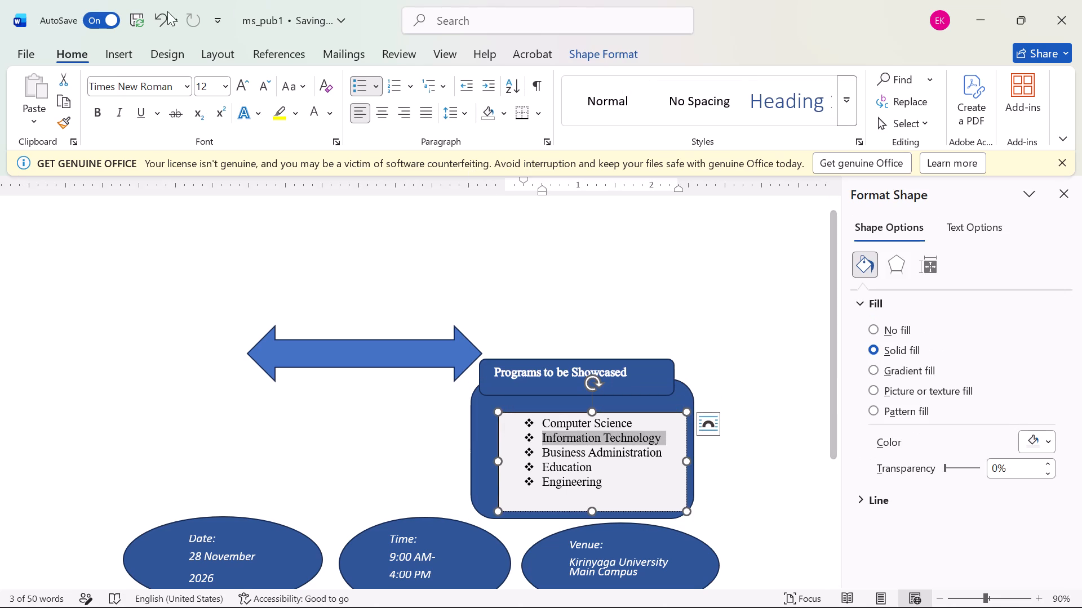
pyautogui.click(608, 54)
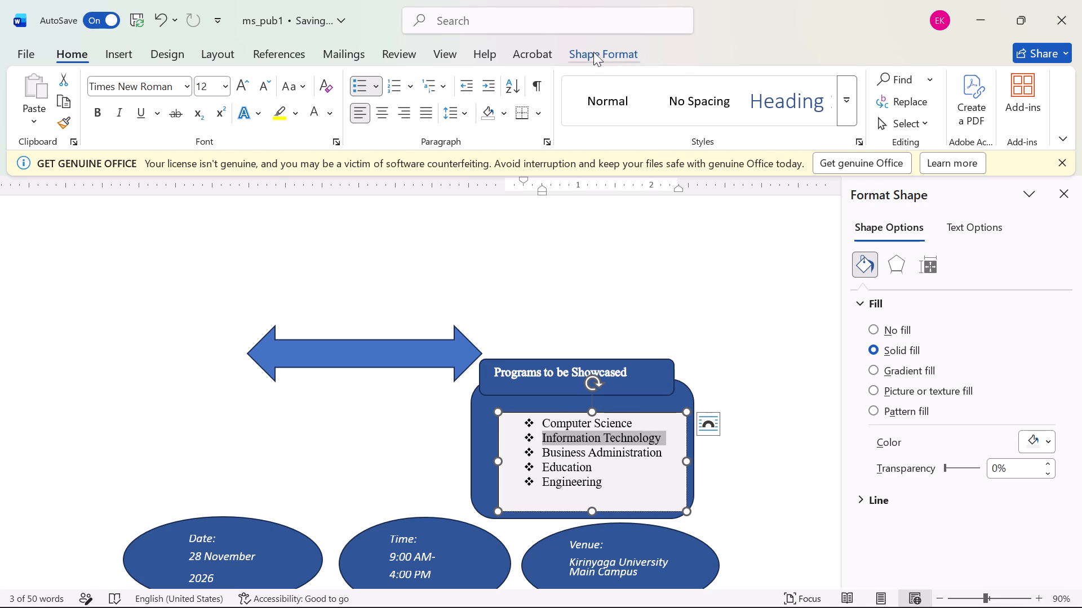
pyautogui.click(321, 96)
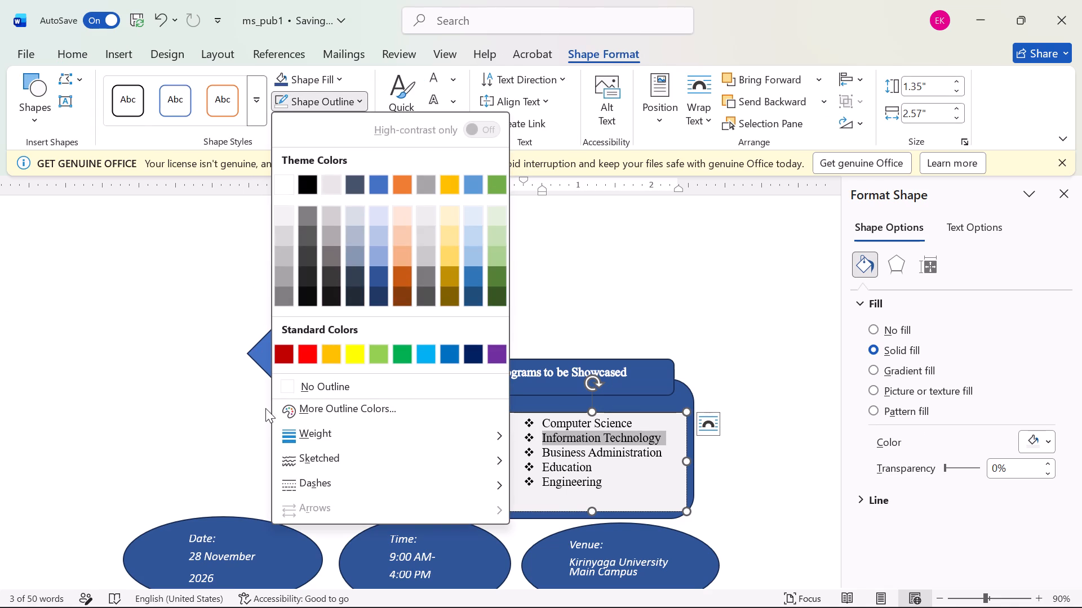
pyautogui.click(287, 385)
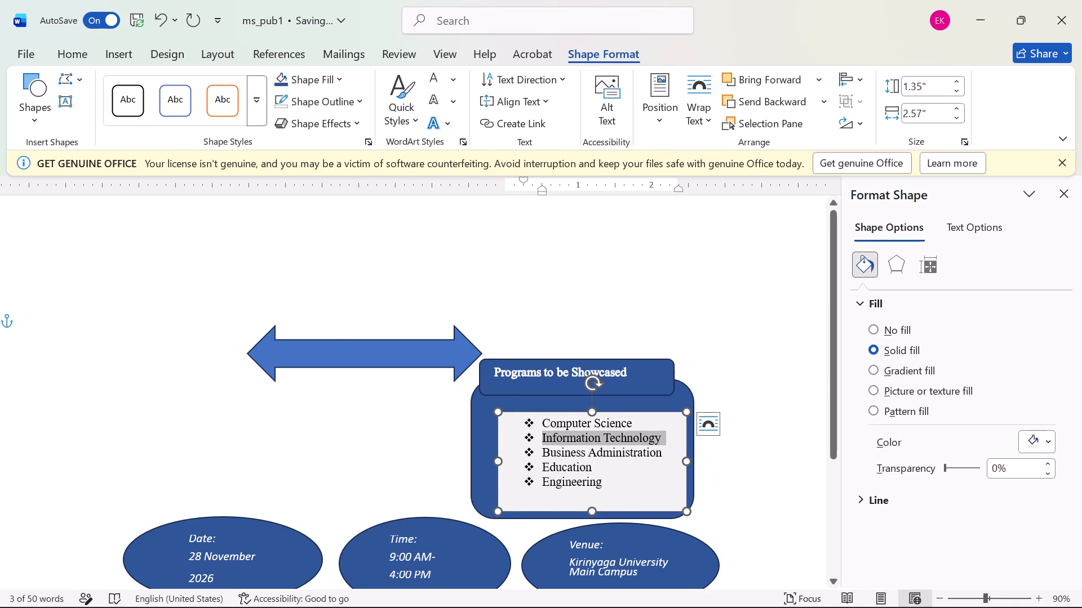
# Fill the large rounded rectangle behind the programs list with the very light grey theme colour matching the list box.
pyautogui.click(473, 449)
pyautogui.click(490, 445)
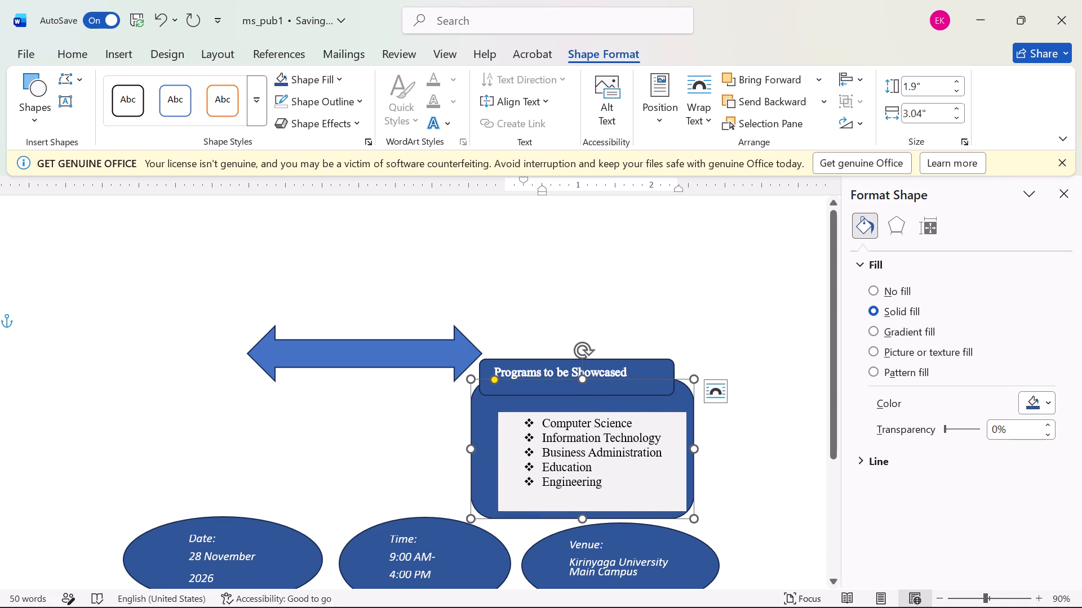
pyautogui.click(516, 444)
pyautogui.click(481, 441)
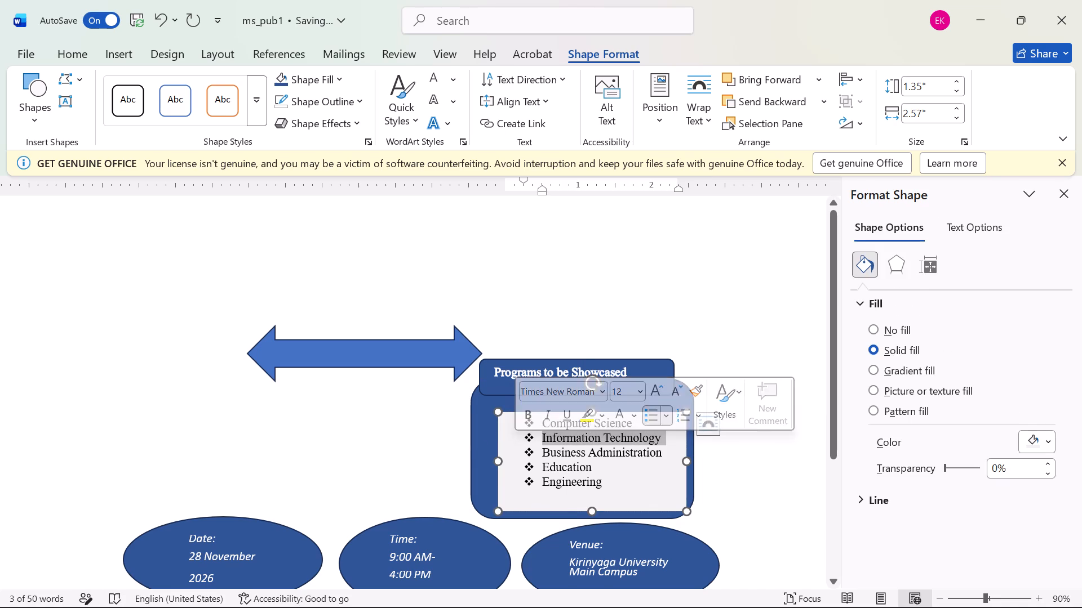
pyautogui.click(338, 87)
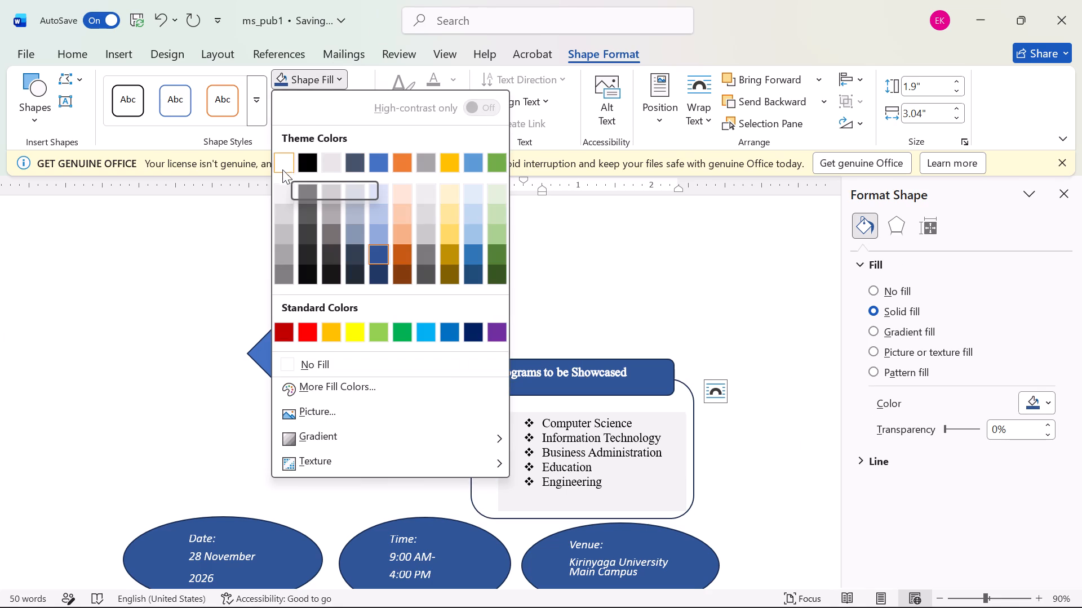
pyautogui.click(285, 192)
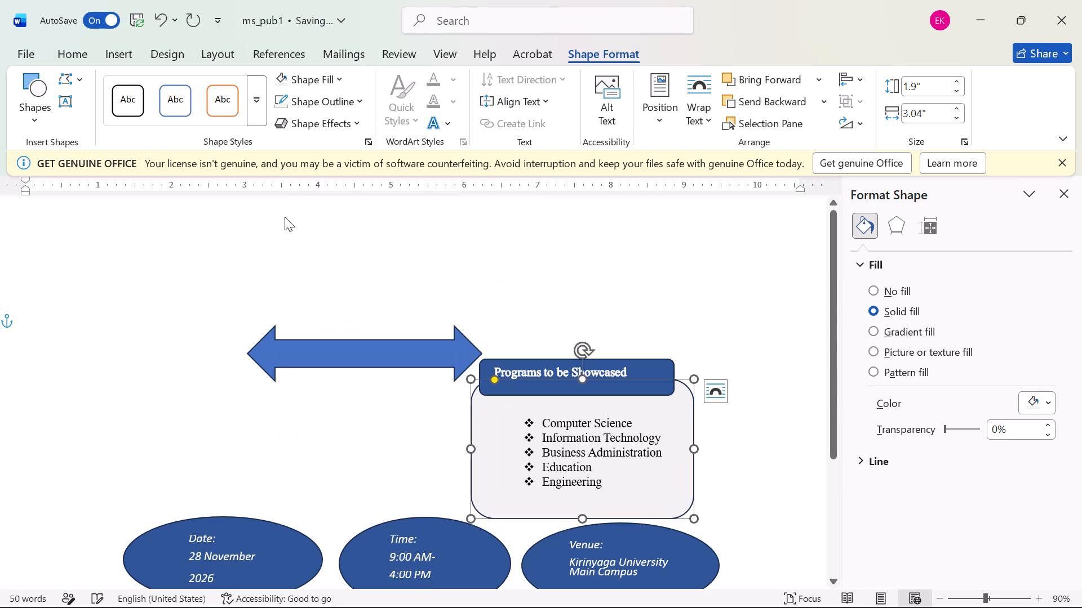
# Review the notice layout from the blank double-headed arrow down to the "Activities" list and entry starburst.
pyautogui.click(498, 435)
pyautogui.click(412, 401)
pyautogui.scroll(-4, 353, 392)
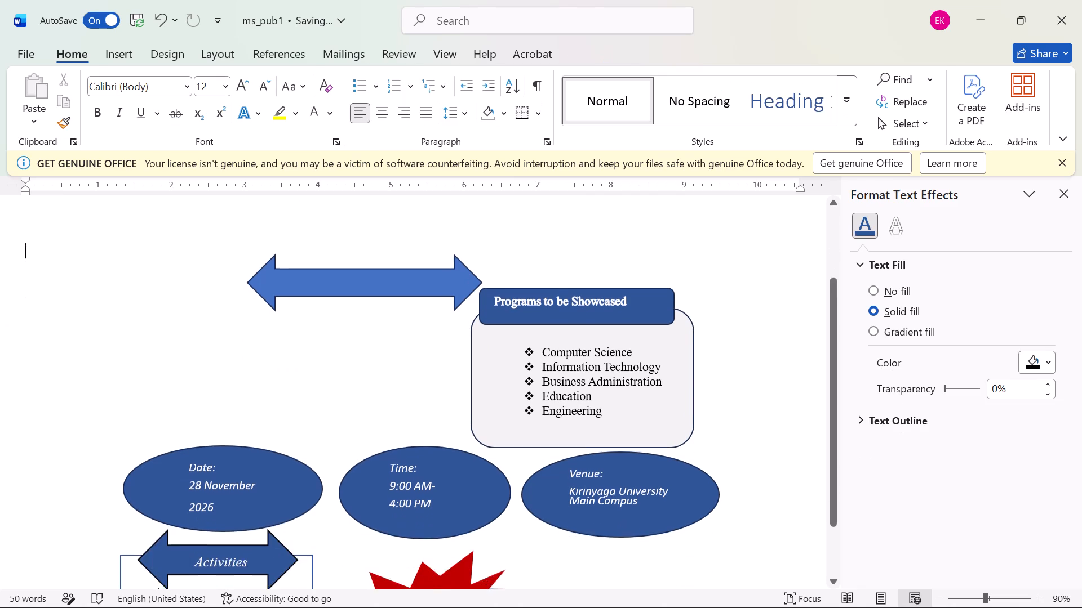
pyautogui.scroll(-1, 365, 382)
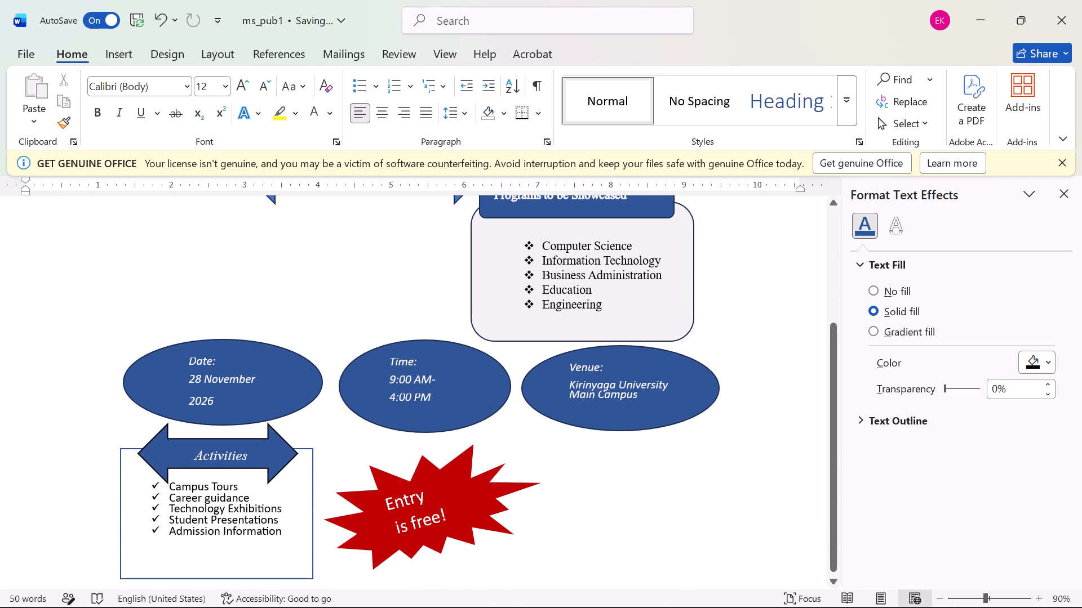
pyautogui.scroll(1, 367, 385)
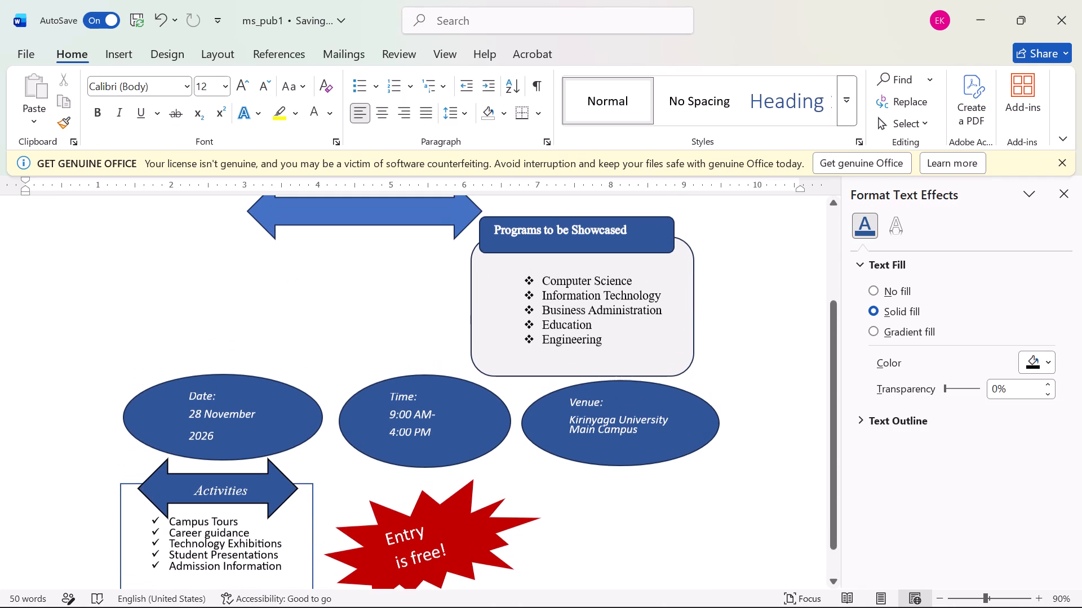
pyautogui.scroll(1, 371, 382)
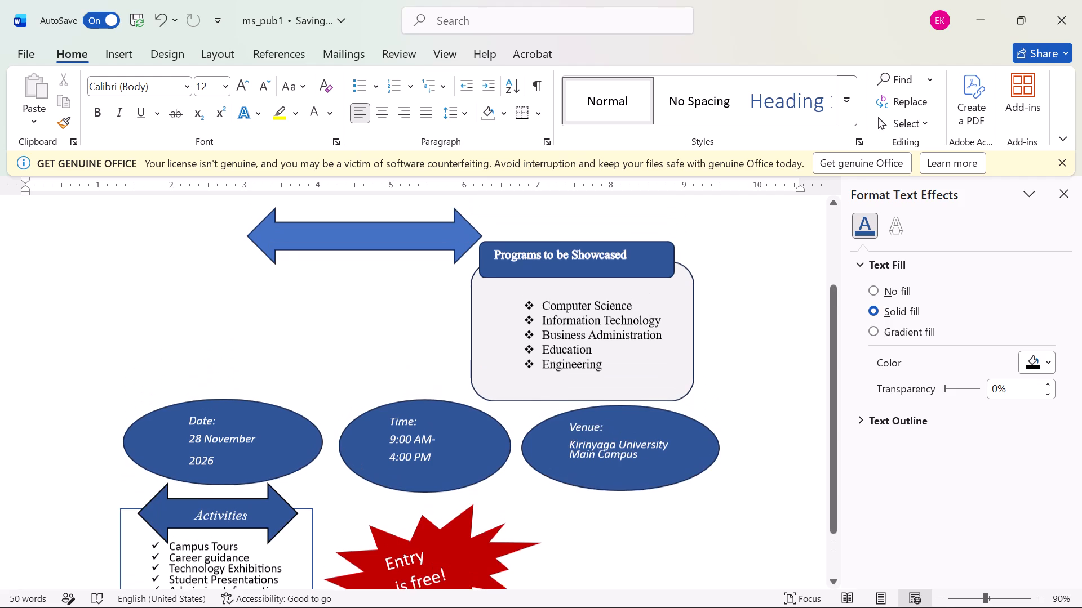
pyautogui.scroll(2, 371, 382)
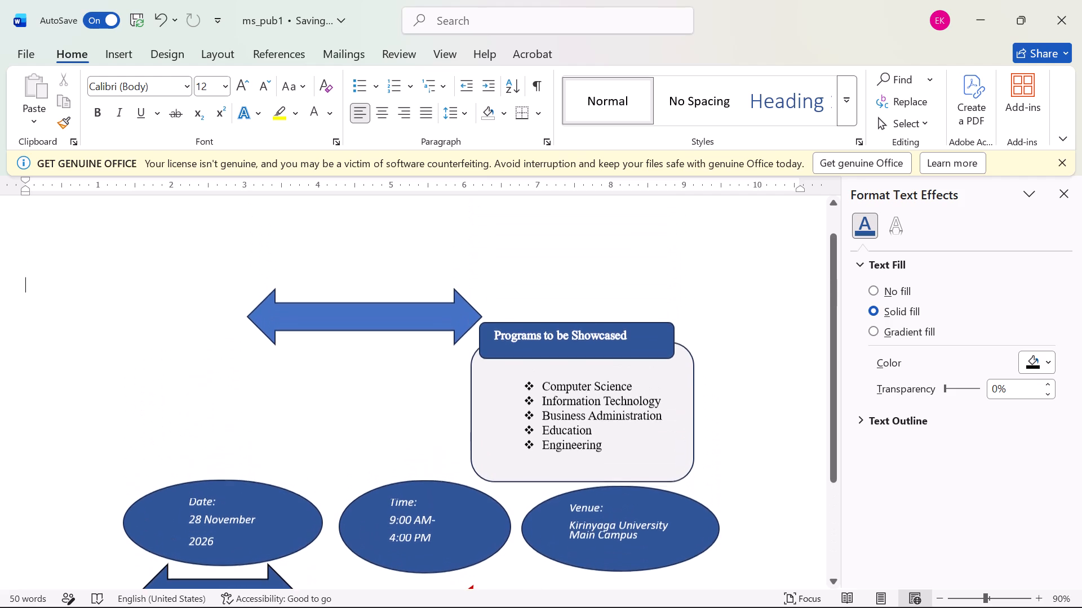
pyautogui.scroll(-1, 371, 382)
pyautogui.scroll(1, 371, 382)
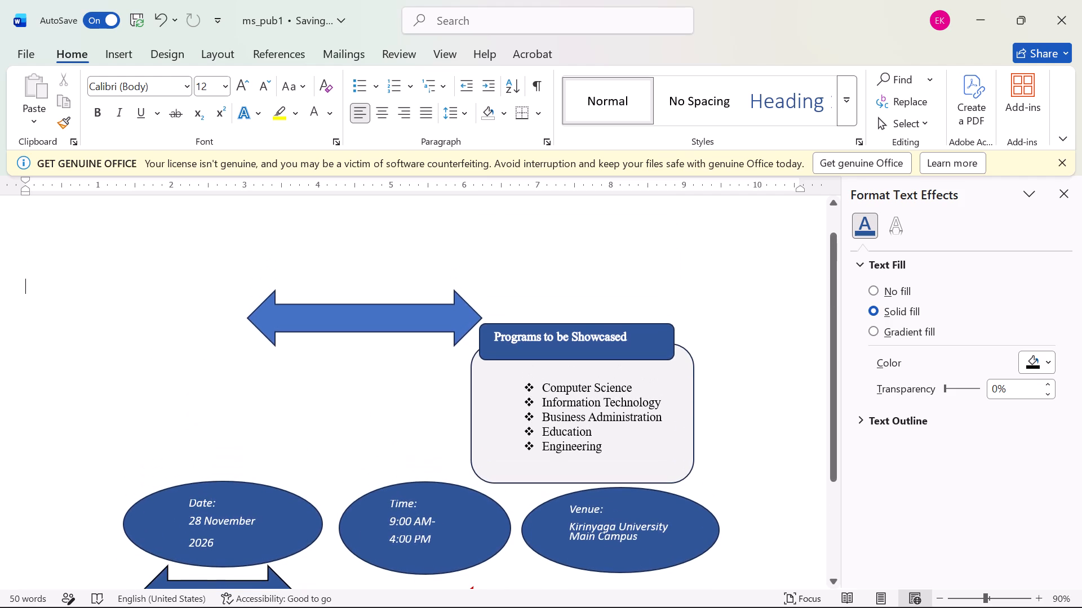
# Save the document.
pyautogui.hotkey('ctrl', 's')
# Enlarge the blank double-headed arrow above the programs panel by extending its right tip and raising its top edge.
pyautogui.moveTo(312, 319); pyautogui.dragTo(312, 307)
pyautogui.moveTo(312, 307); pyautogui.dragTo(316, 299)
pyautogui.click(282, 342)
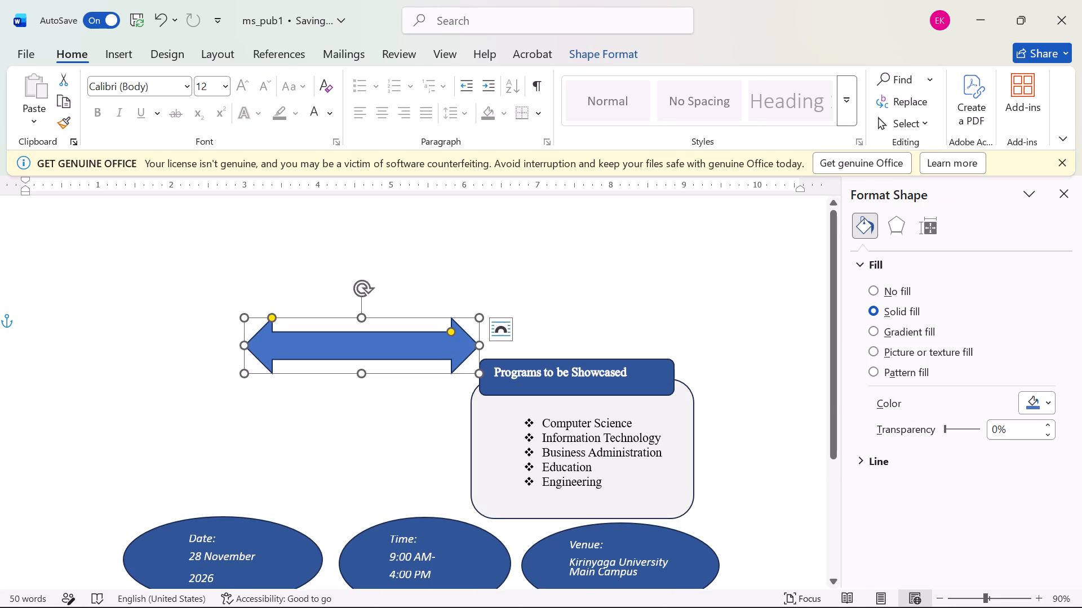
pyautogui.moveTo(355, 310); pyautogui.dragTo(357, 299)
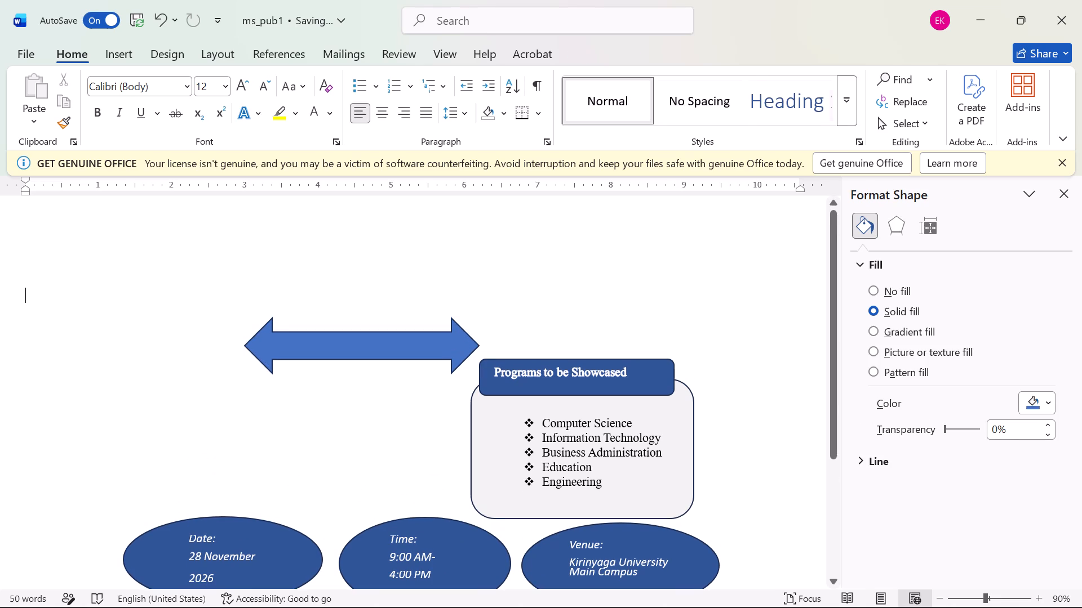
pyautogui.click(350, 339)
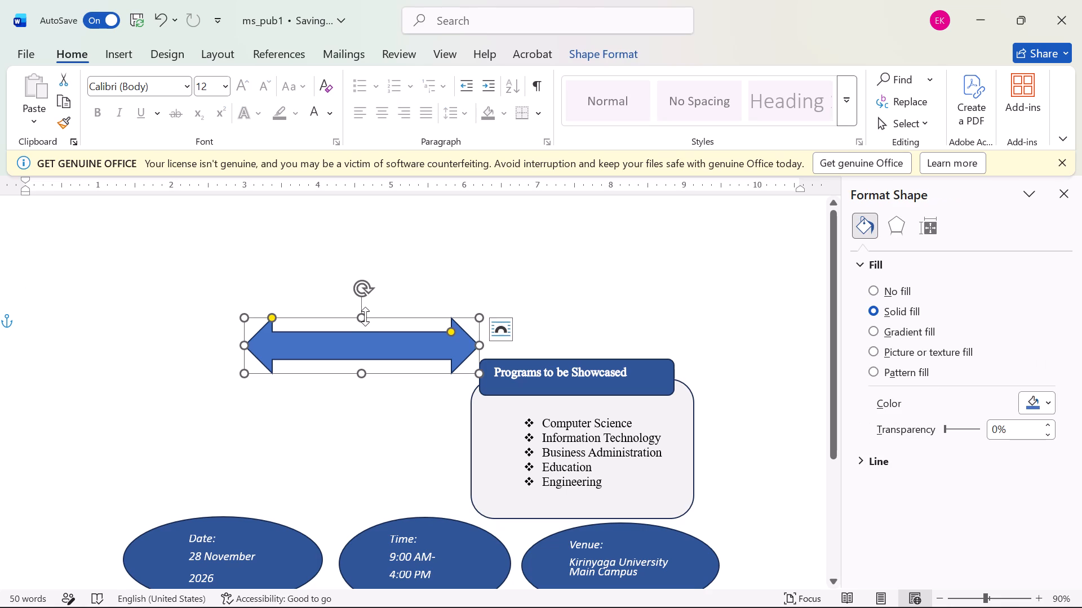
pyautogui.moveTo(363, 317); pyautogui.dragTo(405, 299)
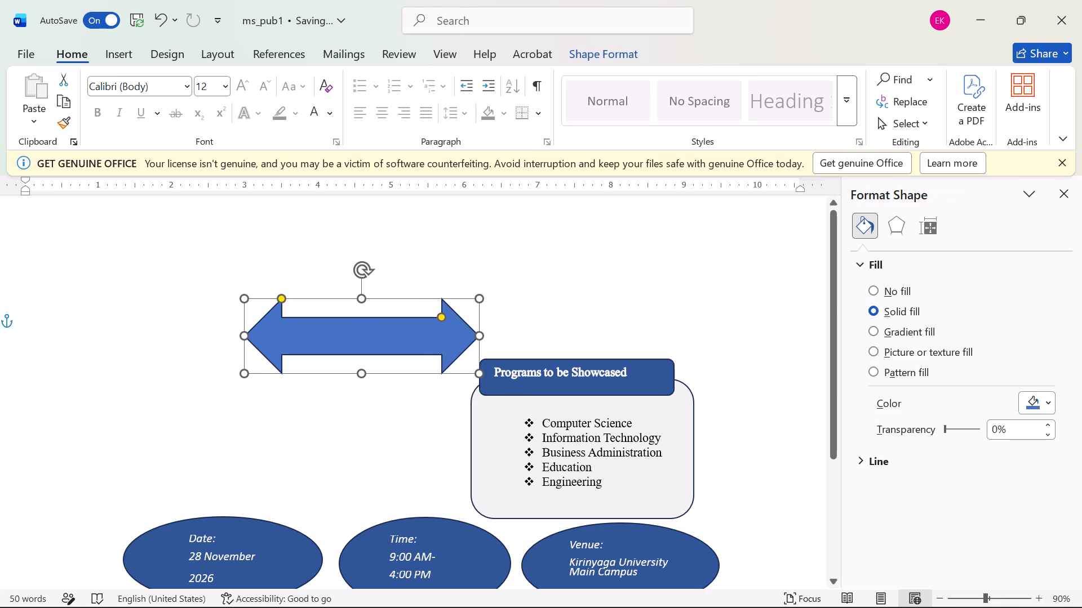
pyautogui.moveTo(476, 332); pyautogui.dragTo(499, 327)
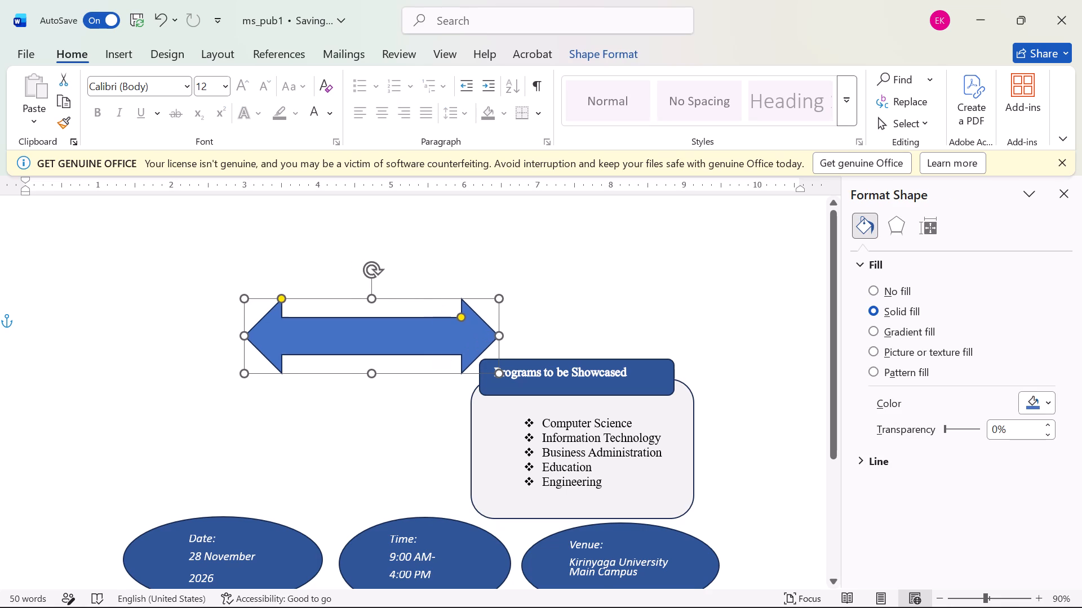
pyautogui.moveTo(499, 327); pyautogui.dragTo(632, 318)
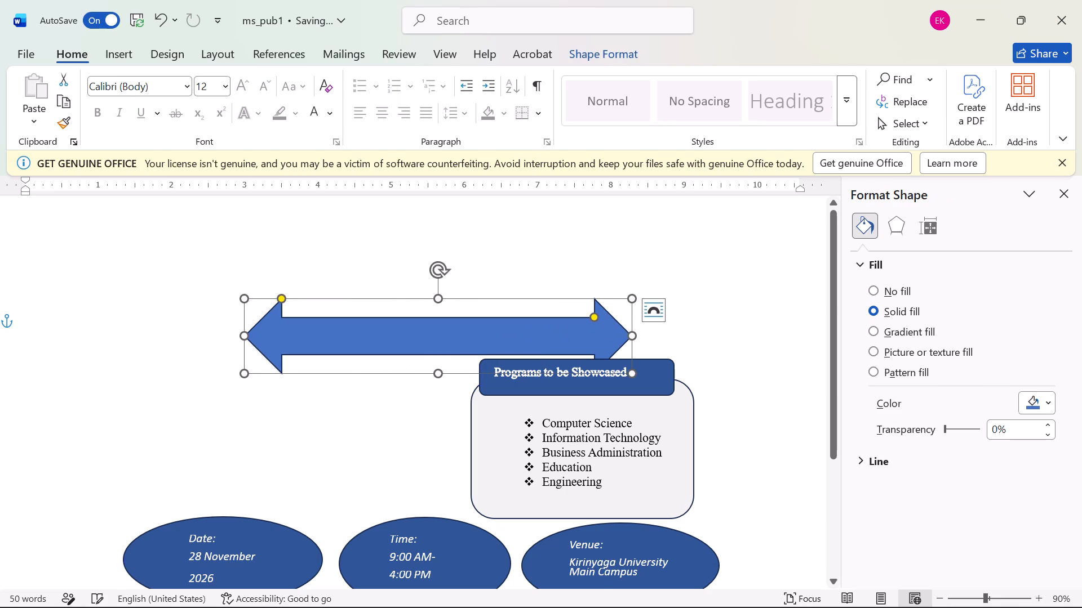
pyautogui.moveTo(441, 298); pyautogui.dragTo(473, 264)
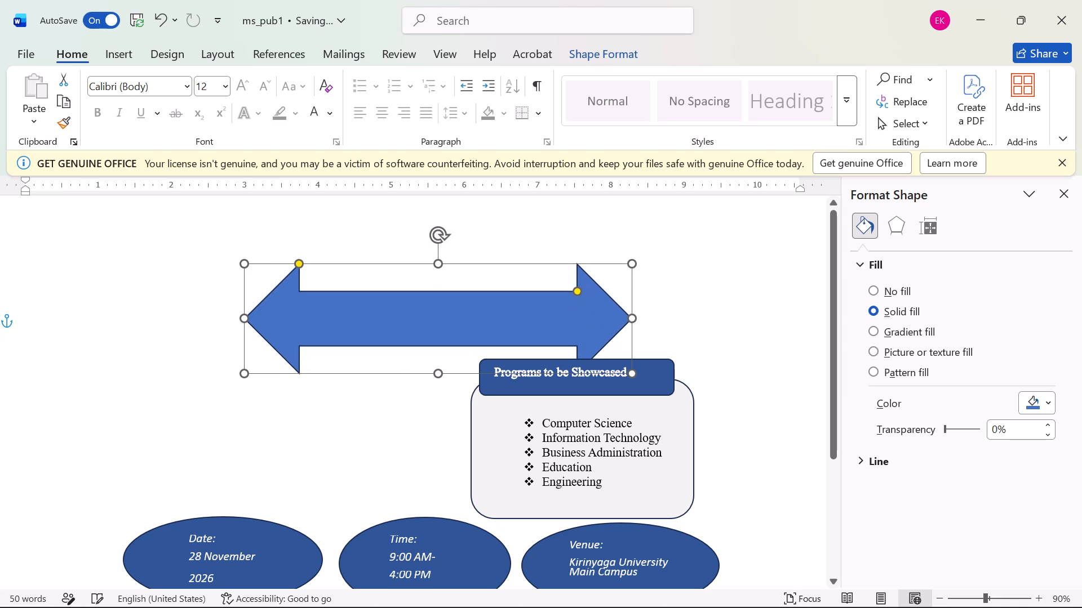
# Raise the arrow's bottom edge clear of the "Programs to be Showcased" heading and extend its right tip nearly to the panel's right edge.
pyautogui.moveTo(442, 368); pyautogui.dragTo(456, 356)
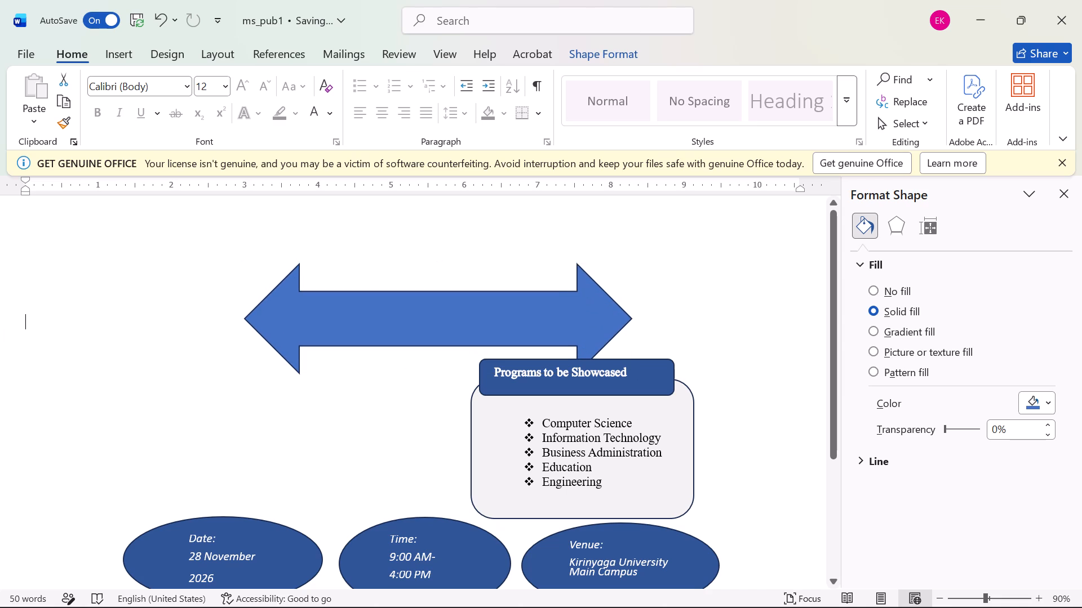
pyautogui.moveTo(456, 356); pyautogui.dragTo(463, 342)
pyautogui.click(445, 345)
pyautogui.moveTo(441, 371); pyautogui.dragTo(452, 339)
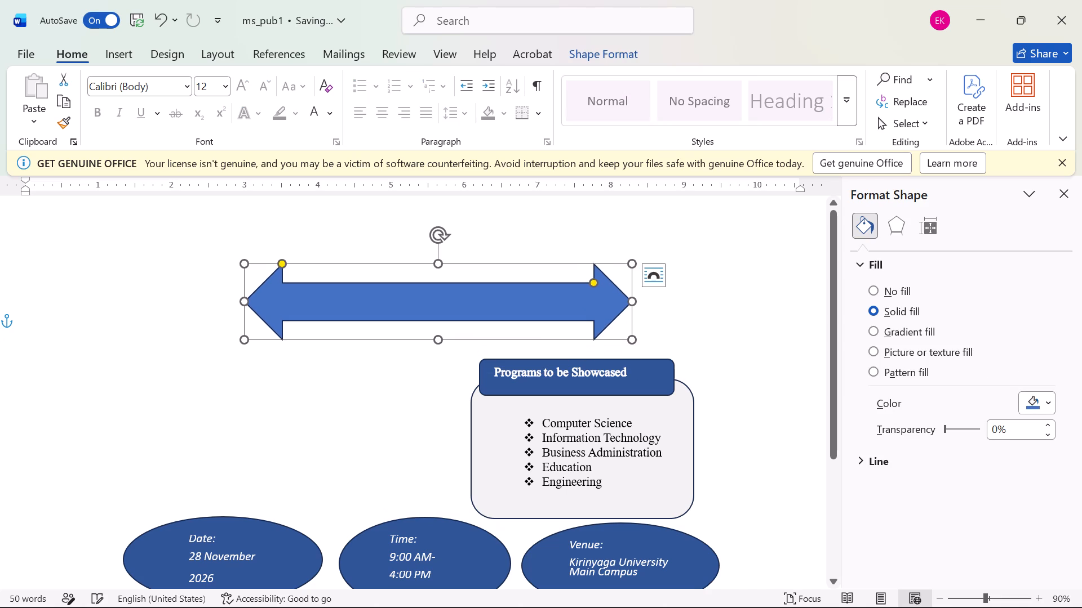
pyautogui.moveTo(631, 301); pyautogui.dragTo(654, 298)
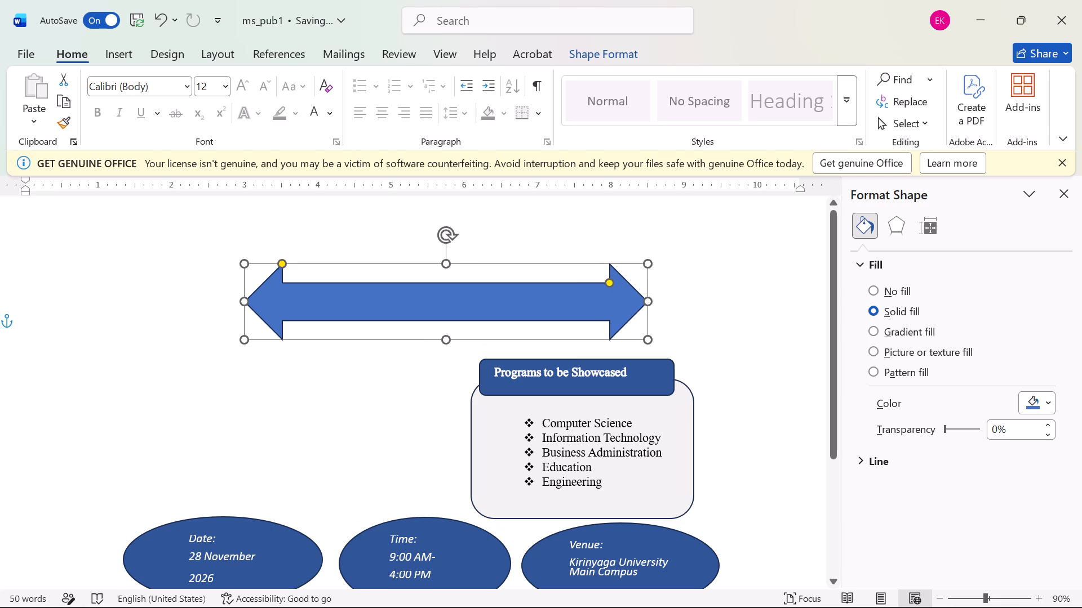
pyautogui.moveTo(654, 298); pyautogui.dragTo(685, 304)
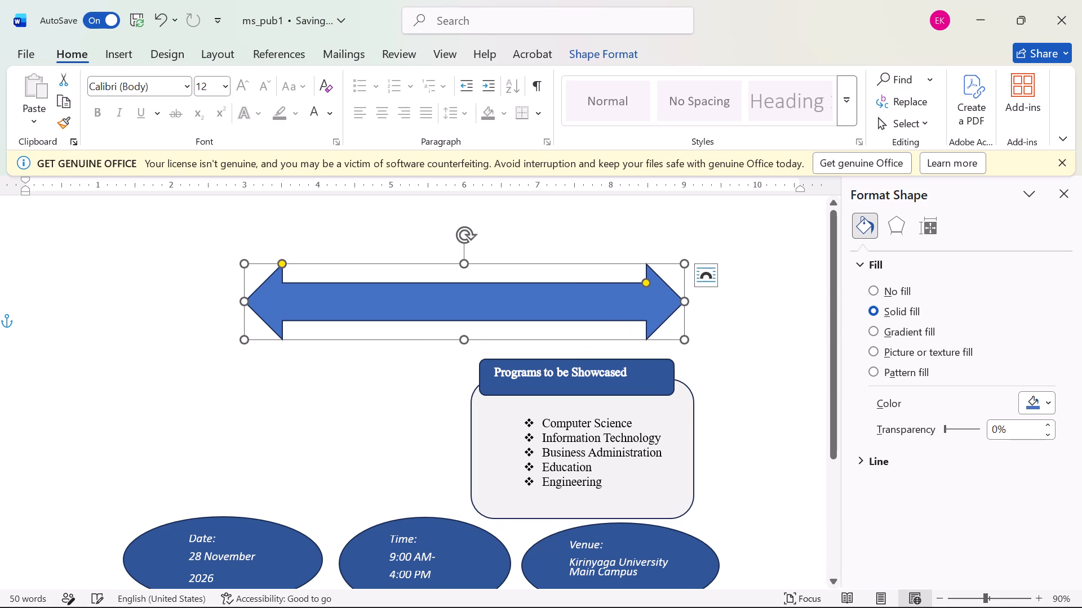
# Shorten the double-headed arrow slightly from its left tip and raise its top edge to make it a little taller.
pyautogui.click(236, 307)
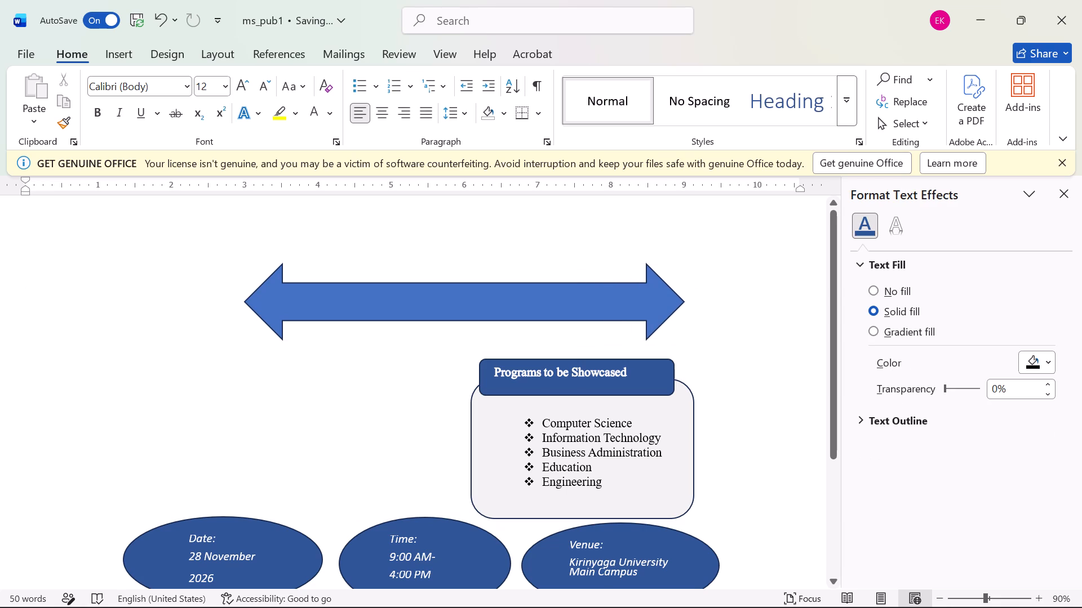
pyautogui.click(256, 297)
pyautogui.moveTo(243, 297); pyautogui.dragTo(298, 287)
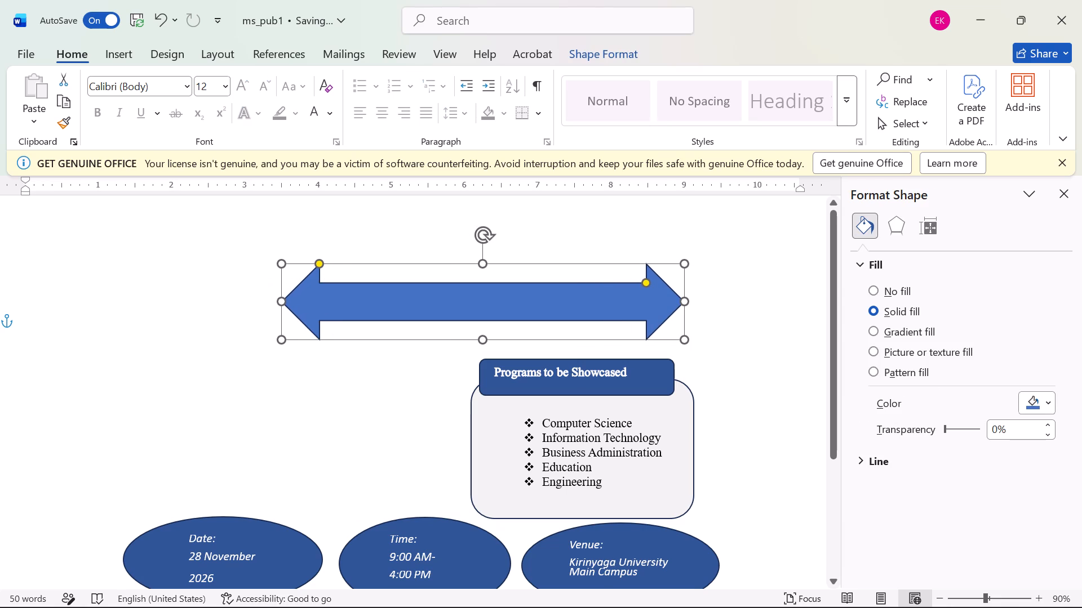
pyautogui.moveTo(298, 287); pyautogui.dragTo(268, 294)
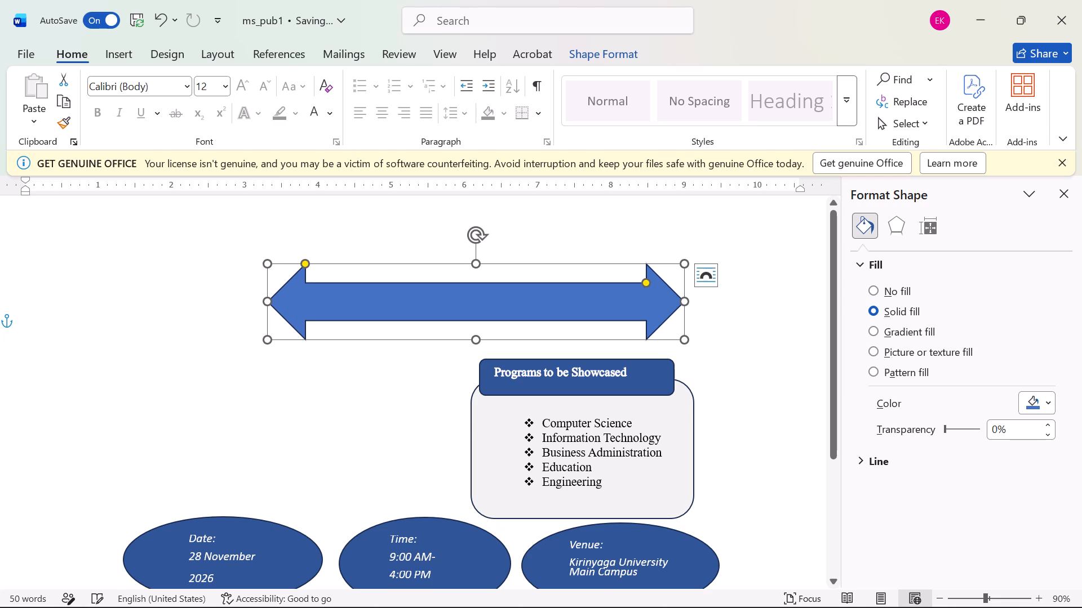
pyautogui.moveTo(476, 267); pyautogui.dragTo(477, 263)
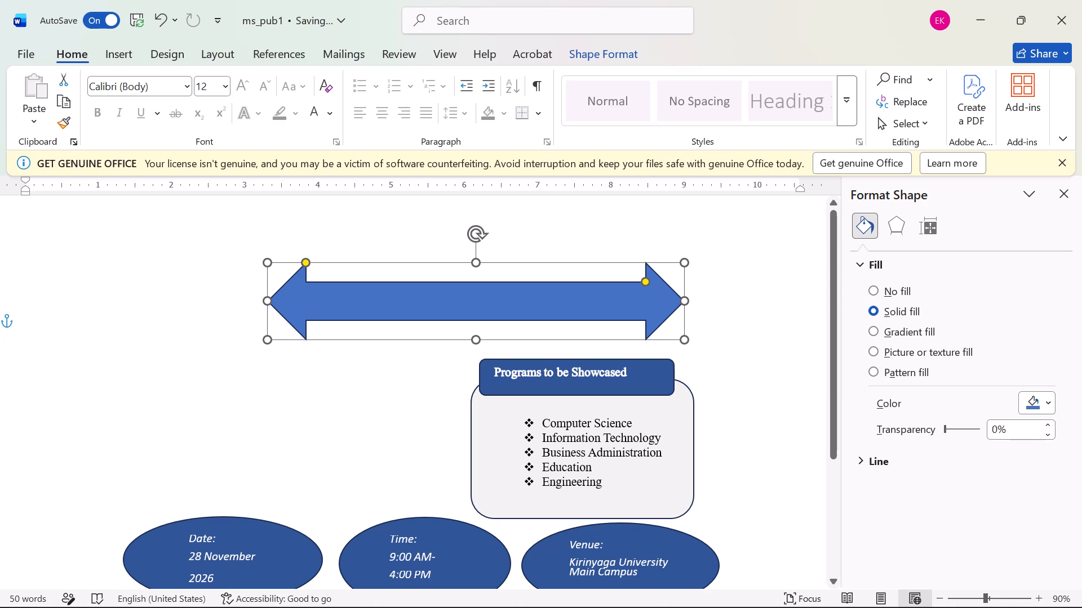
pyautogui.moveTo(477, 263); pyautogui.dragTo(480, 257)
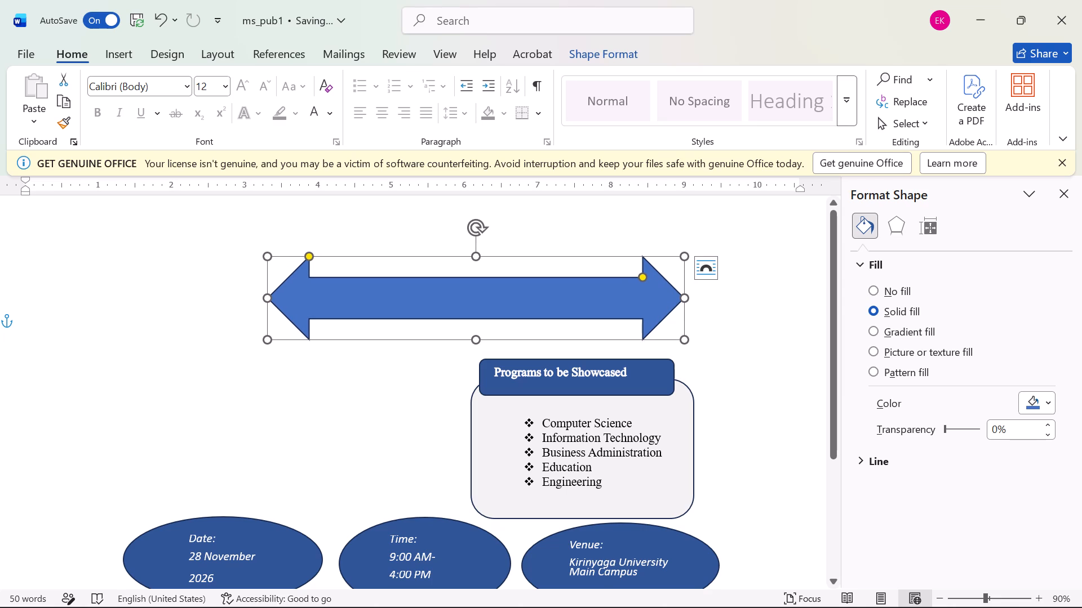
# Move the double-headed arrow up near the top of the page, leaving a gap above the programs panel.
pyautogui.moveTo(438, 296); pyautogui.dragTo(428, 279)
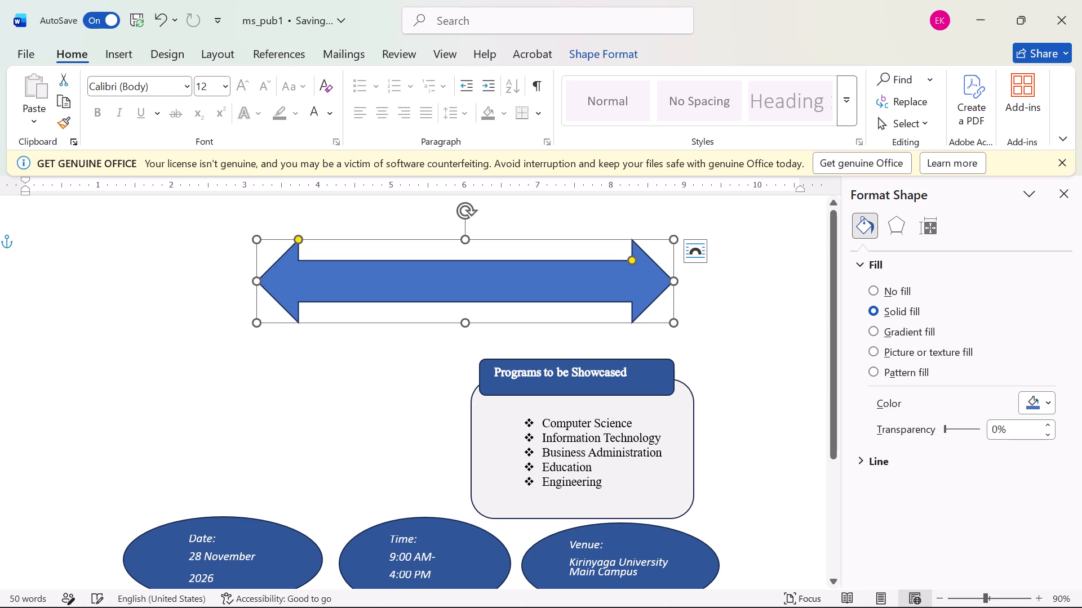
pyautogui.moveTo(516, 292); pyautogui.dragTo(527, 283)
pyautogui.click(384, 266)
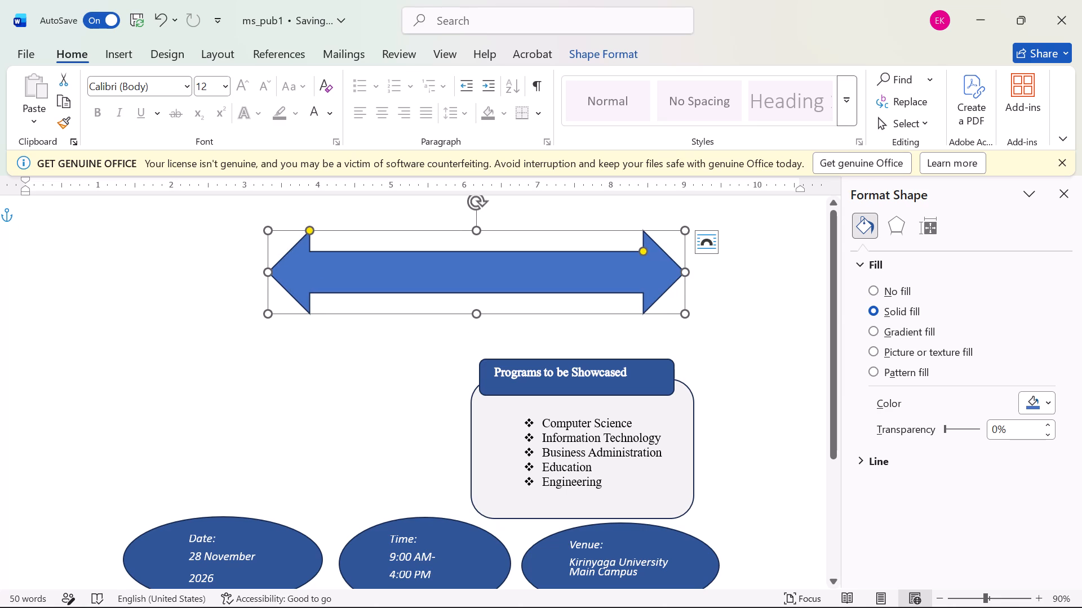
pyautogui.click(312, 264)
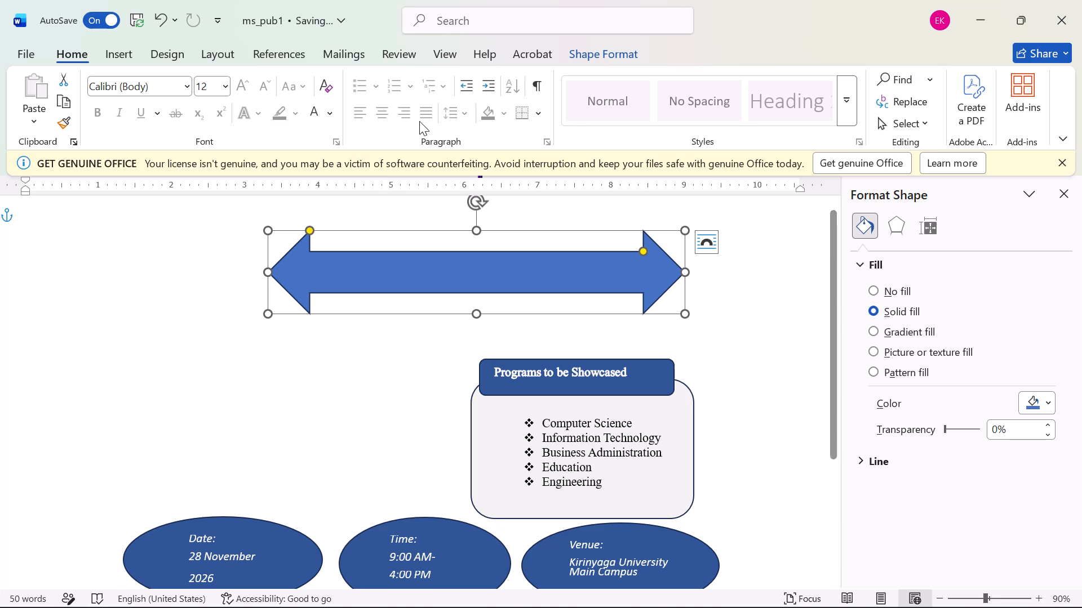
# Insert a text box on the left end of the double-headed arrow, sized 0.71" high by 0.31" wide.
pyautogui.click(447, 16)
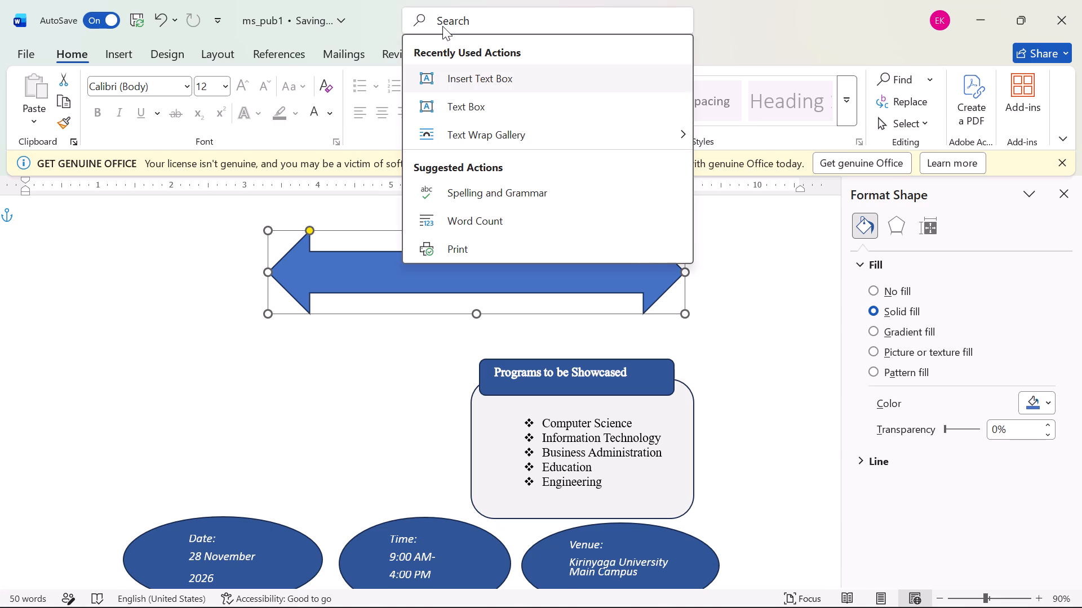
pyautogui.click(449, 81)
pyautogui.click(308, 240)
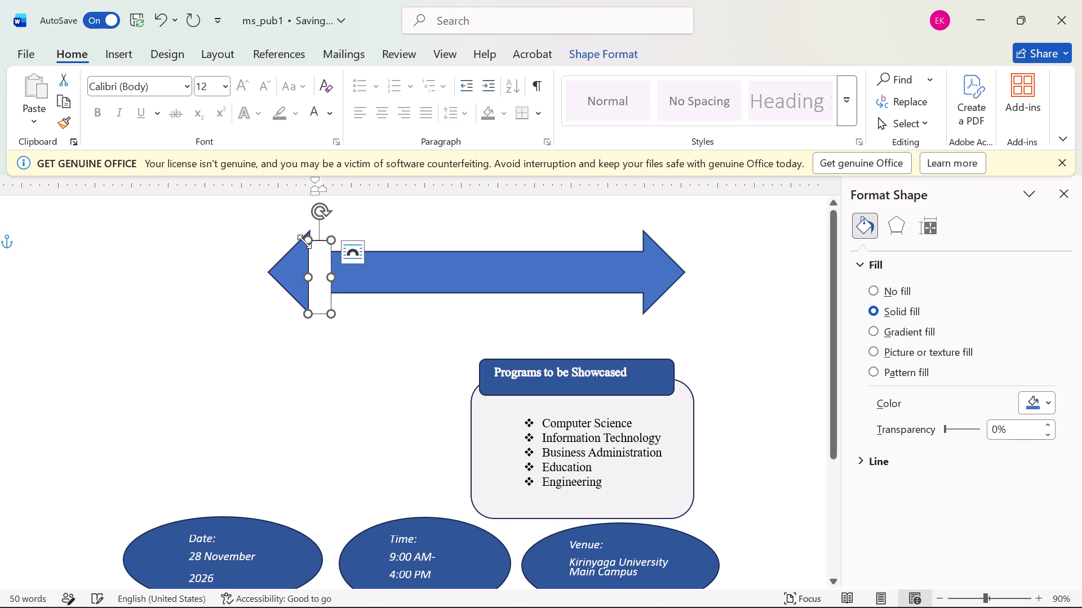
pyautogui.moveTo(335, 236); pyautogui.dragTo(389, 261)
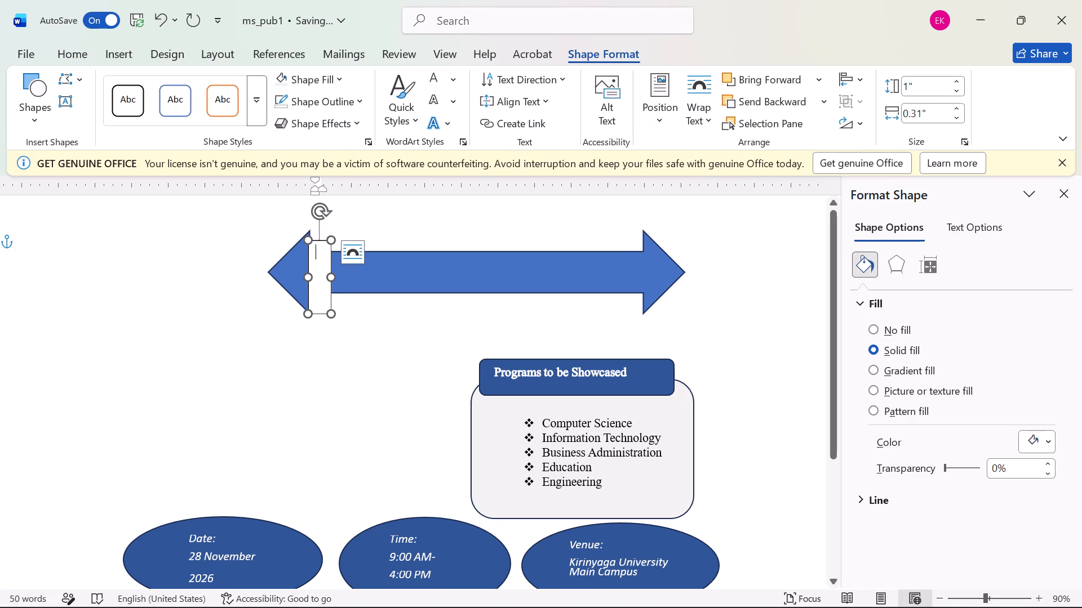
pyautogui.moveTo(389, 261); pyautogui.dragTo(396, 262)
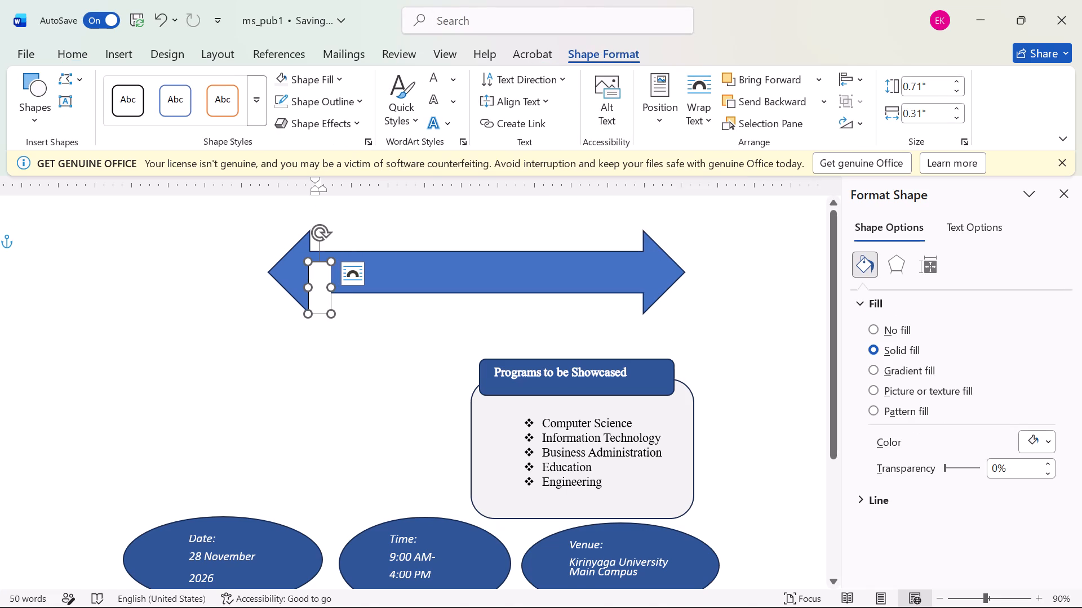
# Rotate the text box clockwise on the double-headed arrow until its long side runs roughly along the shaft.
pyautogui.moveTo(323, 235); pyautogui.dragTo(343, 278)
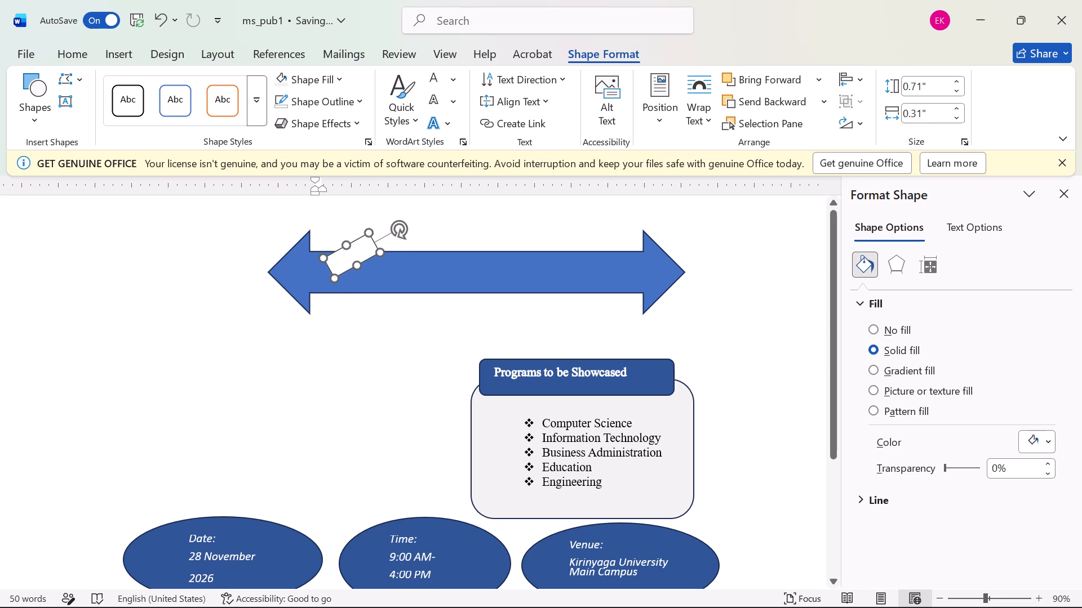
pyautogui.moveTo(343, 278); pyautogui.dragTo(370, 269)
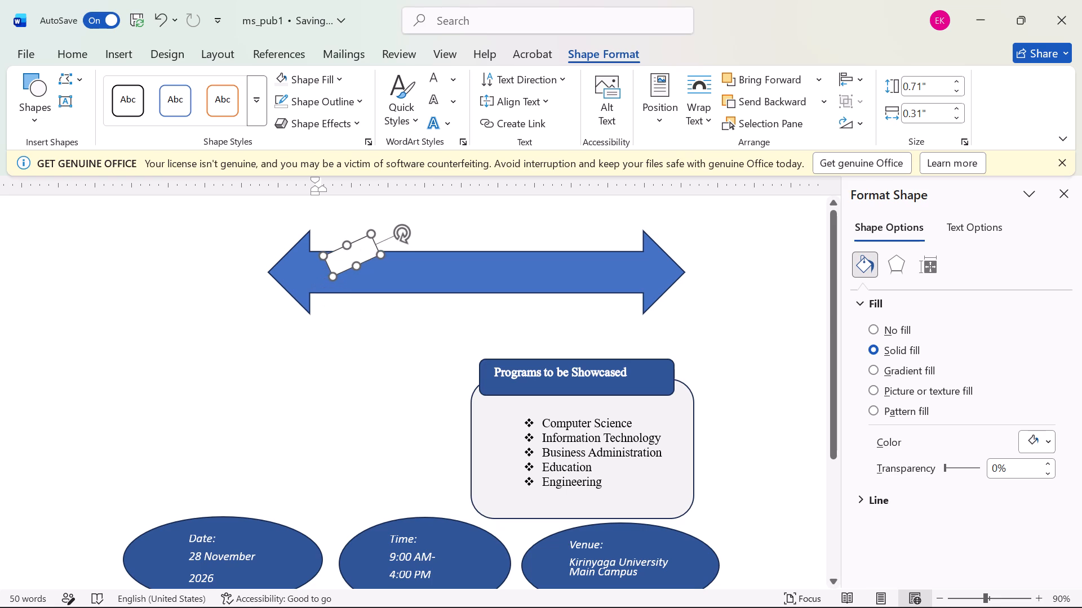
pyautogui.moveTo(370, 269); pyautogui.dragTo(399, 278)
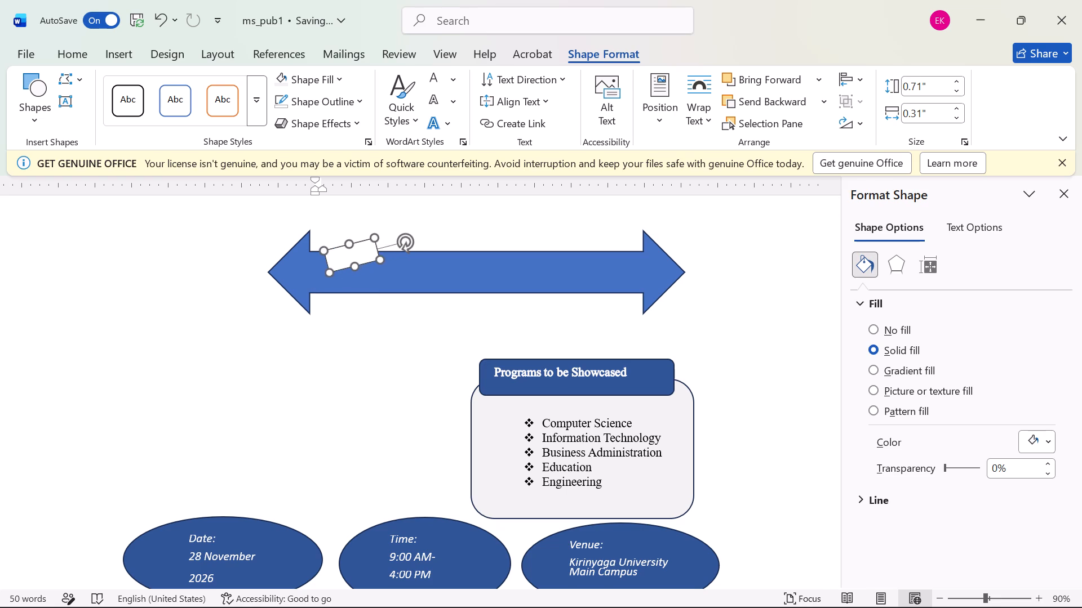
pyautogui.moveTo(399, 278); pyautogui.dragTo(425, 280)
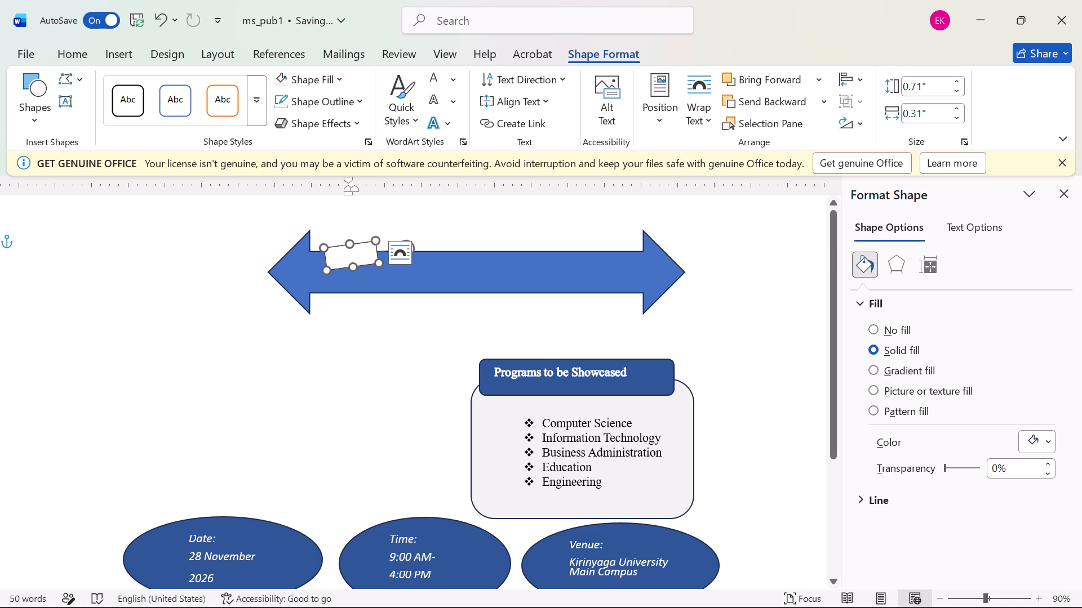
pyautogui.click(361, 256)
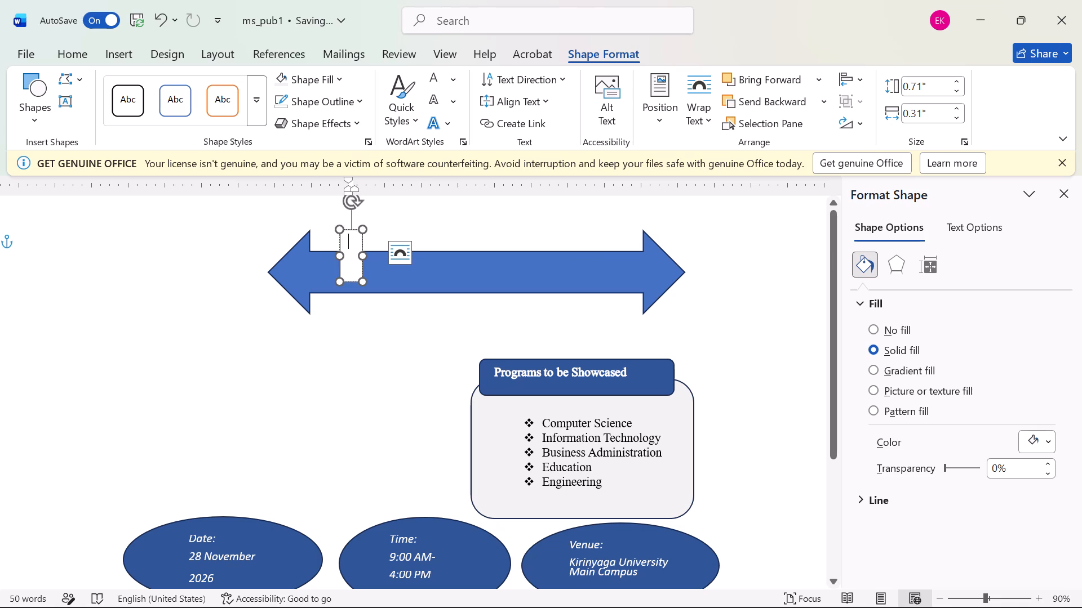
pyautogui.moveTo(355, 204); pyautogui.dragTo(391, 237)
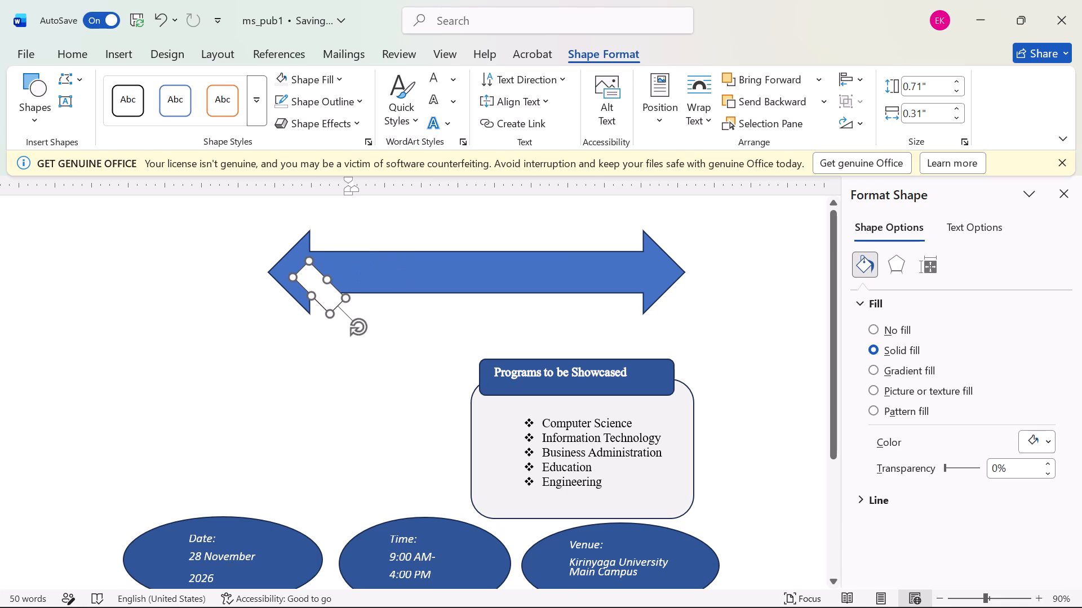
pyautogui.moveTo(391, 237); pyautogui.dragTo(461, 194)
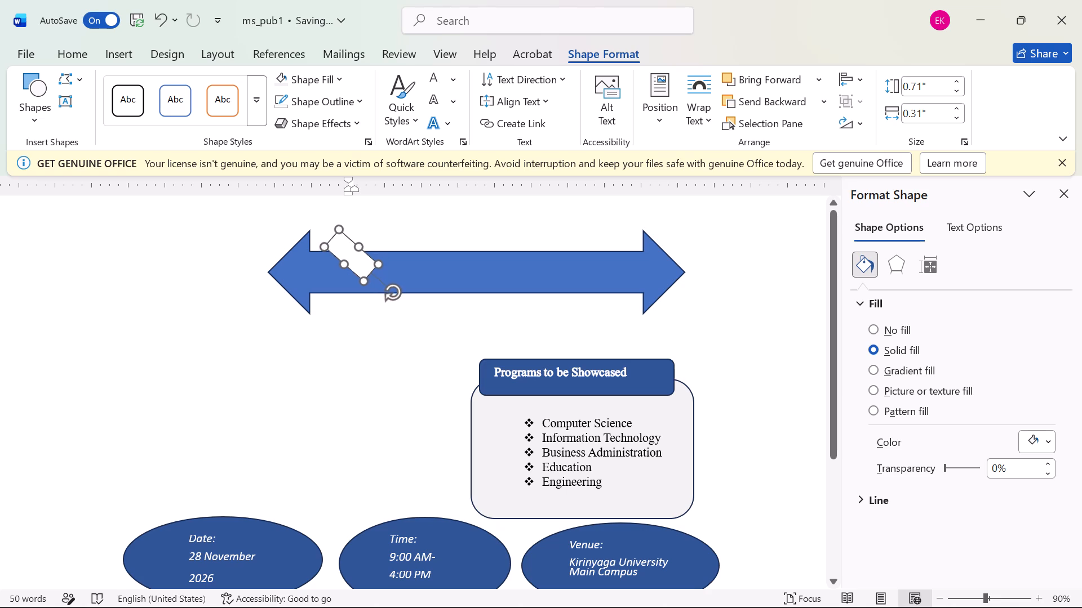
pyautogui.moveTo(461, 194); pyautogui.dragTo(396, 179)
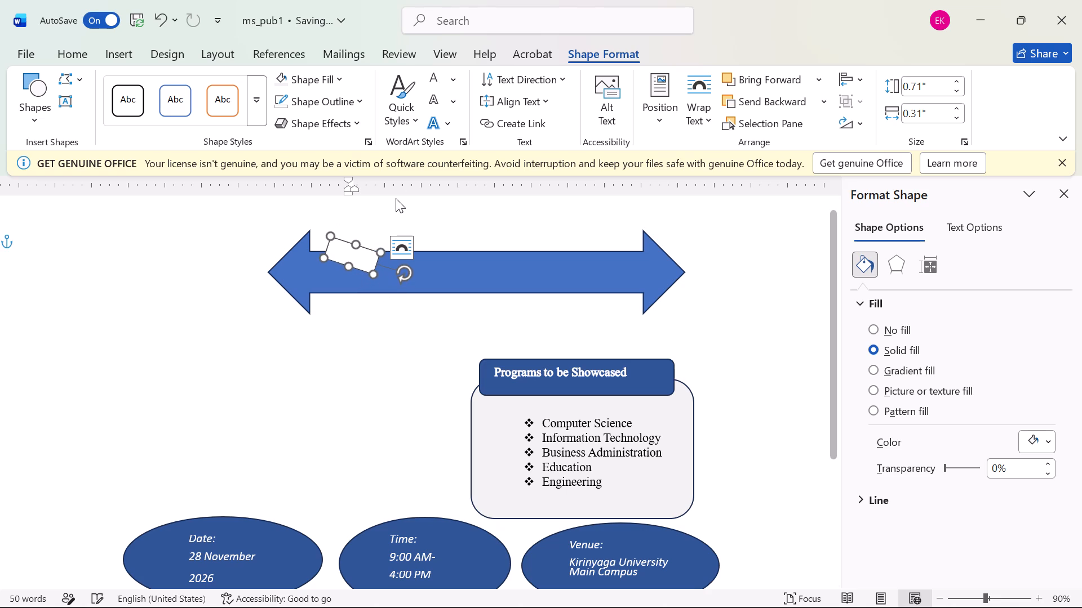
# Move the rotated text box to the middle of the double-headed arrow's shaft and level it horizontally.
pyautogui.moveTo(345, 242); pyautogui.dragTo(353, 267)
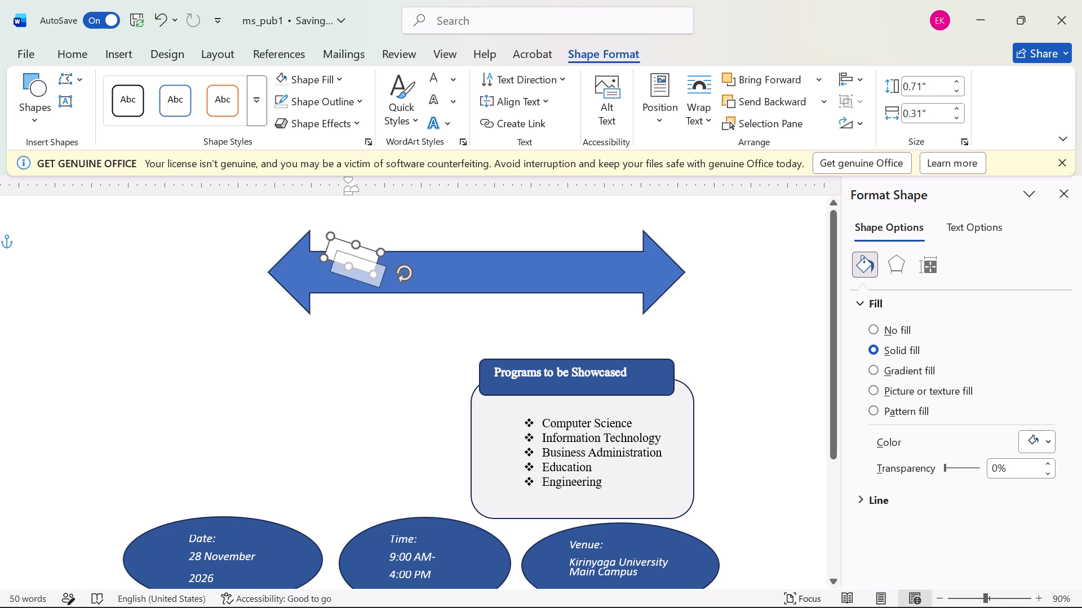
pyautogui.moveTo(353, 267); pyautogui.dragTo(437, 256)
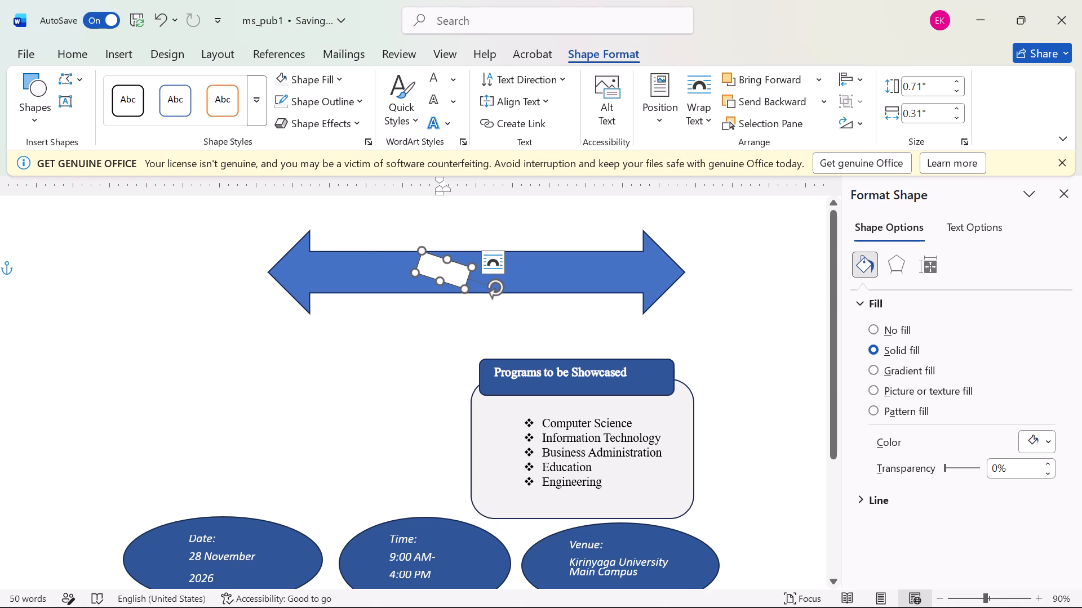
pyautogui.moveTo(493, 292); pyautogui.dragTo(542, 274)
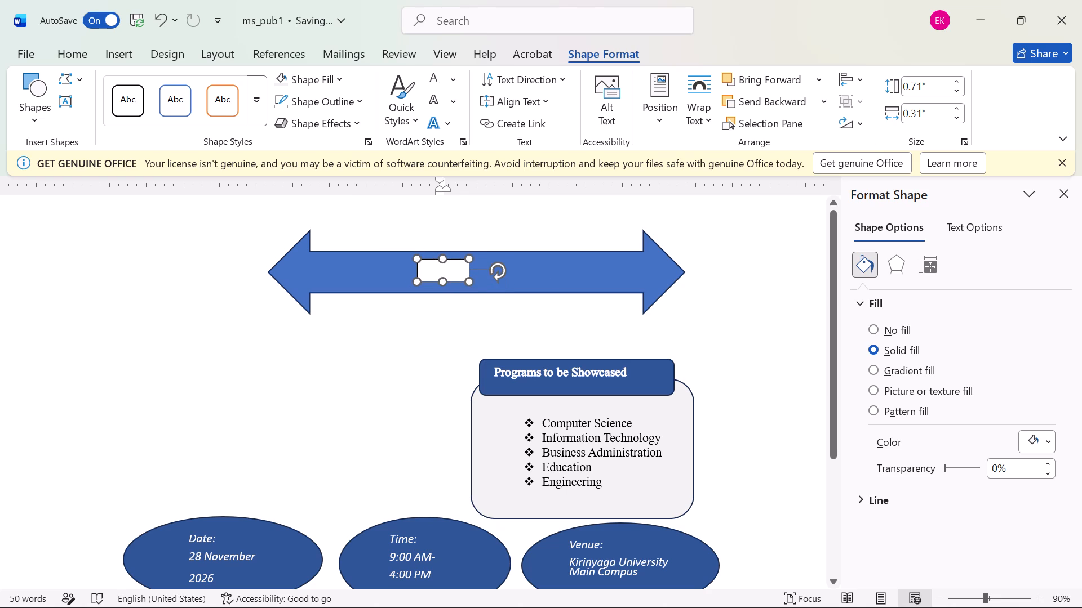
pyautogui.click(453, 264)
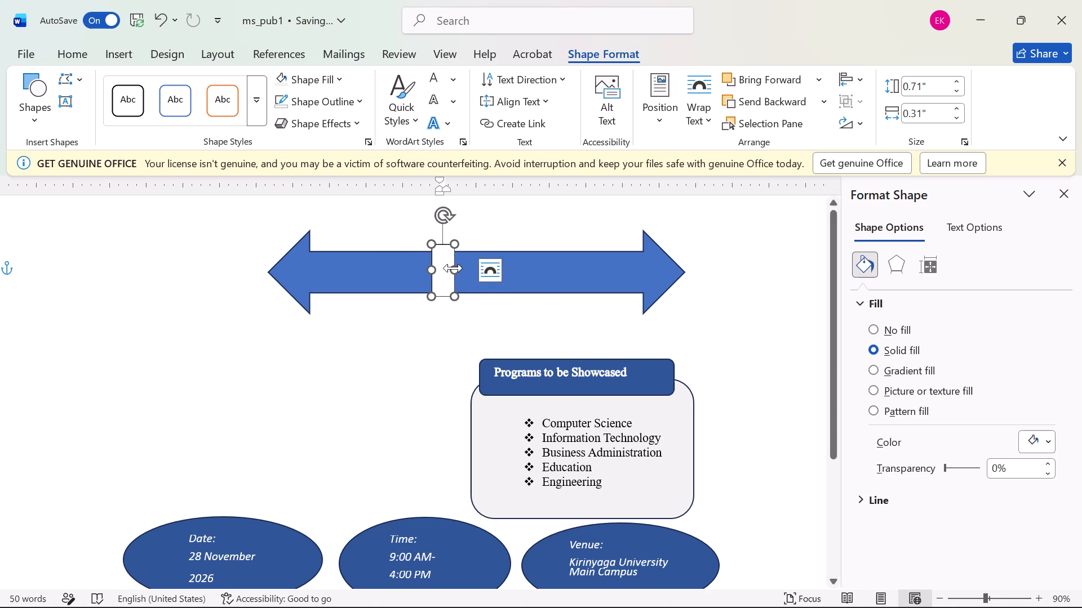
pyautogui.moveTo(453, 268); pyautogui.dragTo(551, 285)
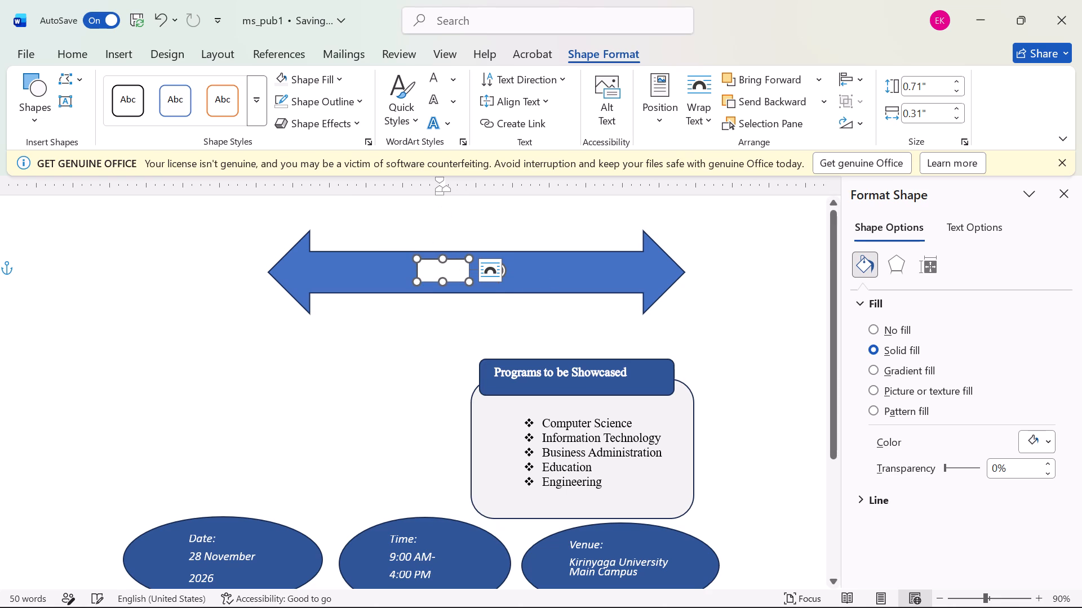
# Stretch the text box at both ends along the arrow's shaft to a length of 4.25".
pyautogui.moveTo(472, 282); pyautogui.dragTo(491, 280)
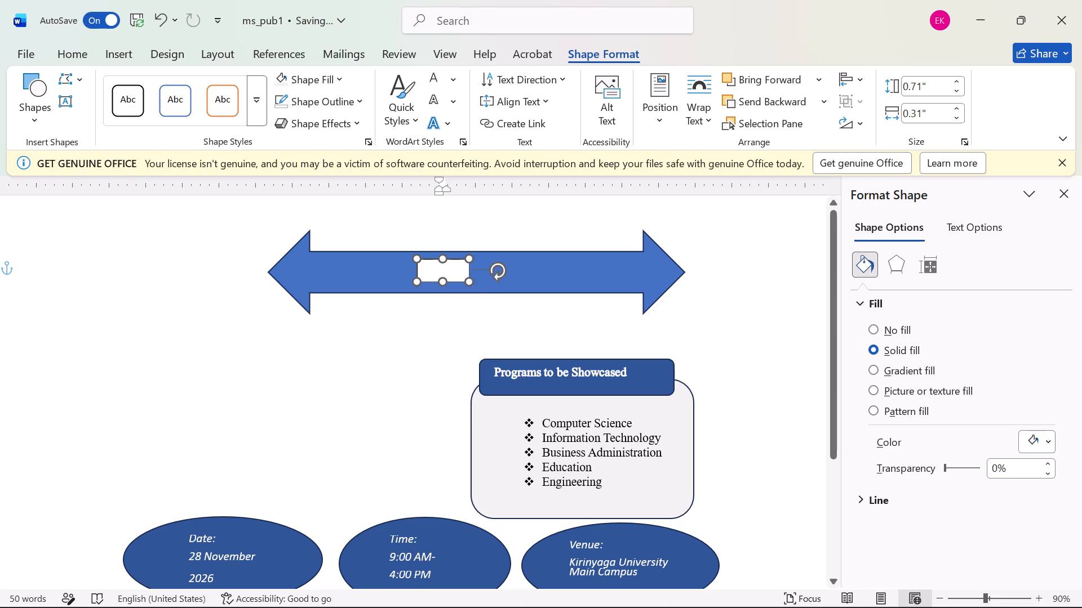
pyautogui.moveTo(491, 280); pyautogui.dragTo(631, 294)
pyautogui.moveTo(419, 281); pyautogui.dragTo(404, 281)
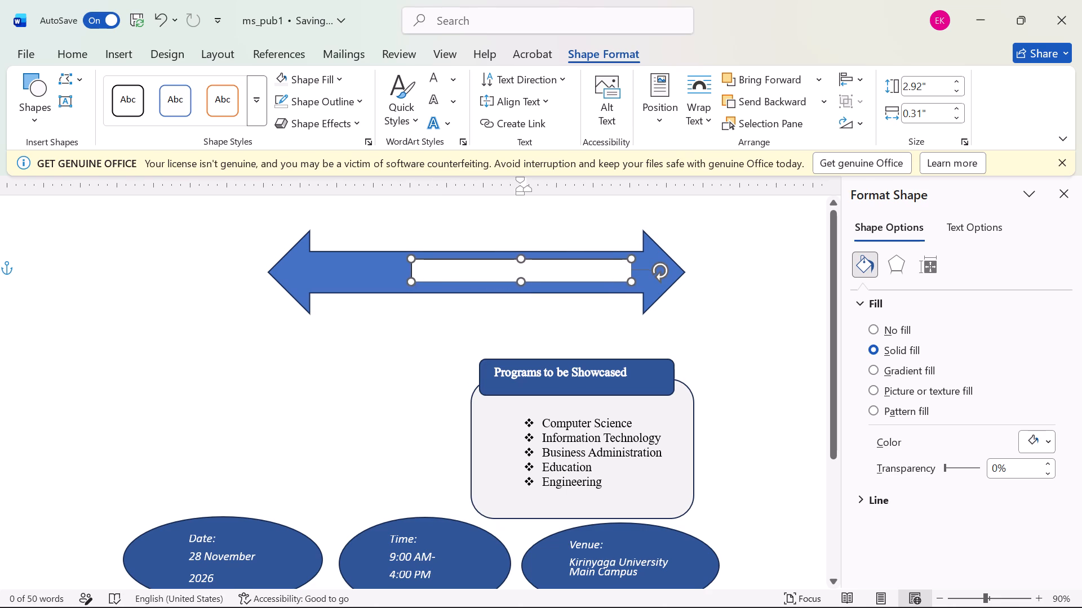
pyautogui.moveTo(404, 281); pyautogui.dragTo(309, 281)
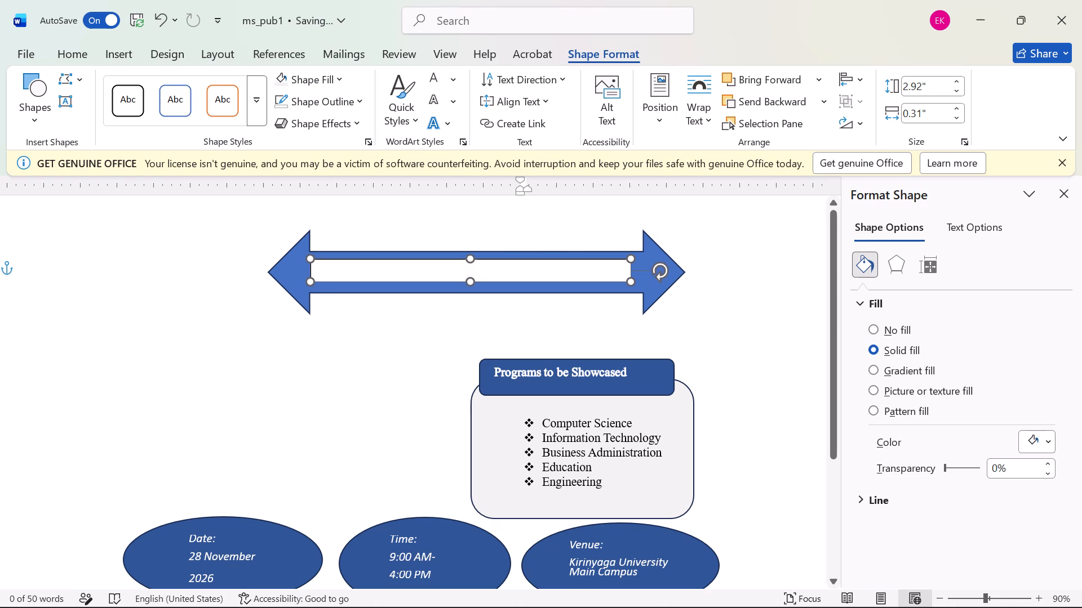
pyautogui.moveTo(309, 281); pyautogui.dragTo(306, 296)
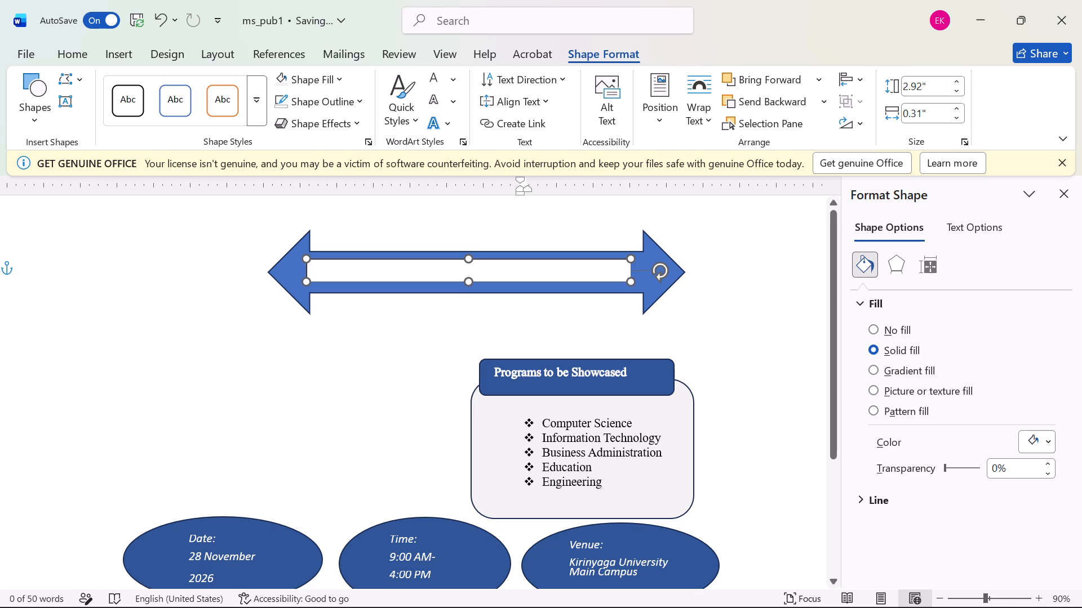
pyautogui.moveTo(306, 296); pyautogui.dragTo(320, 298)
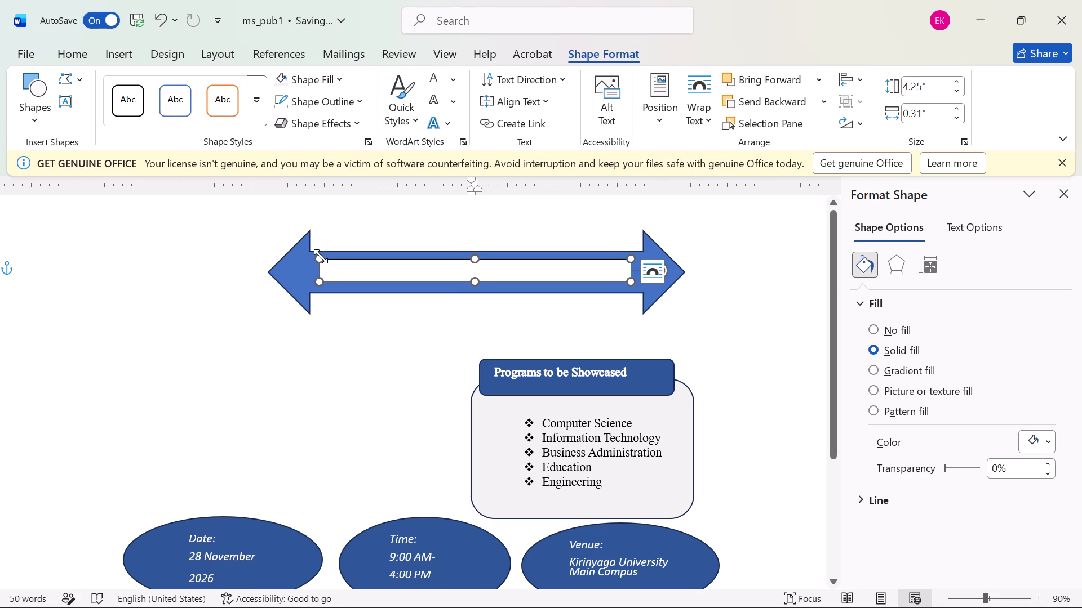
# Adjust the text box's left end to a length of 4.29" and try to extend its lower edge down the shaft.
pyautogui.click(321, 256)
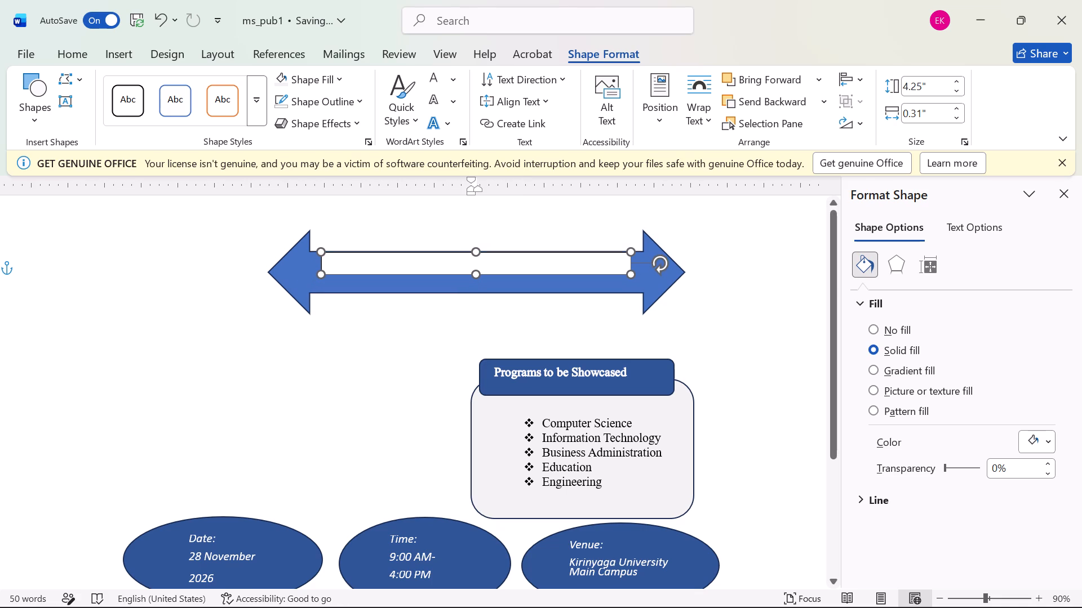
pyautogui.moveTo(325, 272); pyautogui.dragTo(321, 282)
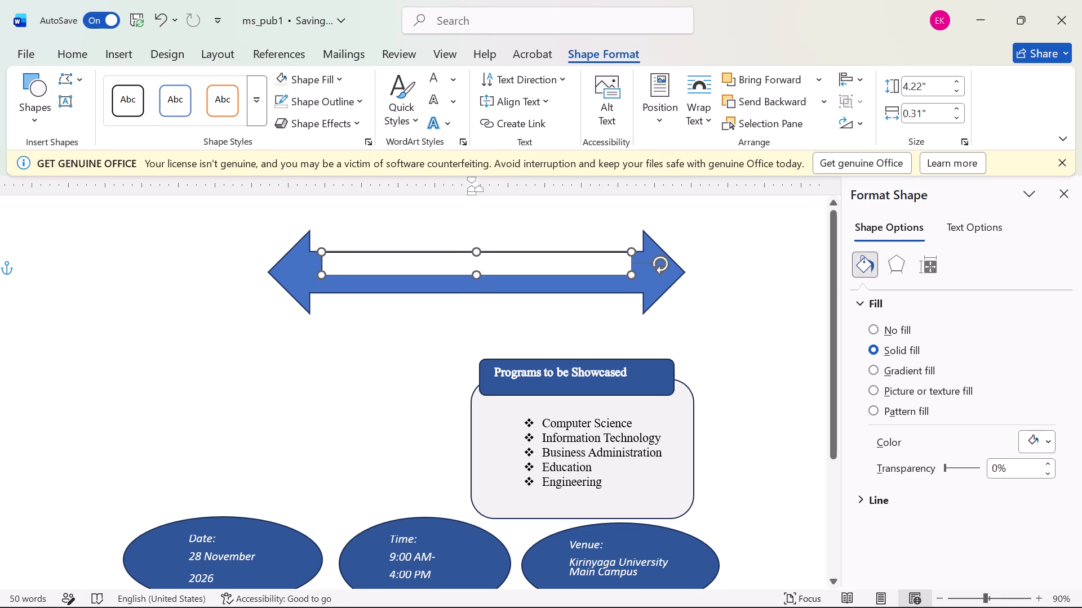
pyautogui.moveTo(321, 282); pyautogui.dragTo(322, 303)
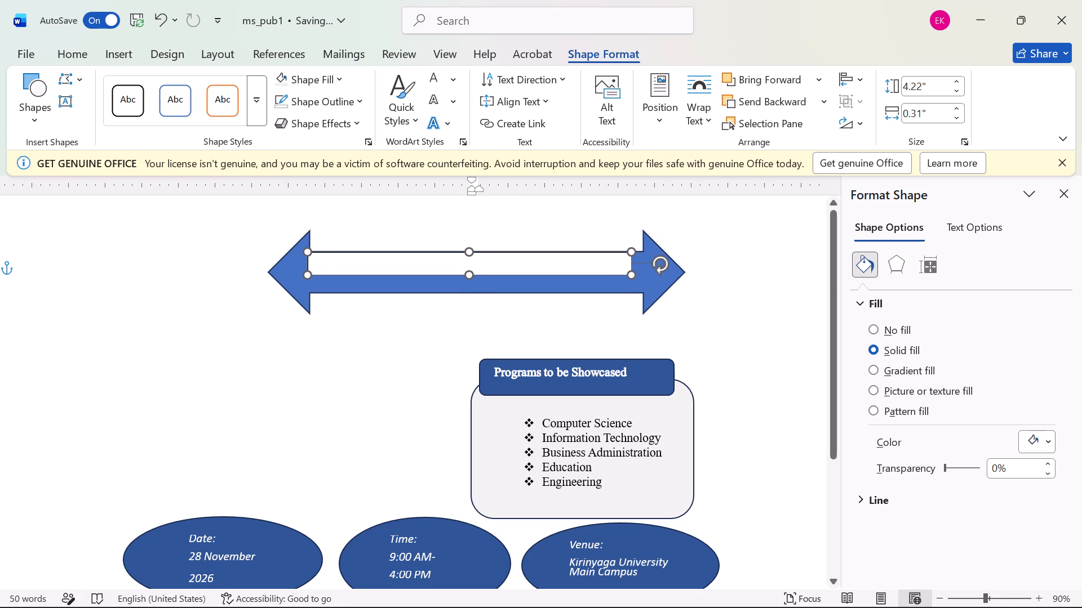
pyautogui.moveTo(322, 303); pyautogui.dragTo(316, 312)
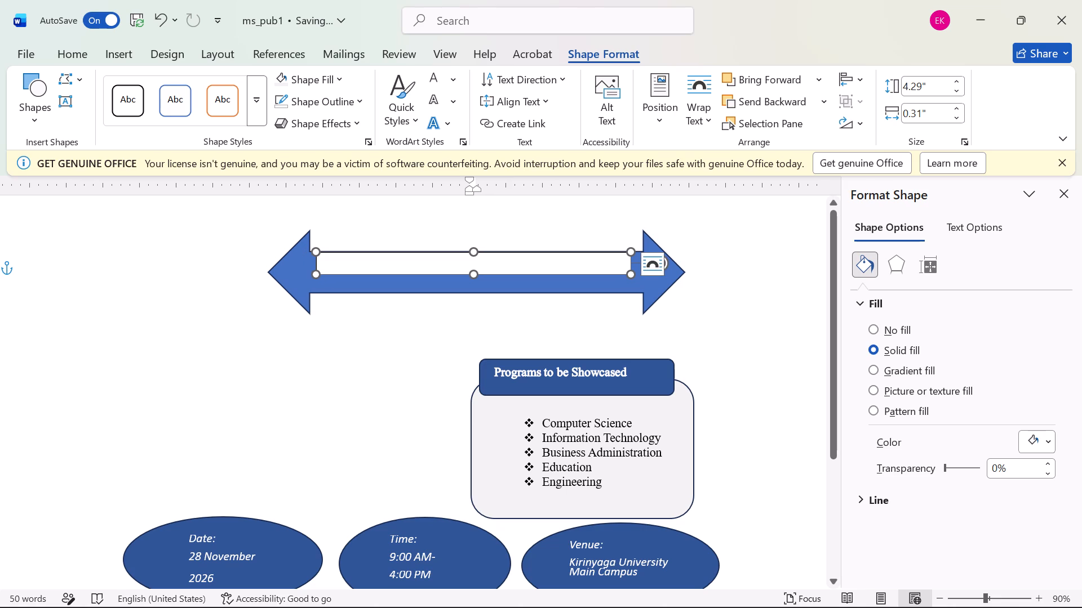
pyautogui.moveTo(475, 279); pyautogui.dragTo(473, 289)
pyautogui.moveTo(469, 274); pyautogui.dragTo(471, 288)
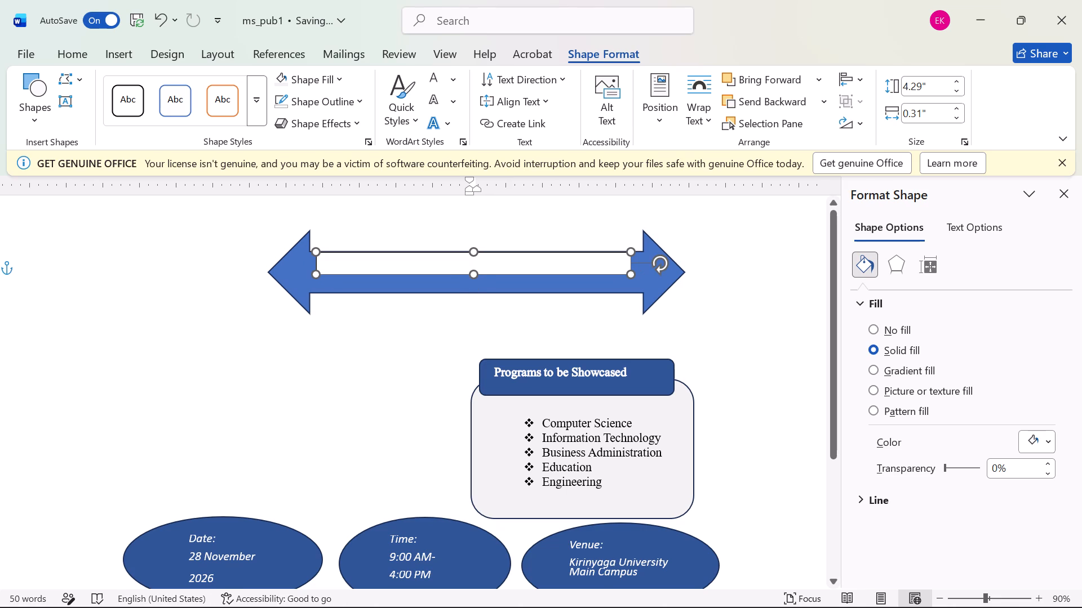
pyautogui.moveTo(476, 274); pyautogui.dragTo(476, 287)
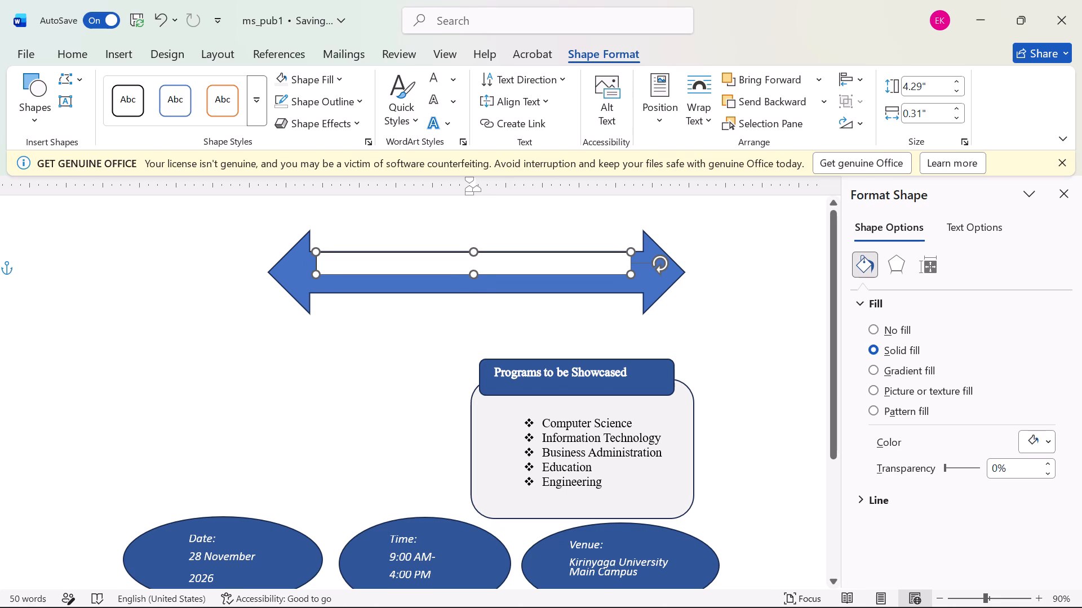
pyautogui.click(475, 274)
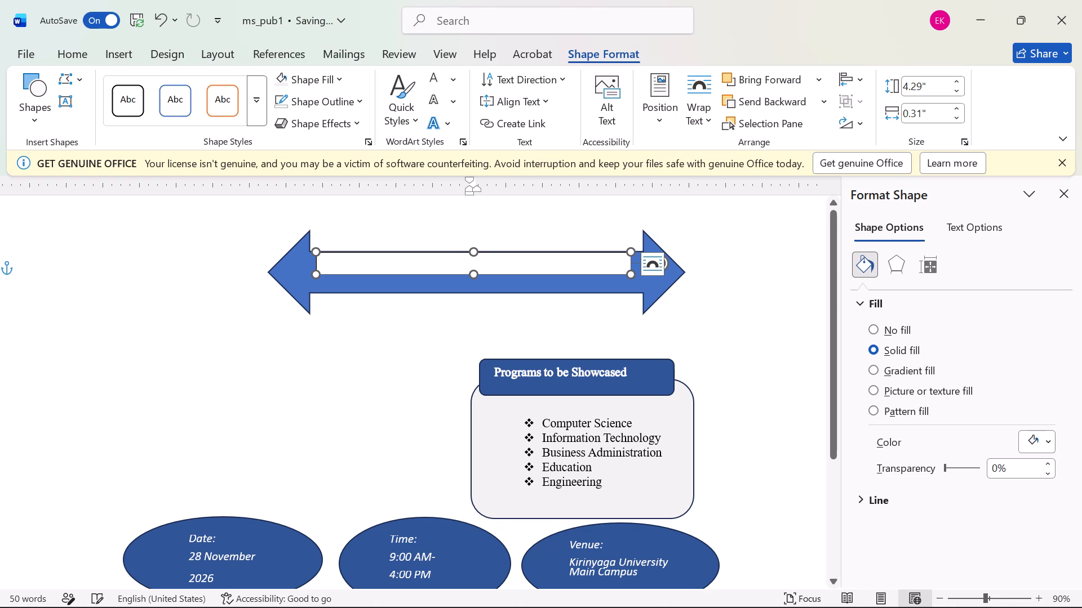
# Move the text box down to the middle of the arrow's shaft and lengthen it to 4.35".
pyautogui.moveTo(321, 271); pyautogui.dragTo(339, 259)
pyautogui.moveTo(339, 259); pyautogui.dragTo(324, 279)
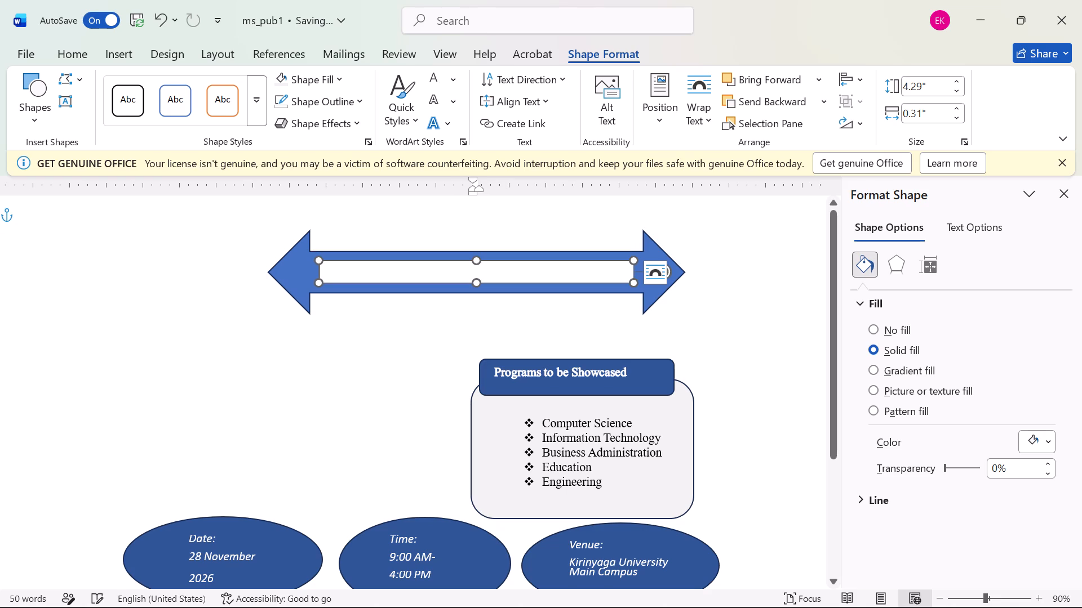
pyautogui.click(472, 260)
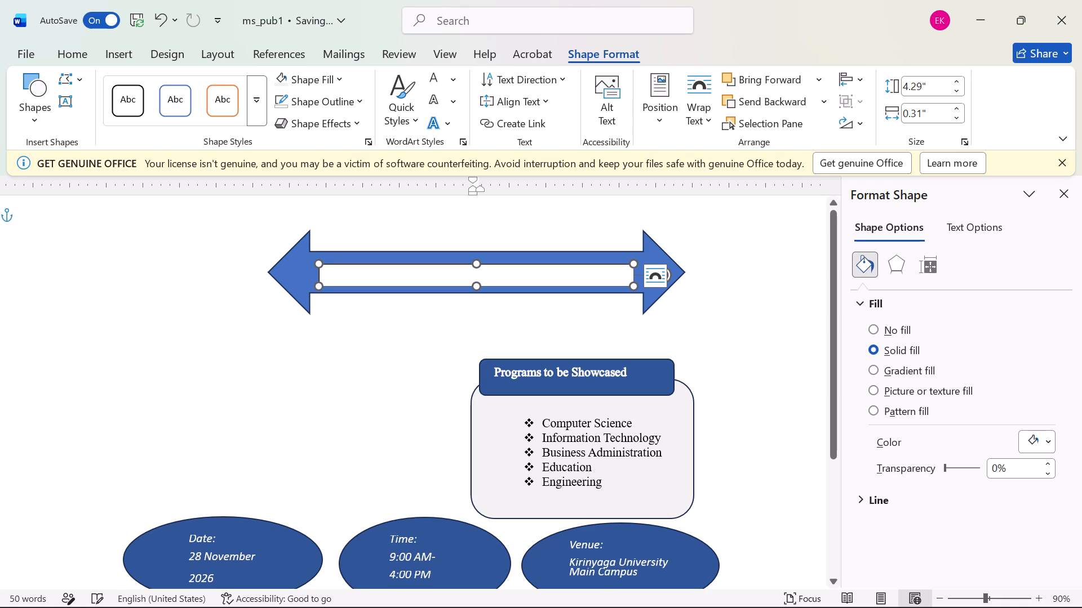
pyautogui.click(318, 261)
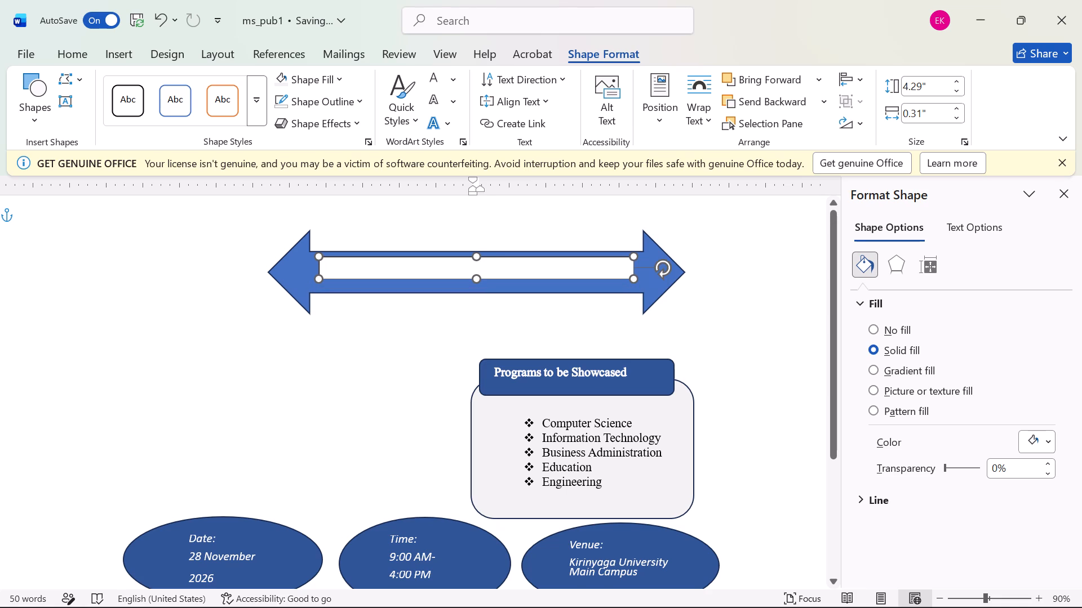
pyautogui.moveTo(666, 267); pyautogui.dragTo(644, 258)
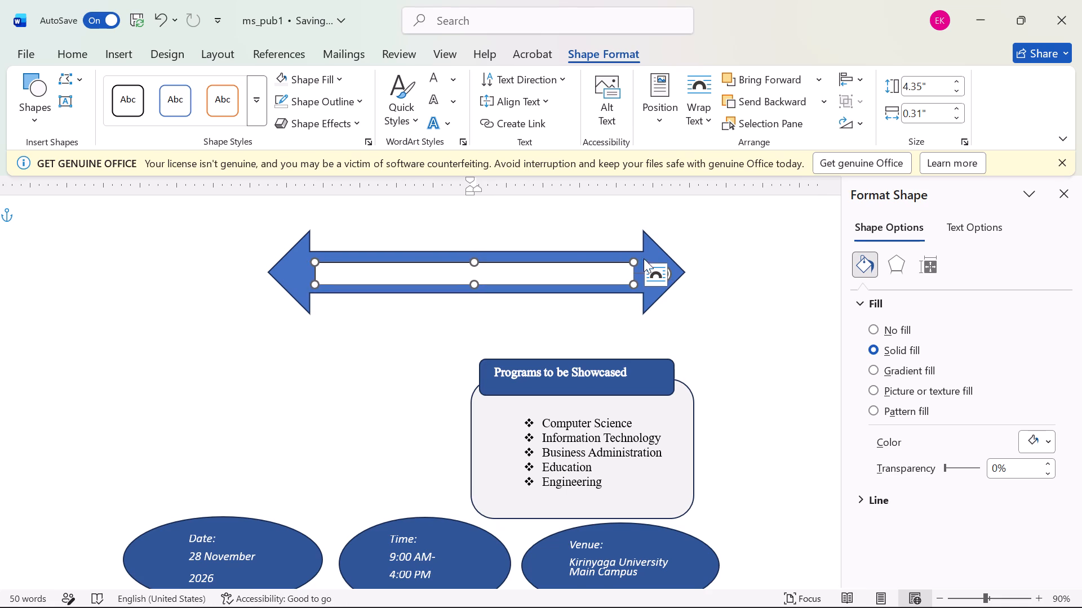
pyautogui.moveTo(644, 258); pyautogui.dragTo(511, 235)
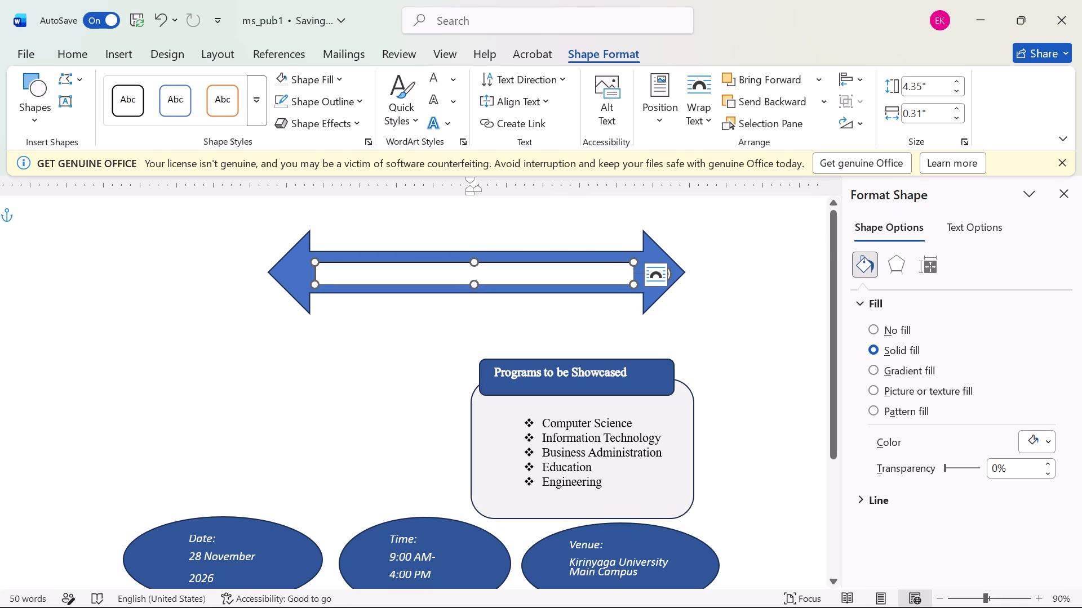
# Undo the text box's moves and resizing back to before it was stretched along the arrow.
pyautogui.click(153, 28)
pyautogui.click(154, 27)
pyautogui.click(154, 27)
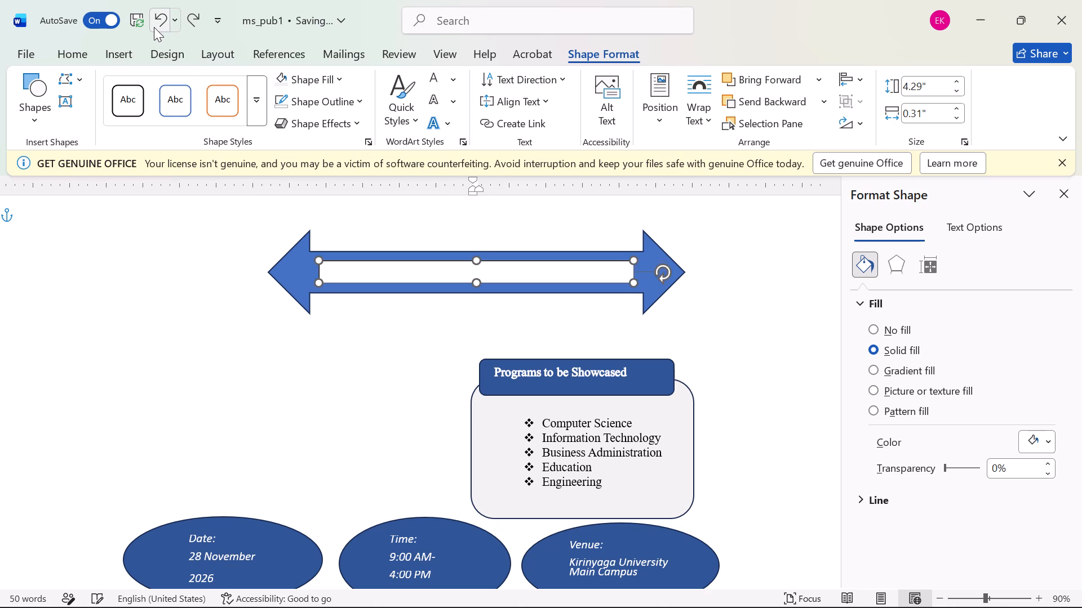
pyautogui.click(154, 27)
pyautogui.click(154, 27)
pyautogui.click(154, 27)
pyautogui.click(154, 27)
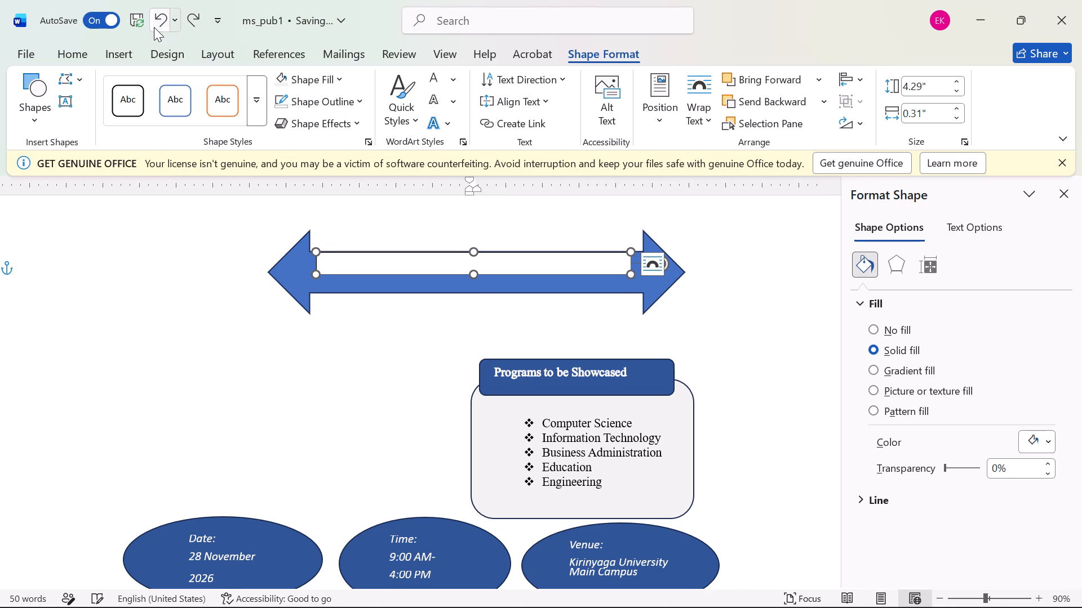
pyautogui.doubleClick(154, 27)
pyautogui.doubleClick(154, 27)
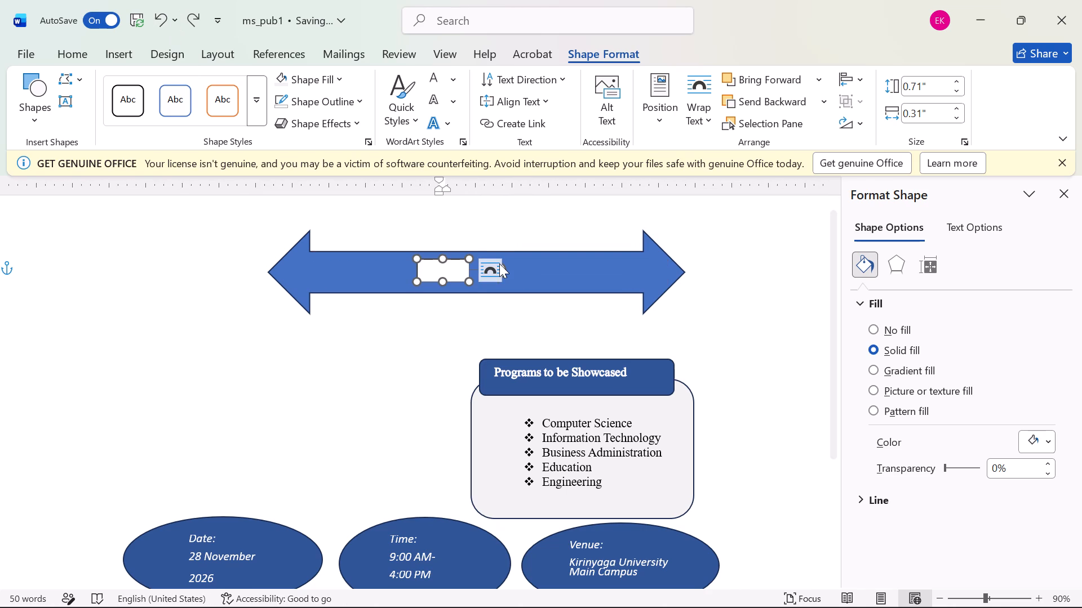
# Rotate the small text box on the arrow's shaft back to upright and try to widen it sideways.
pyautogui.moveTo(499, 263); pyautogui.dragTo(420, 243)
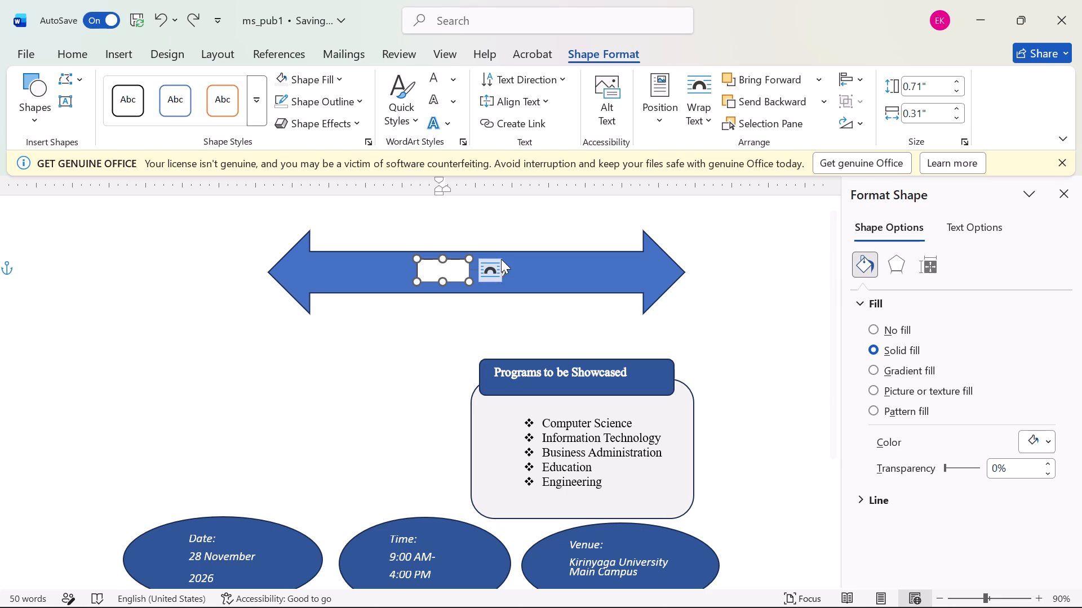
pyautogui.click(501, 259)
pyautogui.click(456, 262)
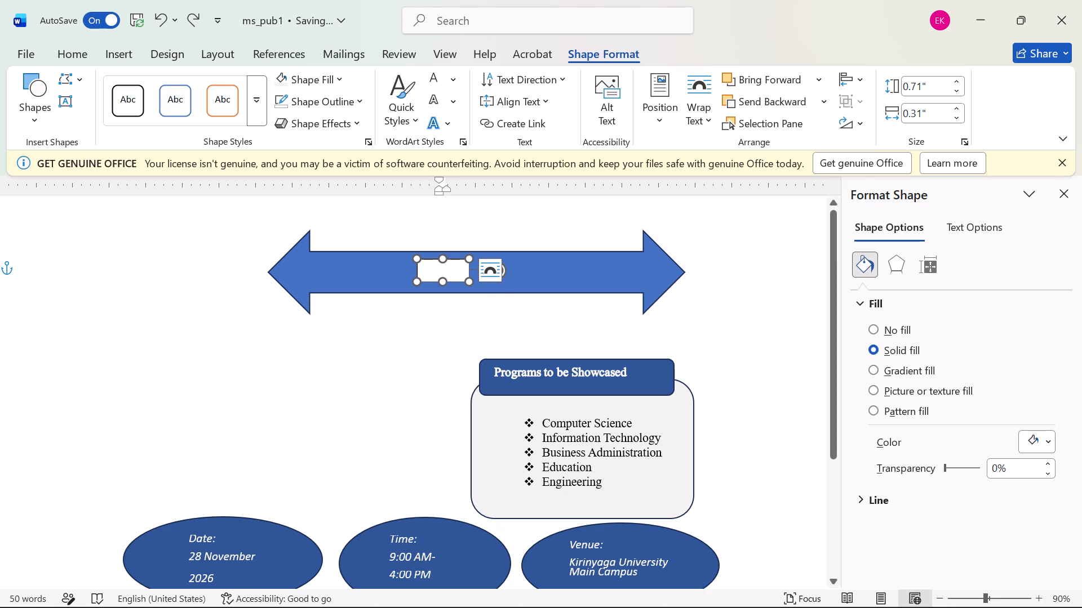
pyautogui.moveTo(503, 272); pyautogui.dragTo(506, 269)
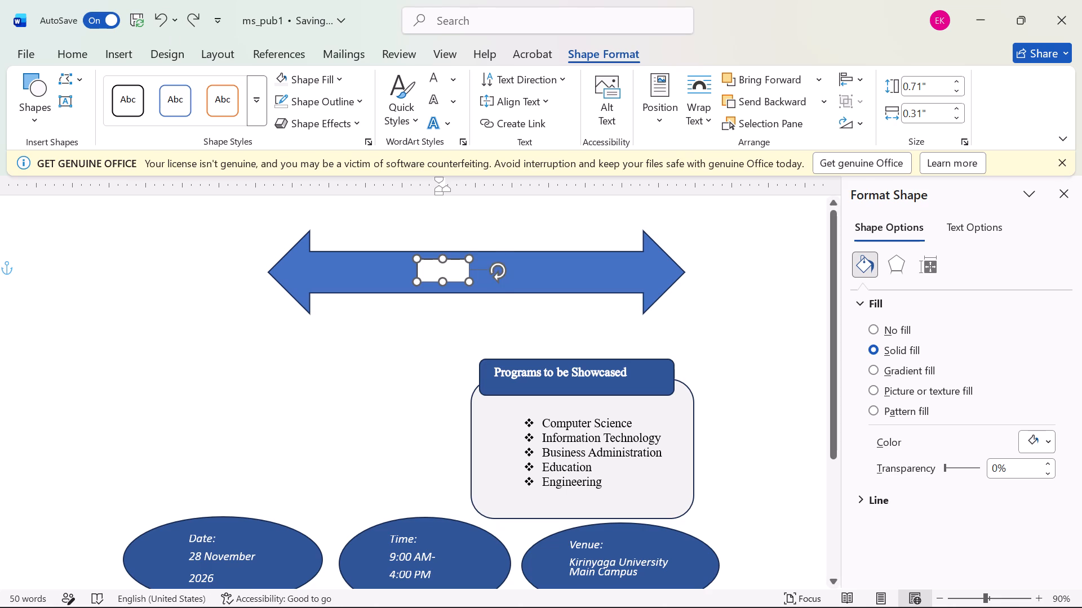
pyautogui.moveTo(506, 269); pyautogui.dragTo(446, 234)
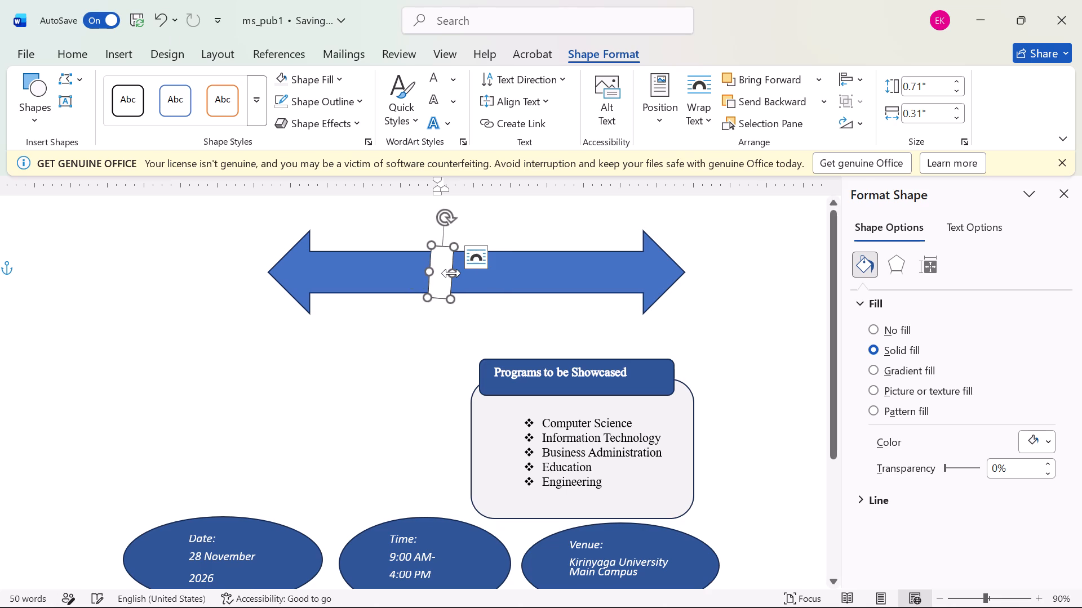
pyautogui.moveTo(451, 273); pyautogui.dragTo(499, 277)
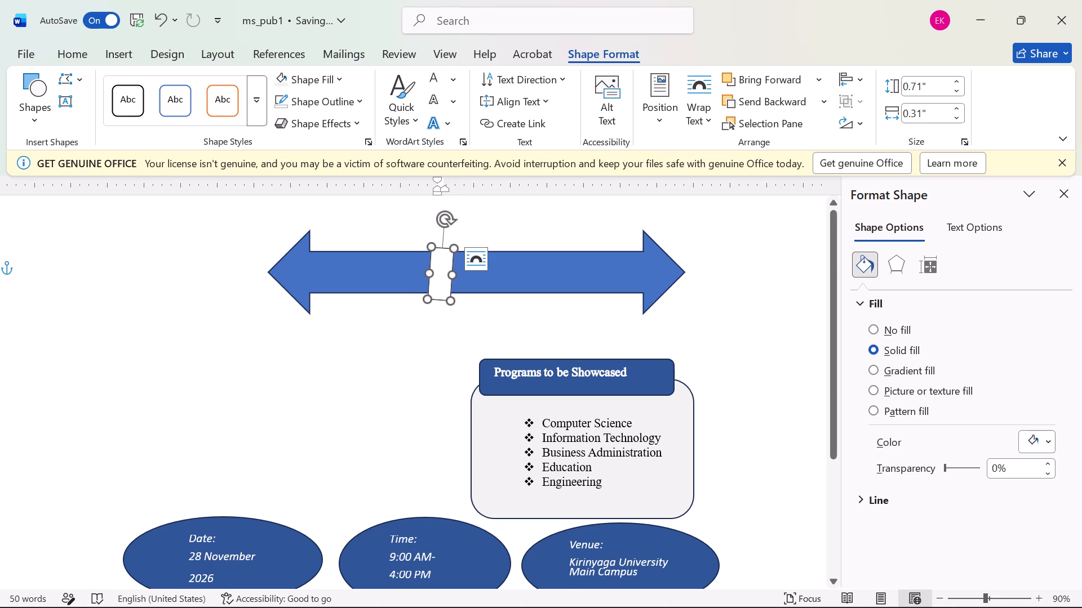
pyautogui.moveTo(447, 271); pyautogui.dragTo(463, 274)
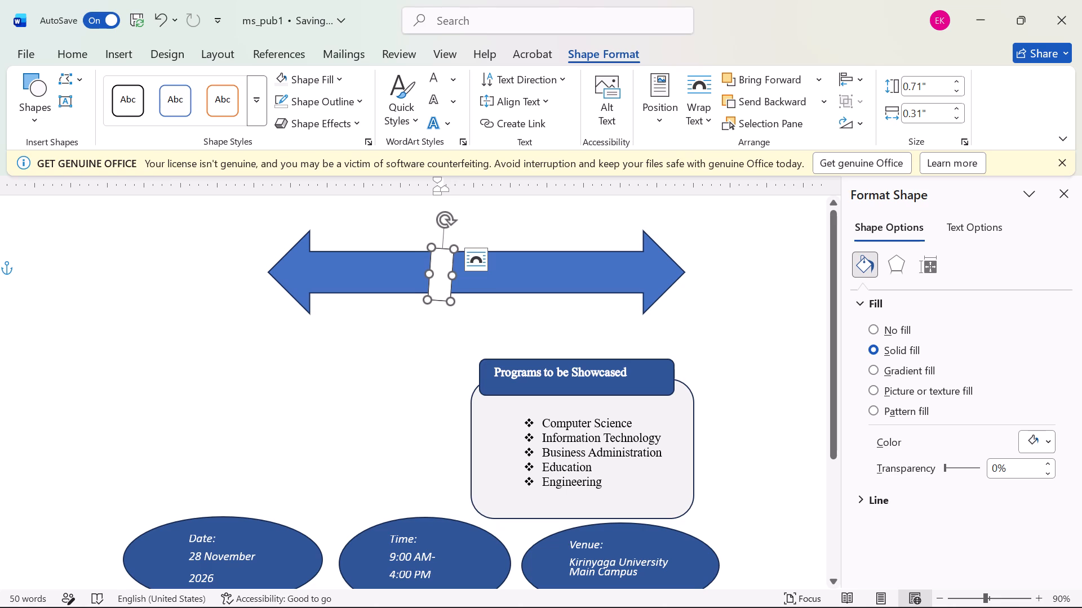
# Delete the small text box from the arrow banner.
pyautogui.click(442, 257)
pyautogui.press('BackSpace')
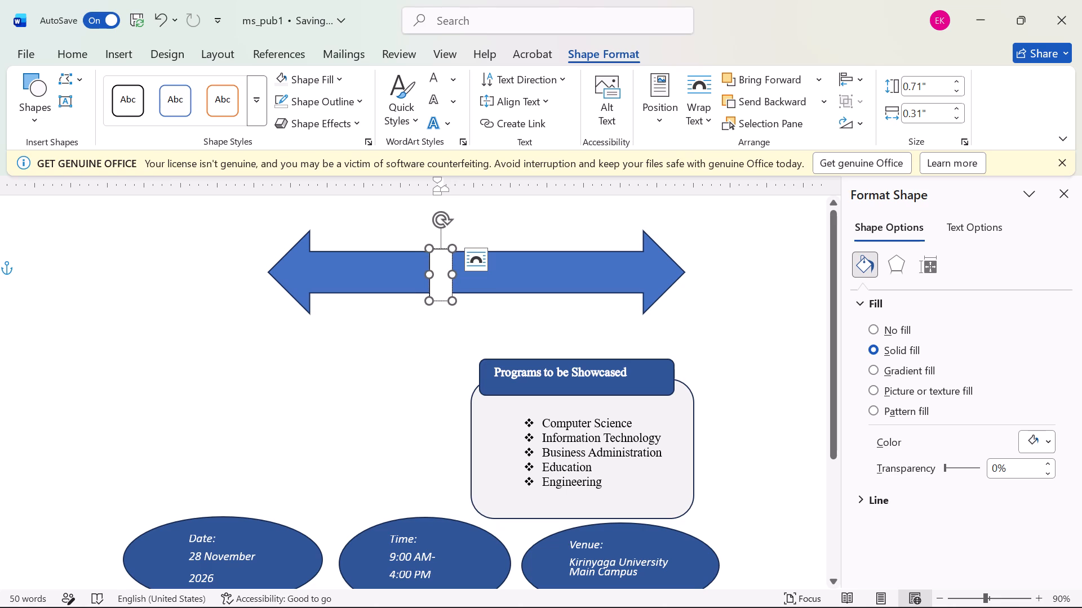
pyautogui.press('BackSpace')
pyautogui.press('BackSpace')
pyautogui.moveTo(444, 259); pyautogui.dragTo(379, 248)
pyautogui.moveTo(441, 246); pyautogui.dragTo(152, 235)
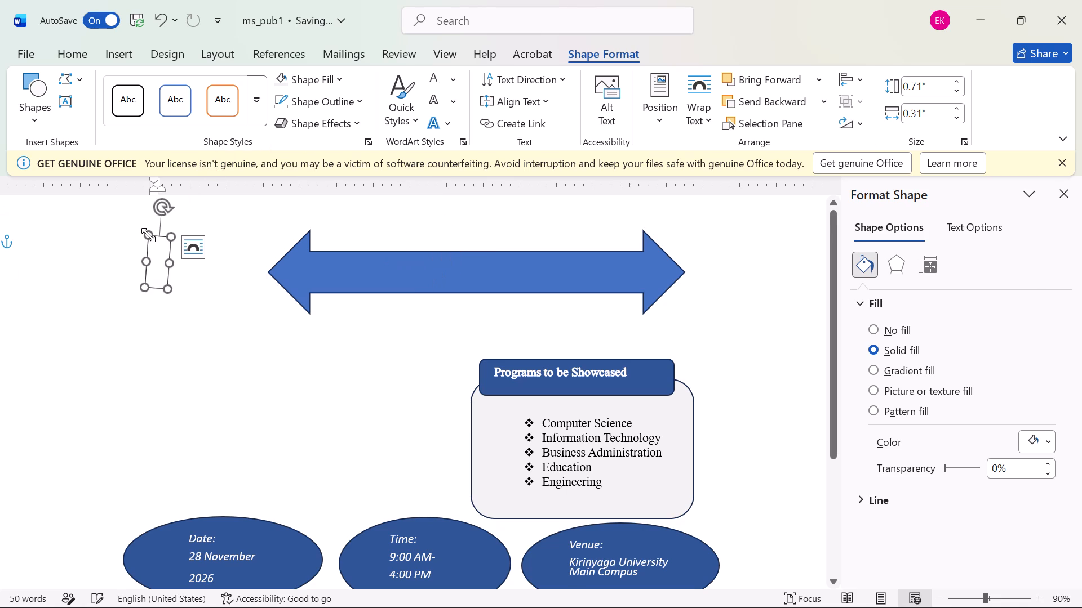
pyautogui.press('BackSpace')
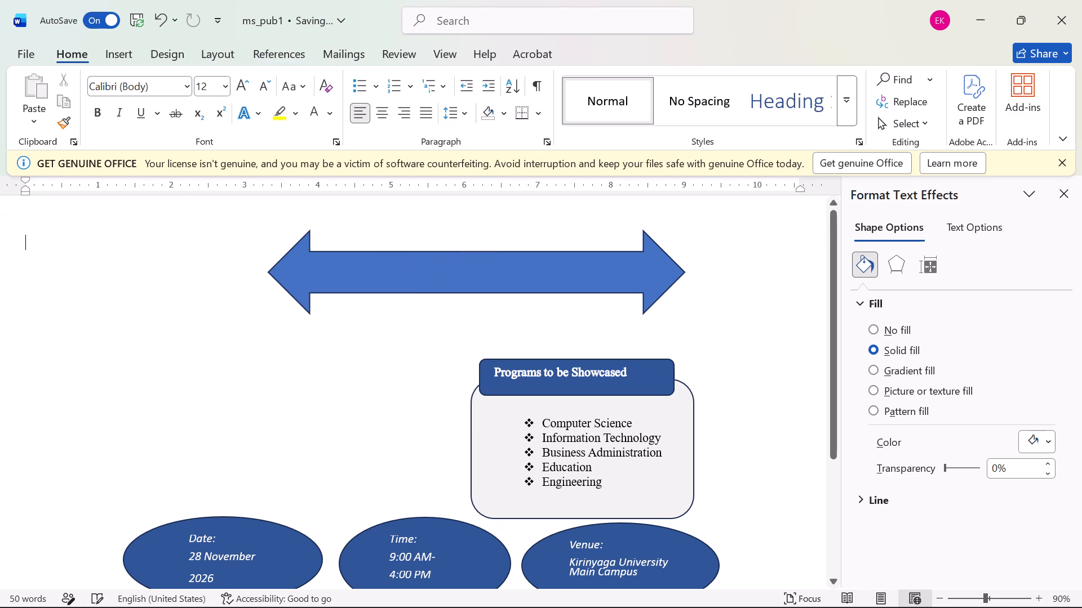
# Insert a new text box along the arrow's shaft, about 0.48" high and 4.57" wide.
pyautogui.click(482, 19)
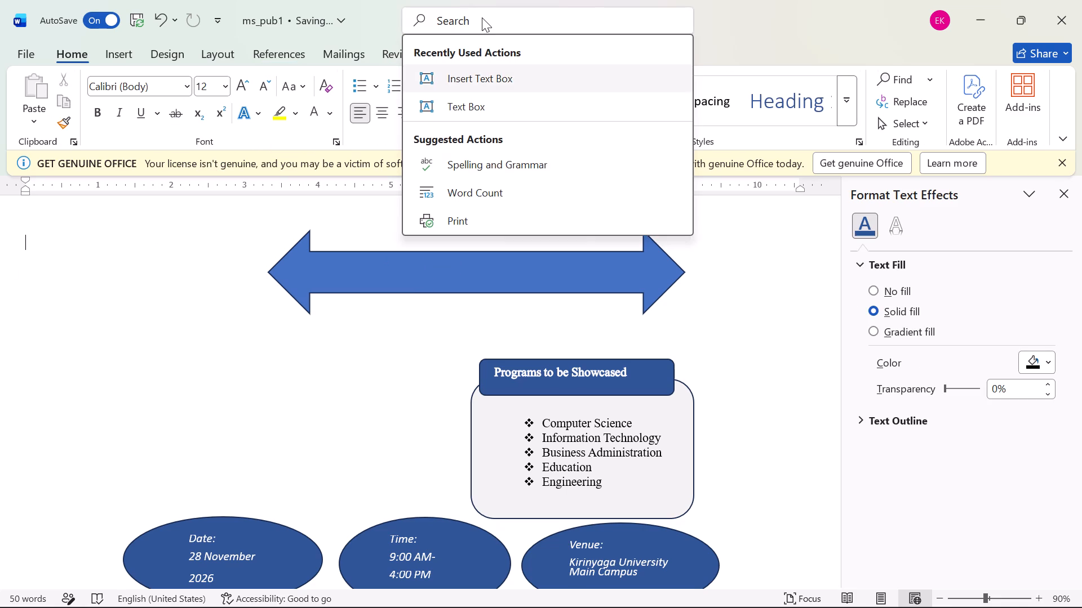
pyautogui.press('i')
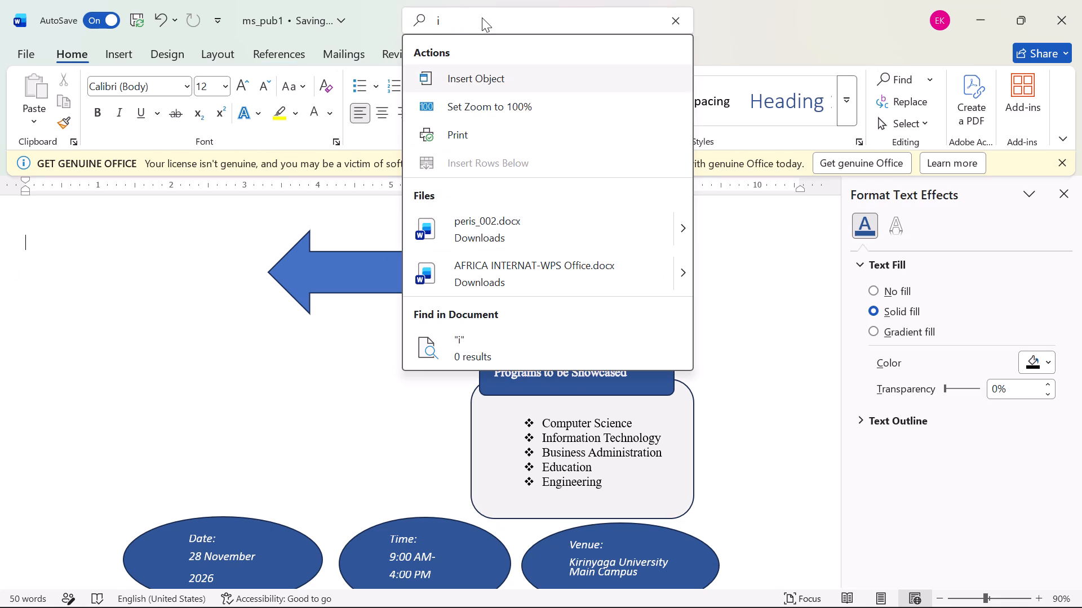
pyautogui.press('BackSpace')
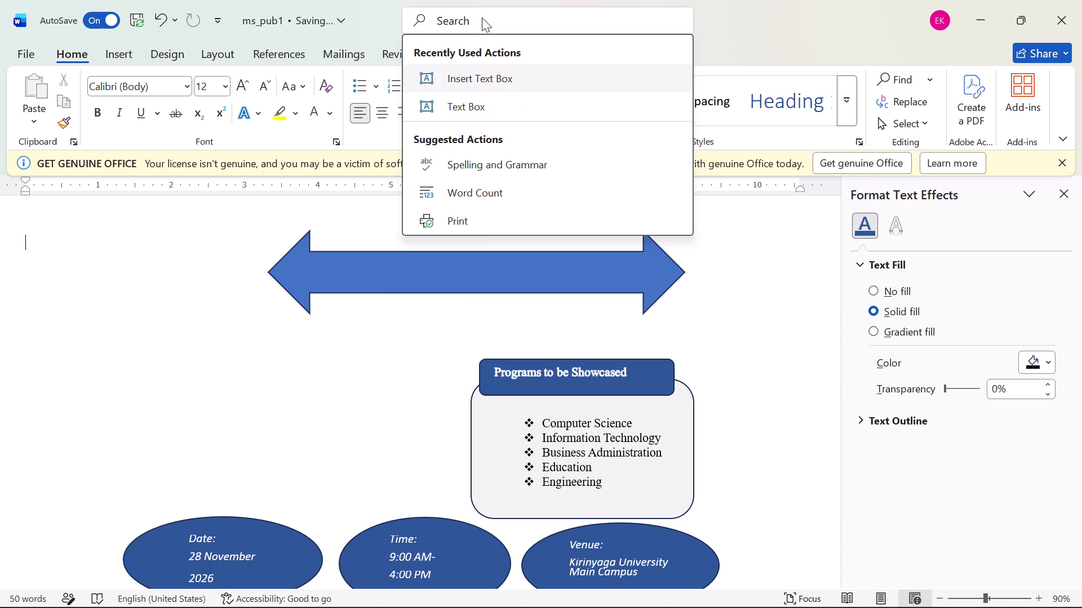
pyautogui.click(472, 78)
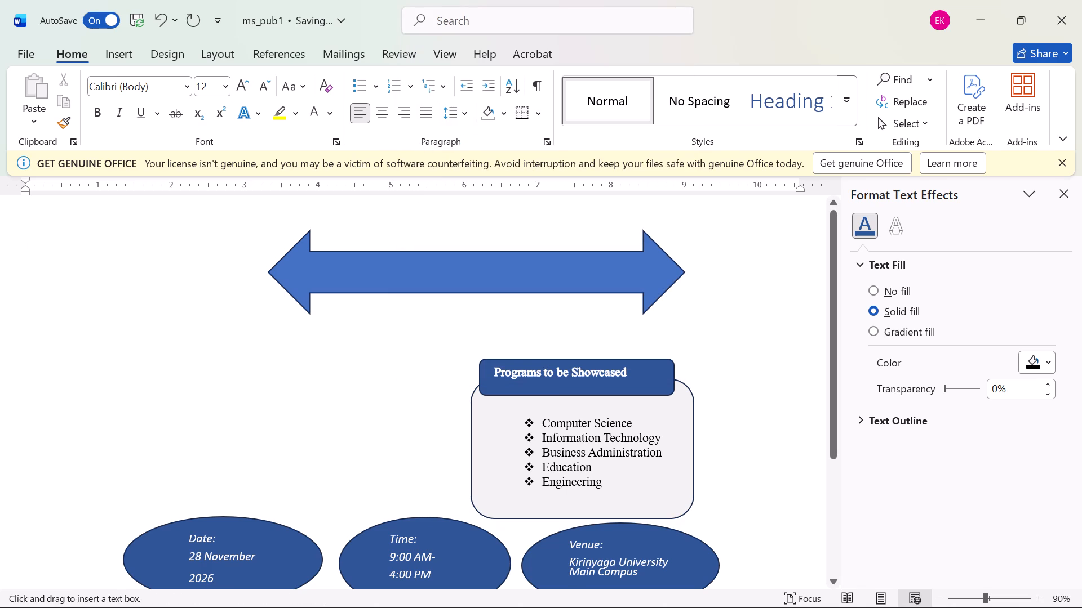
pyautogui.moveTo(312, 259); pyautogui.dragTo(600, 275)
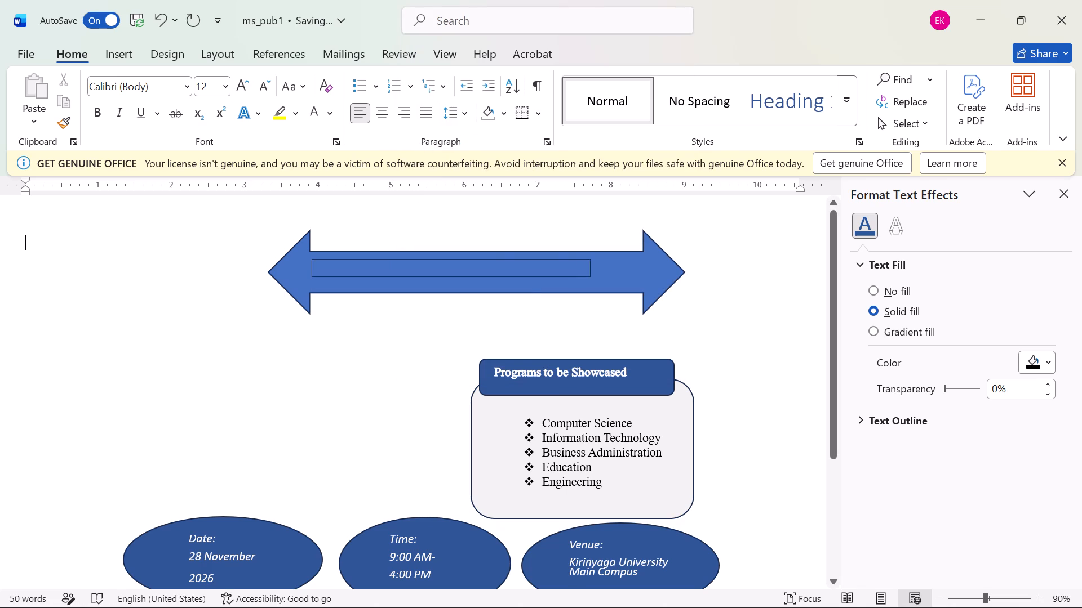
pyautogui.moveTo(600, 275); pyautogui.dragTo(646, 289)
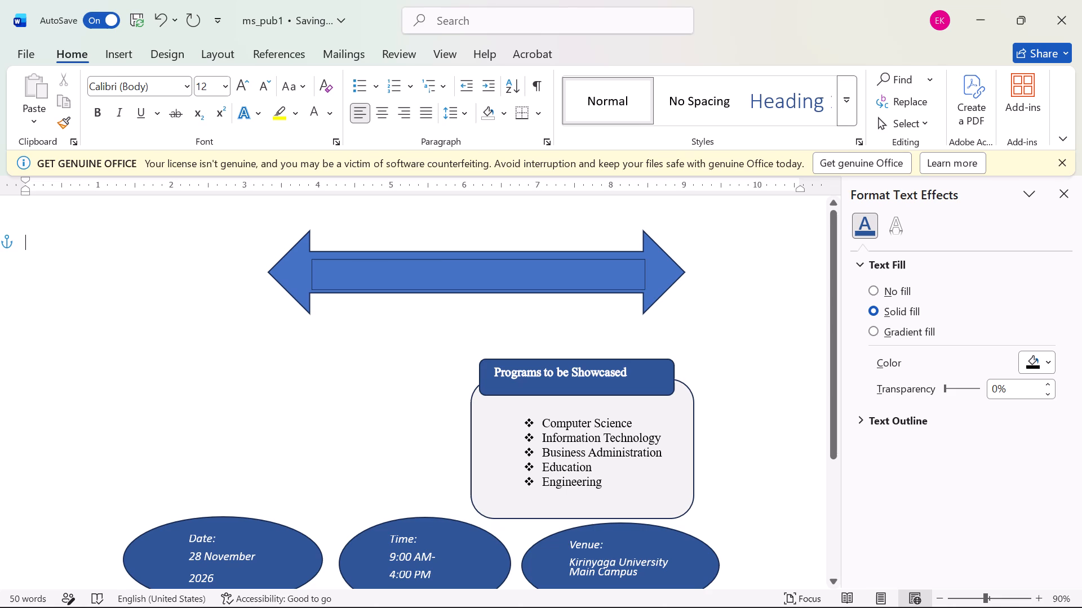
pyautogui.click(312, 259)
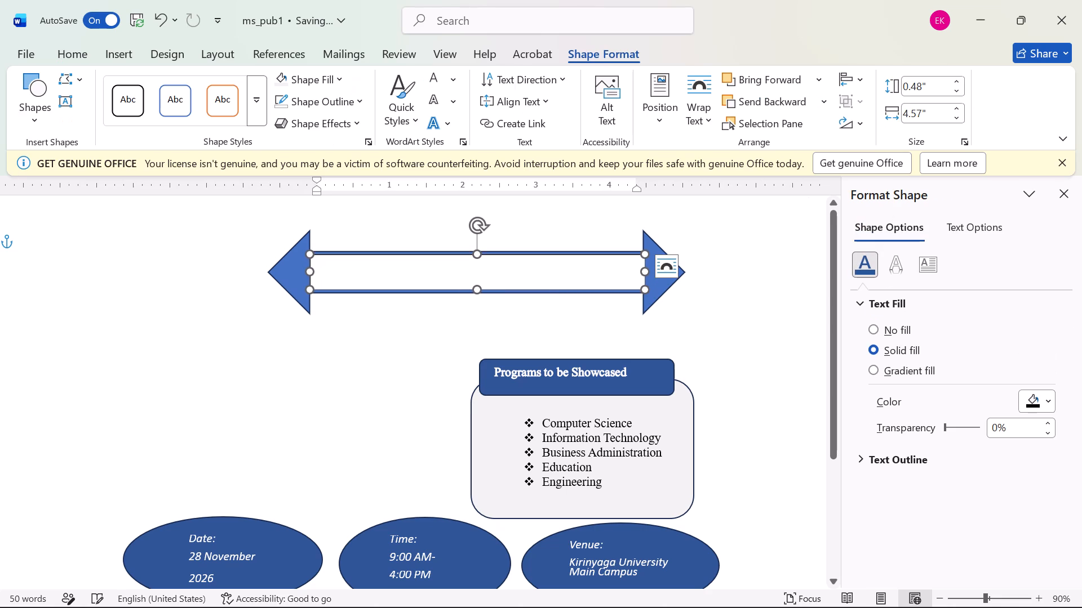
# Enter "CAREER EXHIBITION" in the new text box with "2026" on a second line.
pyautogui.click(320, 269)
pyautogui.write('CAREER')
pyautogui.press('space')
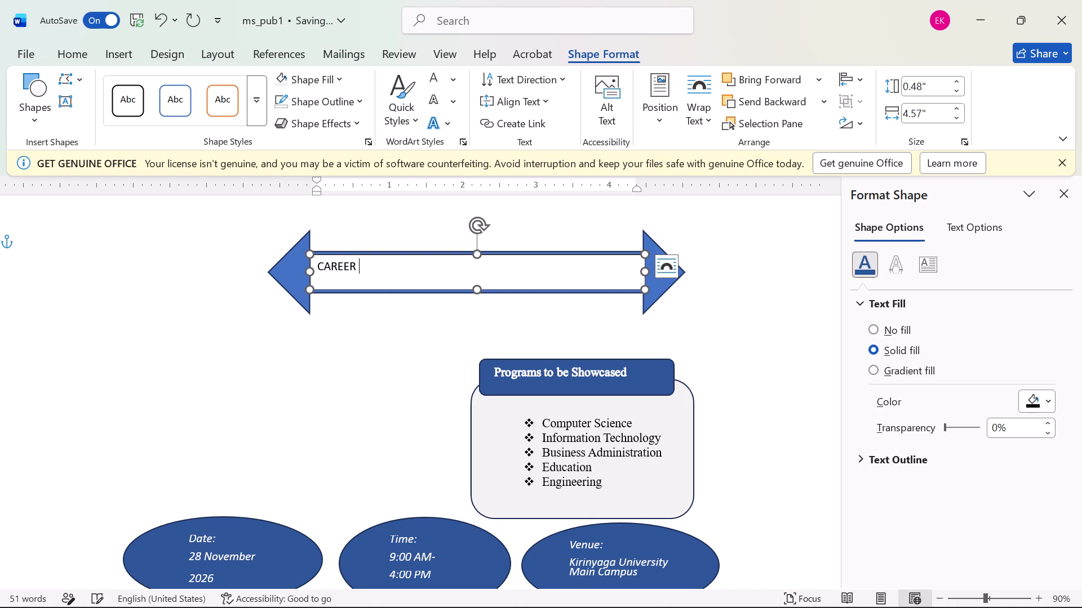
pyautogui.write('EX')
pyautogui.press('h')
pyautogui.write('IBITION')
pyautogui.press('Return')
pyautogui.write('2026')
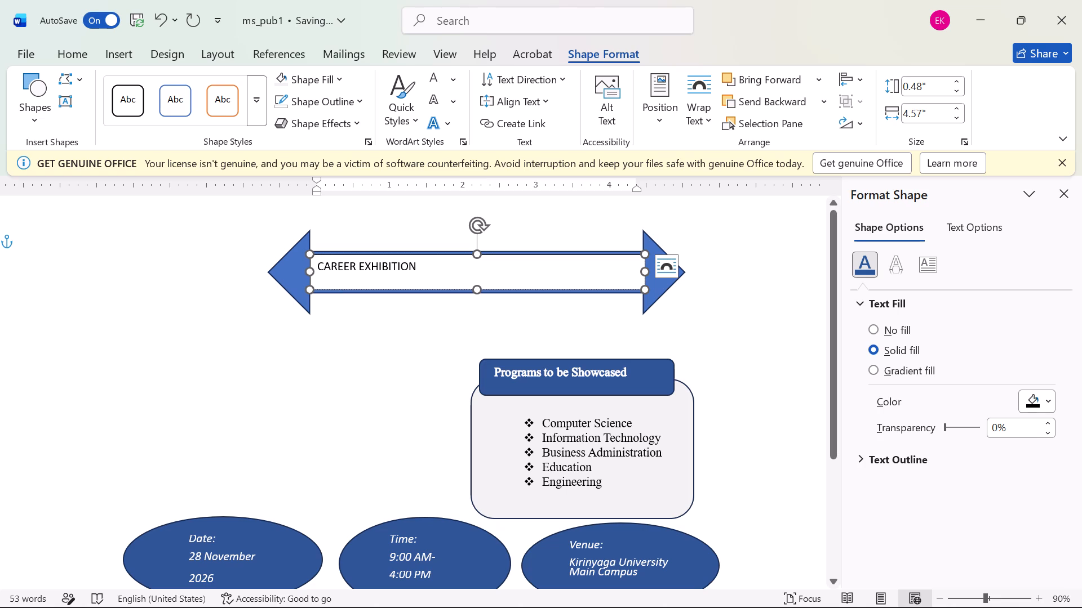
# Set the line spacing of both lines in the arrow's text box to Multiple at 0.7.
pyautogui.moveTo(318, 262); pyautogui.dragTo(409, 319)
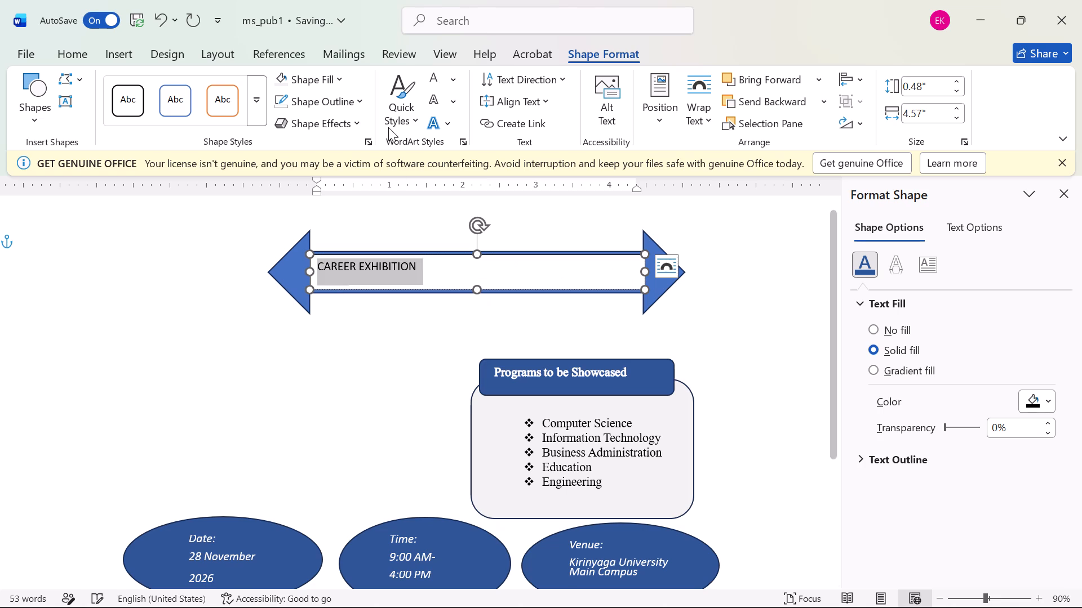
pyautogui.click(63, 47)
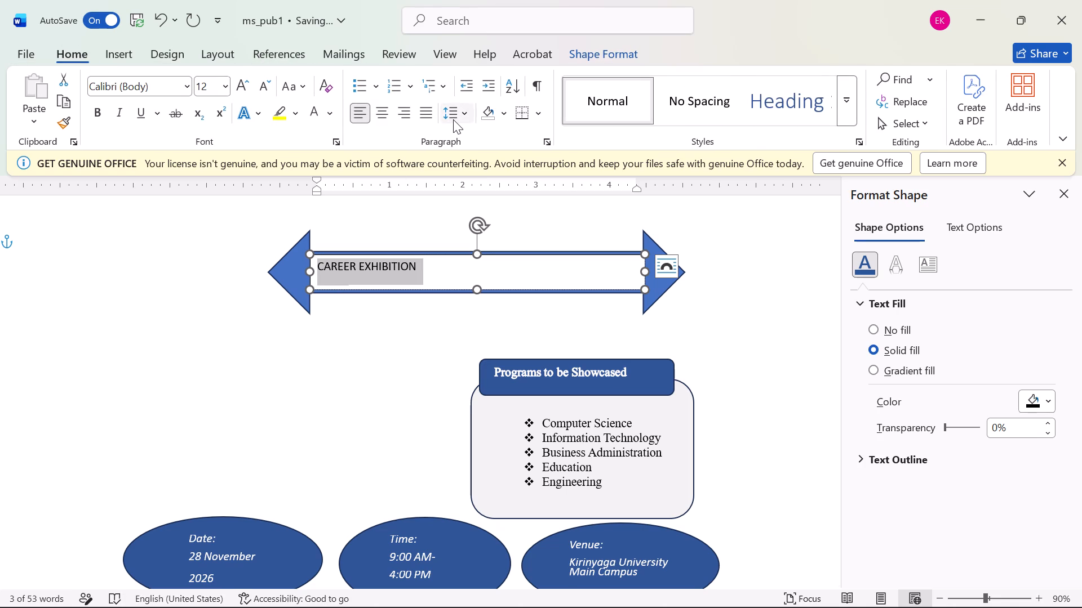
pyautogui.click(453, 118)
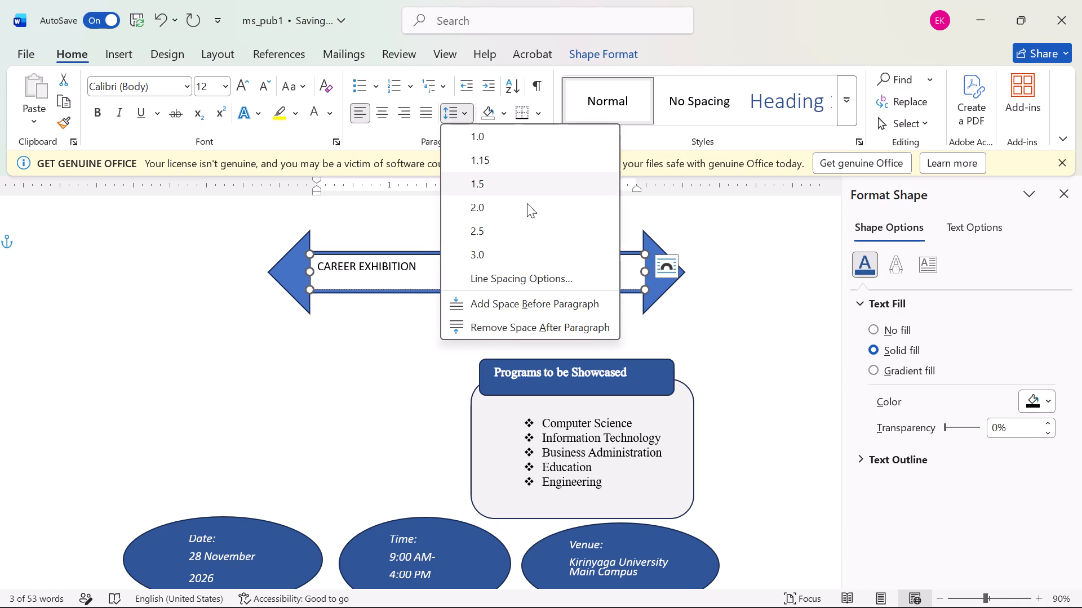
pyautogui.click(502, 275)
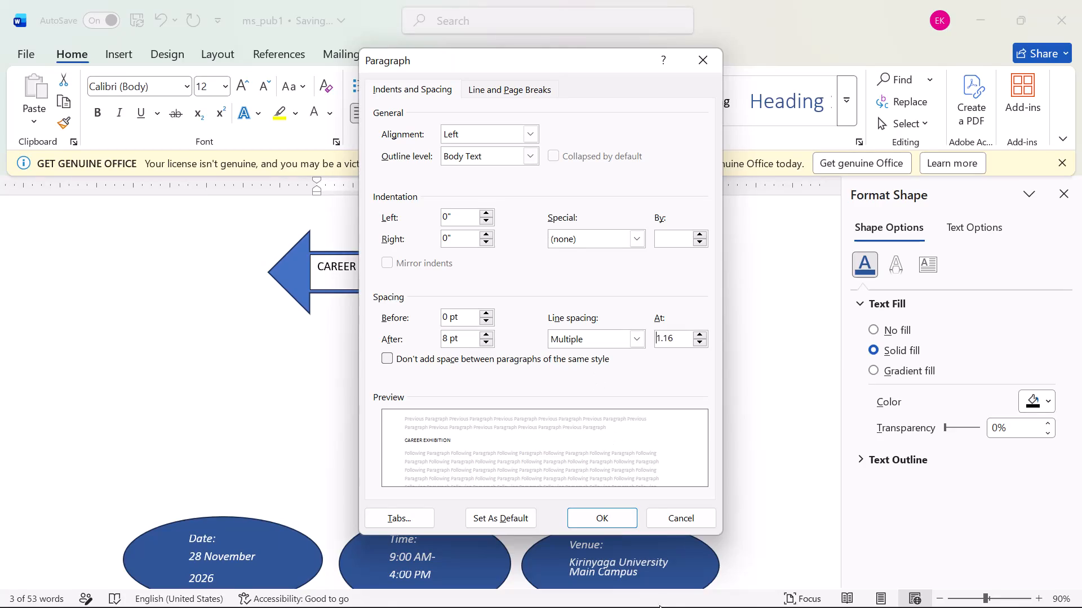
pyautogui.click(704, 342)
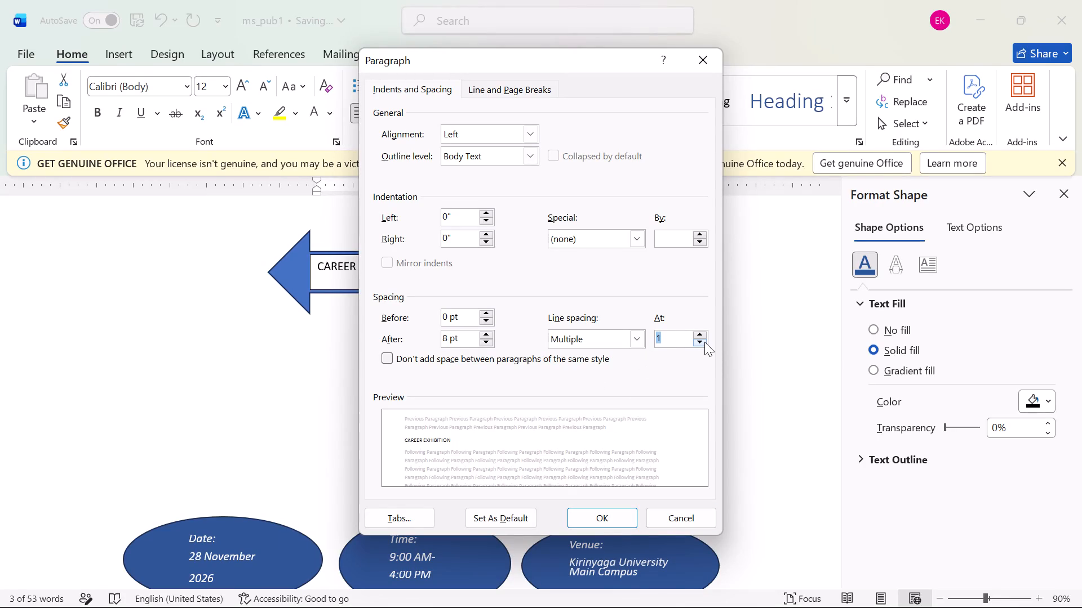
pyautogui.click(704, 342)
pyautogui.click(676, 338)
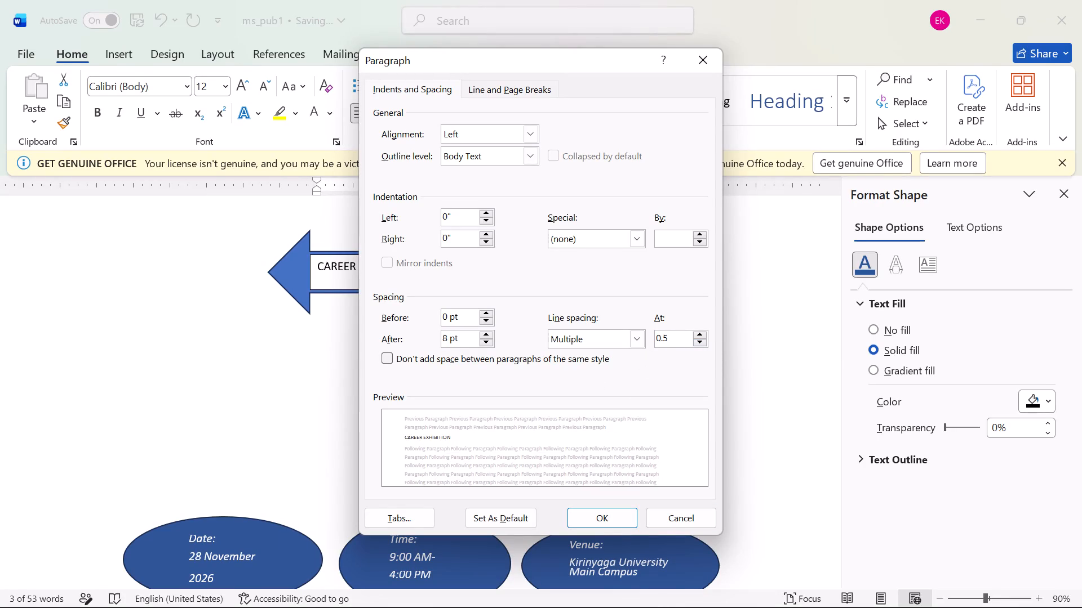
pyautogui.press('BackSpace')
pyautogui.press('7')
pyautogui.click(587, 513)
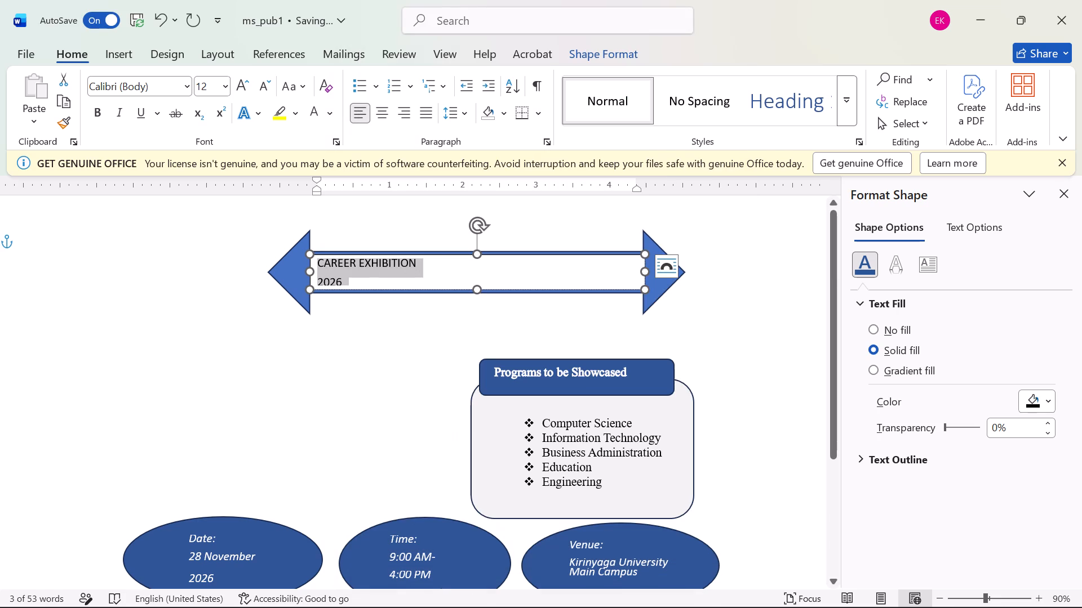
# Extend the text box's lower edge downward to make room for both lines of text.
pyautogui.moveTo(314, 290); pyautogui.dragTo(314, 298)
# Enlarge the arrow around the text box by stretching its lower-left and upper-left corners outward.
pyautogui.click(300, 289)
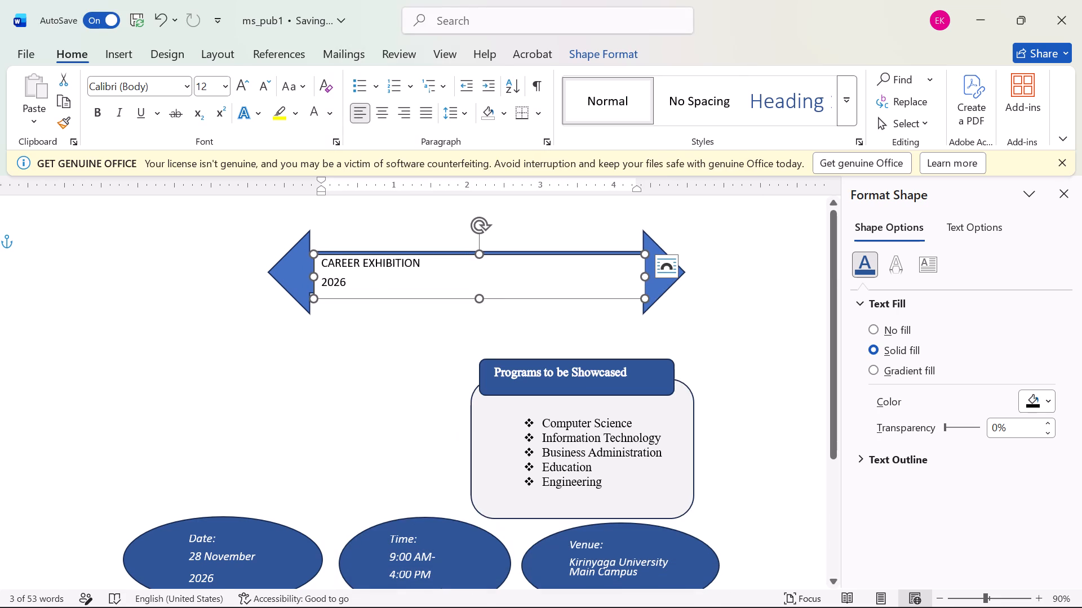
pyautogui.moveTo(273, 314); pyautogui.dragTo(261, 331)
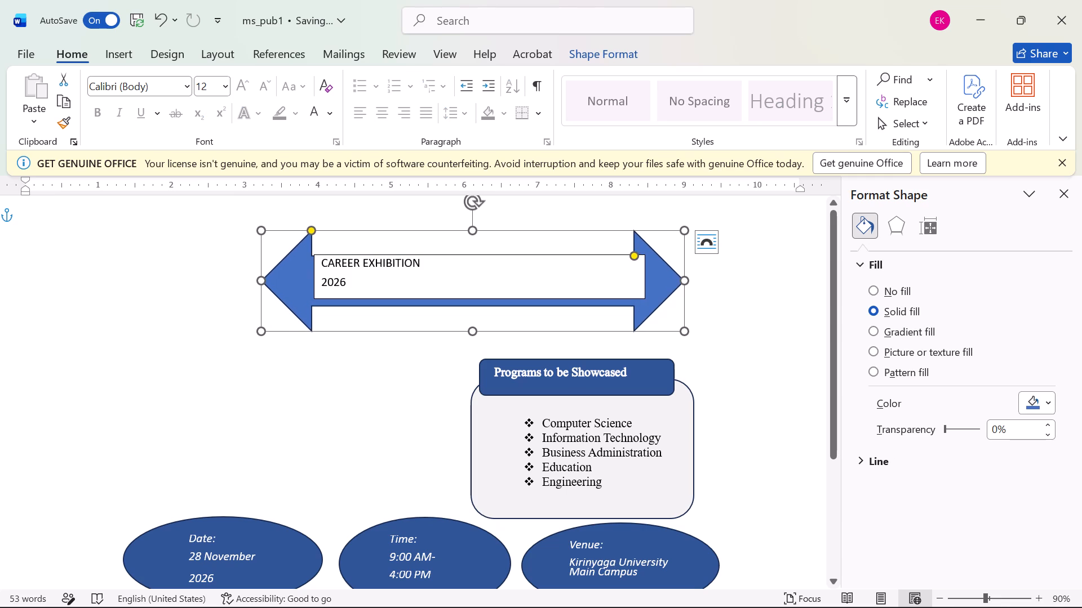
pyautogui.click(264, 227)
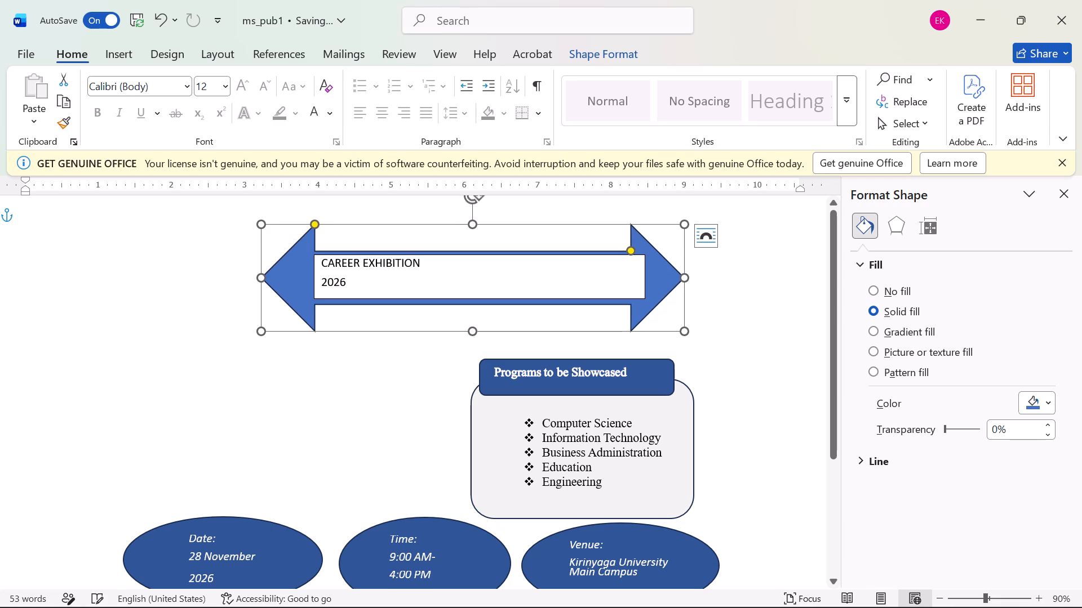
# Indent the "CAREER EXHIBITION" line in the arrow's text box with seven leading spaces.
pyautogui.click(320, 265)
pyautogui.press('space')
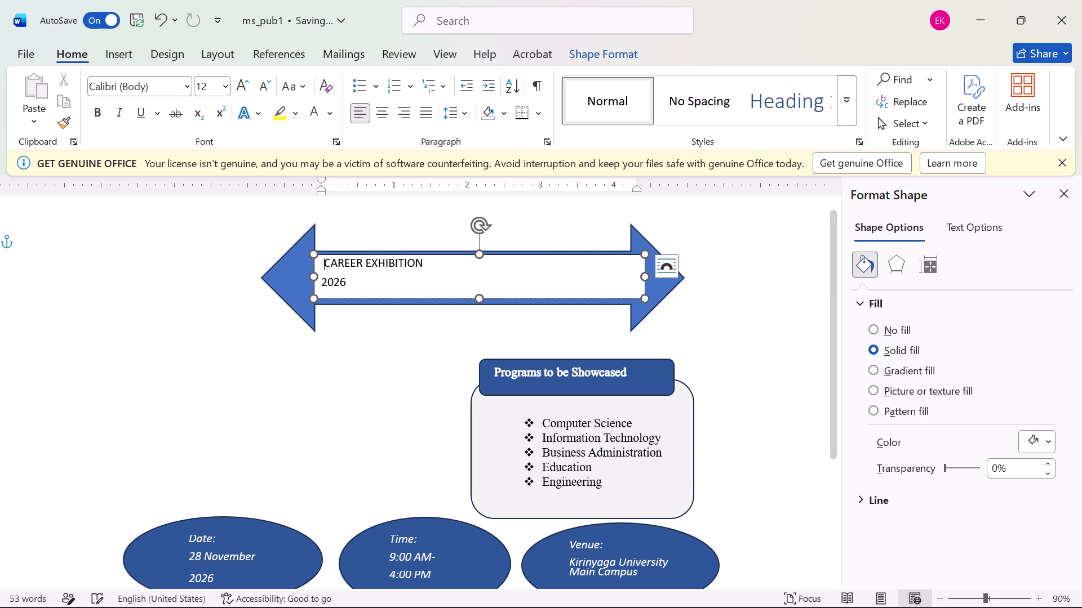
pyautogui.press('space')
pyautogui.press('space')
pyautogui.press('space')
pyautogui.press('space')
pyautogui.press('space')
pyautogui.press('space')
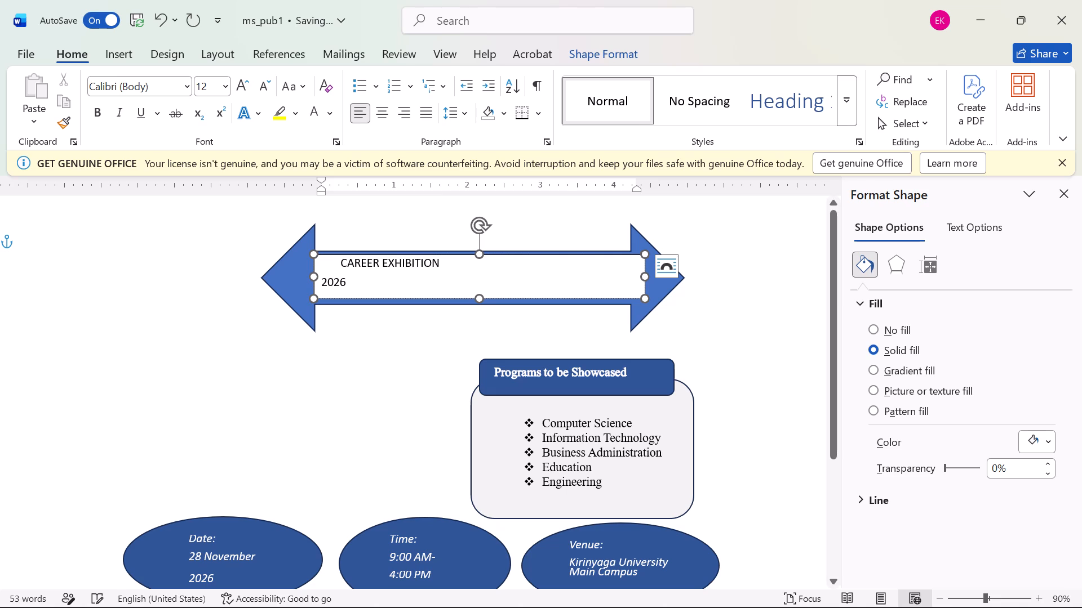
# Centre both lines, "CAREER EXHIBITION" and "2026", within the arrow's text box.
pyautogui.moveTo(348, 267); pyautogui.dragTo(391, 288)
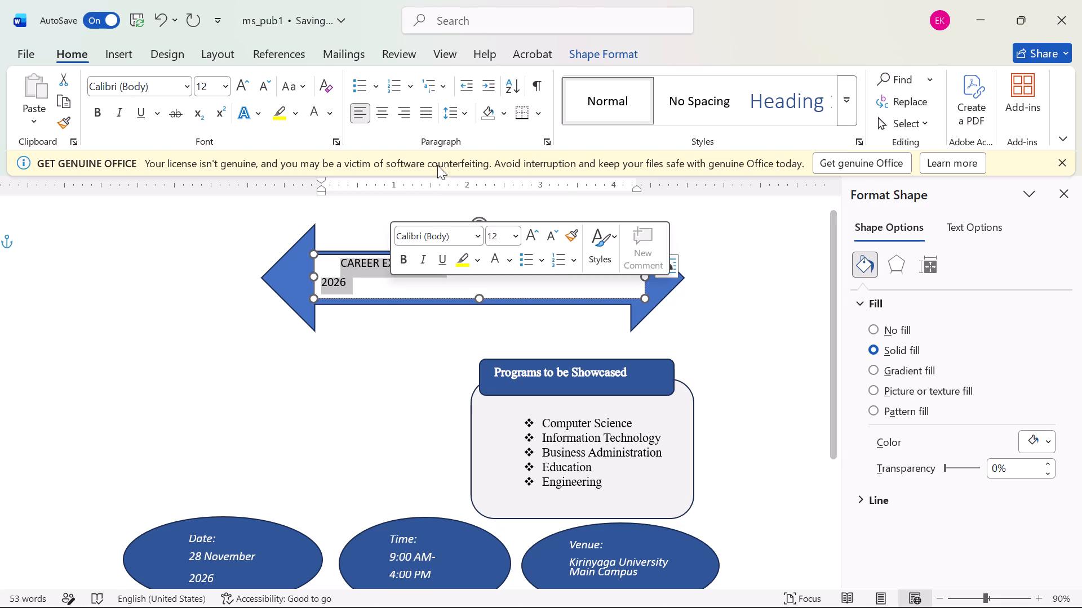
pyautogui.click(388, 118)
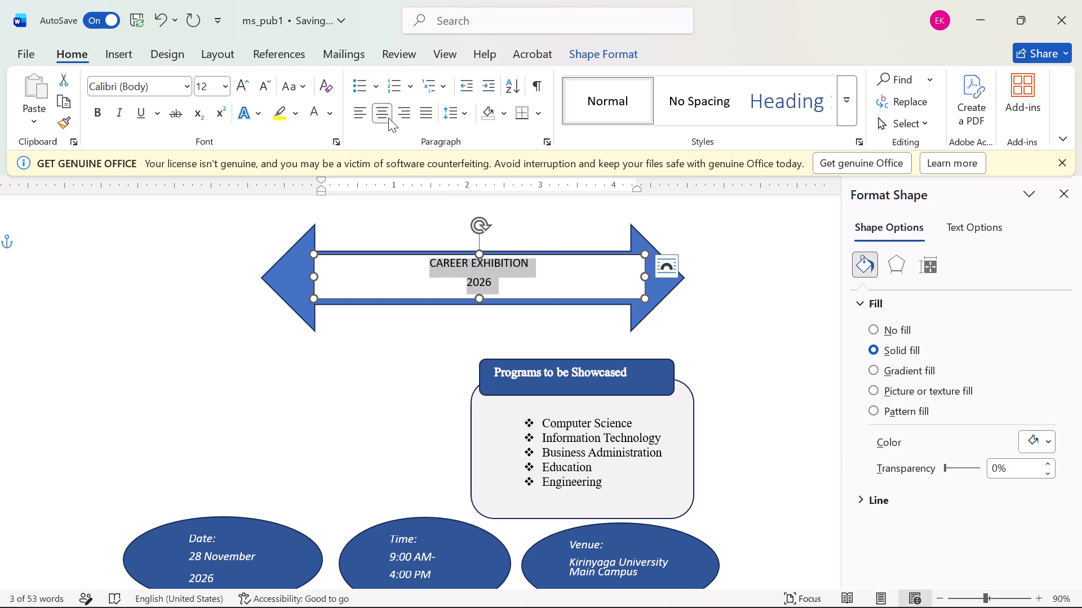
# Format "CAREER EXHIBITION" and "2026" in the arrow's text box as bold at font size 17.
pyautogui.click(422, 261)
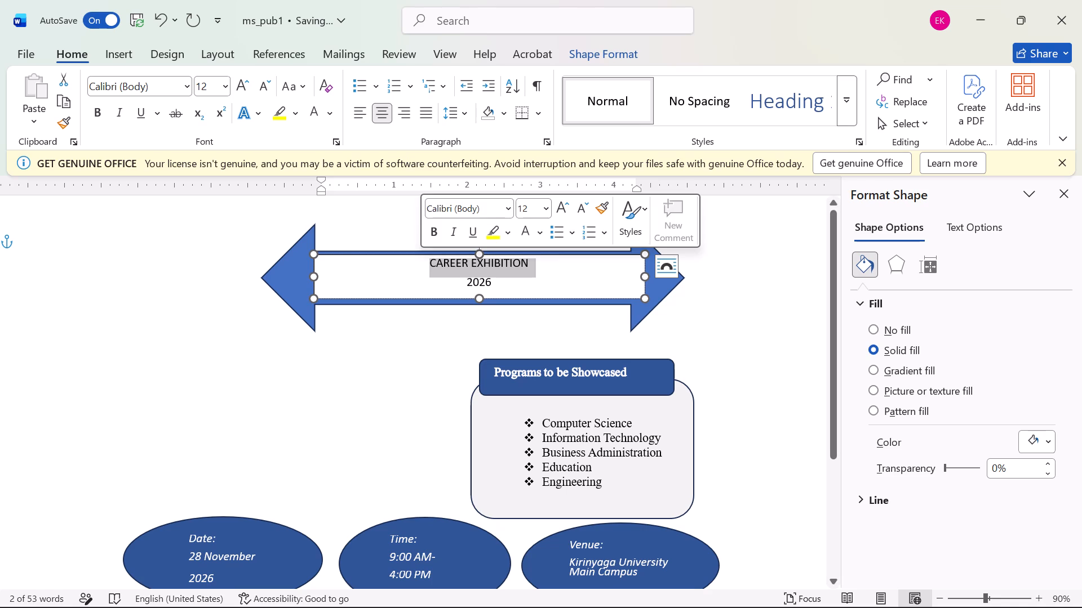
pyautogui.moveTo(422, 260); pyautogui.dragTo(456, 267)
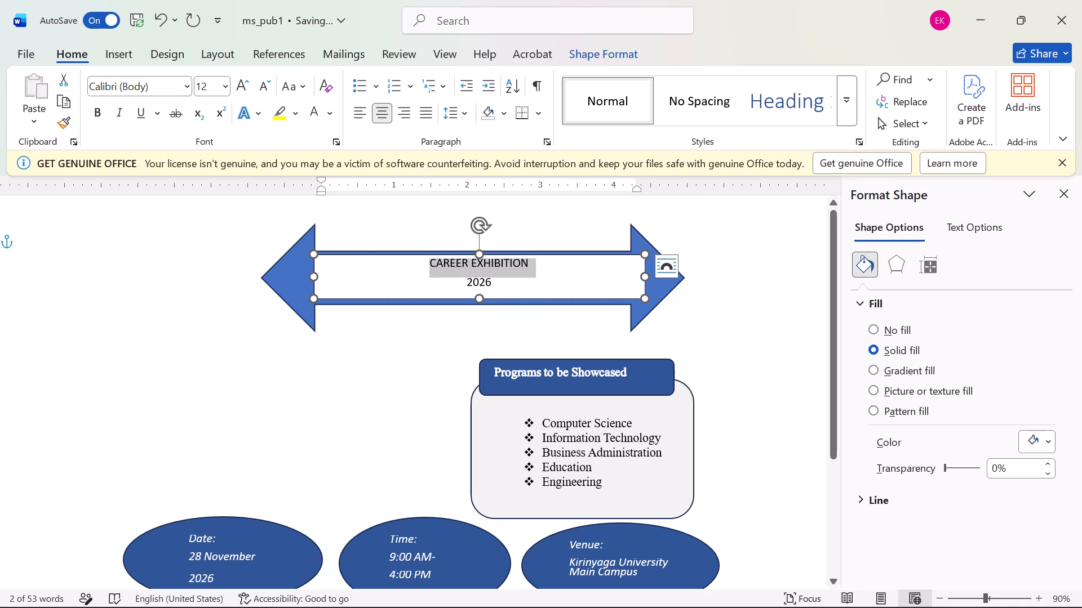
pyautogui.click(419, 257)
pyautogui.moveTo(433, 263); pyautogui.dragTo(508, 283)
pyautogui.click(223, 87)
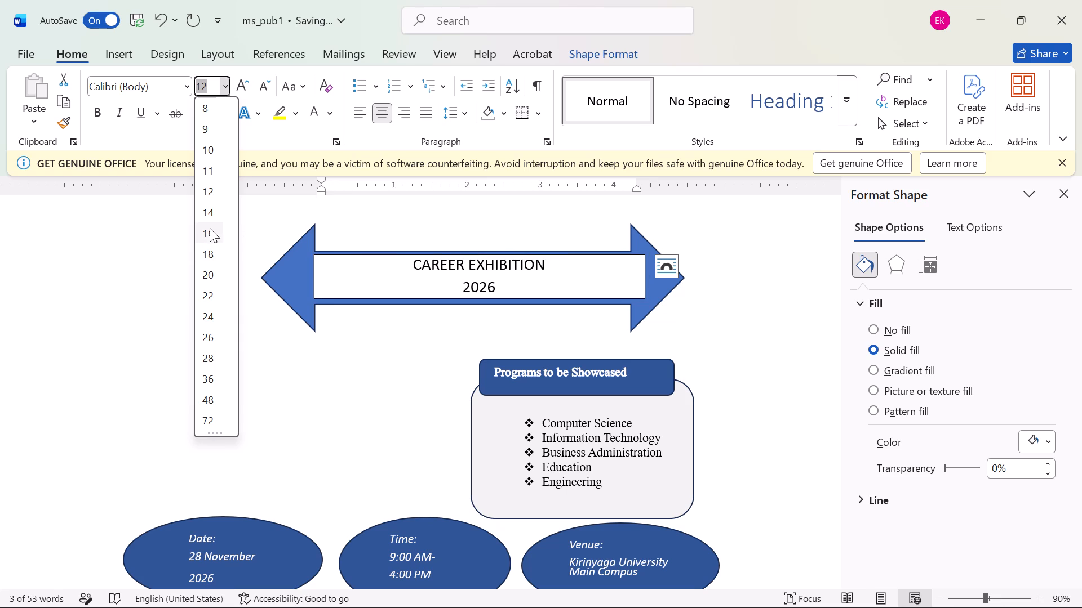
pyautogui.click(215, 87)
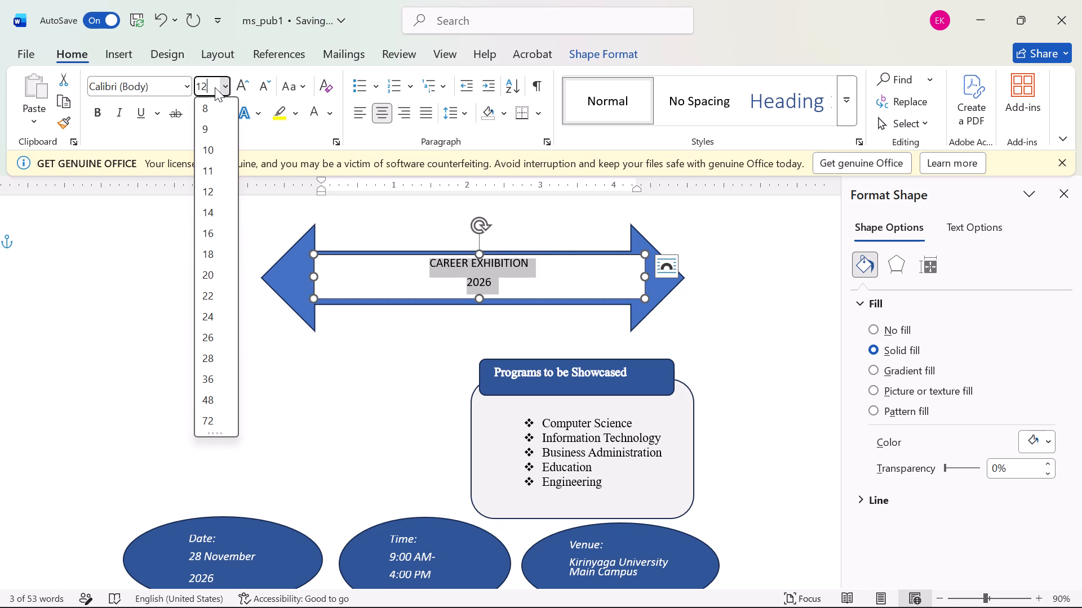
pyautogui.press('BackSpace')
pyautogui.press('7')
pyautogui.press('Return')
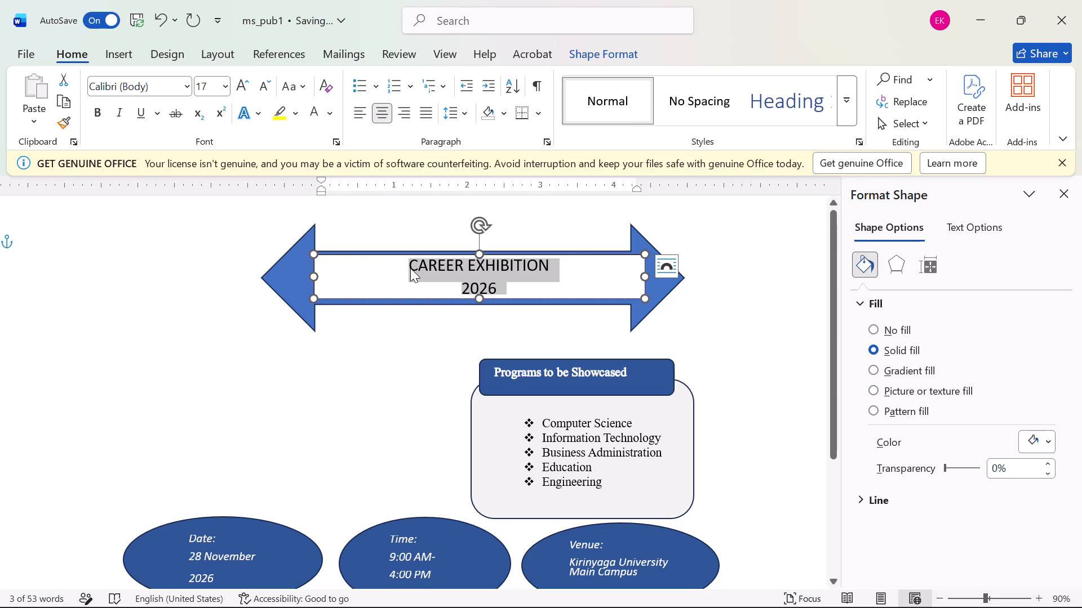
pyautogui.hotkey('ctrl', 'b')
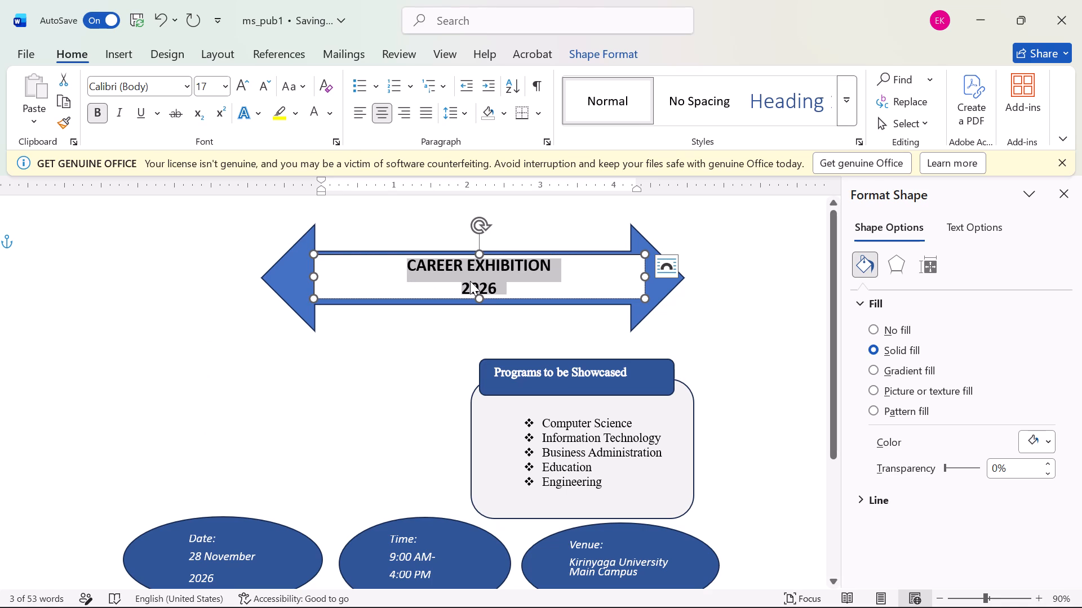
pyautogui.moveTo(420, 287); pyautogui.dragTo(424, 280)
pyautogui.click(398, 280)
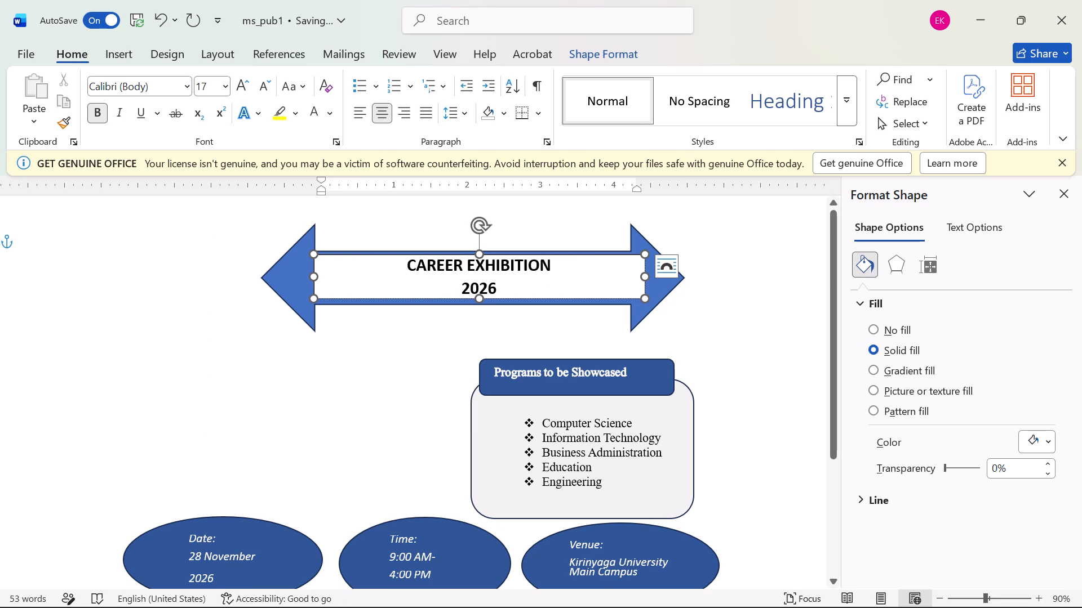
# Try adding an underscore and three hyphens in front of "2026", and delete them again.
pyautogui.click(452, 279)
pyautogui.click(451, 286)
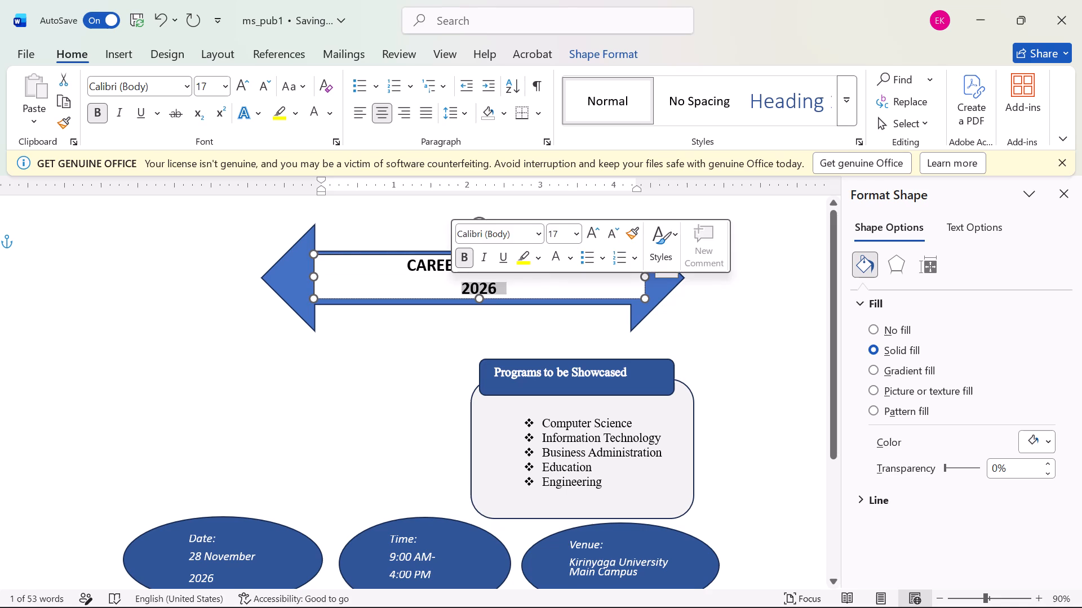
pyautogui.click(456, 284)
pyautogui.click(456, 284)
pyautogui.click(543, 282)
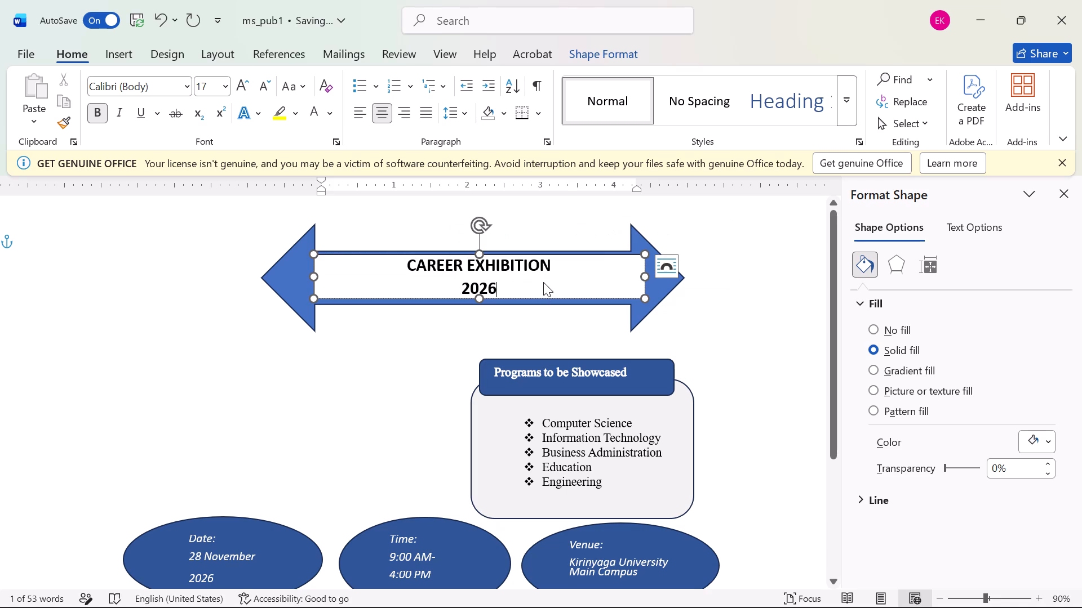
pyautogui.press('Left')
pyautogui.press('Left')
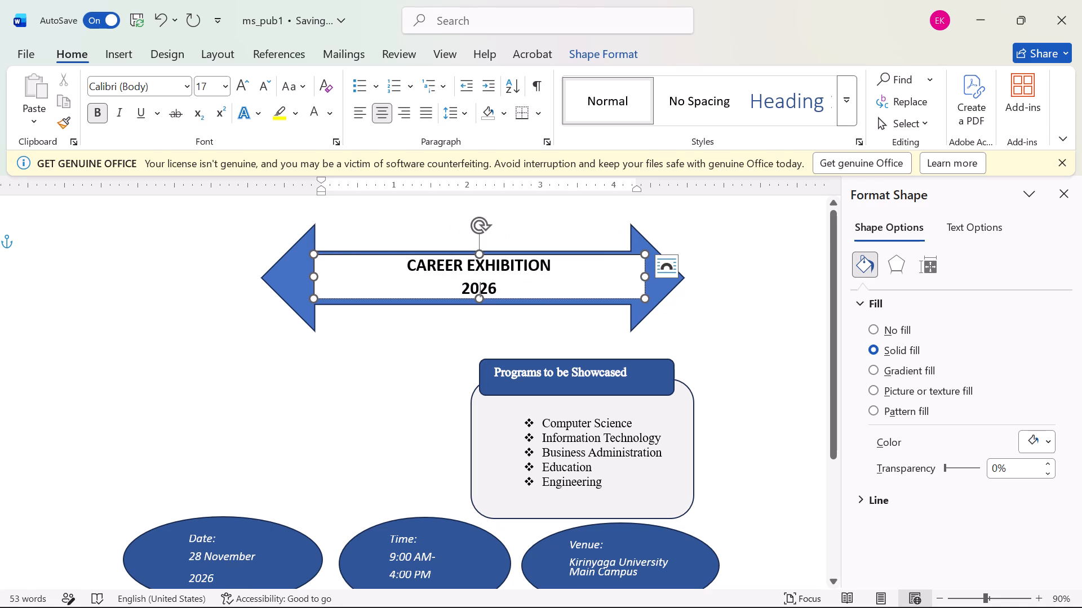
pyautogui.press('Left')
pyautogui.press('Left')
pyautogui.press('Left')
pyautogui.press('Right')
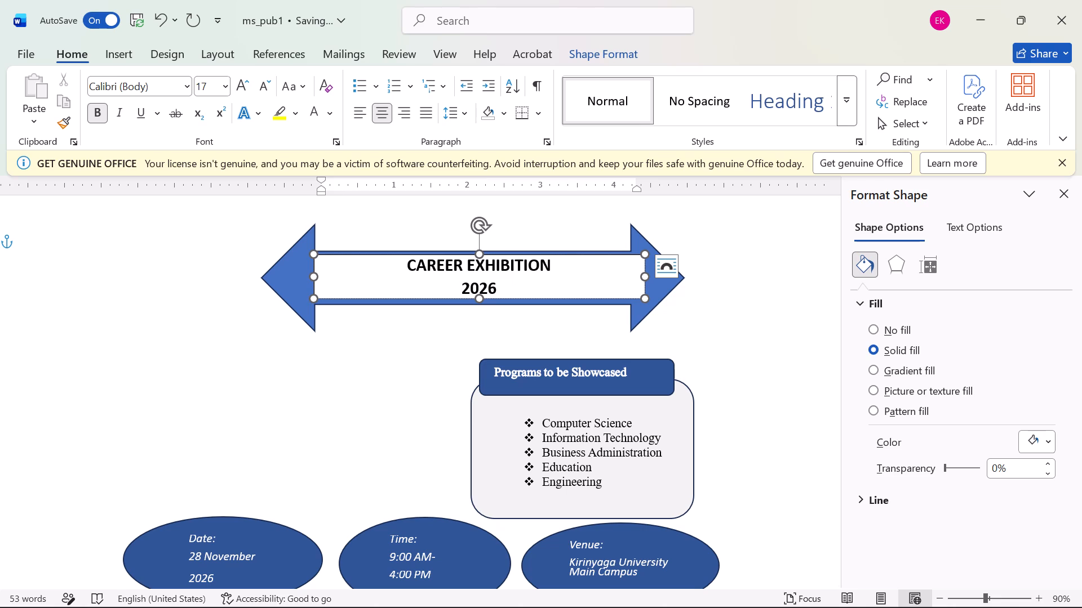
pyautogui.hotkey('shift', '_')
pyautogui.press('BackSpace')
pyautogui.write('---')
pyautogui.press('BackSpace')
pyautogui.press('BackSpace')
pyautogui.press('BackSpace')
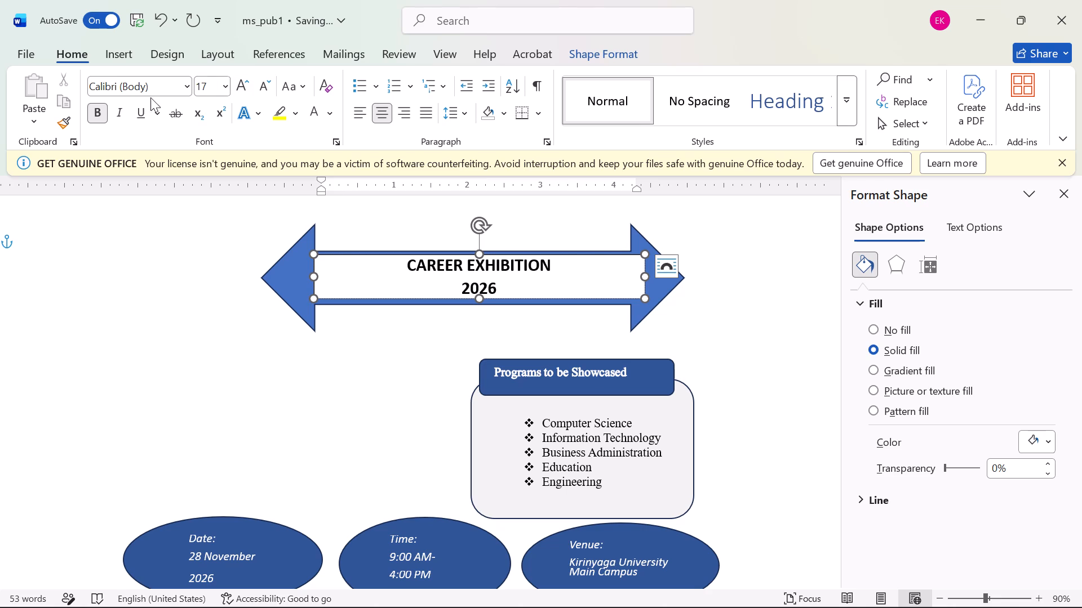
# Draw a nearly horizontal straight line about 0.91" long just to the left of "2026" in the arrow banner.
pyautogui.click(121, 61)
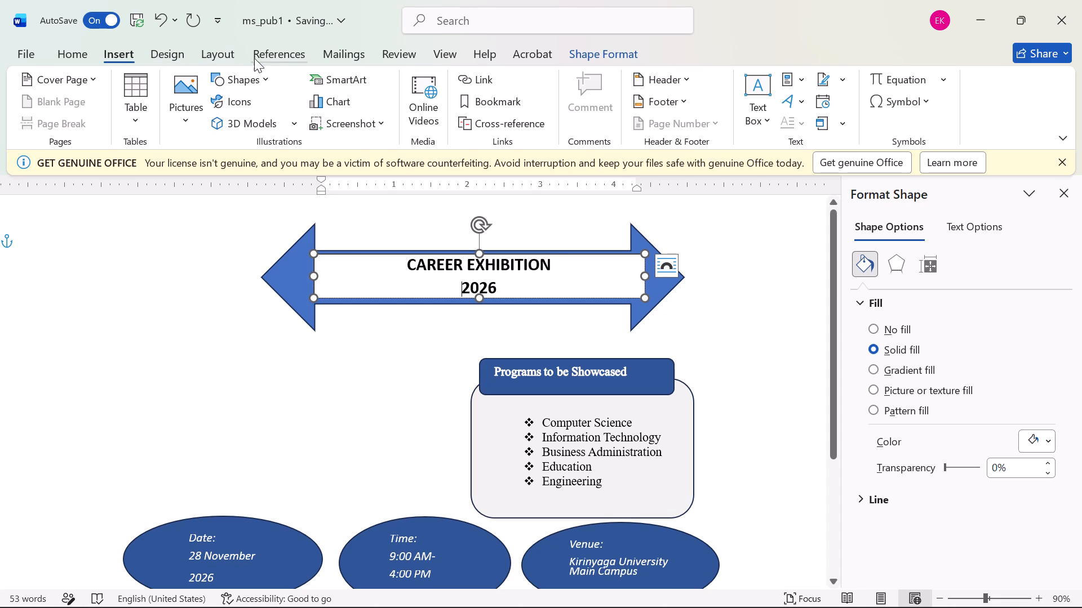
pyautogui.click(246, 72)
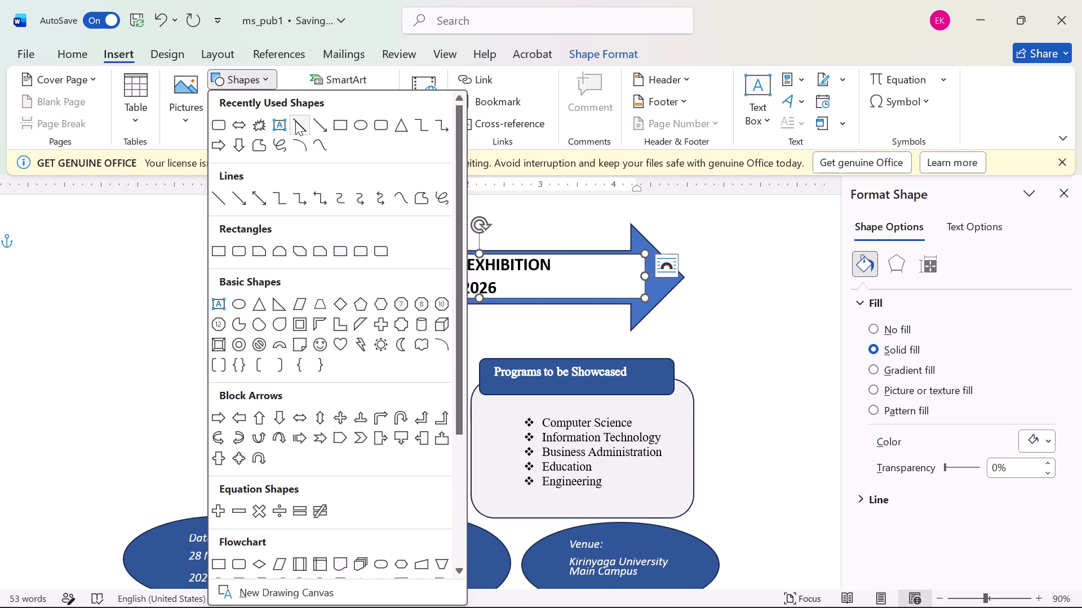
pyautogui.click(295, 121)
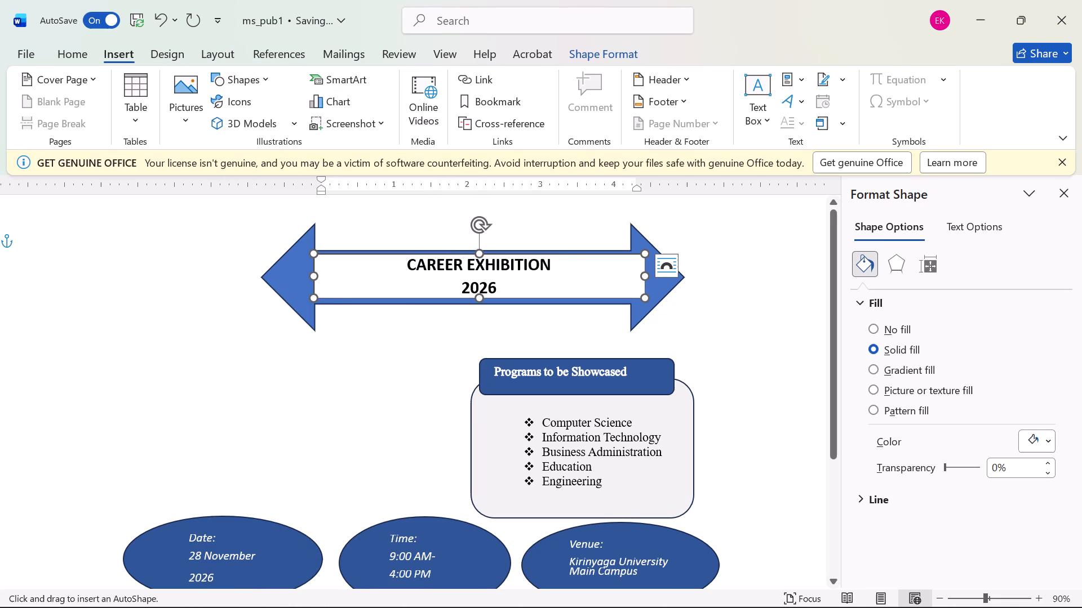
pyautogui.moveTo(456, 287); pyautogui.dragTo(424, 290)
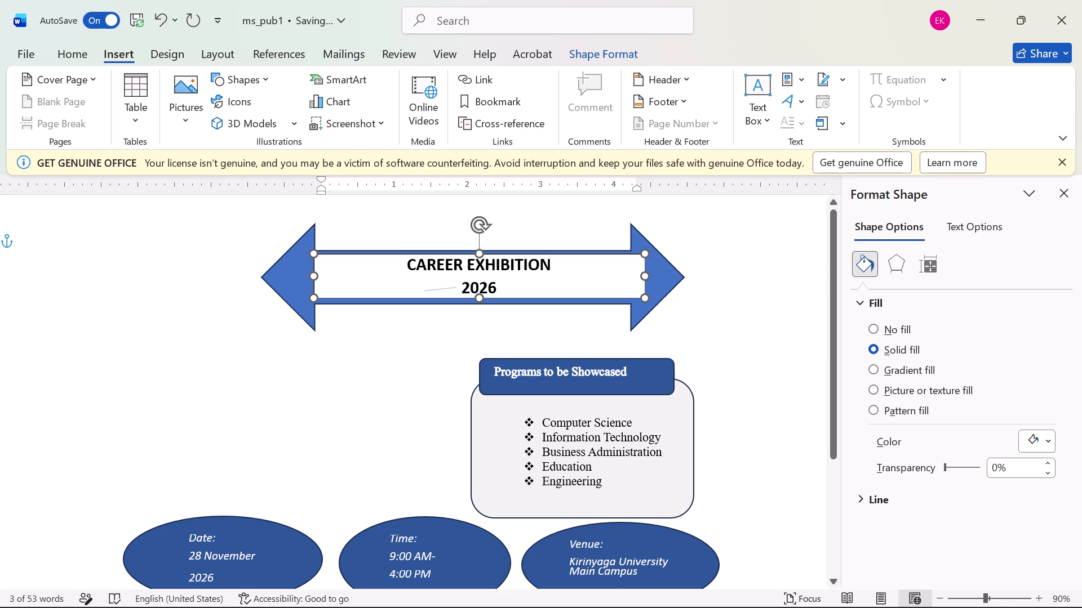
pyautogui.moveTo(424, 290); pyautogui.dragTo(406, 283)
pyautogui.moveTo(406, 283); pyautogui.dragTo(398, 288)
pyautogui.moveTo(398, 288); pyautogui.dragTo(387, 284)
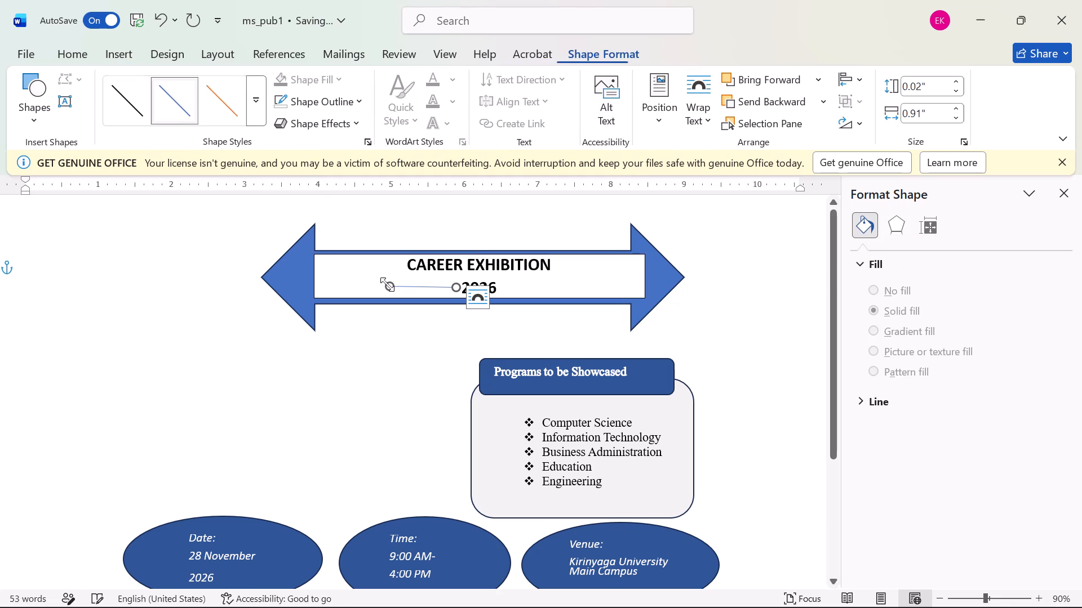
# Apply the thick gold theme line style to the line beside "2026".
pyautogui.click(126, 89)
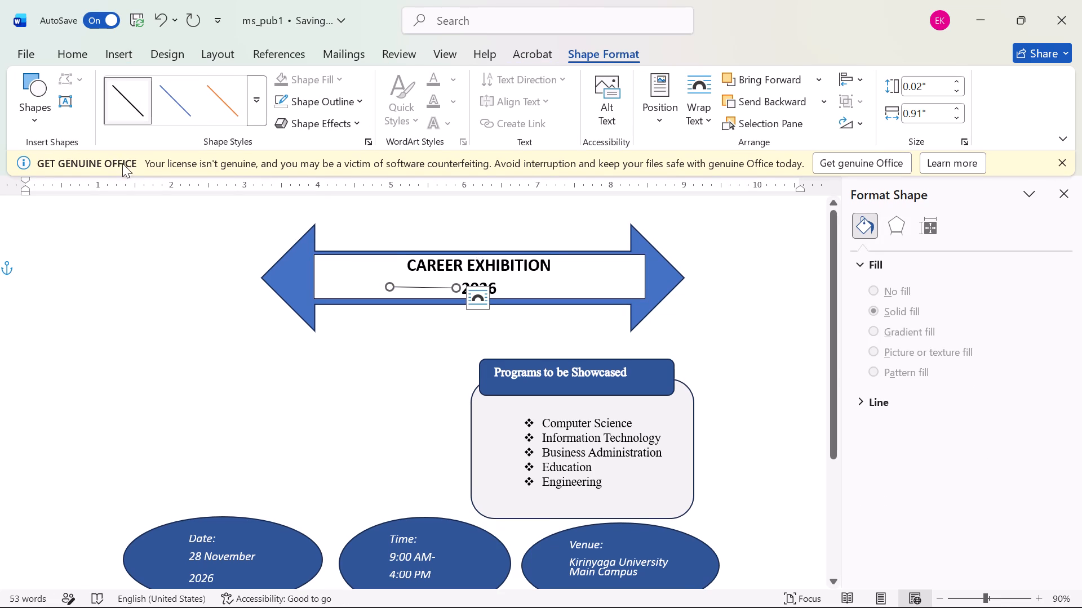
pyautogui.click(260, 106)
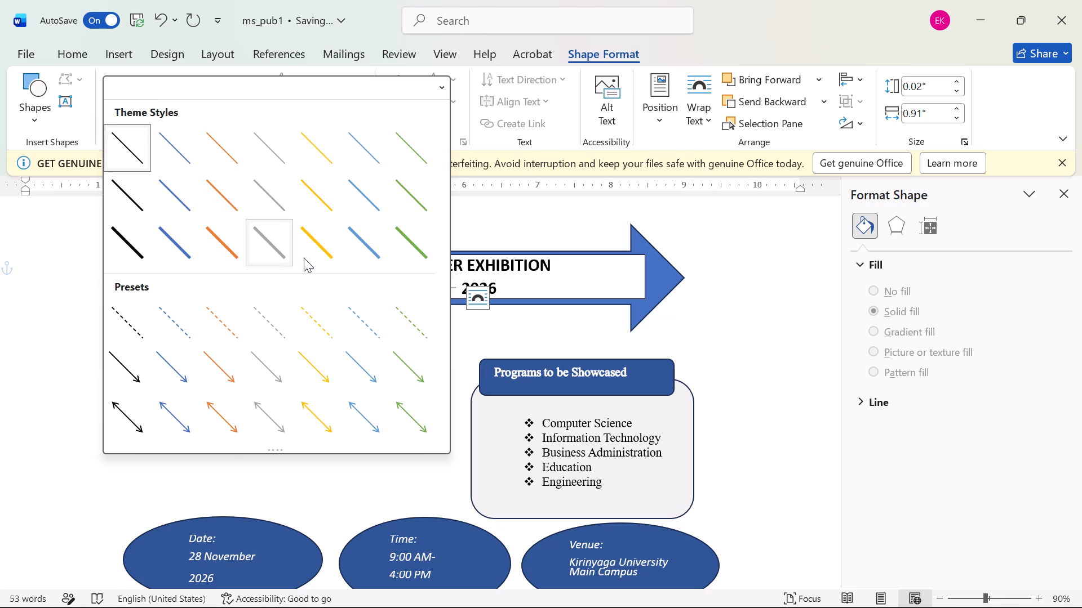
pyautogui.click(320, 244)
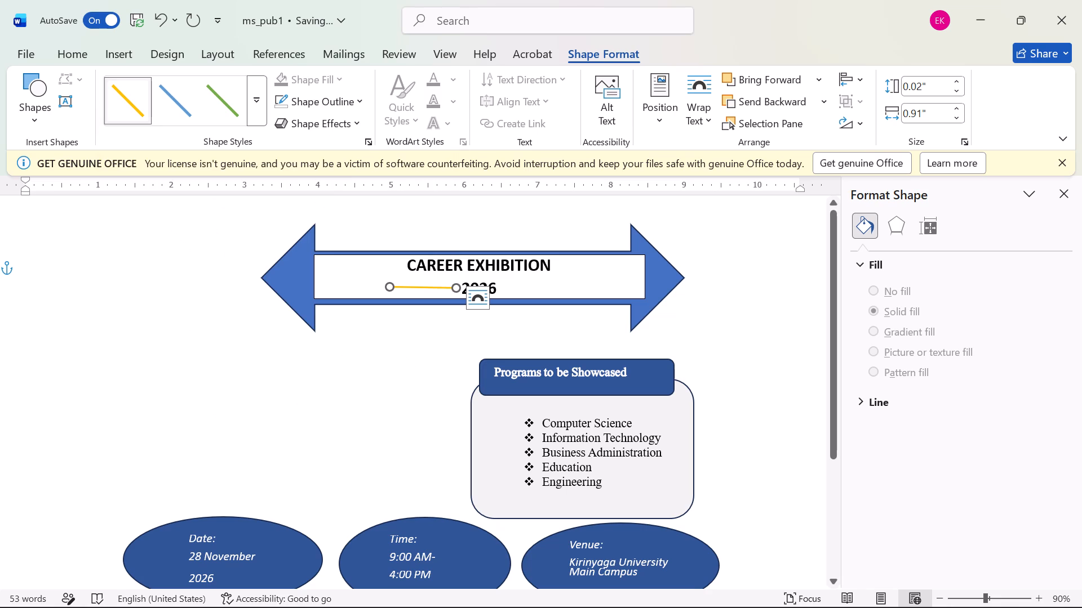
pyautogui.click(524, 282)
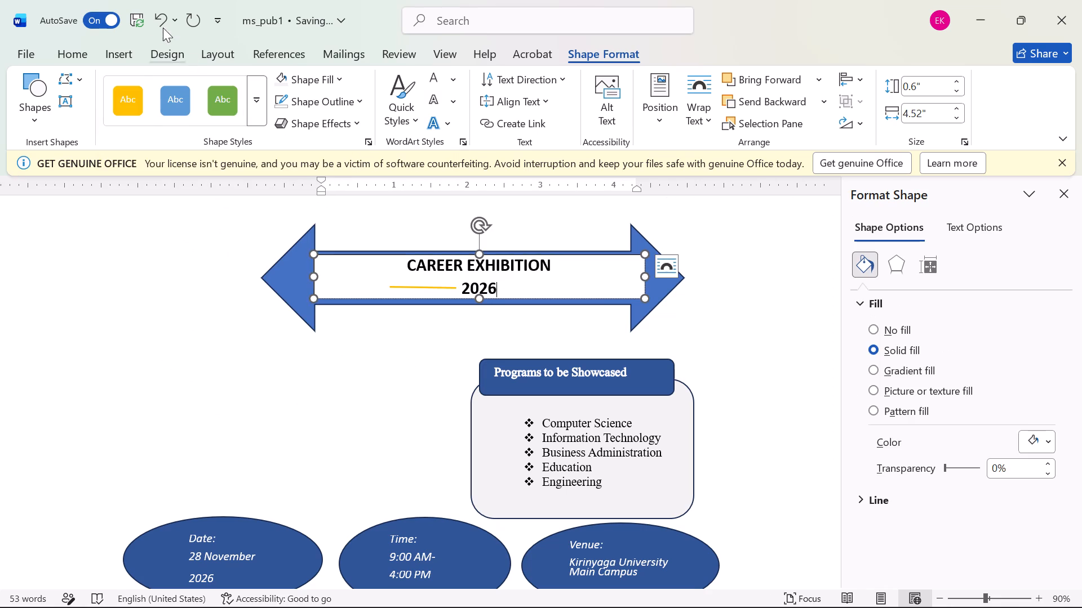
# Draw a nearly horizontal straight line about 0.65" long just to the right of "2026" in the arrow banner.
pyautogui.click(139, 51)
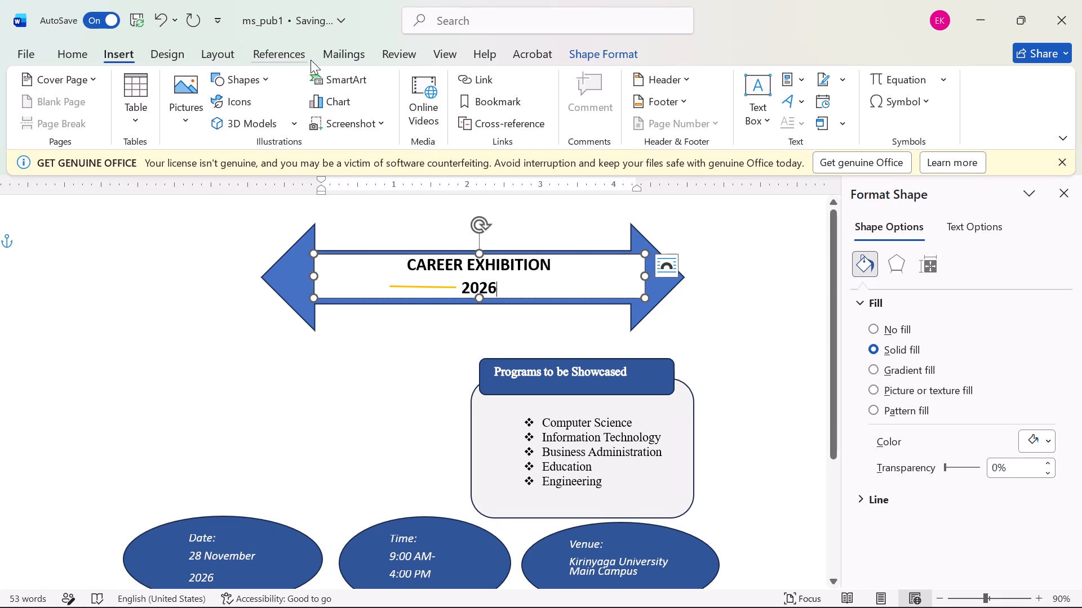
pyautogui.click(238, 86)
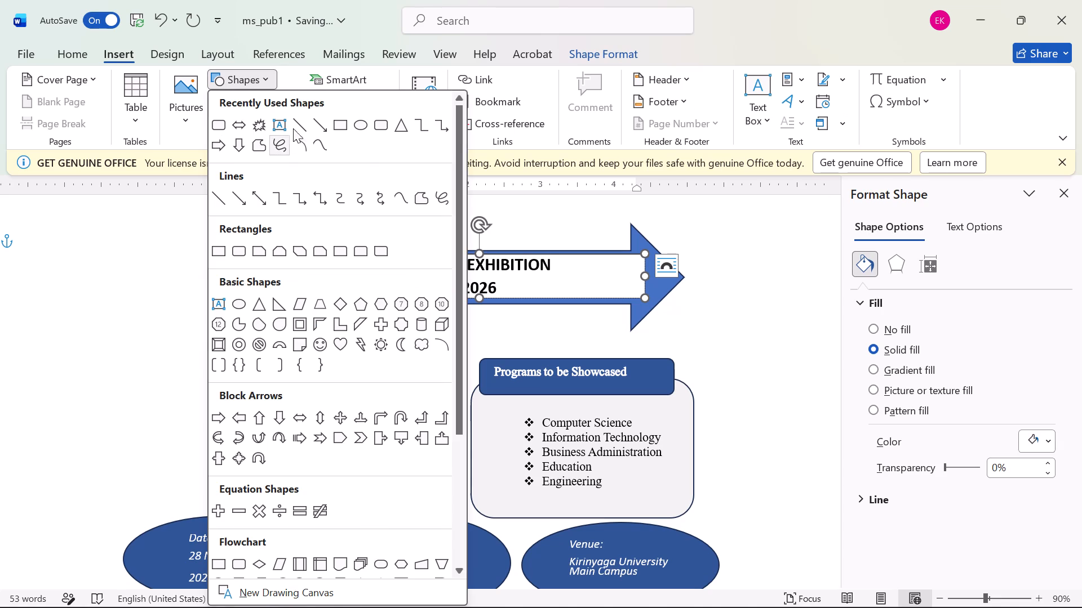
pyautogui.click(303, 125)
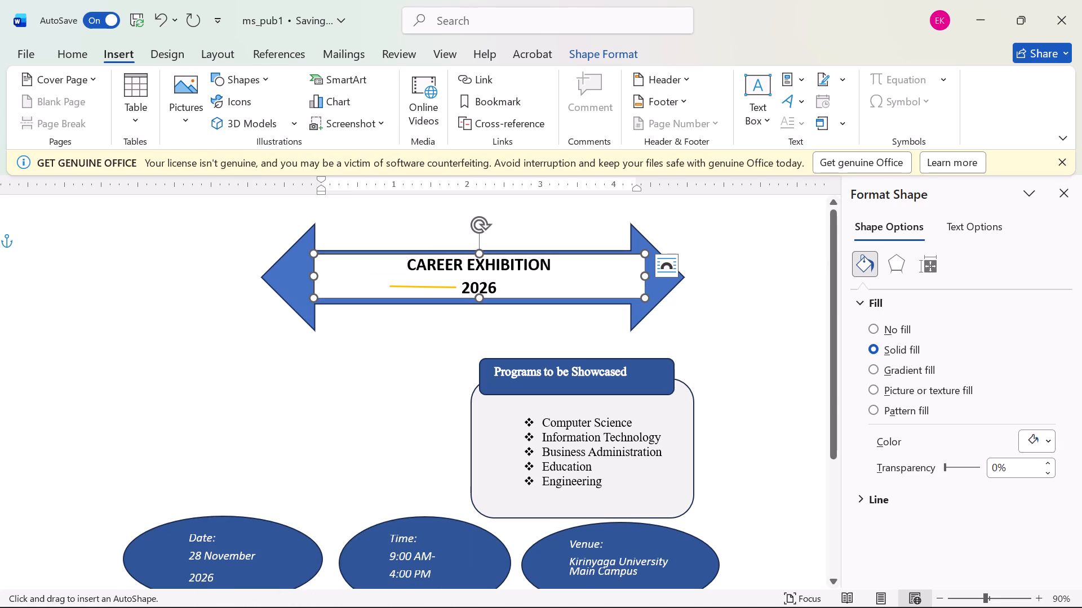
pyautogui.moveTo(503, 287); pyautogui.dragTo(582, 296)
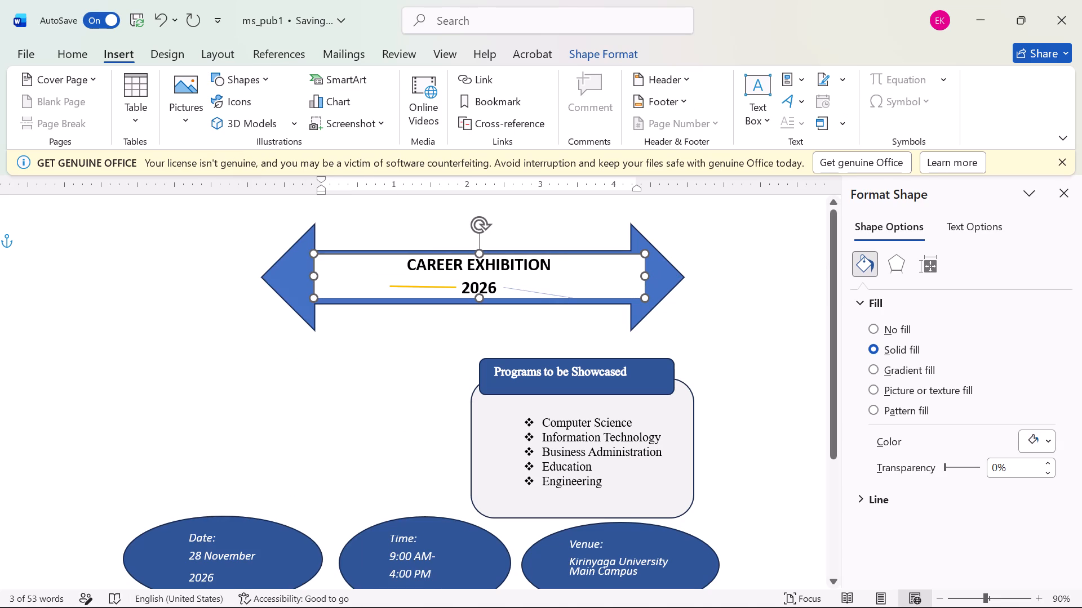
pyautogui.moveTo(582, 296); pyautogui.dragTo(575, 286)
pyautogui.moveTo(575, 286); pyautogui.dragTo(548, 284)
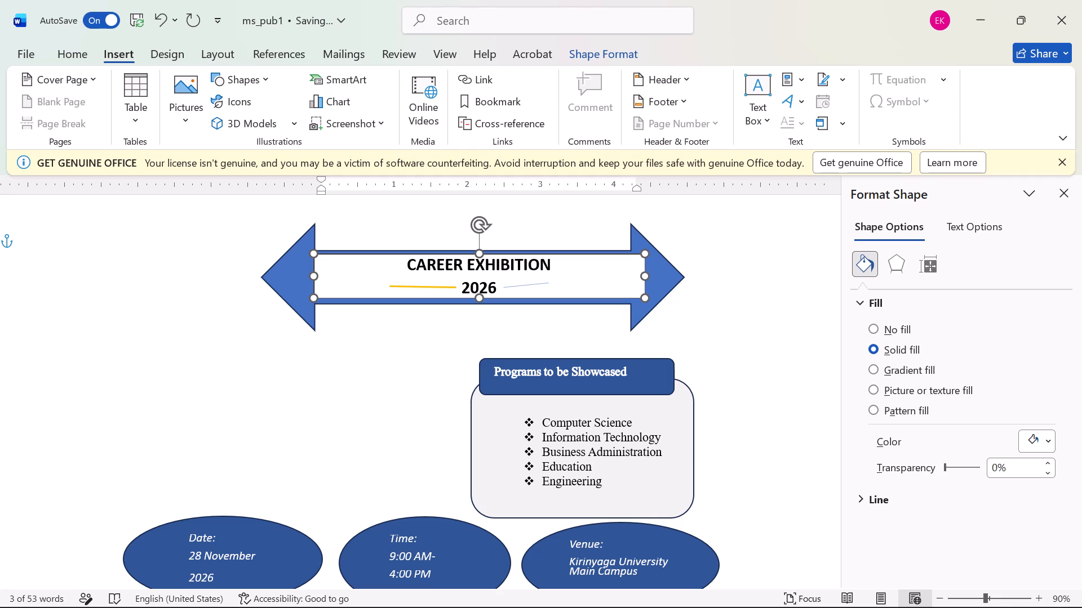
pyautogui.moveTo(548, 284); pyautogui.dragTo(551, 285)
pyautogui.moveTo(551, 285); pyautogui.dragTo(552, 291)
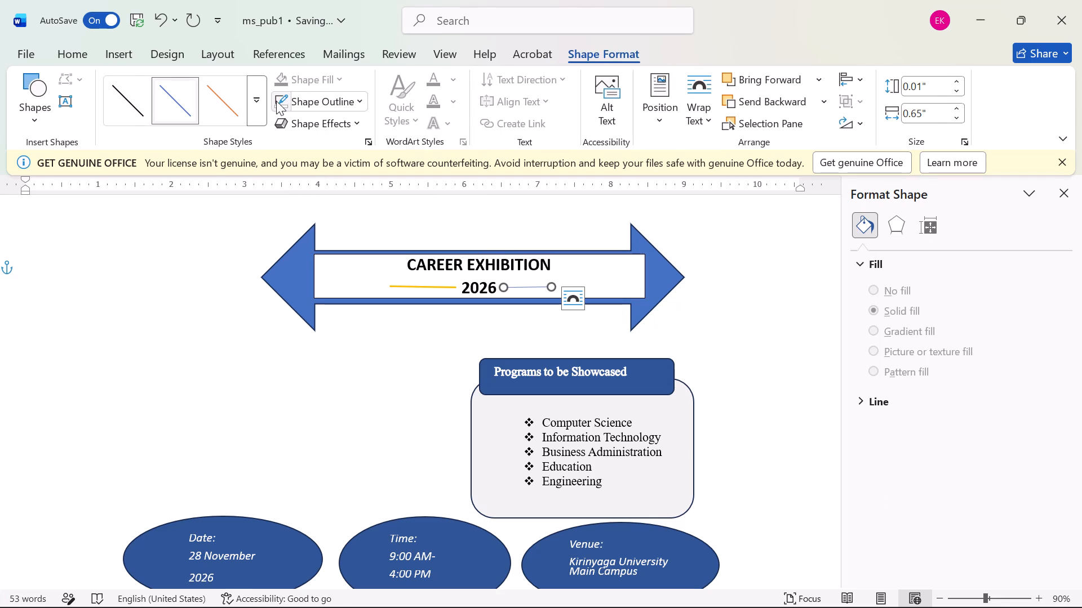
# Apply the thick gold theme line style to the new line on the right side of "2026".
pyautogui.click(252, 104)
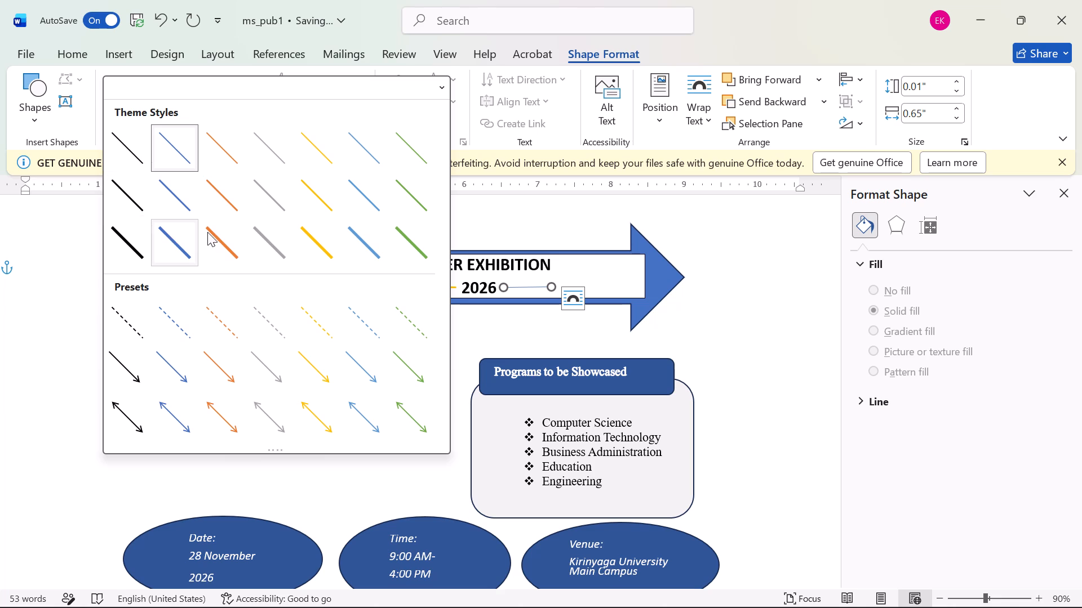
pyautogui.click(311, 248)
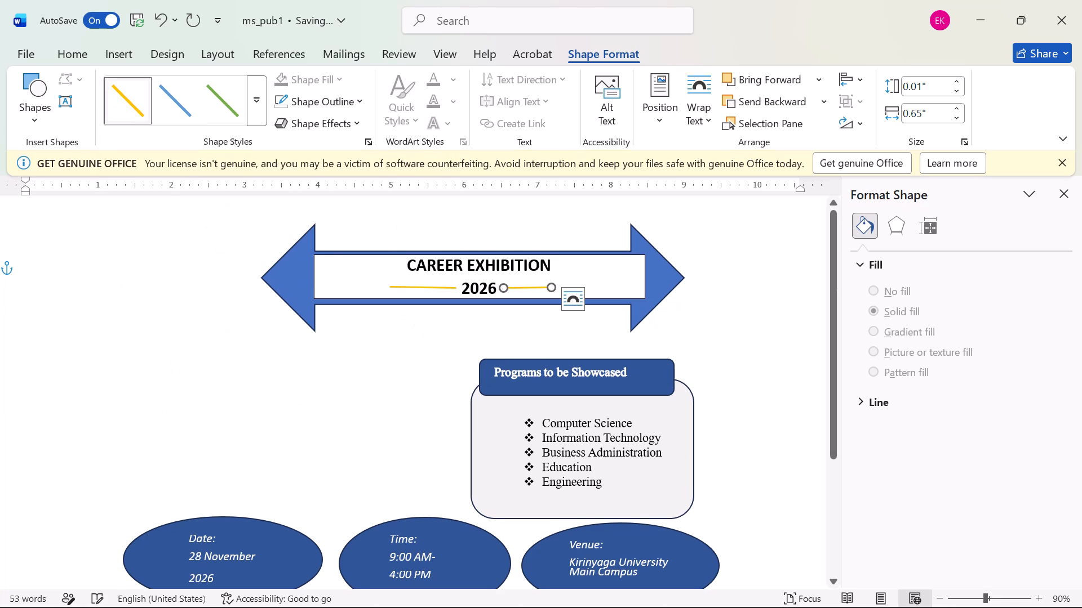
# Shorten the gold line on the left side of "2026" to about 0.8" by moving its outer end, keeping it nearly horizontal.
pyautogui.click(456, 276)
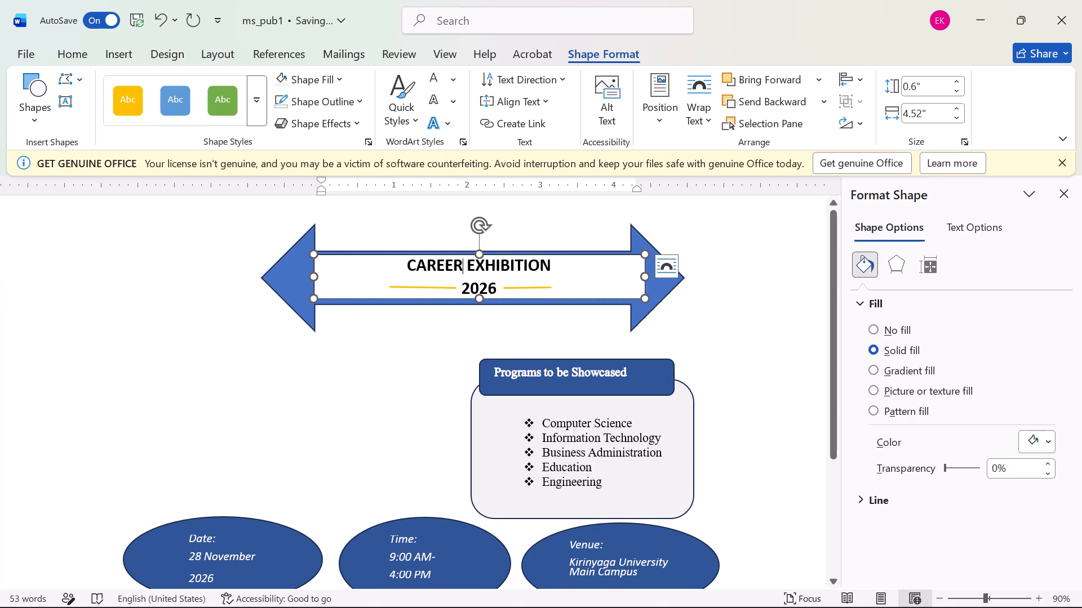
pyautogui.click(398, 287)
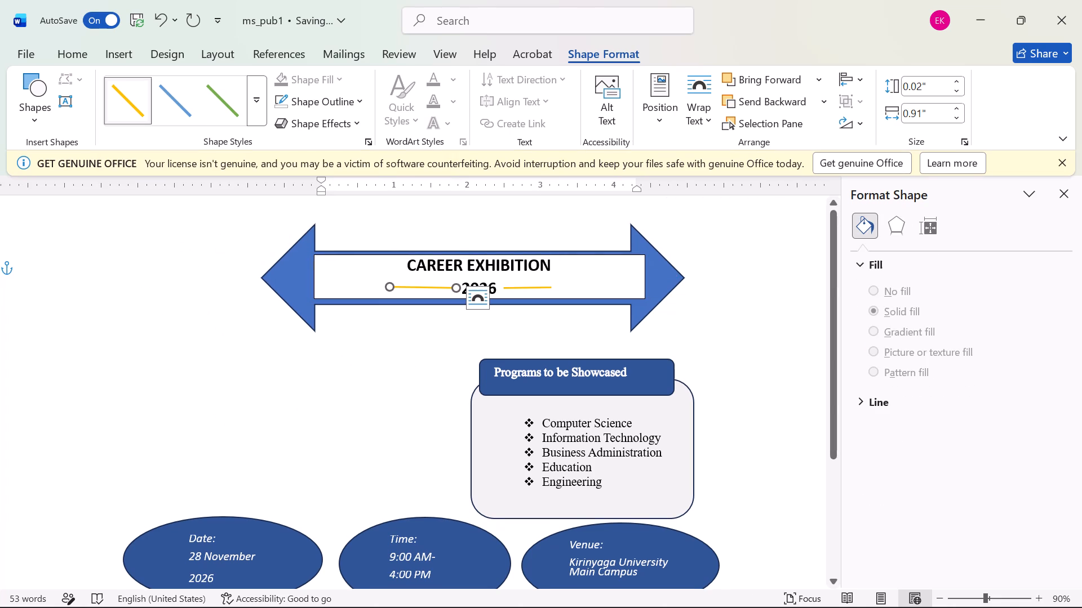
pyautogui.moveTo(389, 288); pyautogui.dragTo(388, 292)
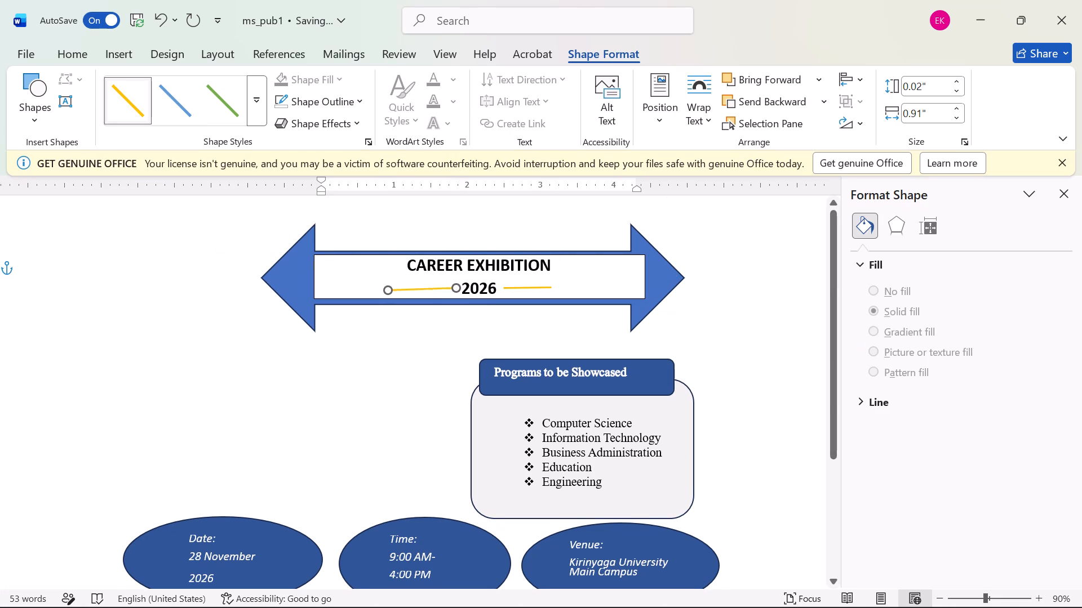
pyautogui.moveTo(388, 292); pyautogui.dragTo(393, 285)
pyautogui.moveTo(393, 285); pyautogui.dragTo(397, 295)
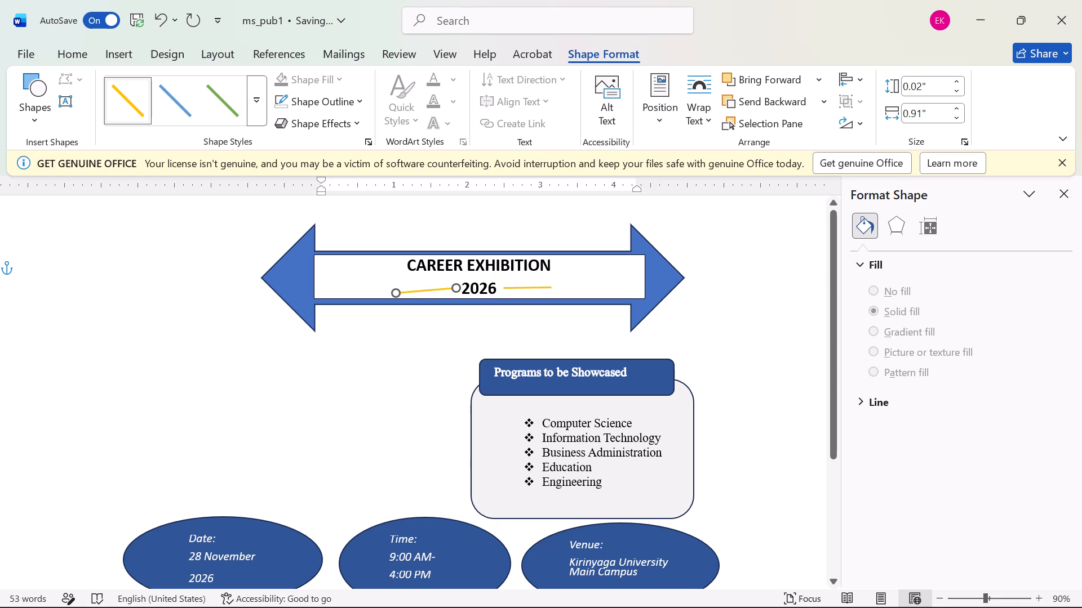
pyautogui.moveTo(397, 295); pyautogui.dragTo(397, 285)
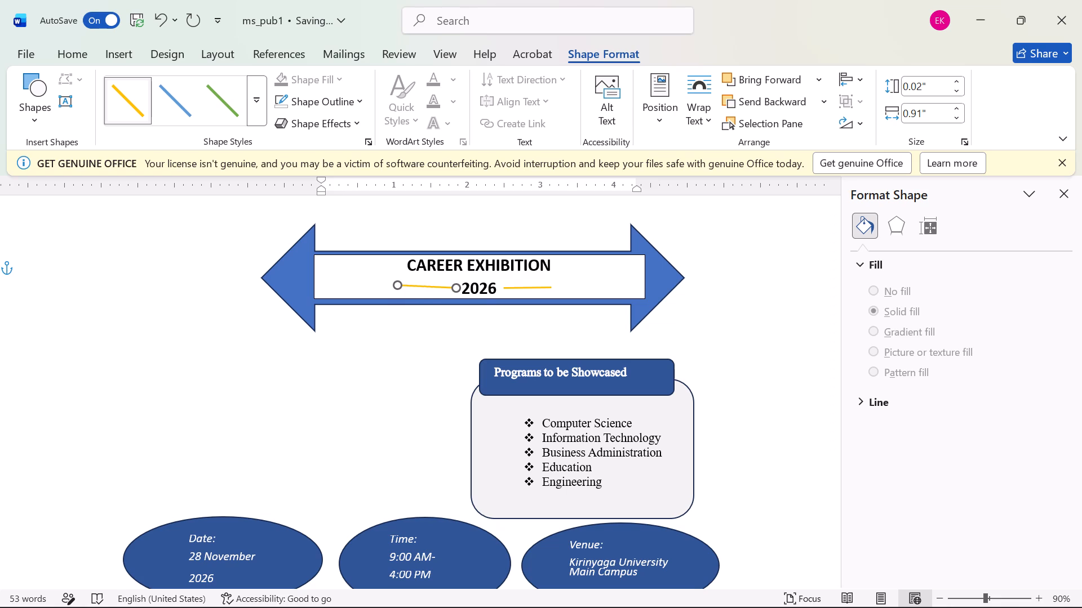
pyautogui.moveTo(397, 285); pyautogui.dragTo(397, 285)
pyautogui.click(397, 285)
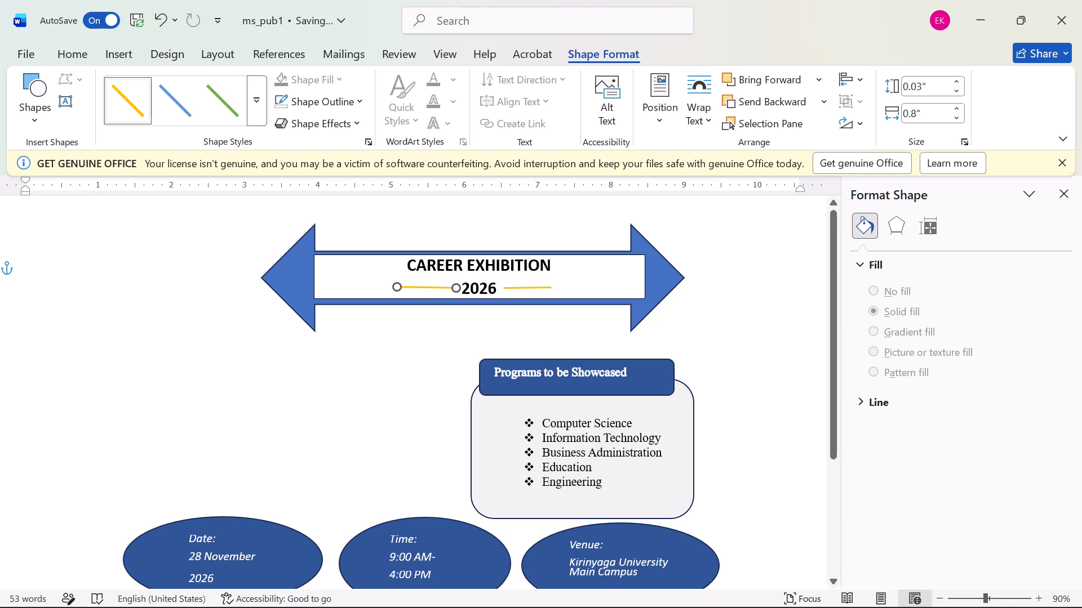
pyautogui.click(591, 274)
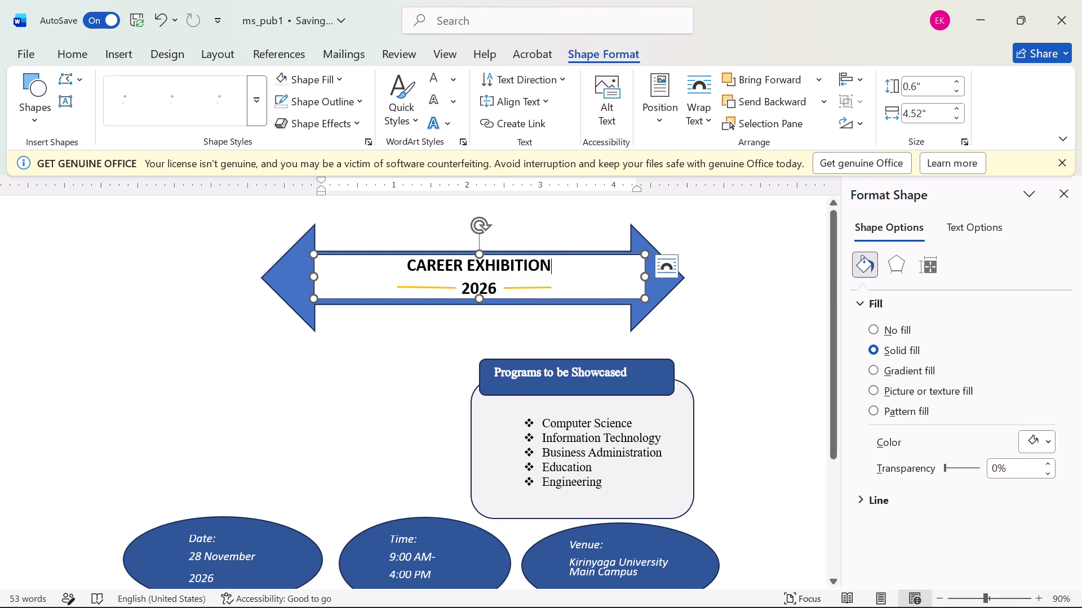
# Save the document.
pyautogui.hotkey('ctrl', 's')
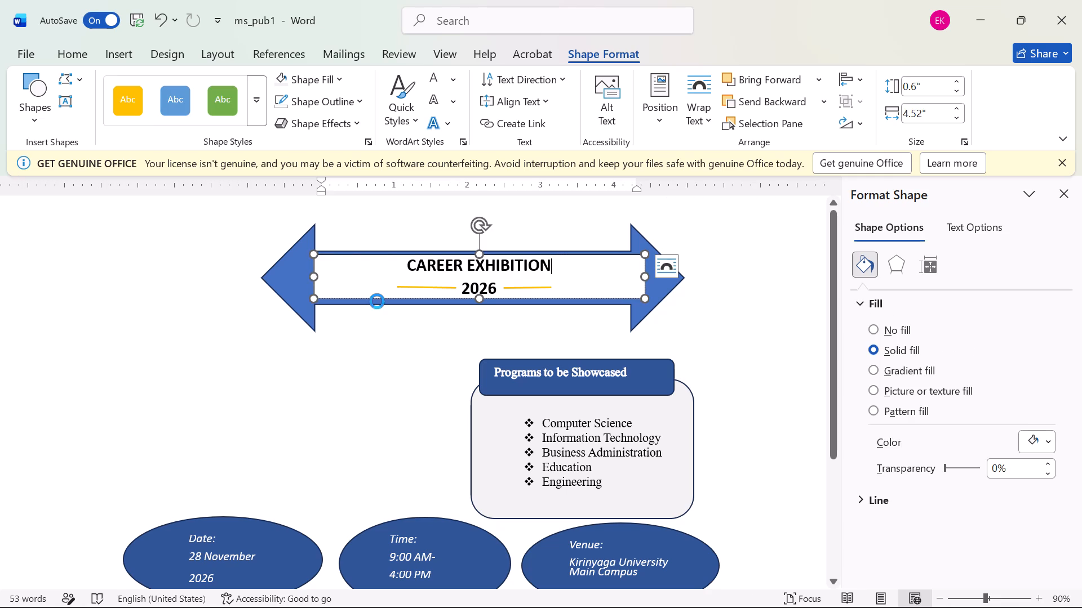
# Review the notice's layout from the programs panel down to the detail ovals, activities list and starburst.
pyautogui.scroll(-4, 389, 334)
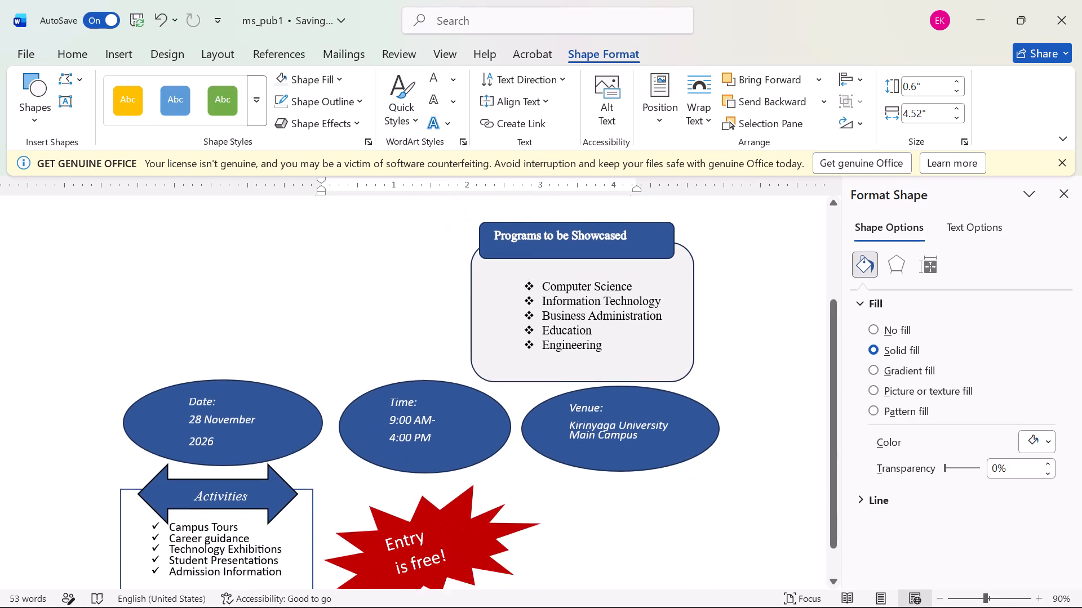
pyautogui.scroll(-5, 397, 356)
pyautogui.scroll(8, 406, 365)
pyautogui.scroll(-7, 409, 368)
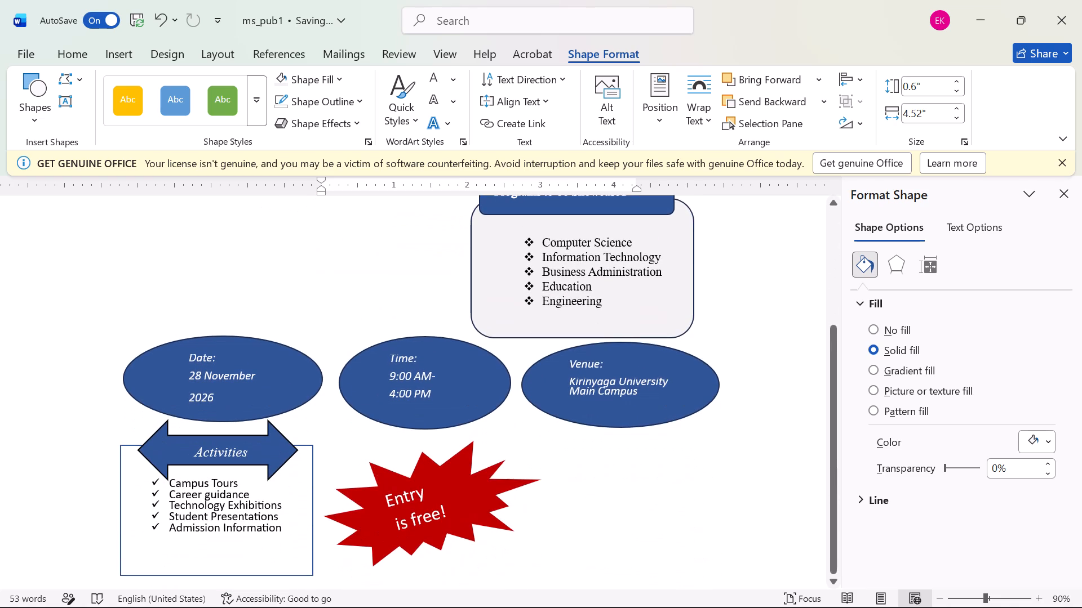